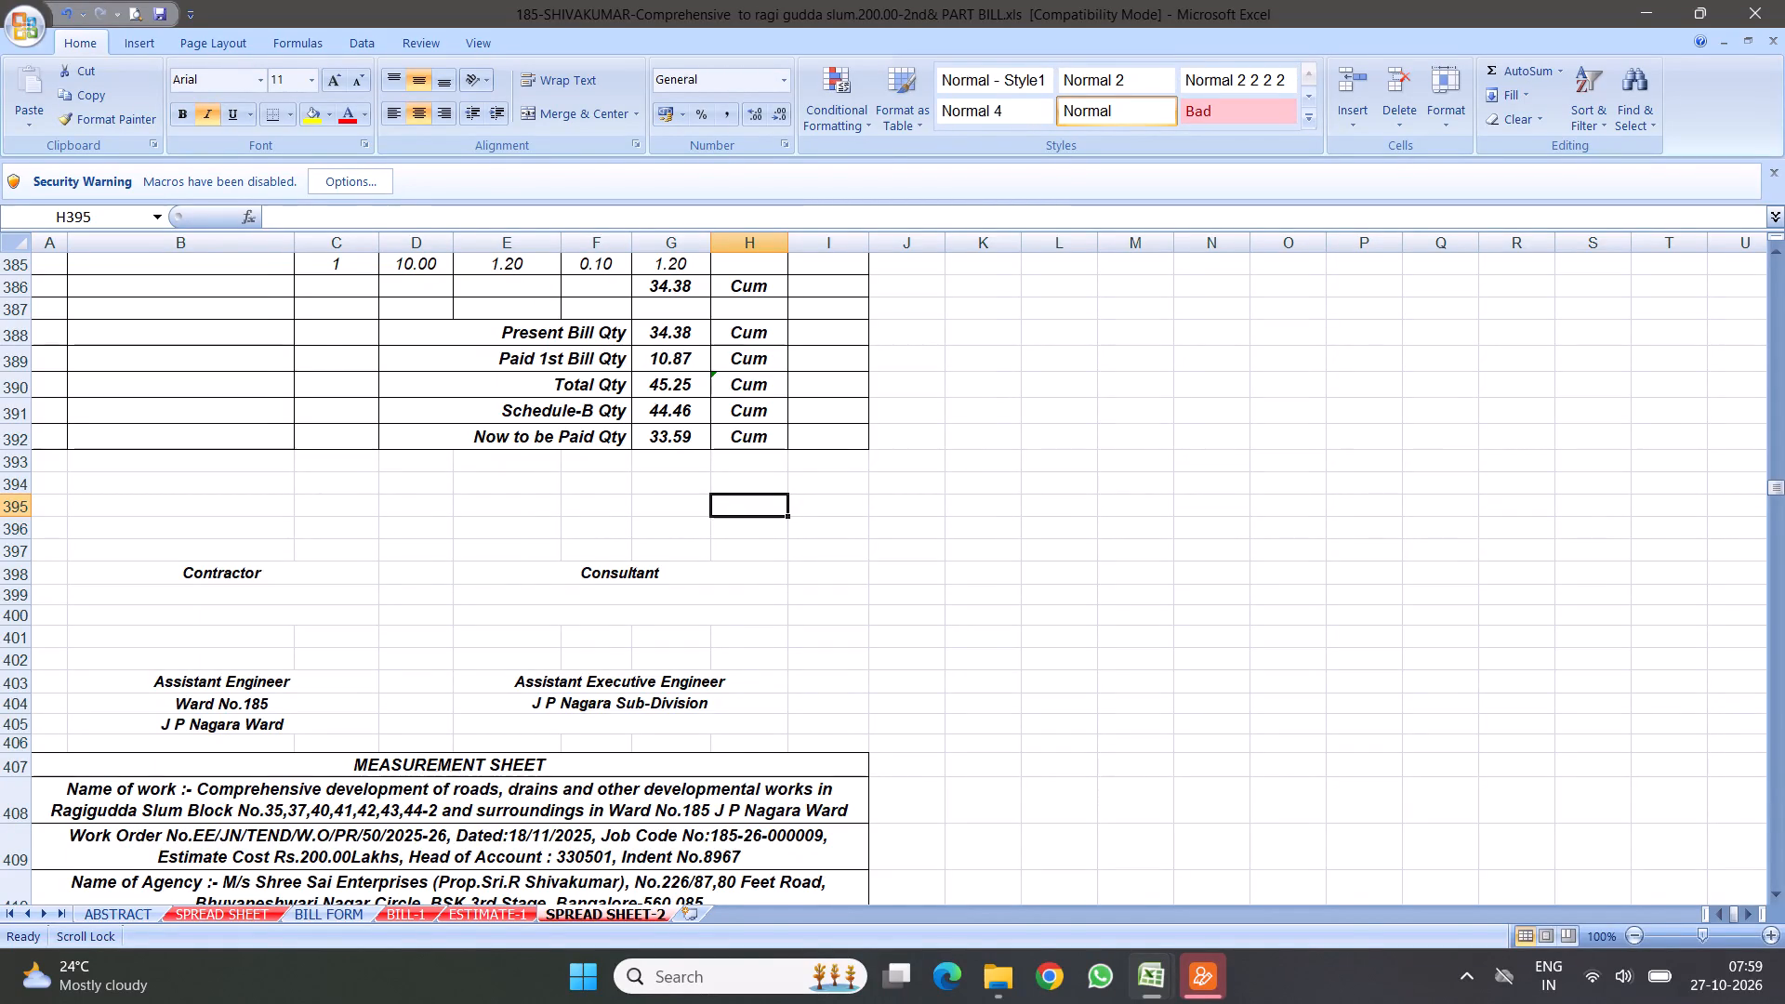
Review the measurement sheets from item 9 (levelling course concrete) back up to item 3 (manual drain excavation).
{"action": "scroll", "coordinate": [558, 490], "scroll_direction": "up", "scroll_amount": 4}
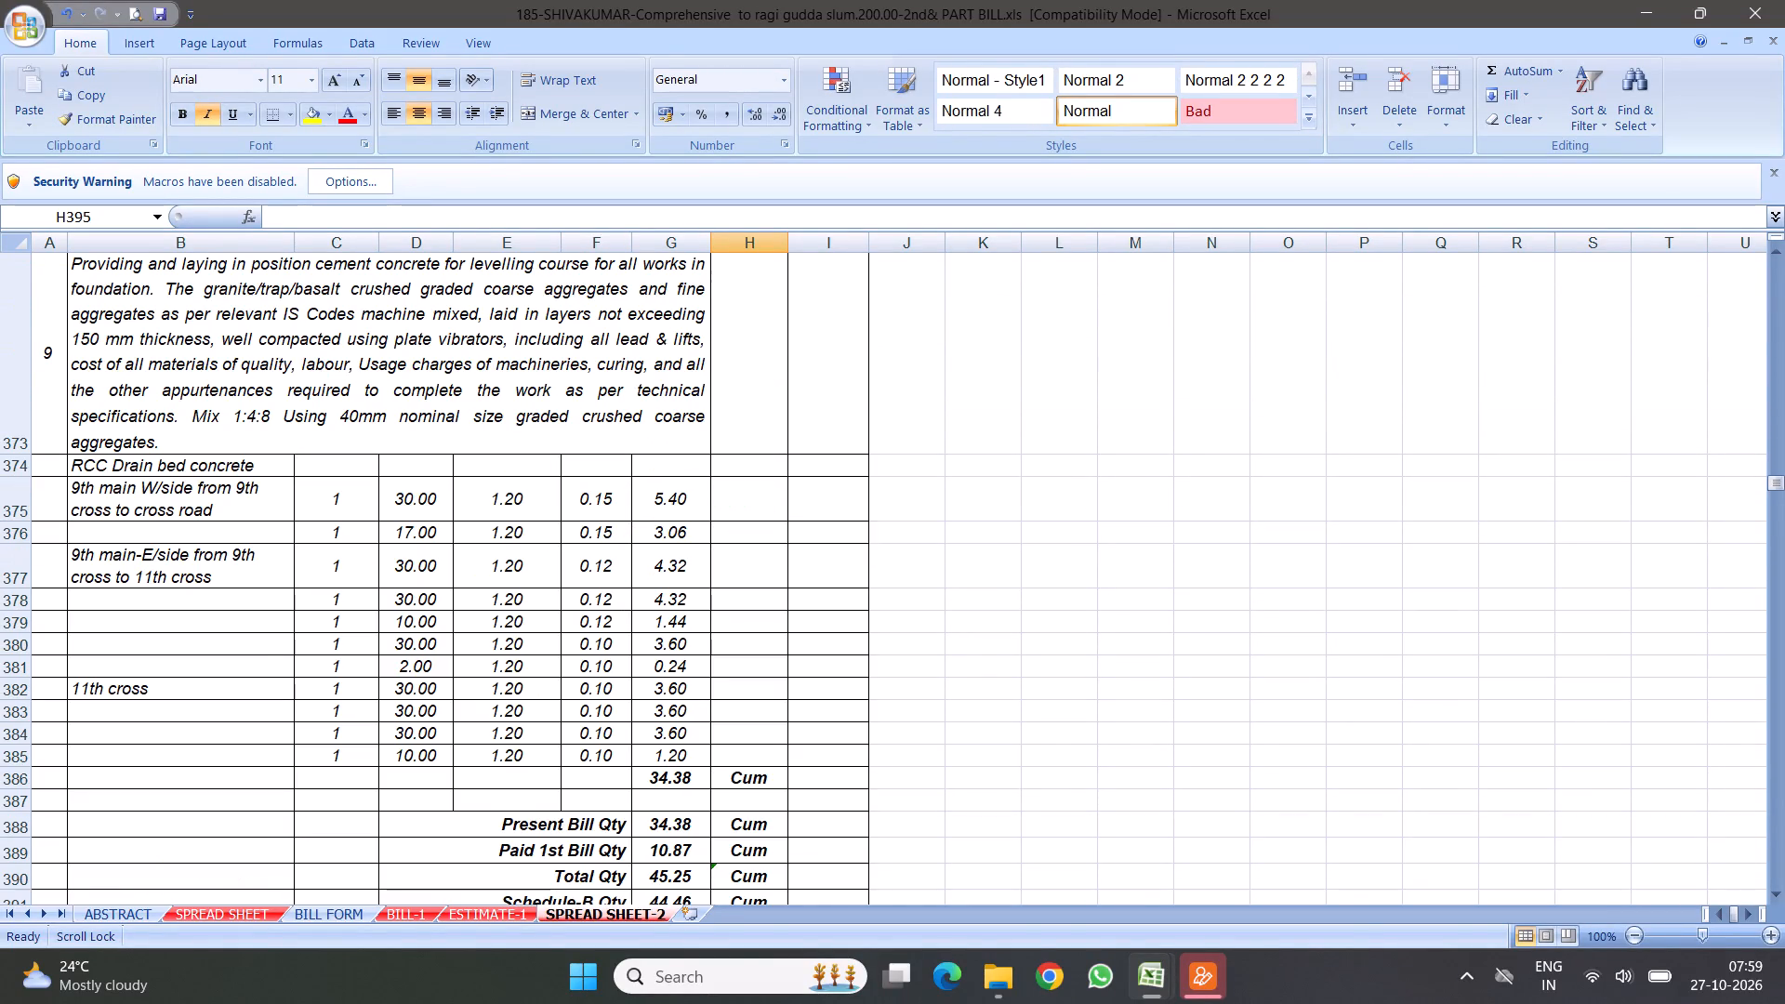
{"action": "scroll", "coordinate": [660, 704], "scroll_direction": "down", "scroll_amount": 4}
{"action": "scroll", "coordinate": [523, 529], "scroll_direction": "up", "scroll_amount": 7}
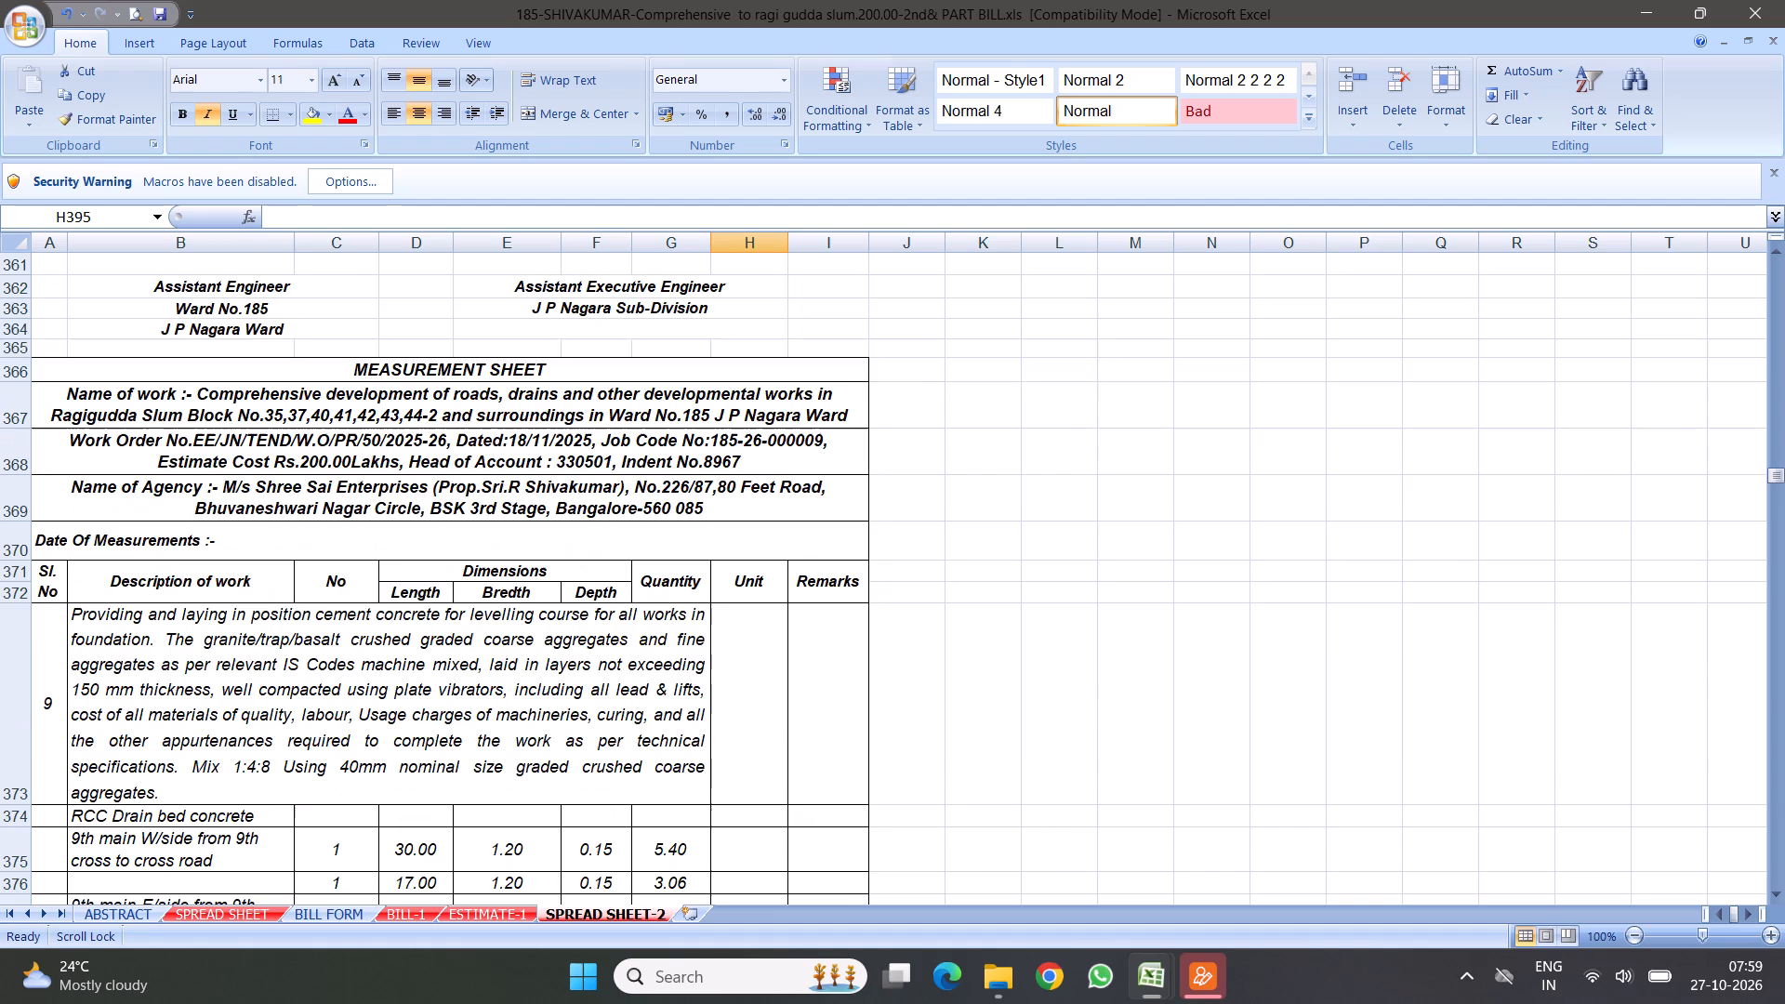
{"action": "scroll", "coordinate": [456, 505], "scroll_direction": "up", "scroll_amount": 17}
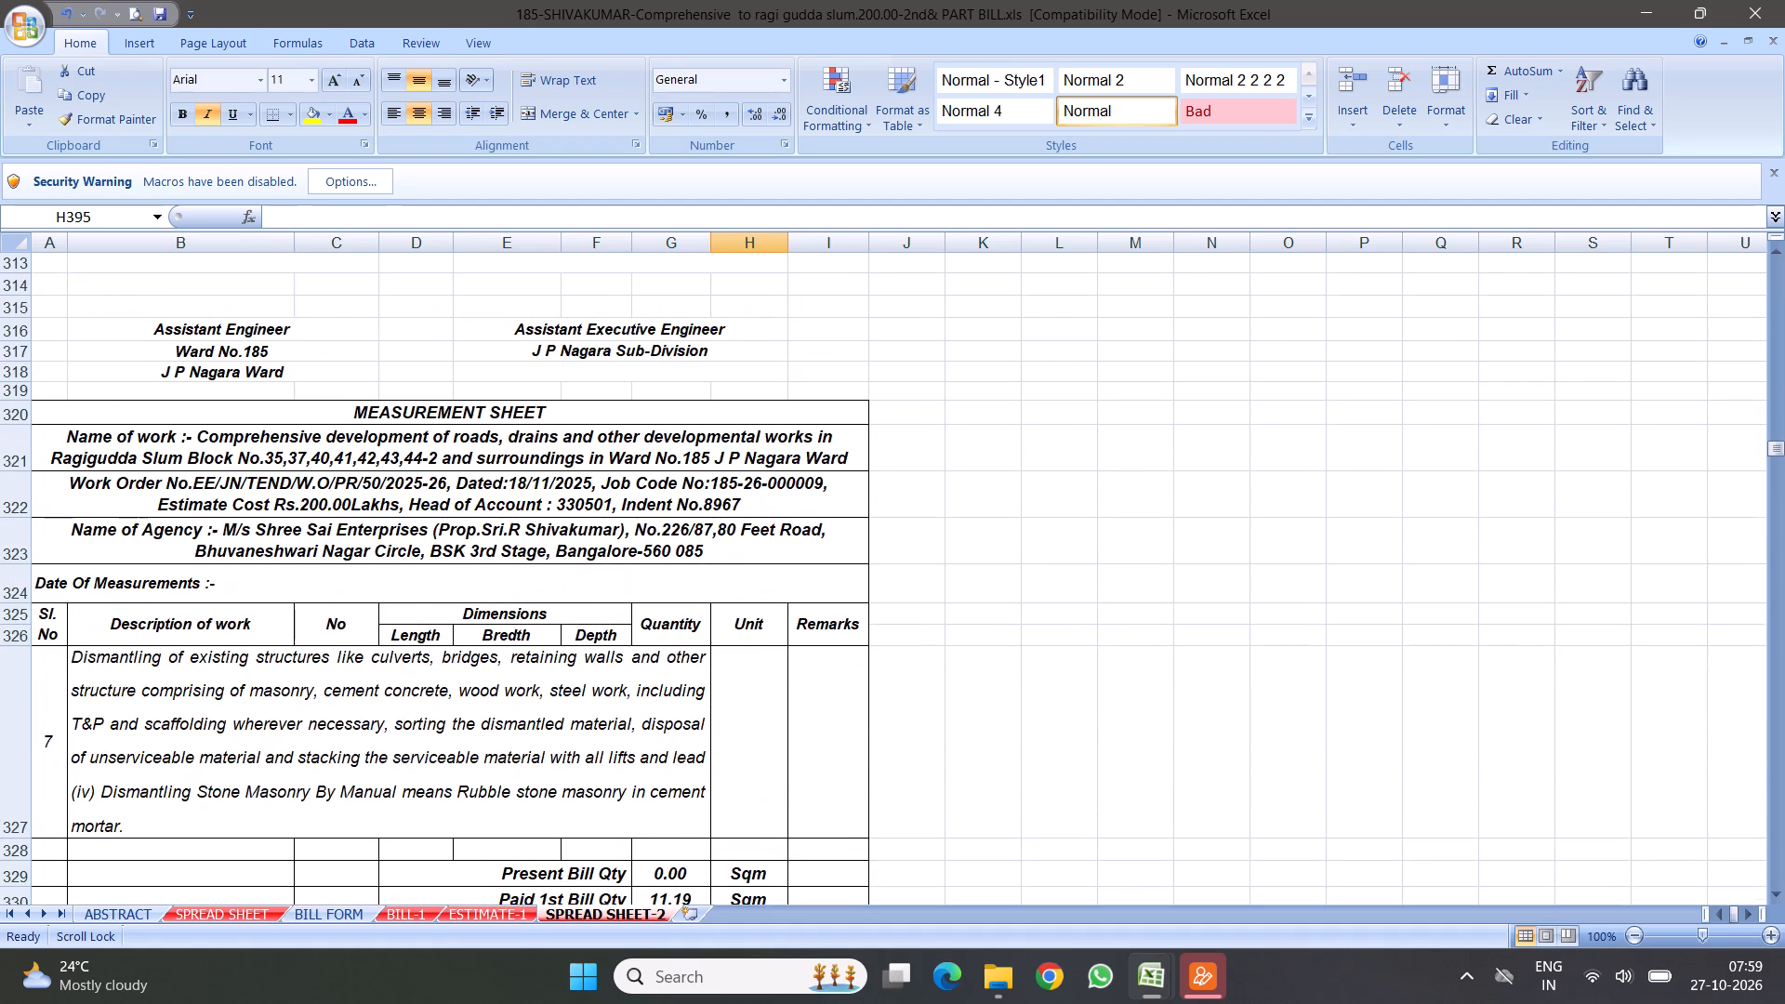
{"action": "scroll", "coordinate": [484, 556], "scroll_direction": "down", "scroll_amount": 2}
{"action": "scroll", "coordinate": [506, 449], "scroll_direction": "up", "scroll_amount": 16}
{"action": "scroll", "coordinate": [499, 446], "scroll_direction": "up", "scroll_amount": 5}
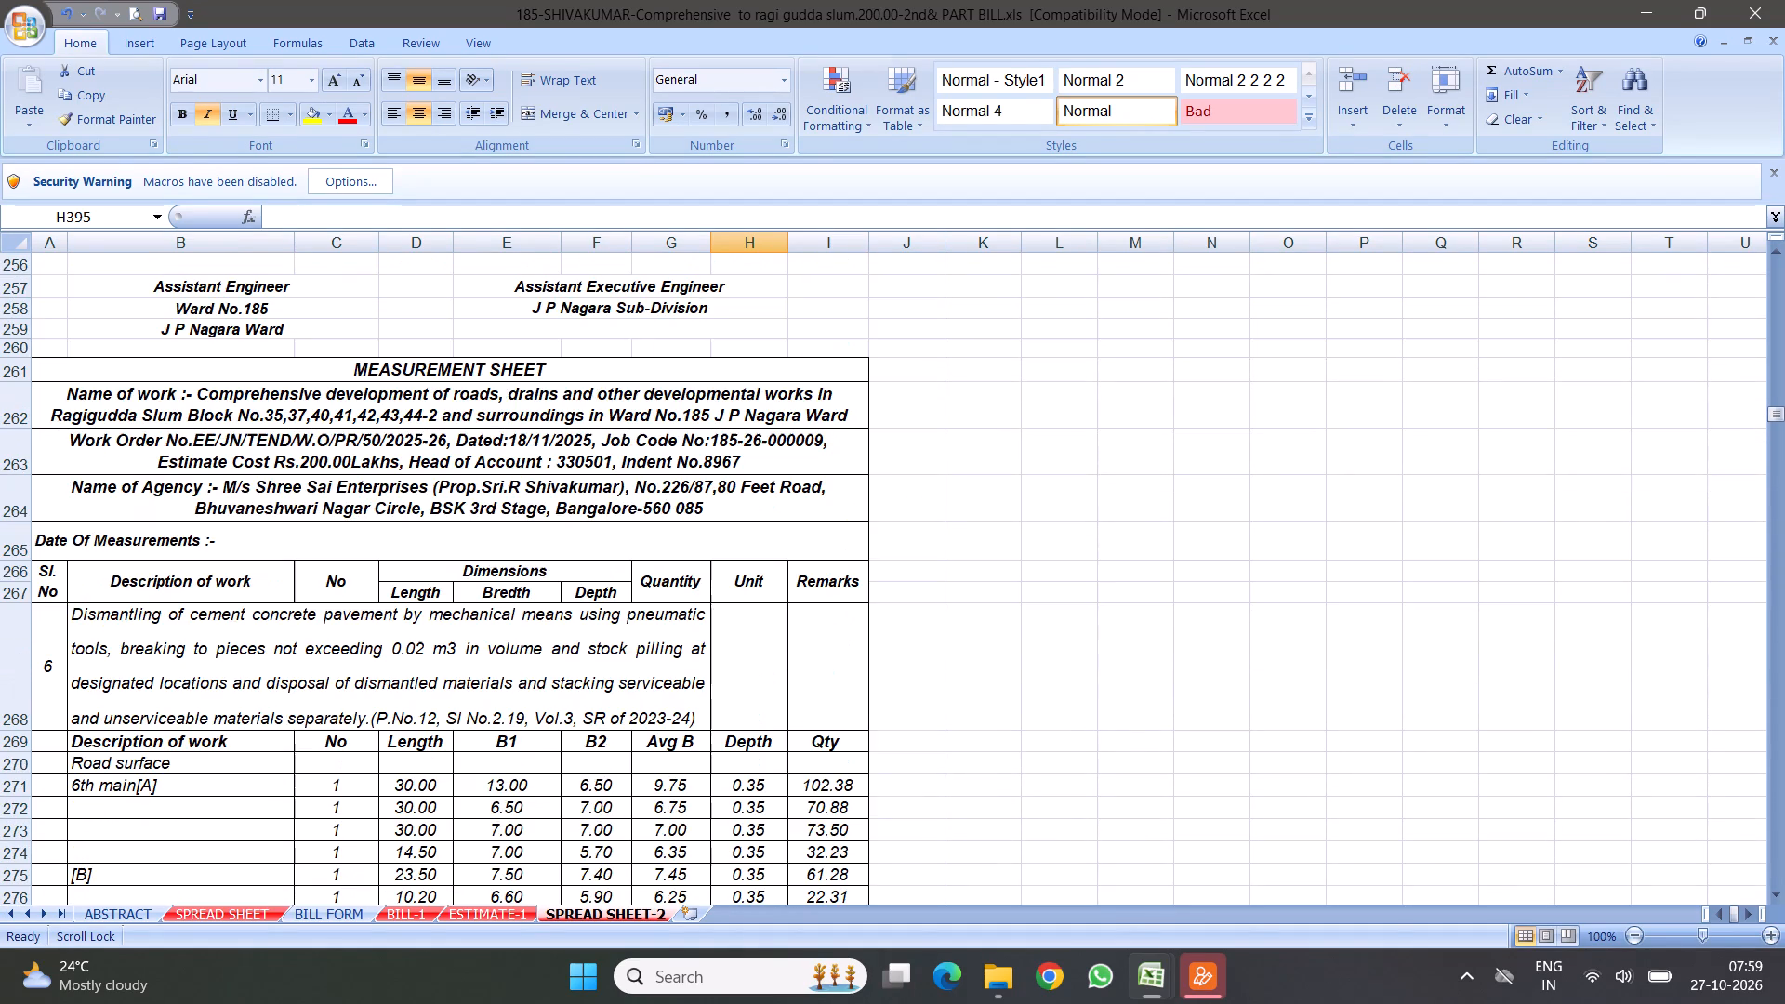
{"action": "scroll", "coordinate": [597, 405], "scroll_direction": "up", "scroll_amount": 10}
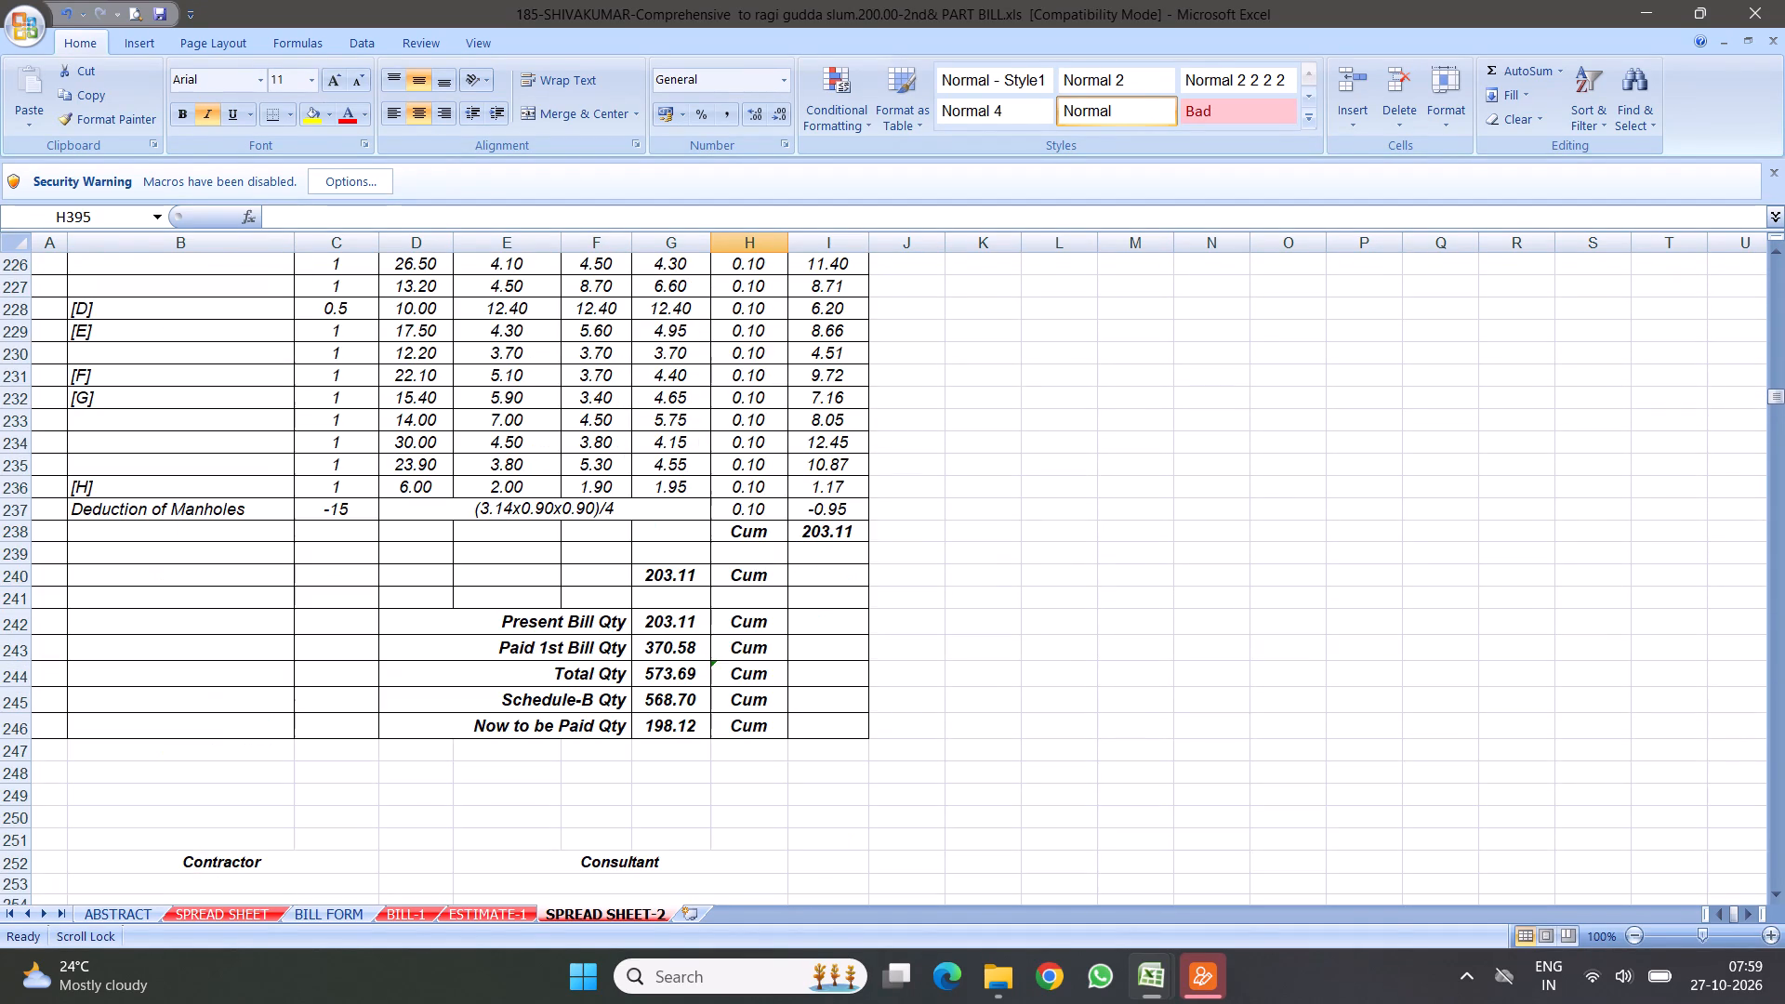
{"action": "scroll", "coordinate": [491, 489], "scroll_direction": "up", "scroll_amount": 2}
{"action": "scroll", "coordinate": [580, 529], "scroll_direction": "up", "scroll_amount": 4}
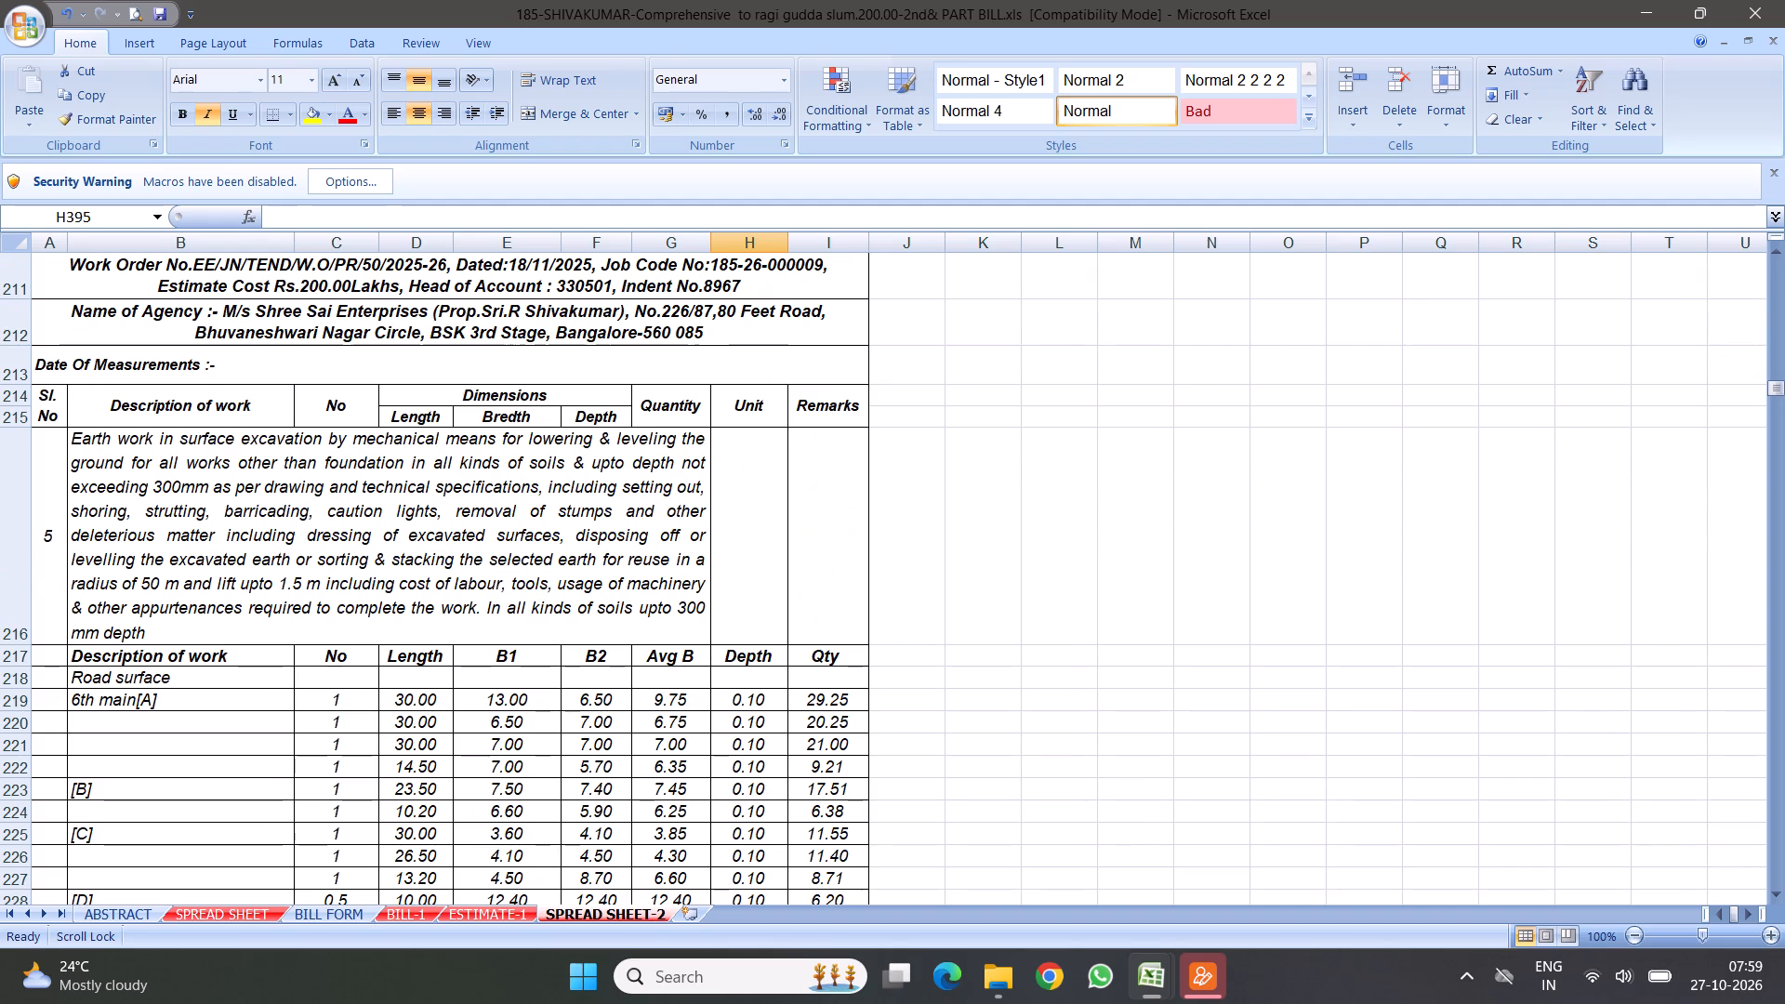
{"action": "left_click", "coordinate": [381, 581]}
{"action": "scroll", "coordinate": [522, 570], "scroll_direction": "down", "scroll_amount": 3}
{"action": "scroll", "coordinate": [535, 477], "scroll_direction": "up", "scroll_amount": 5}
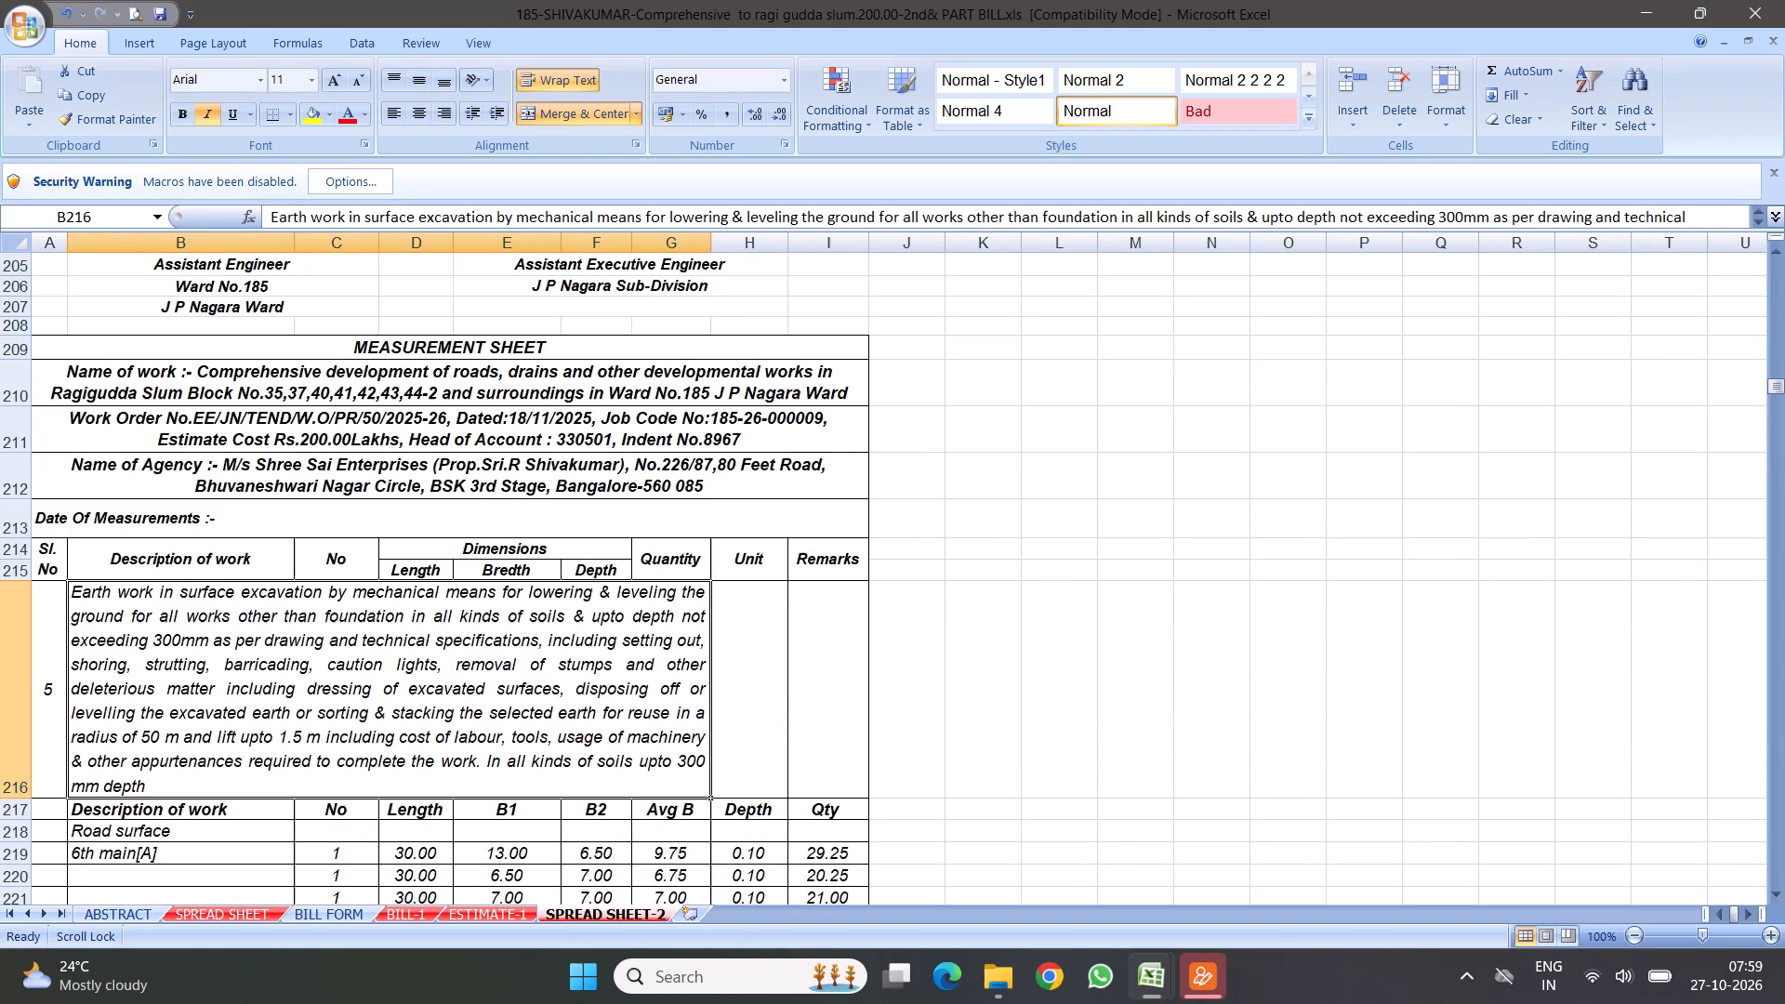
{"action": "scroll", "coordinate": [527, 471], "scroll_direction": "up", "scroll_amount": 16}
{"action": "scroll", "coordinate": [527, 471], "scroll_direction": "up", "scroll_amount": 7}
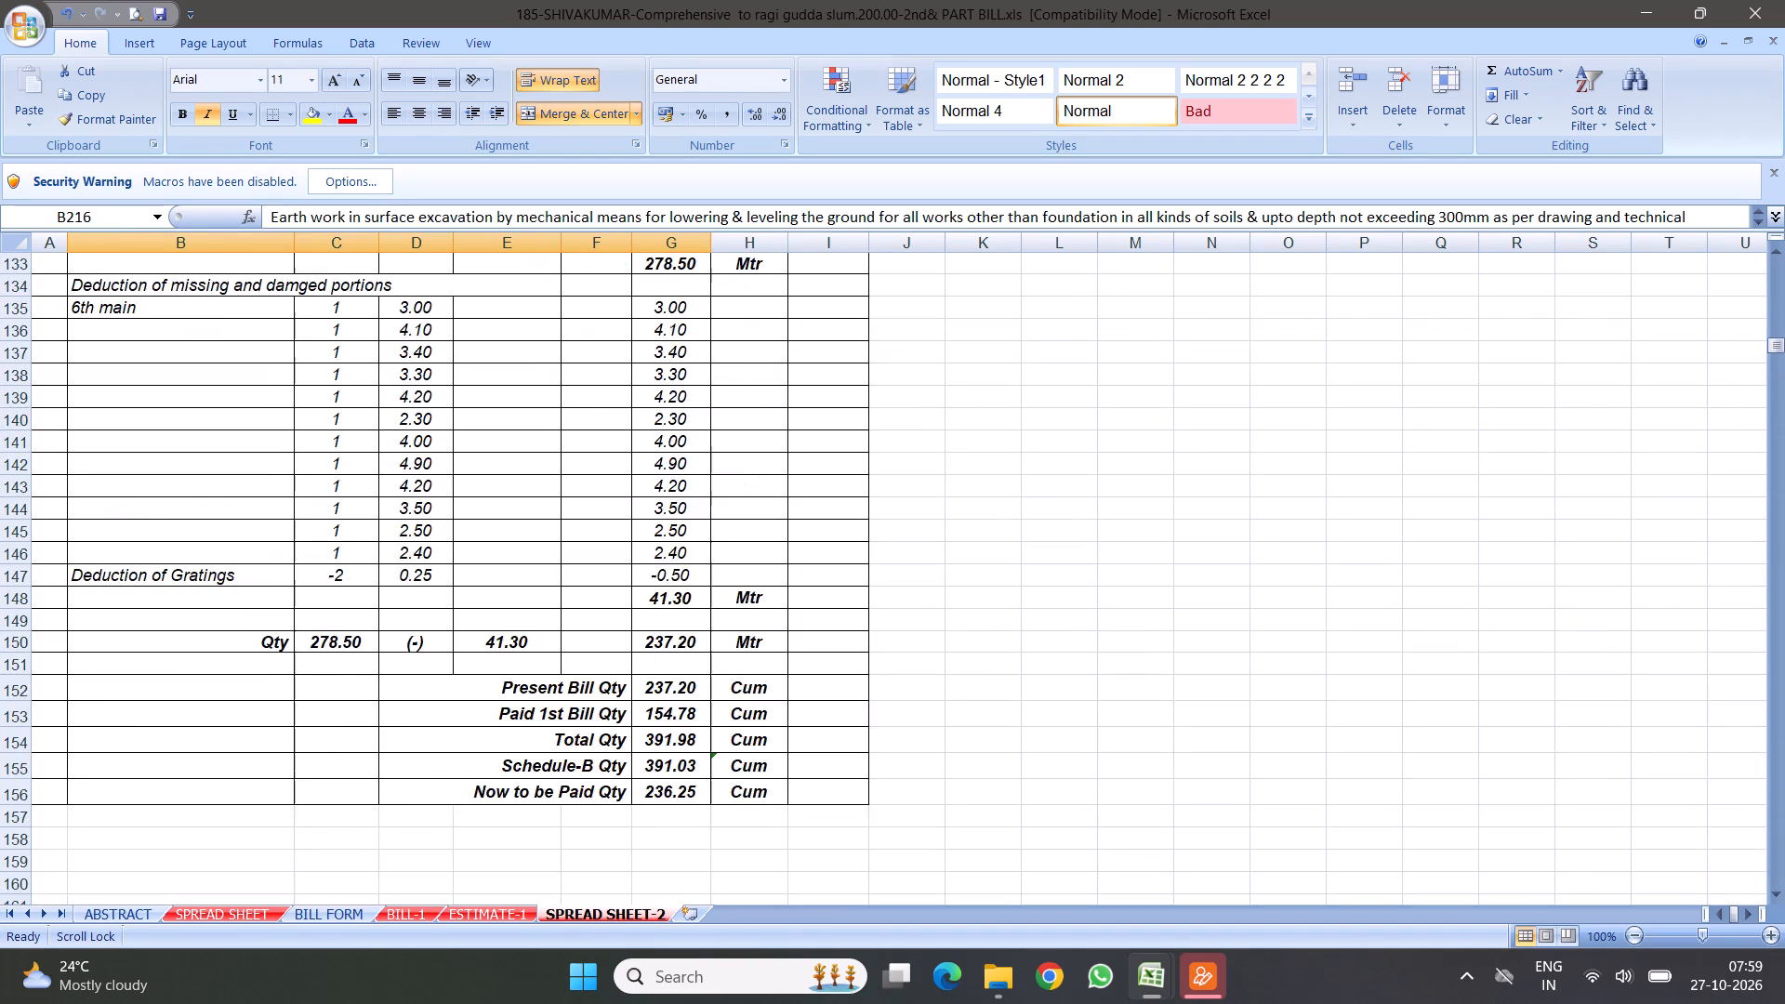
{"action": "scroll", "coordinate": [527, 471], "scroll_direction": "up", "scroll_amount": 20}
{"action": "scroll", "coordinate": [527, 471], "scroll_direction": "up", "scroll_amount": 4}
{"action": "scroll", "coordinate": [513, 634], "scroll_direction": "down", "scroll_amount": 4}
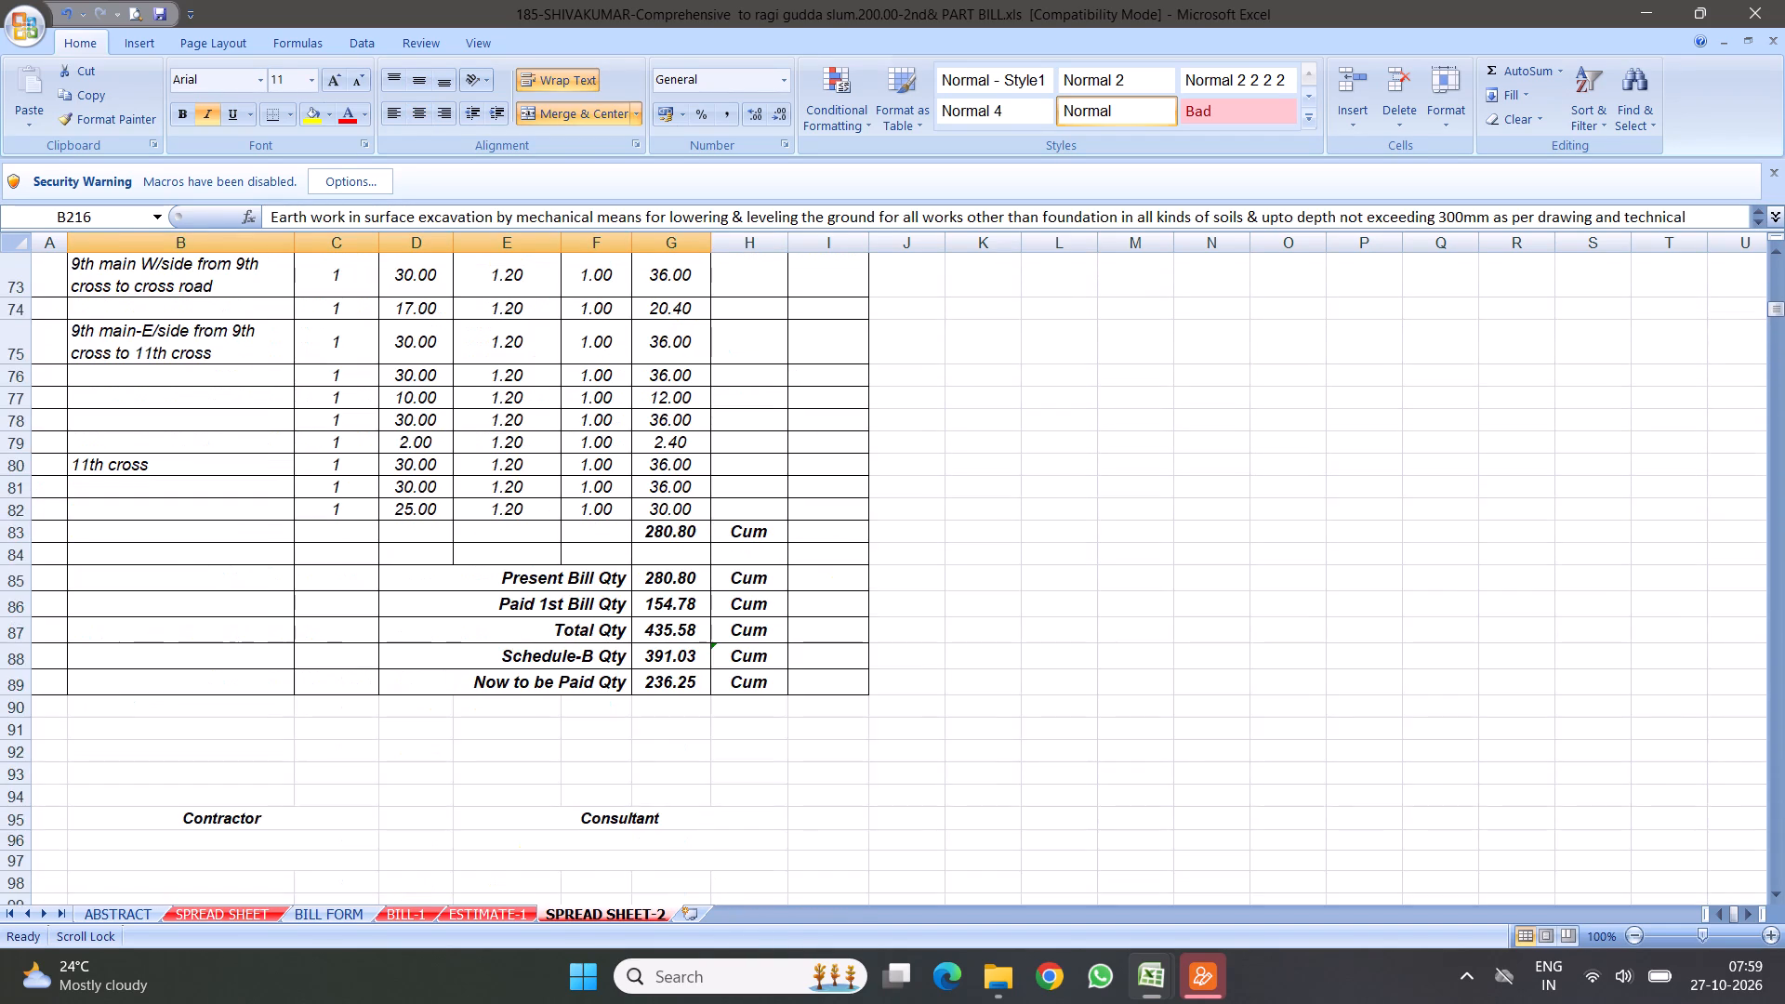
Insert a blank row directly above the quantity total in item 3's RCC drain excavation table.
{"action": "left_click", "coordinate": [407, 511]}
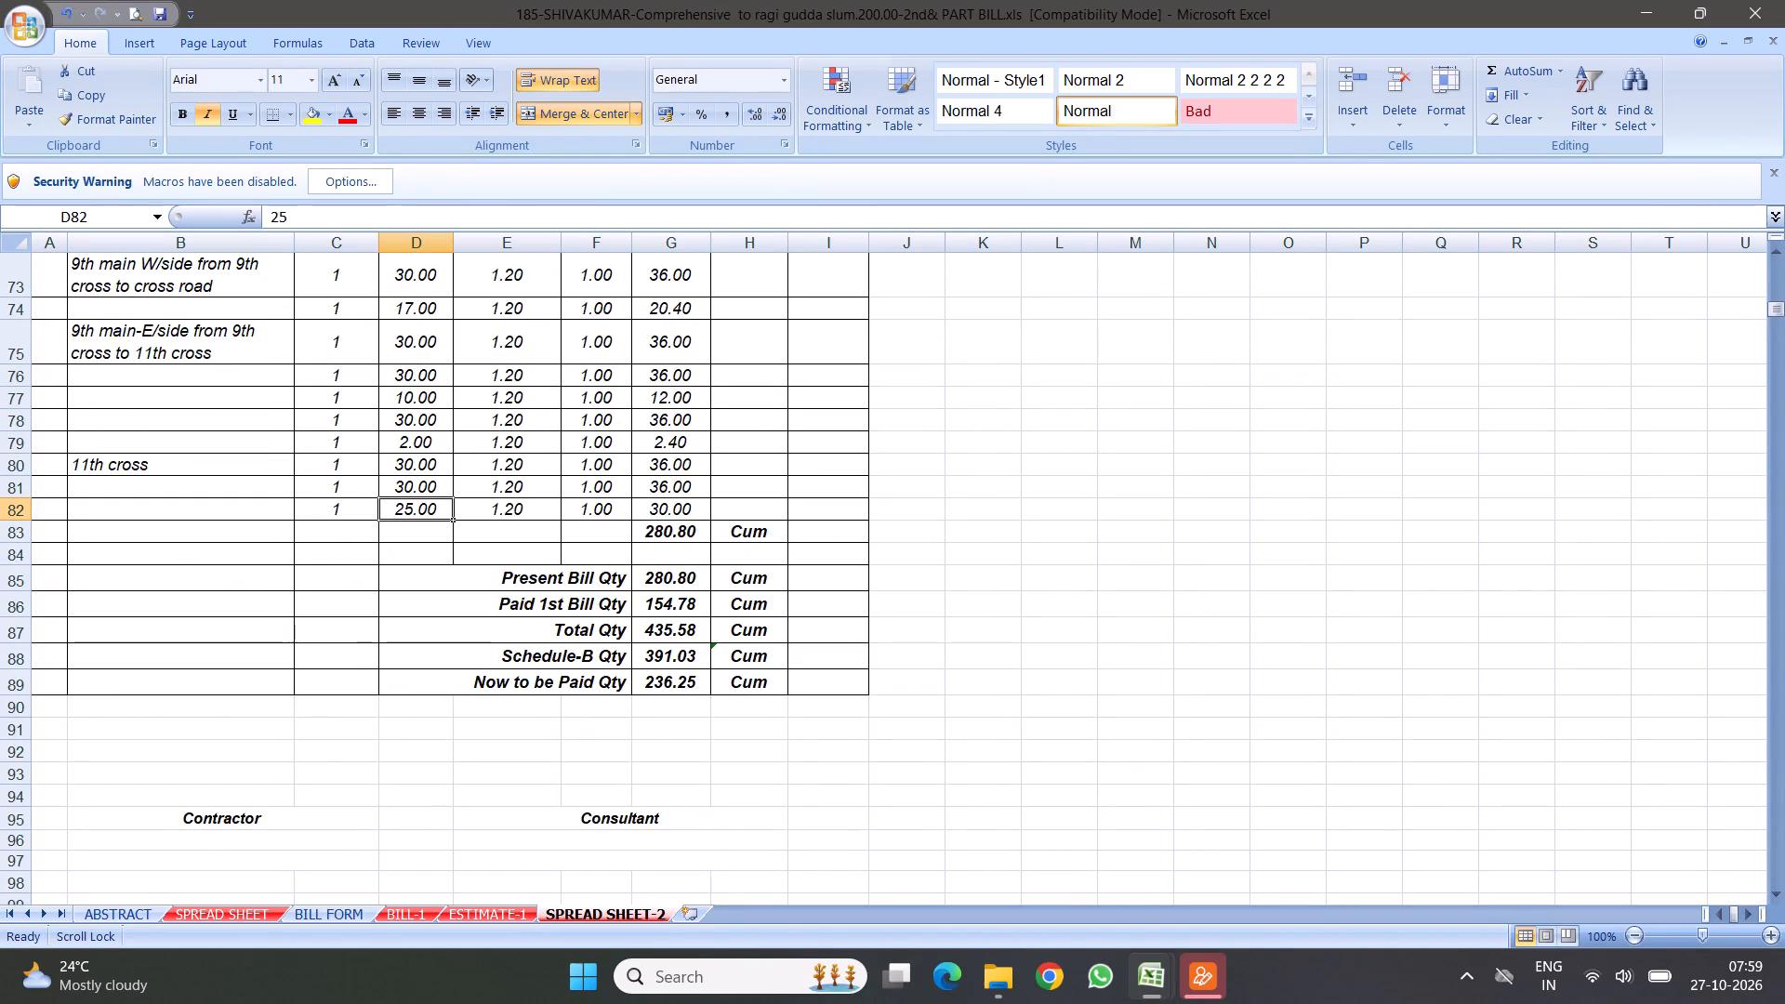
{"action": "right_click", "coordinate": [22, 535]}
{"action": "left_click", "coordinate": [74, 651]}
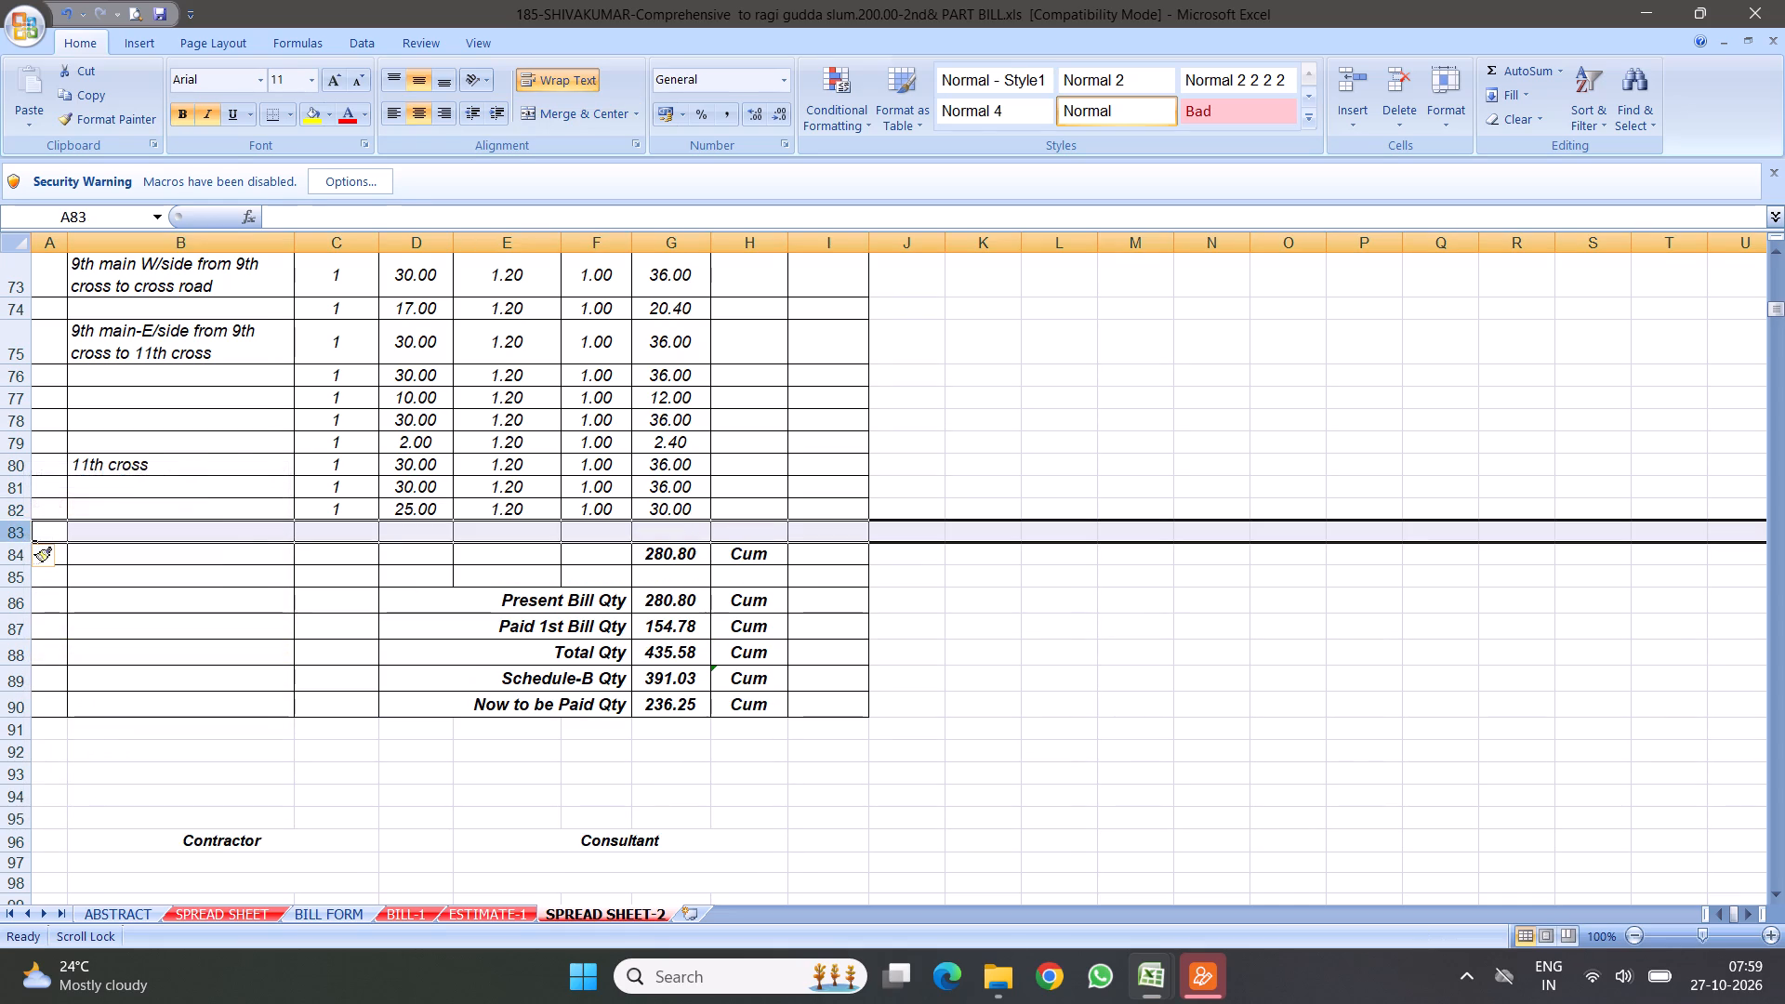
Set the length of the last filled 11th cross row in item 3 to 30.
{"action": "left_click", "coordinate": [416, 510]}
{"action": "key", "text": "3"}
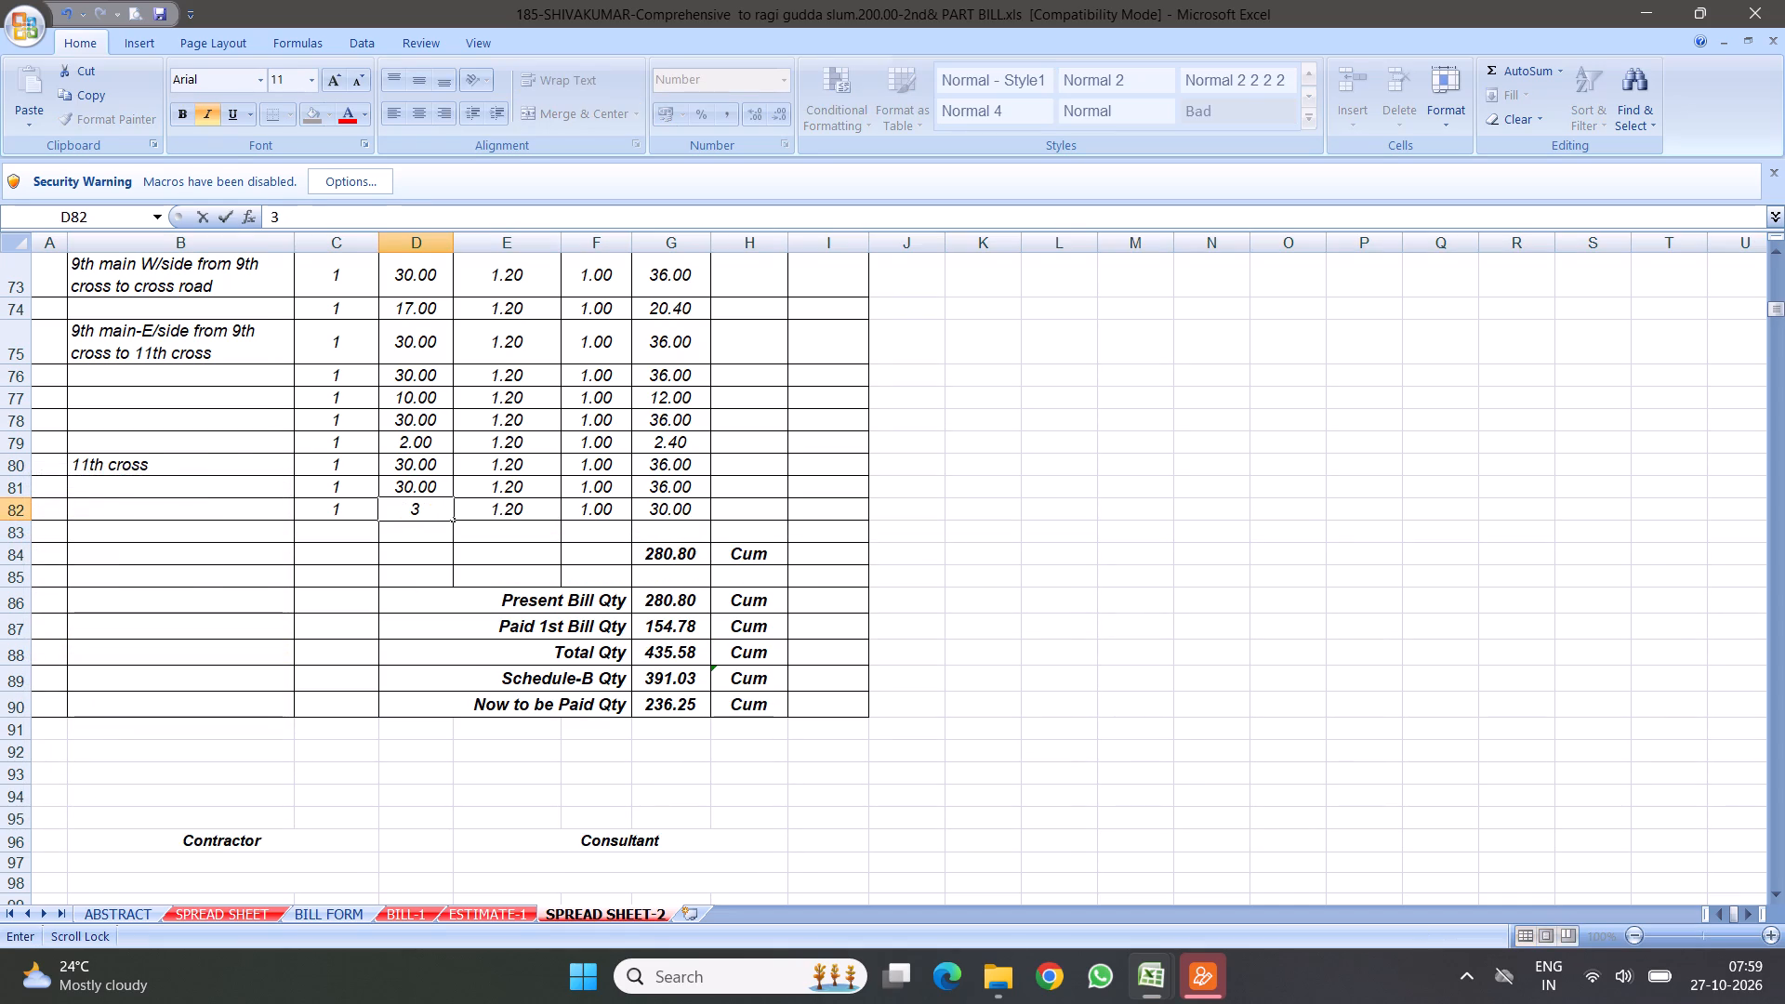
{"action": "key", "text": "0"}
{"action": "left_click", "coordinate": [672, 536]}
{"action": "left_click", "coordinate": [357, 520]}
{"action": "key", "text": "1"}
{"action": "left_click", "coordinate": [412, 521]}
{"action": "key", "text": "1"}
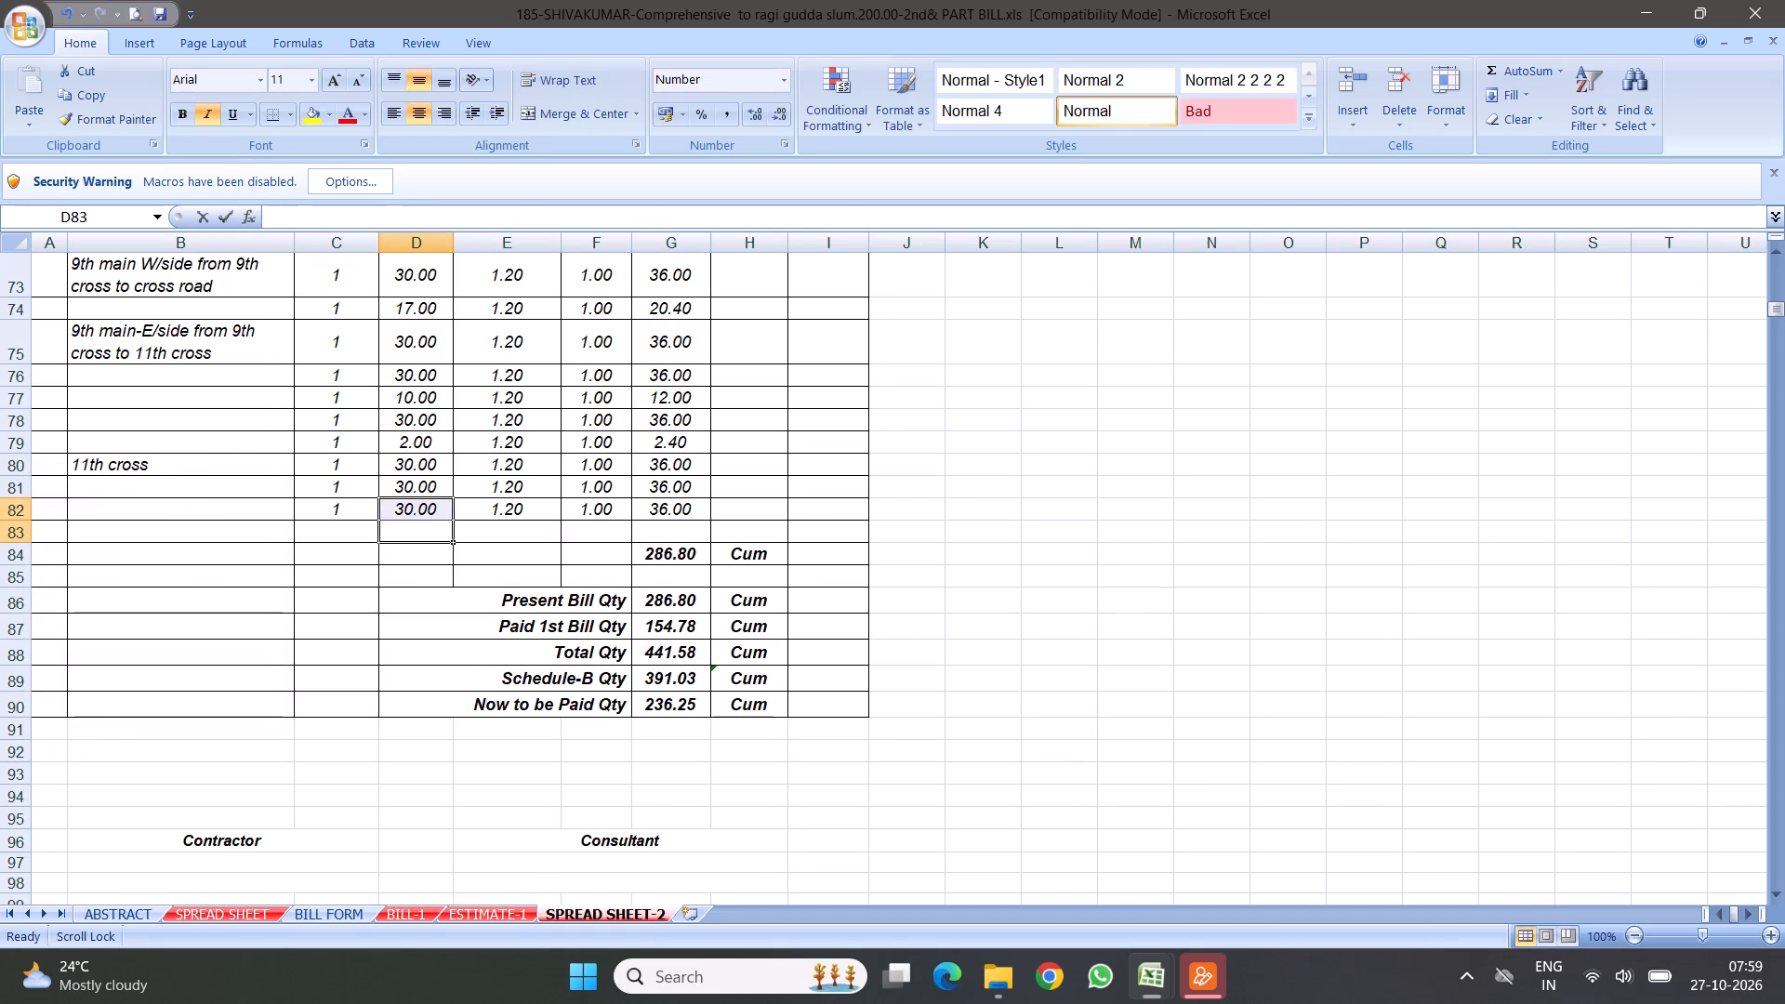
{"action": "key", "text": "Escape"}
Fill the blank 11th cross row in item 3 with number 1, length 10, breadth 1.2 and depth 1.
{"action": "left_click", "coordinate": [346, 525]}
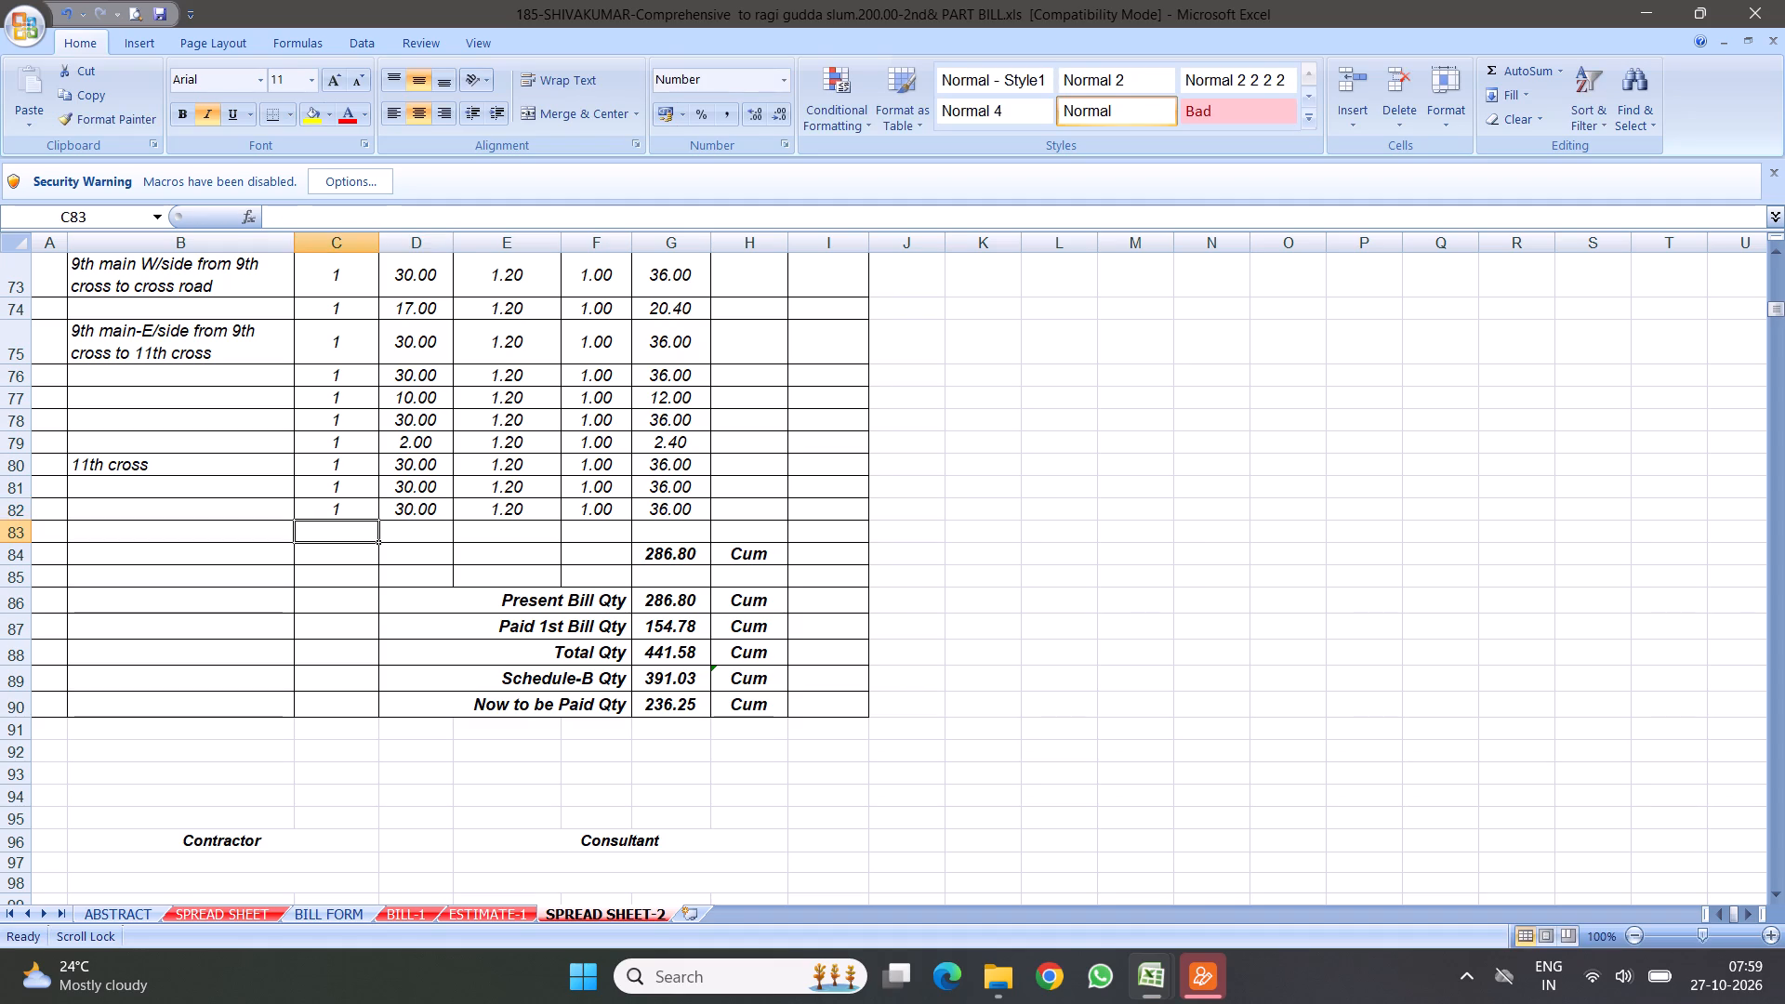
{"action": "key", "text": "1"}
{"action": "left_click", "coordinate": [390, 524]}
{"action": "key", "text": "1"}
{"action": "key", "text": "0"}
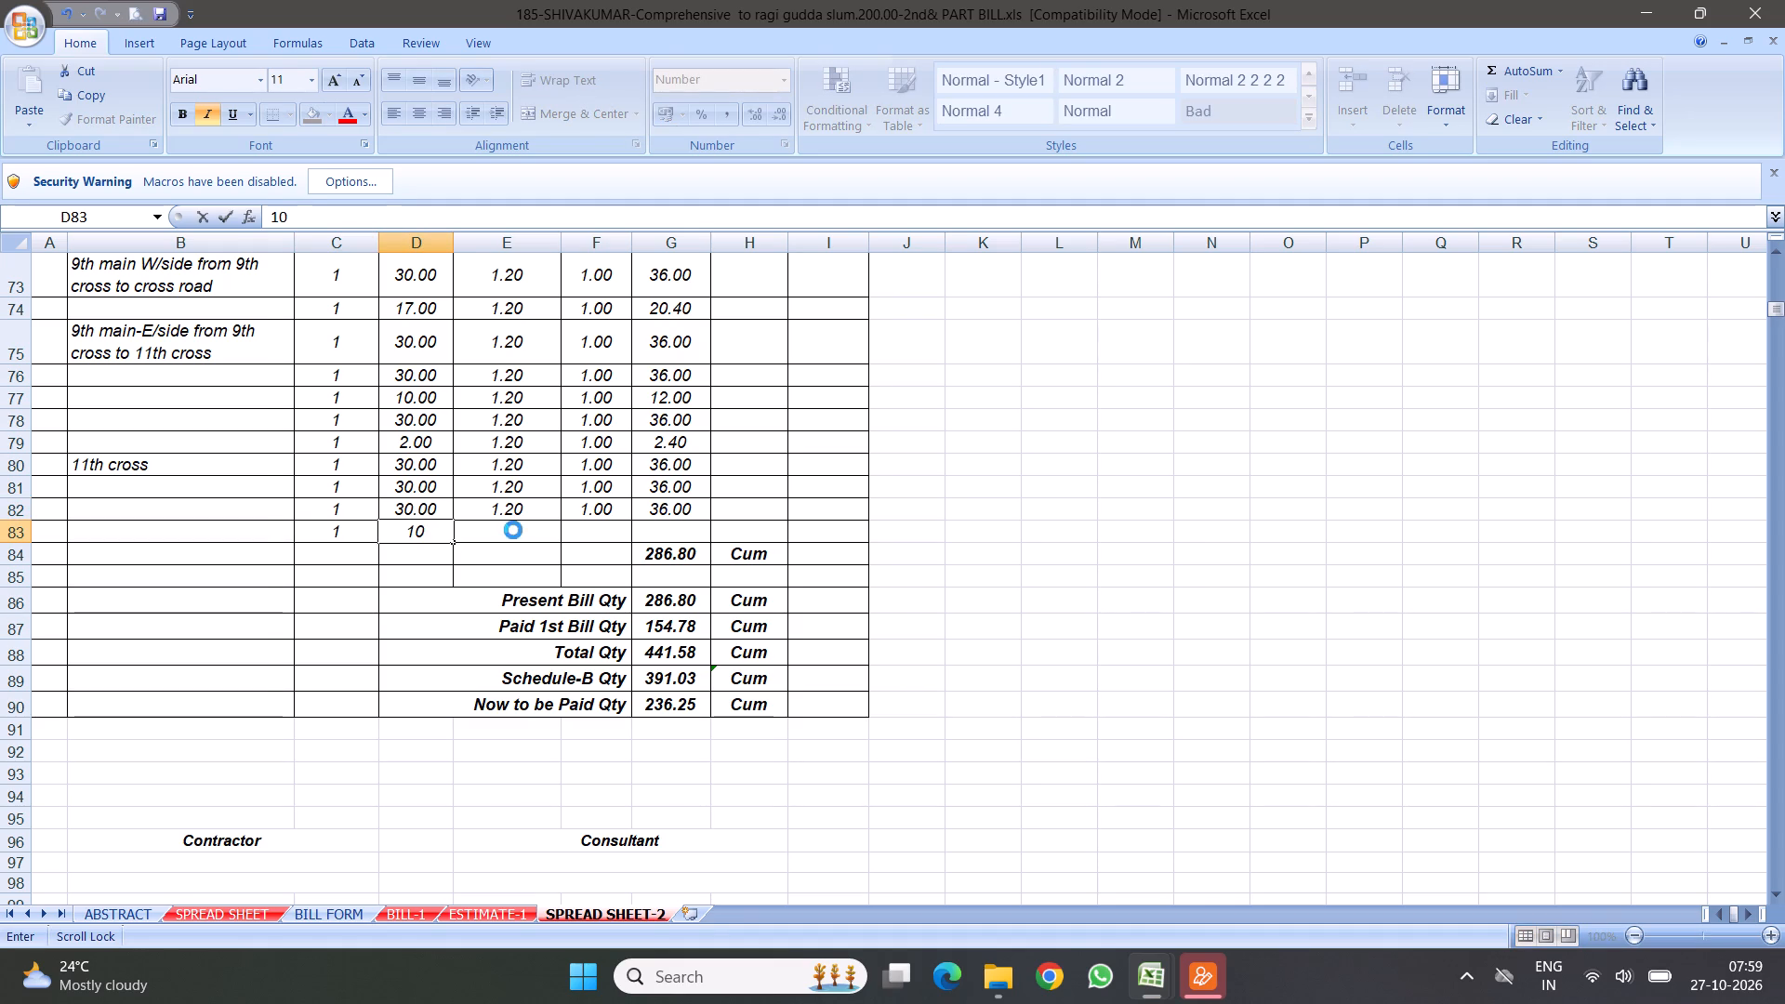
{"action": "left_click", "coordinate": [513, 530]}
{"action": "key", "text": "1"}
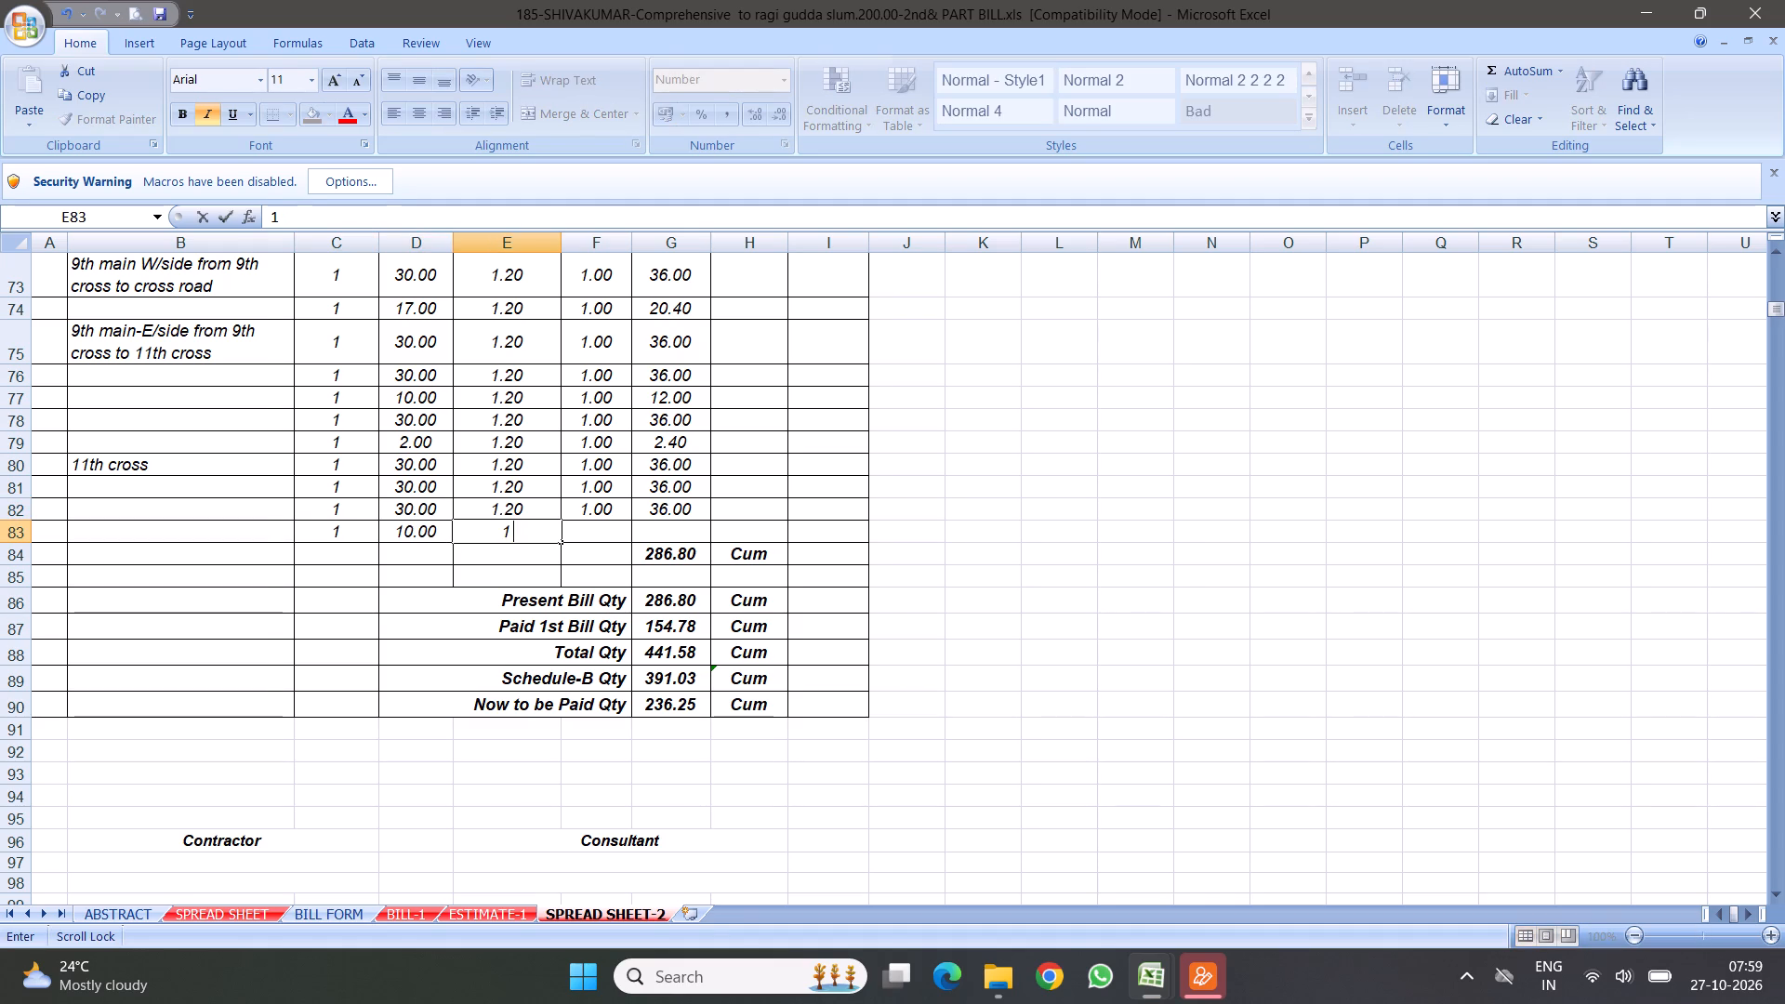
{"action": "key", "text": "period"}
{"action": "key", "text": "2"}
{"action": "left_click", "coordinate": [666, 560]}
{"action": "left_click", "coordinate": [604, 527]}
{"action": "key", "text": "1"}
{"action": "left_click", "coordinate": [837, 551]}
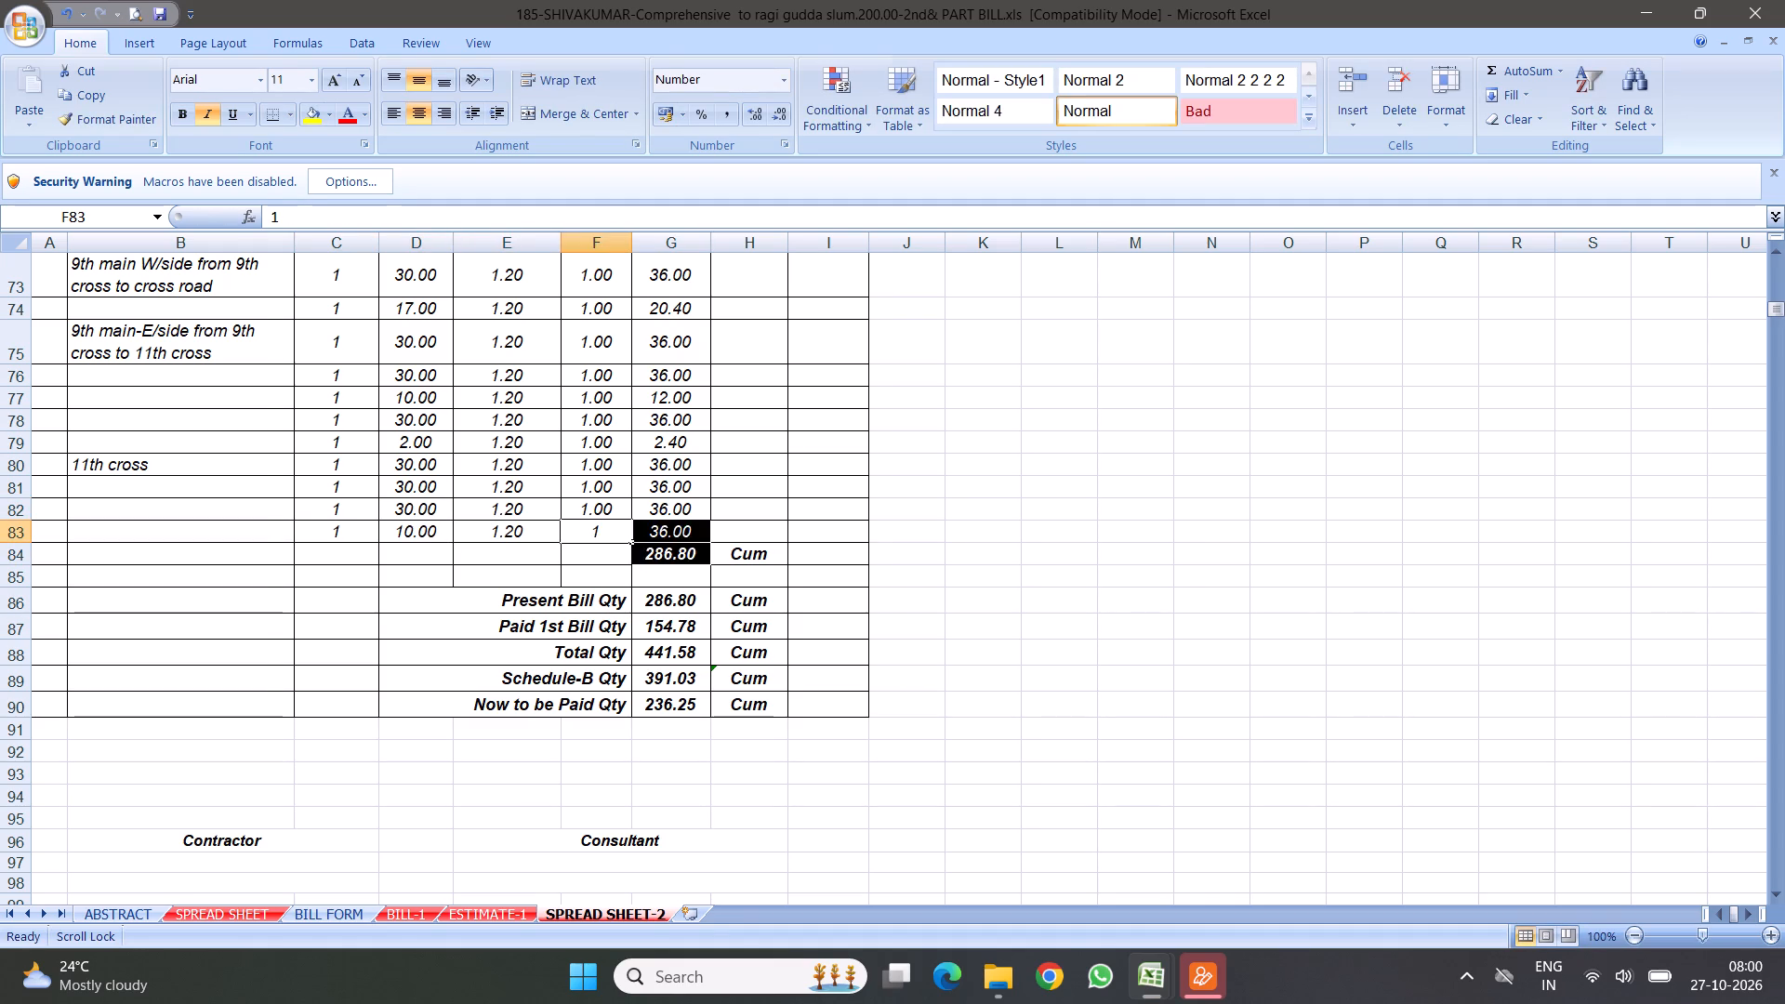
Check the summed range of item 3's quantity total and re-sum quantities G73 to G83 with AutoSum.
{"action": "left_click", "coordinate": [676, 560]}
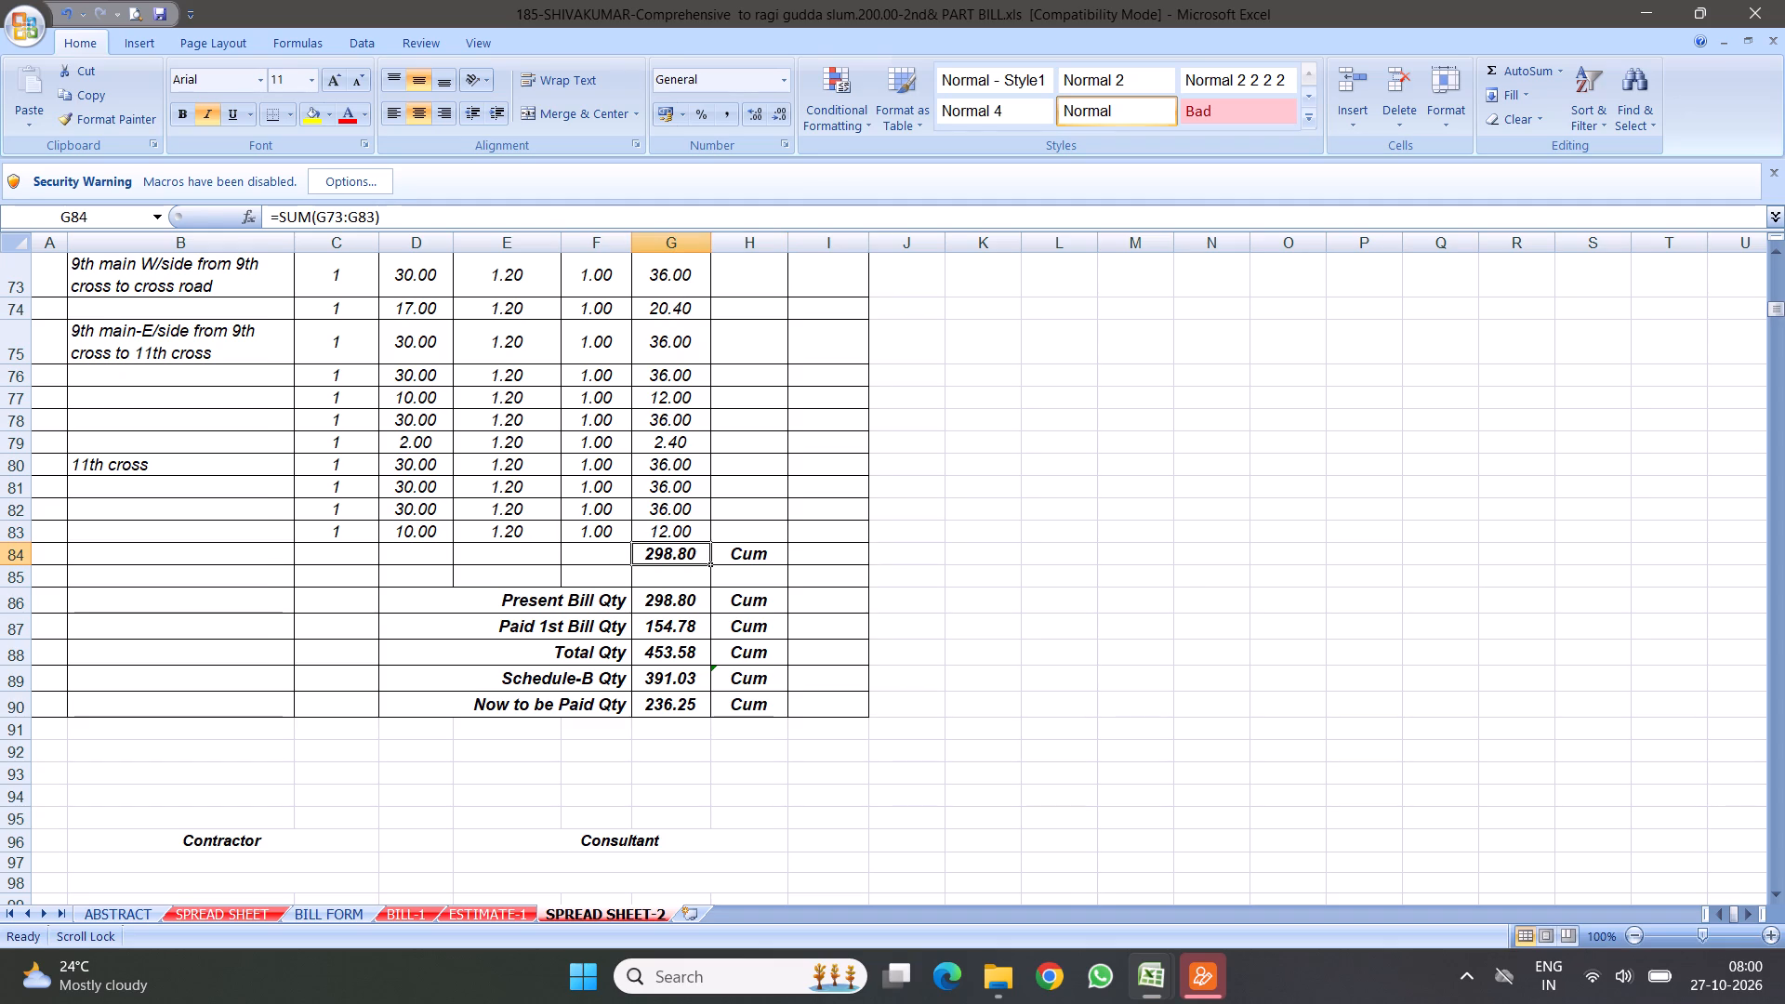
{"action": "left_click", "coordinate": [390, 213]}
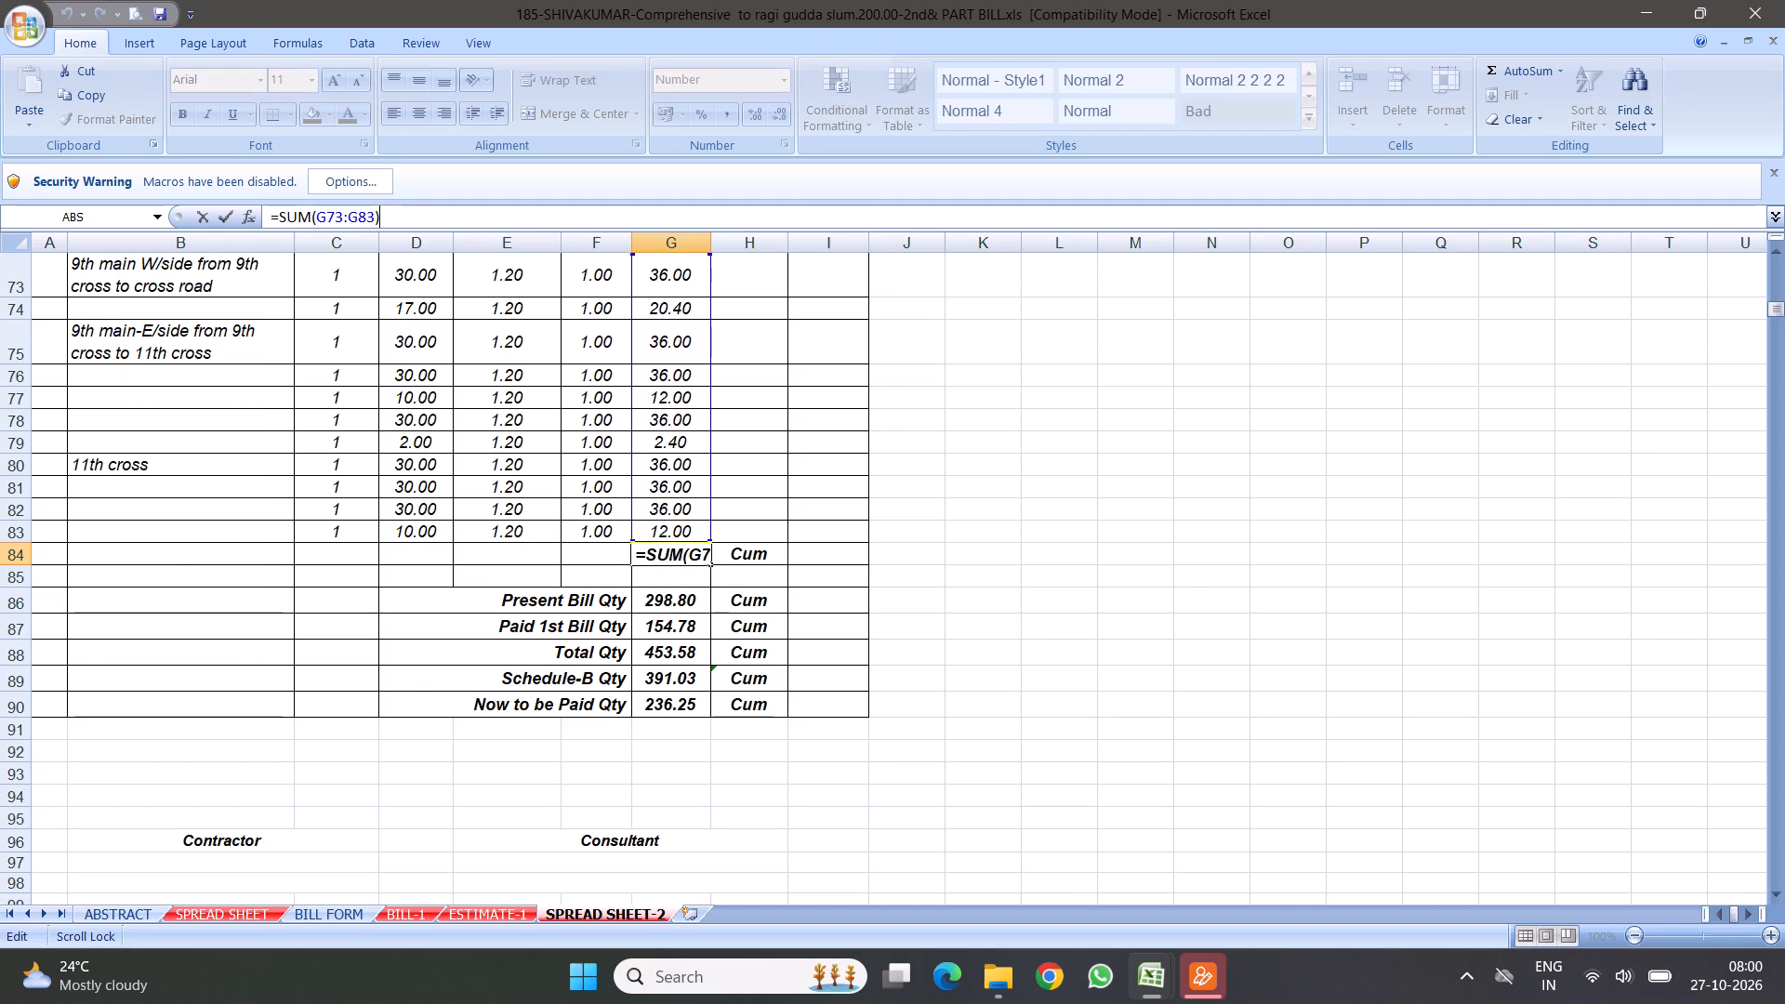
{"action": "scroll", "coordinate": [868, 582], "scroll_direction": "up", "scroll_amount": 3}
{"action": "scroll", "coordinate": [849, 599], "scroll_direction": "down", "scroll_amount": 4}
{"action": "scroll", "coordinate": [881, 495], "scroll_direction": "up", "scroll_amount": 2}
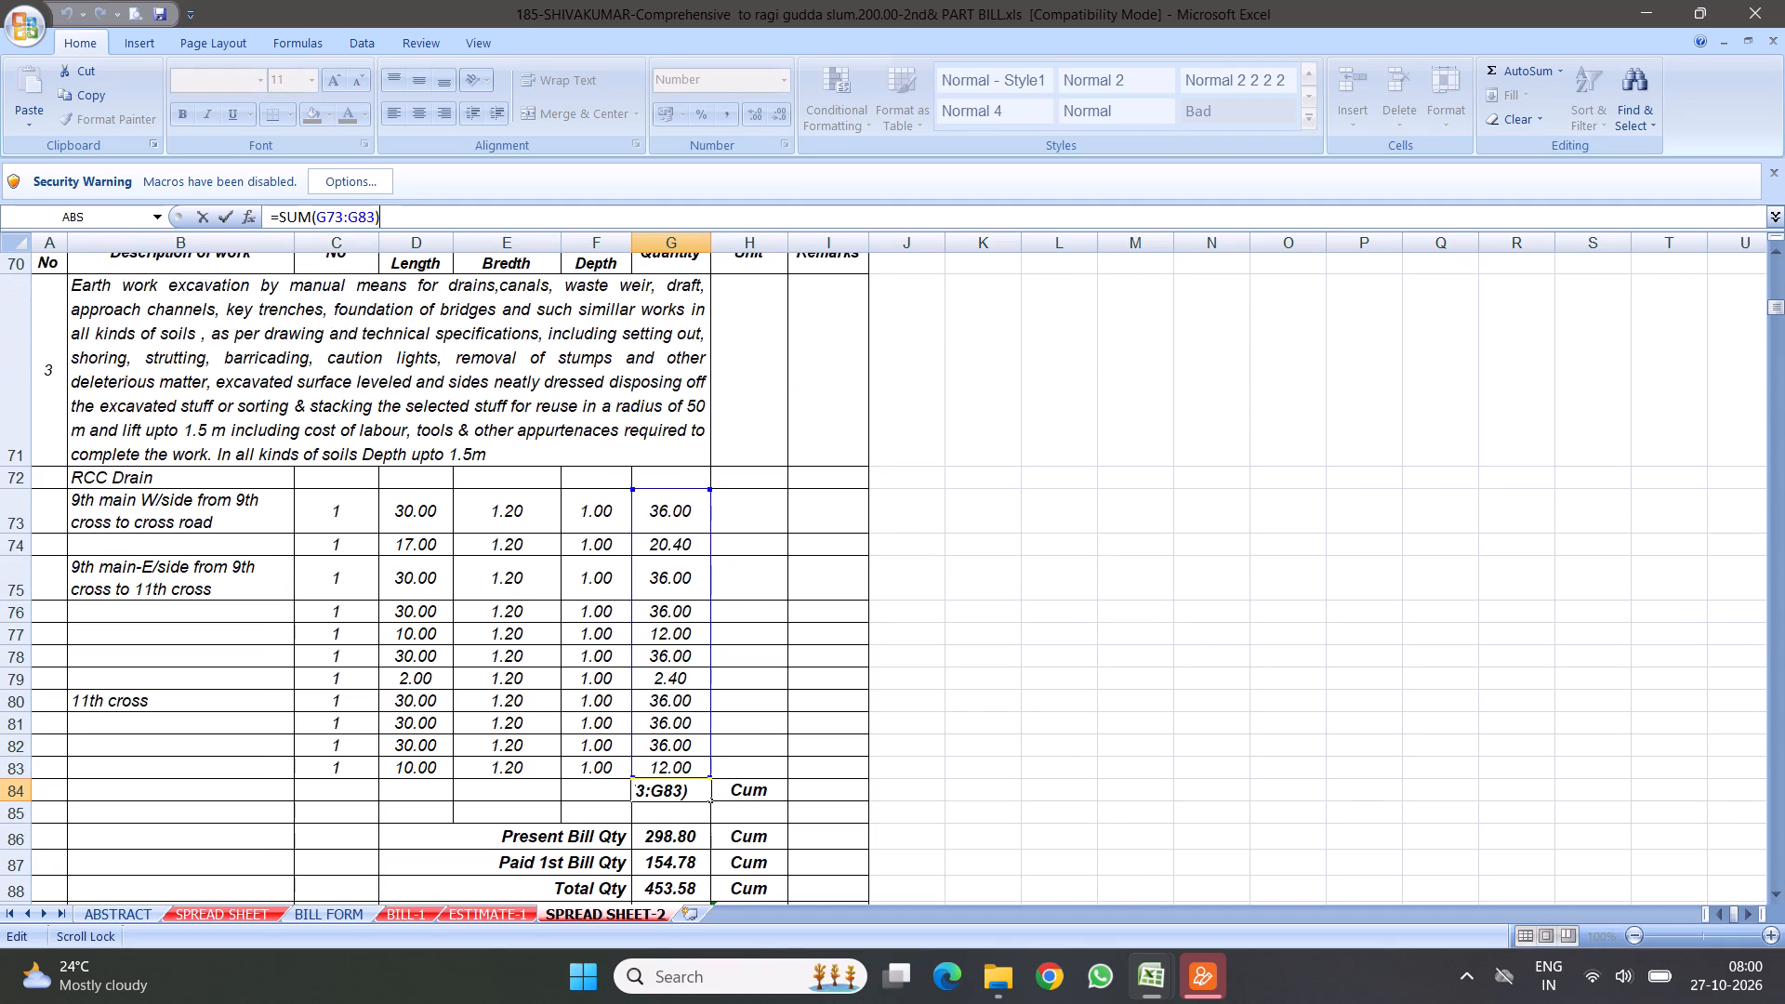
{"action": "left_click", "coordinate": [847, 553]}
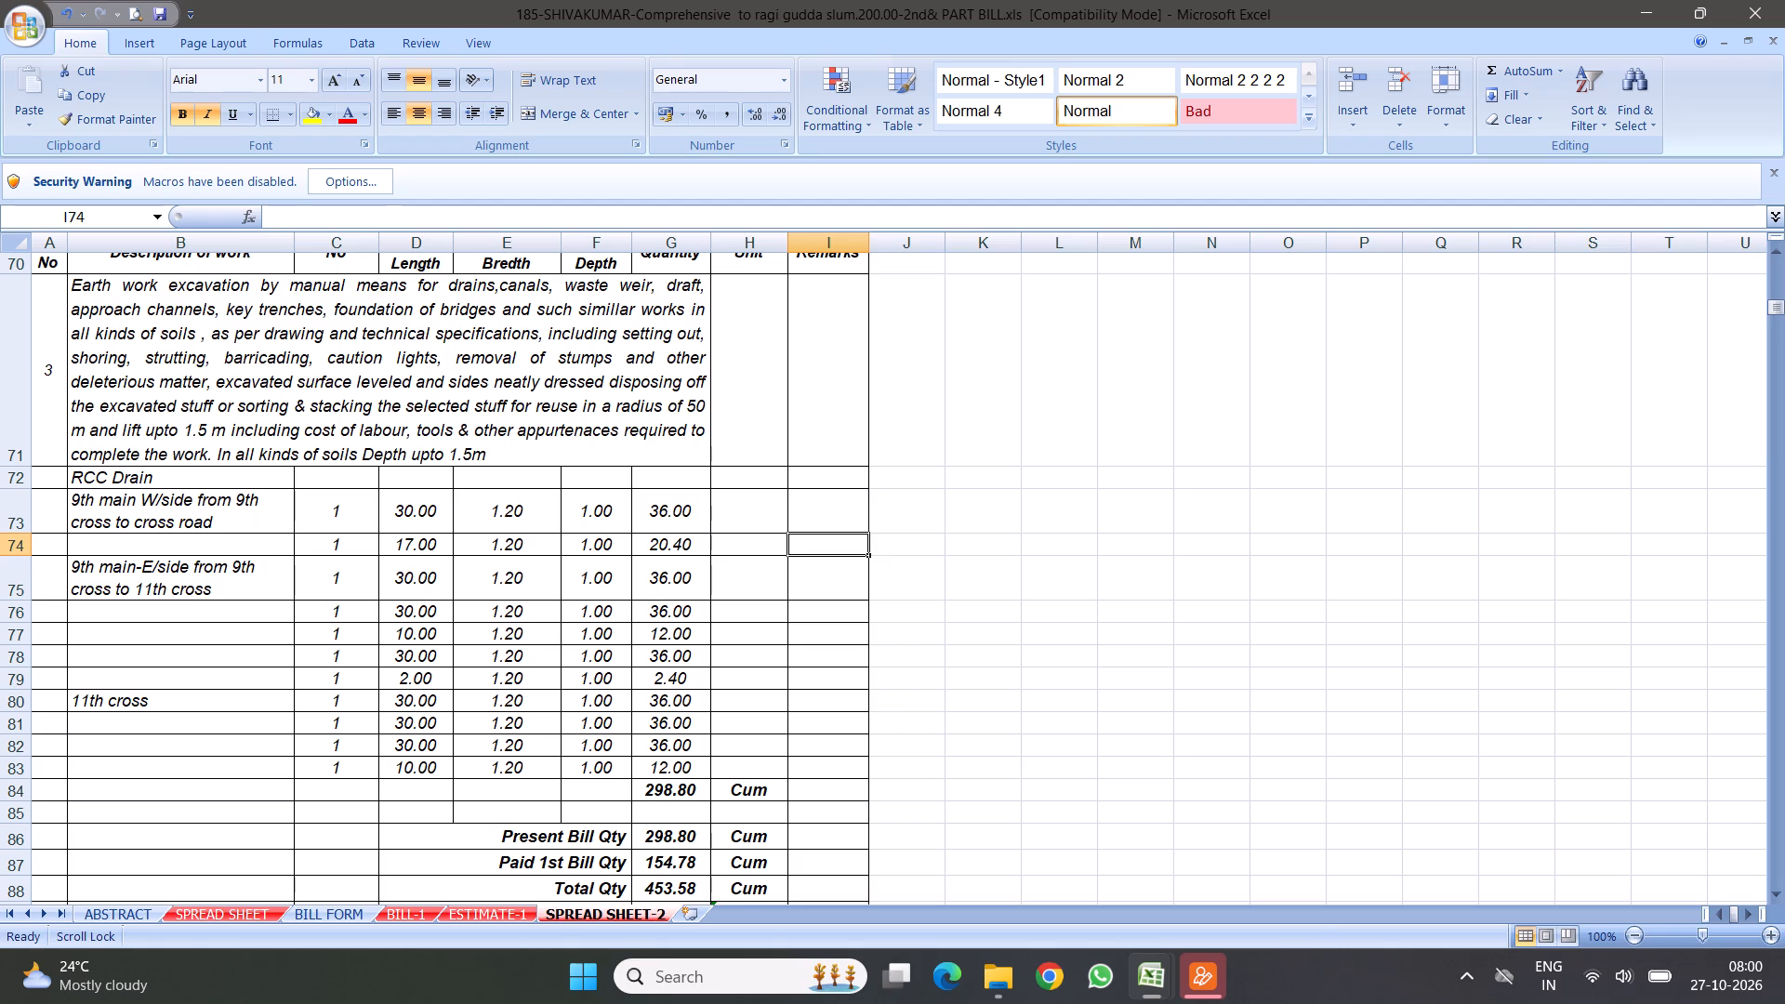
{"action": "left_click_drag", "start_coordinate": [674, 508], "coordinate": [670, 773]}
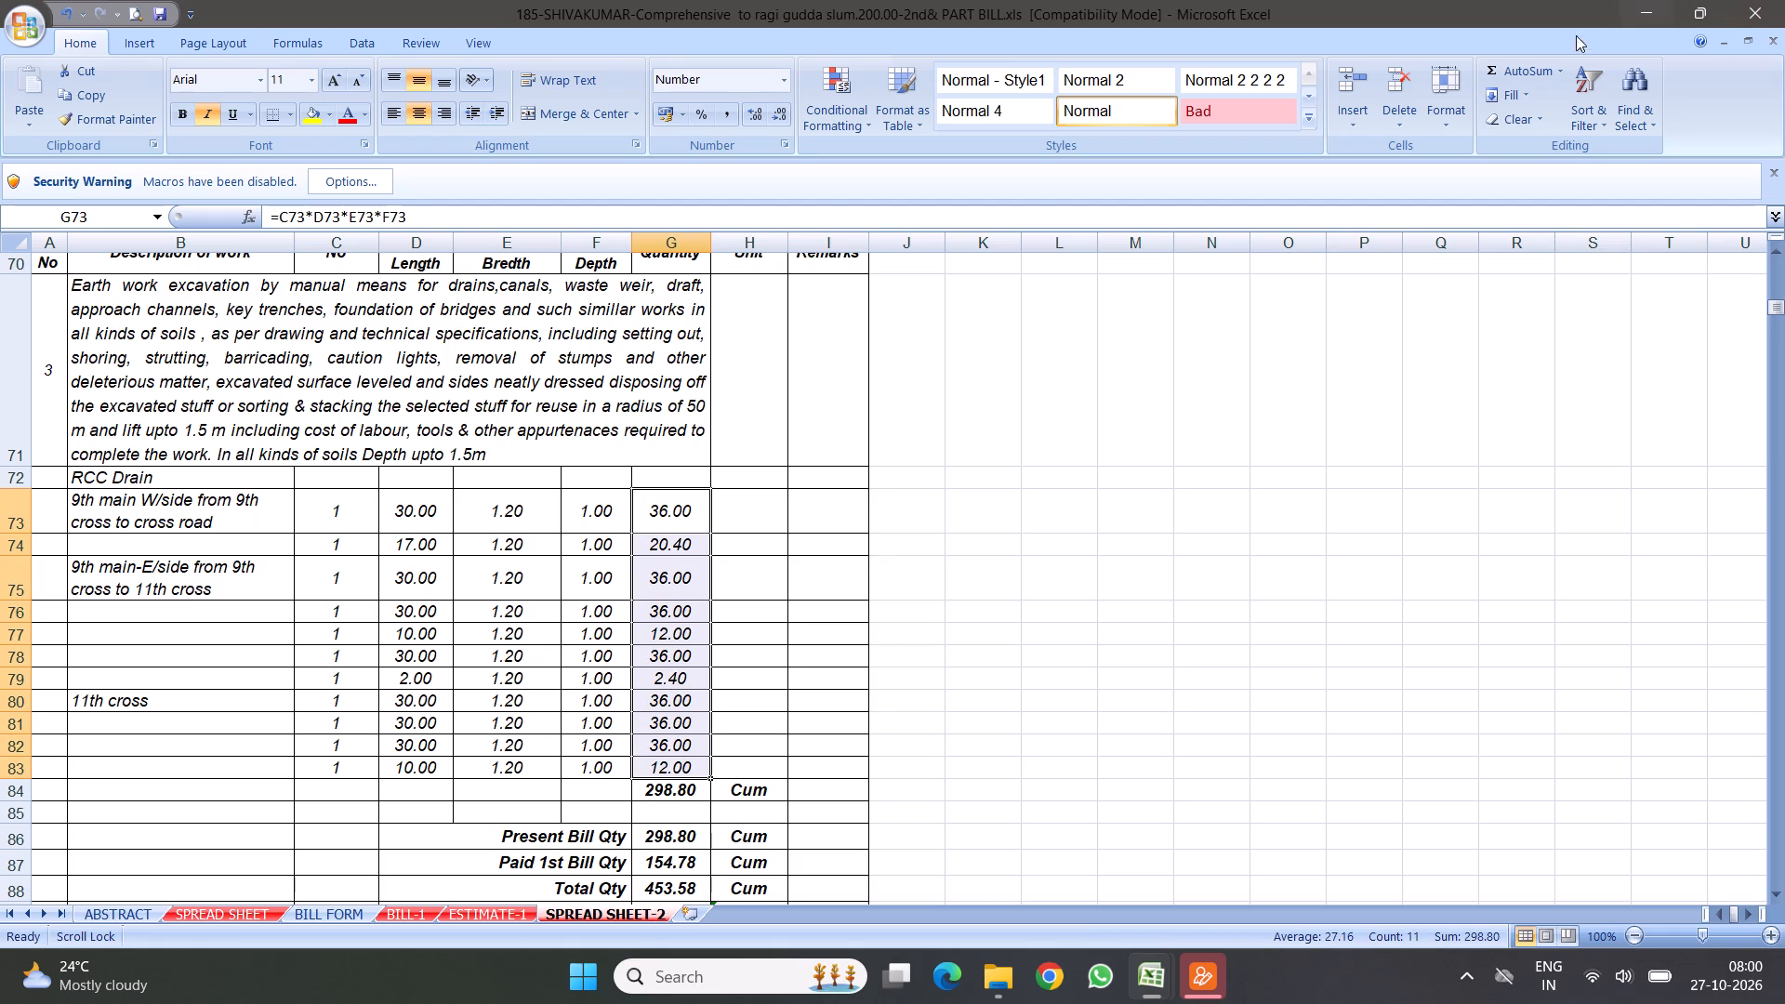
{"action": "left_click", "coordinate": [1500, 66]}
Check the formulas behind Total Qty and Now to be Paid Qty in item 3's summary.
{"action": "scroll", "coordinate": [622, 668], "scroll_direction": "down", "scroll_amount": 4}
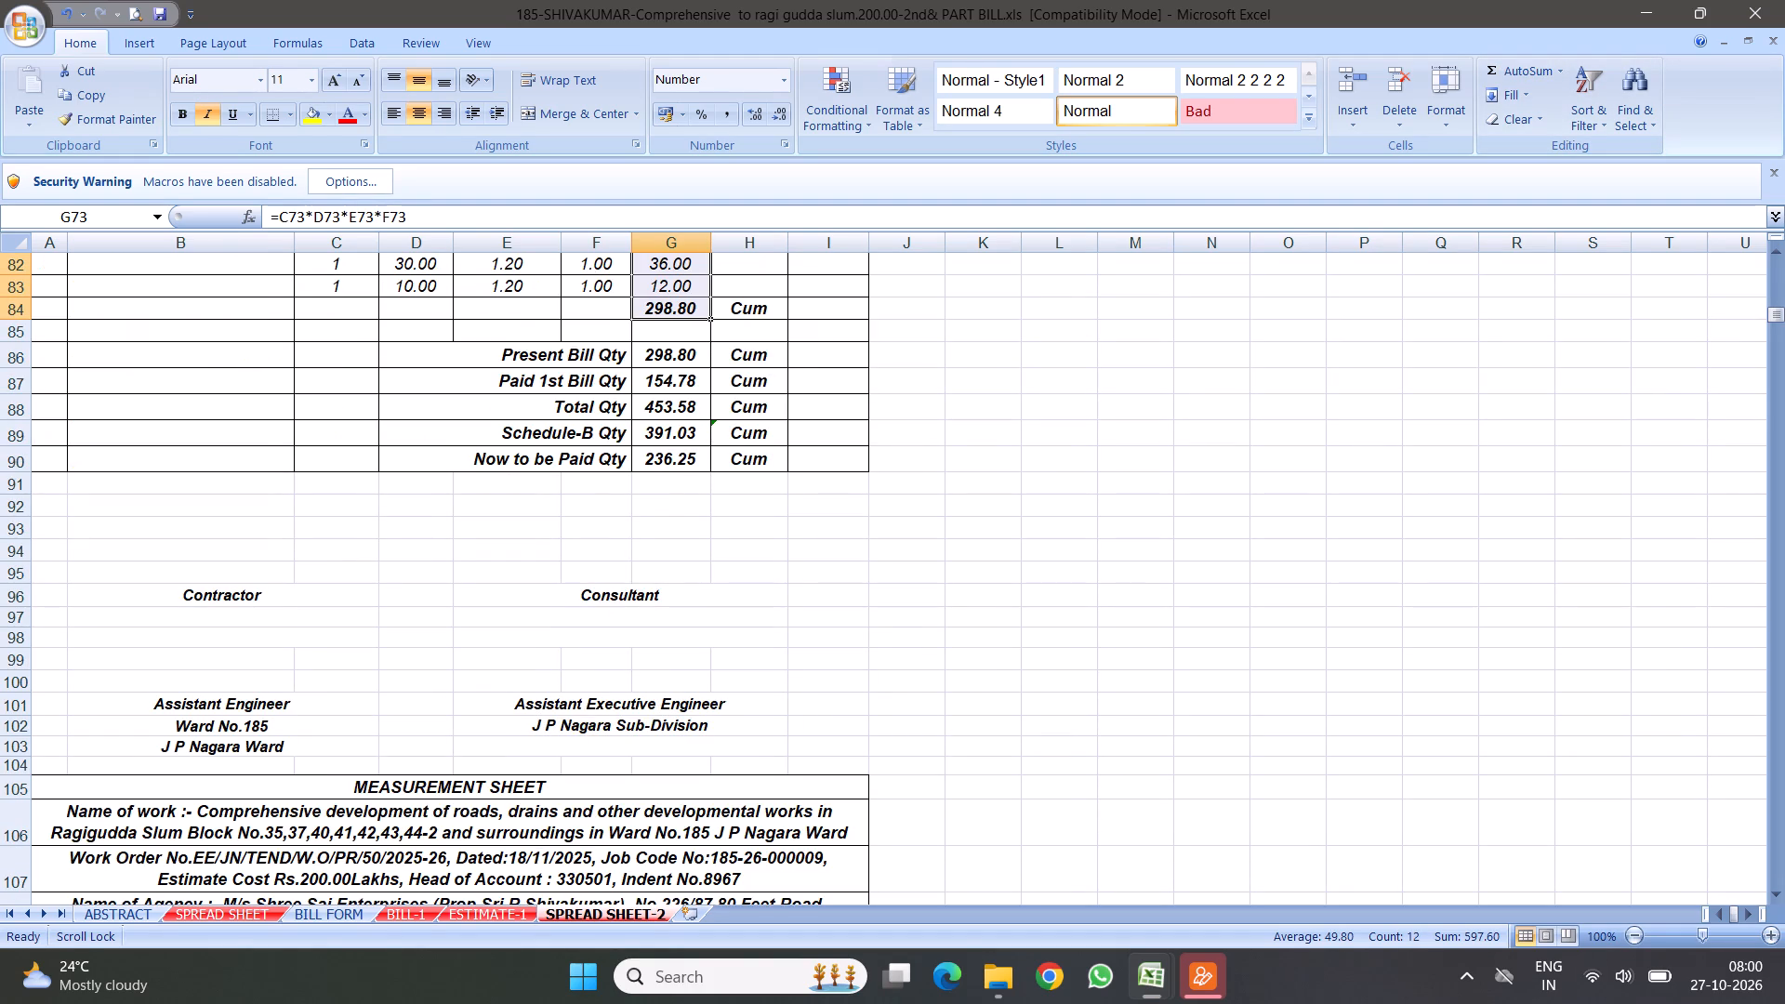
{"action": "left_click", "coordinate": [664, 406]}
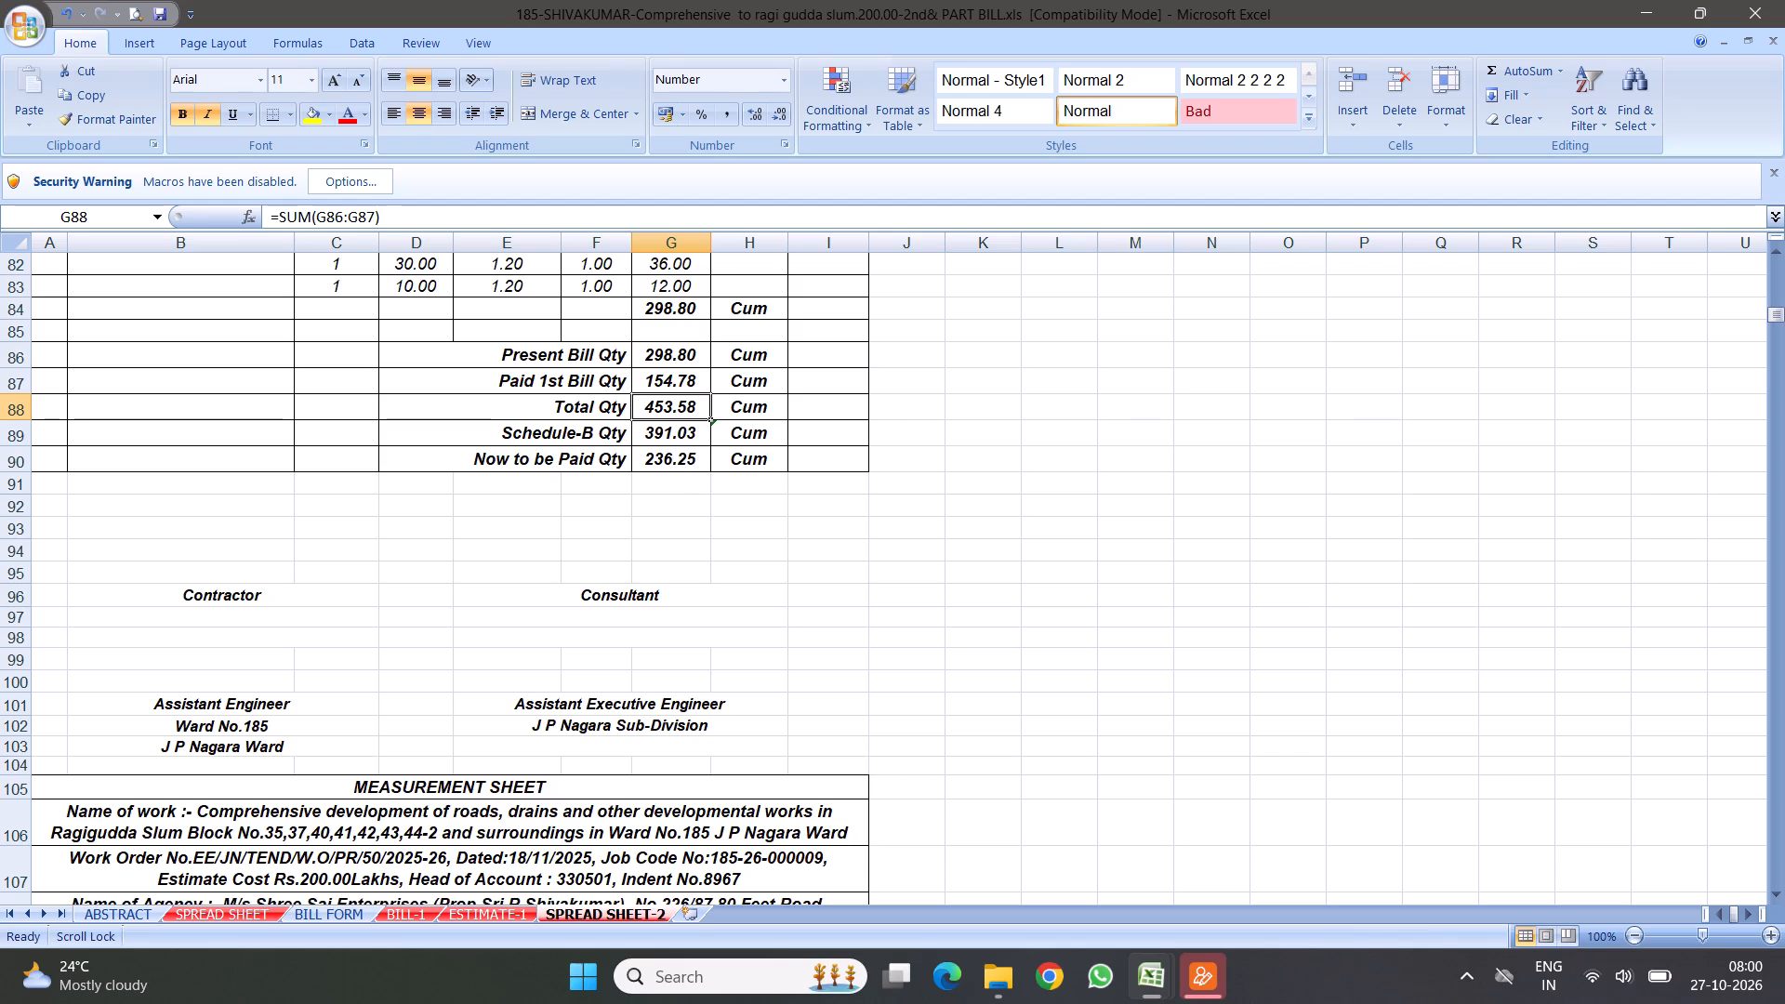
{"action": "left_click", "coordinate": [668, 462]}
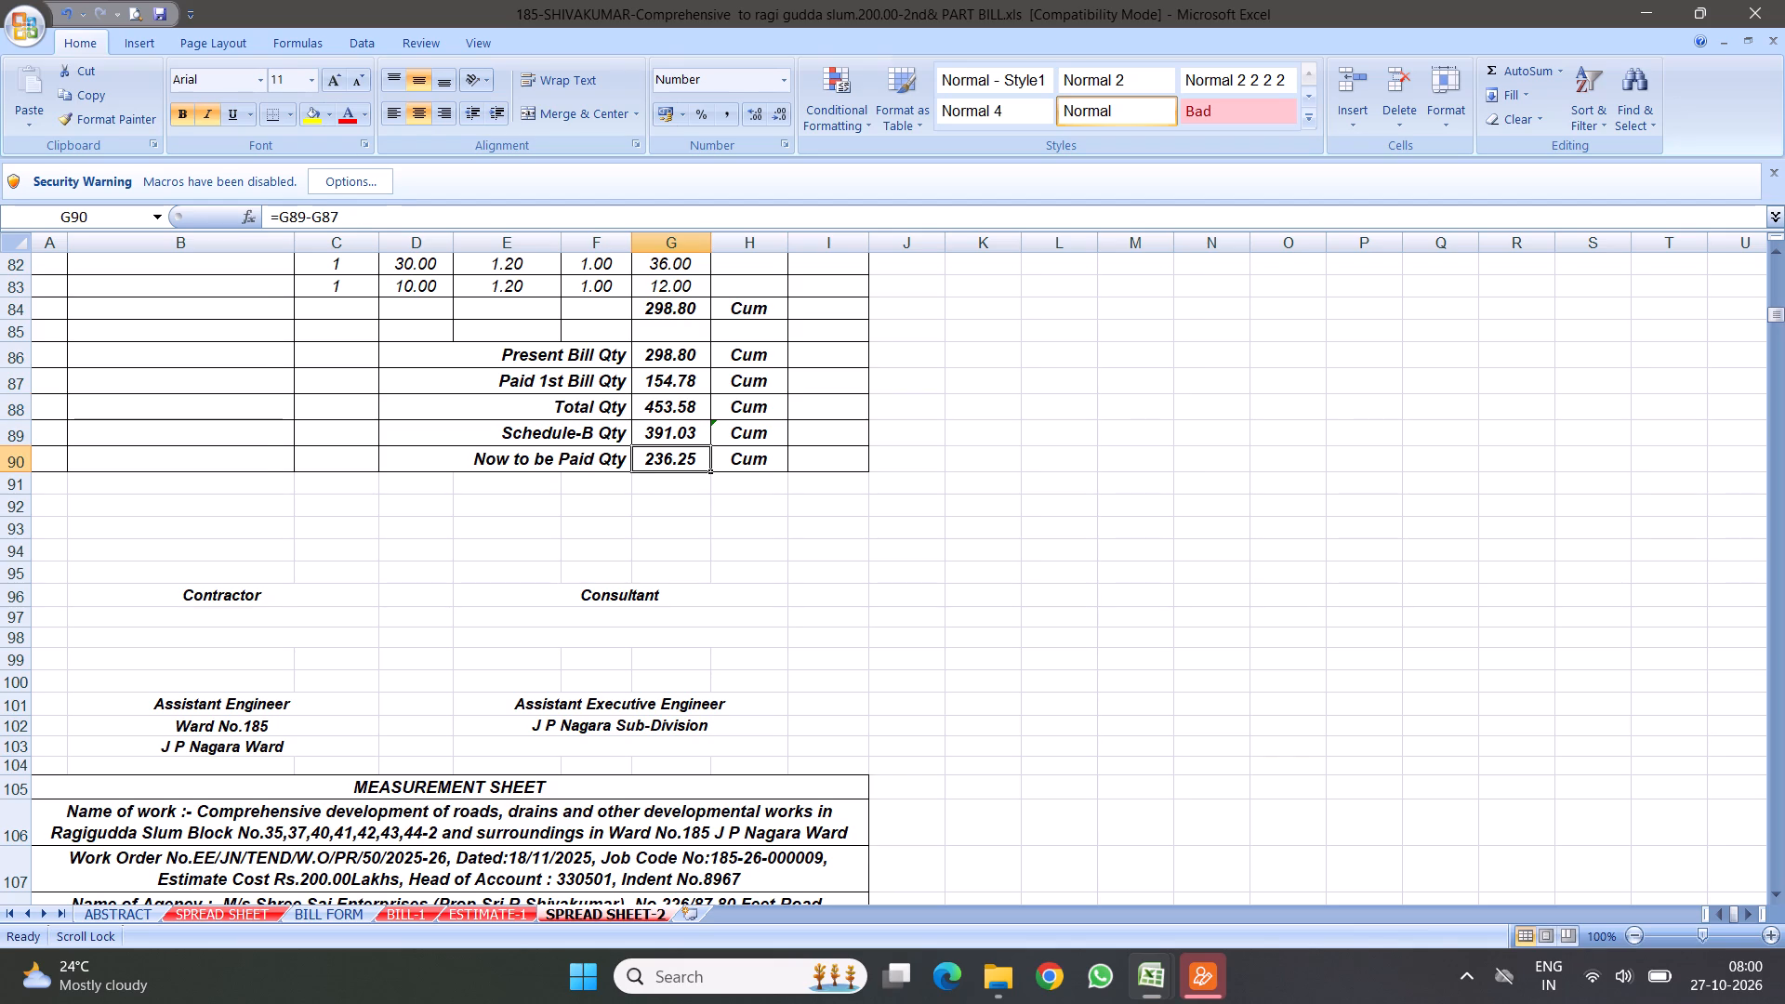
Set the depth to 0.9 in item 3's first RCC drain row and fill it down through row 83.
{"action": "scroll", "coordinate": [552, 431], "scroll_direction": "up", "scroll_amount": 5}
{"action": "scroll", "coordinate": [703, 530], "scroll_direction": "down", "scroll_amount": 2}
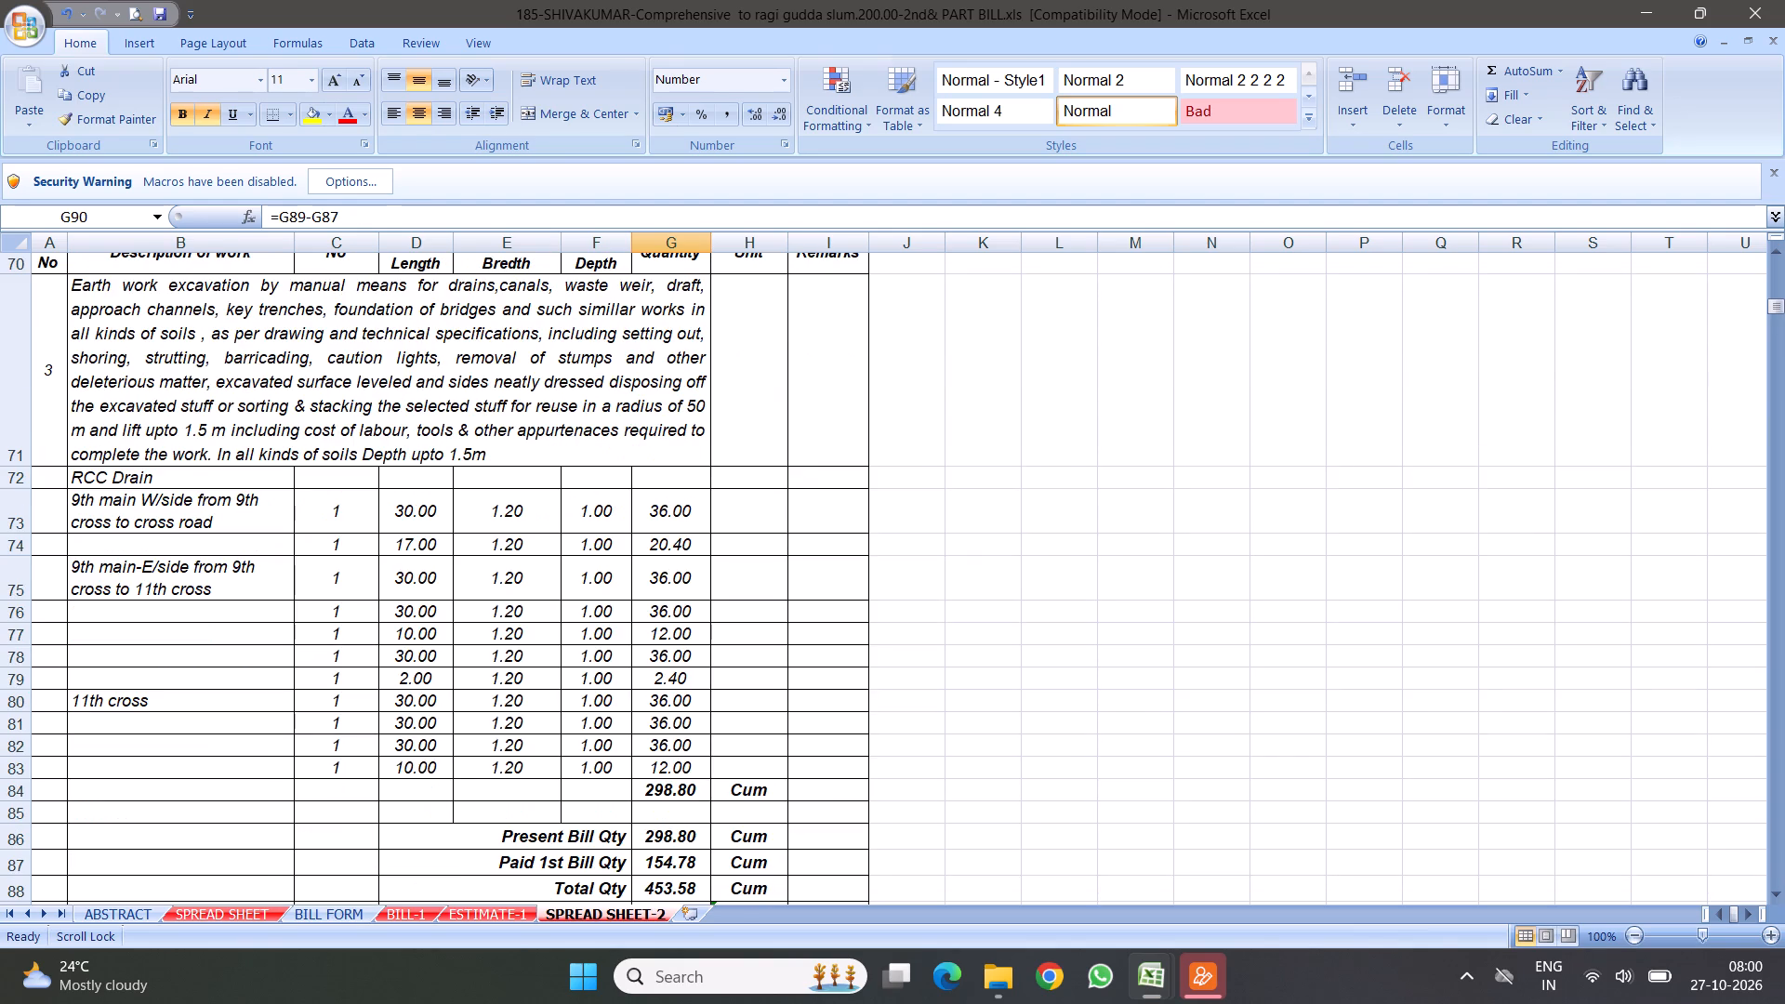
{"action": "left_click", "coordinate": [603, 295]}
{"action": "key", "text": "period"}
{"action": "key", "text": "9"}
{"action": "left_click", "coordinate": [773, 347]}
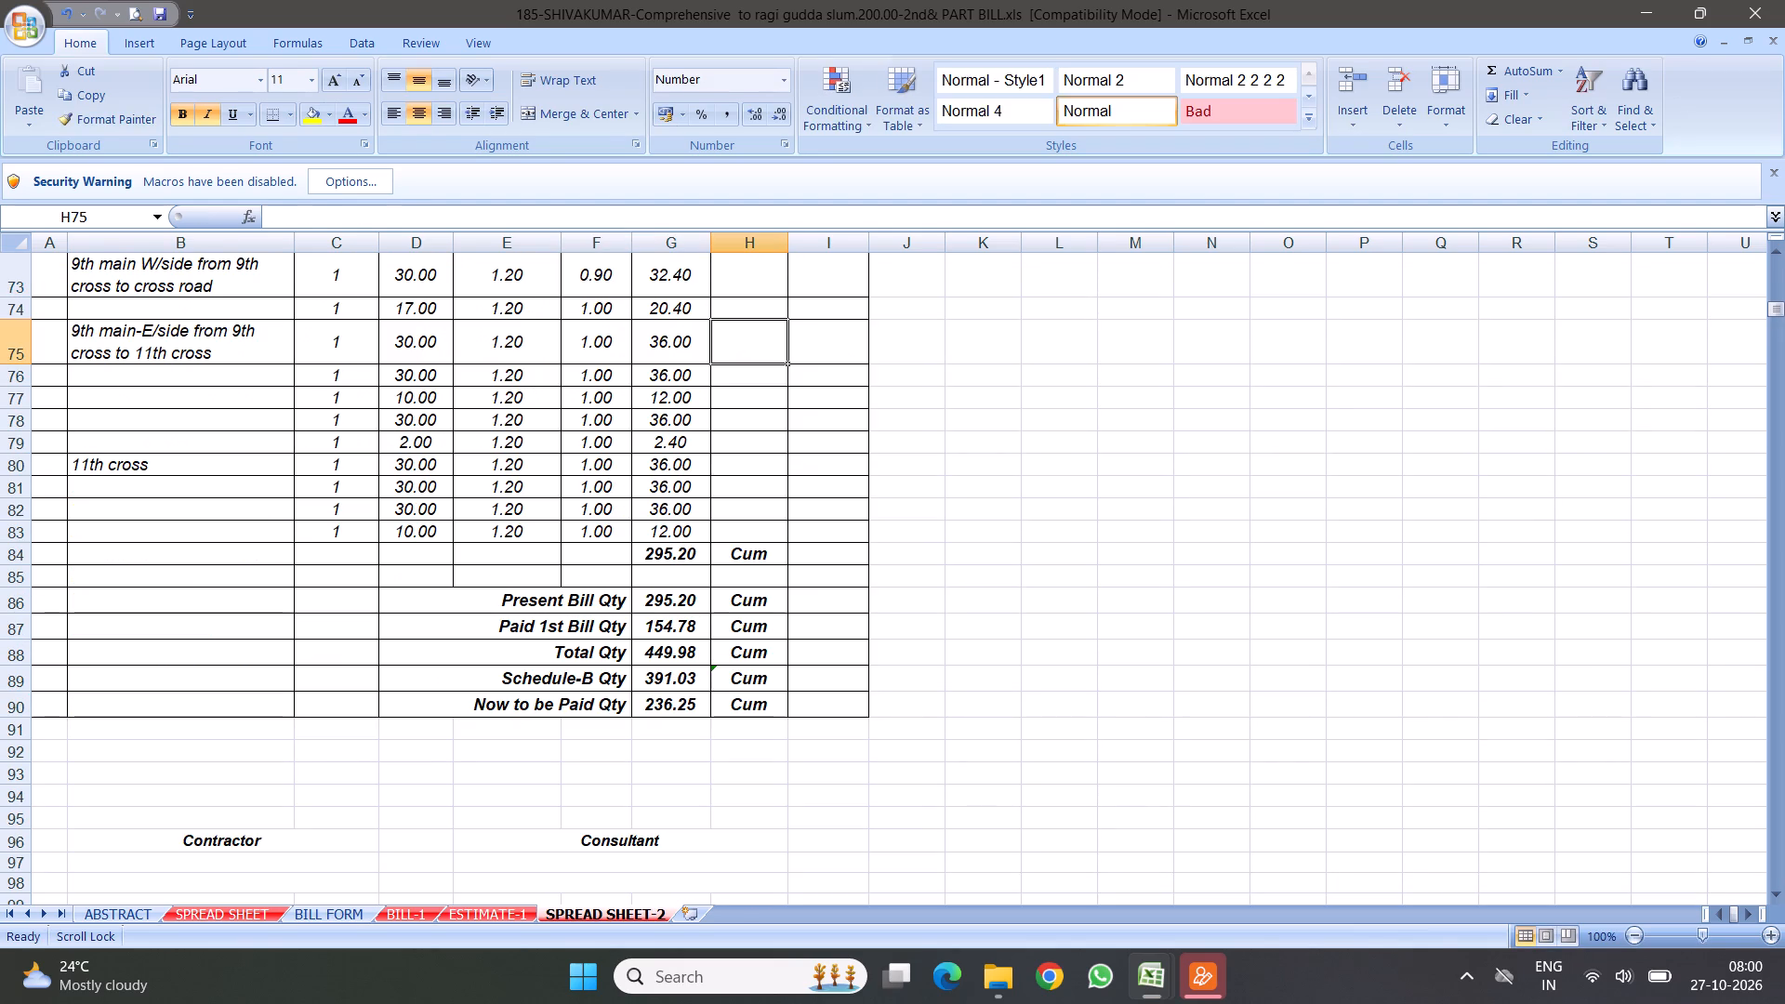
{"action": "left_click", "coordinate": [596, 273]}
{"action": "left_click_drag", "start_coordinate": [630, 300], "coordinate": [630, 313]}
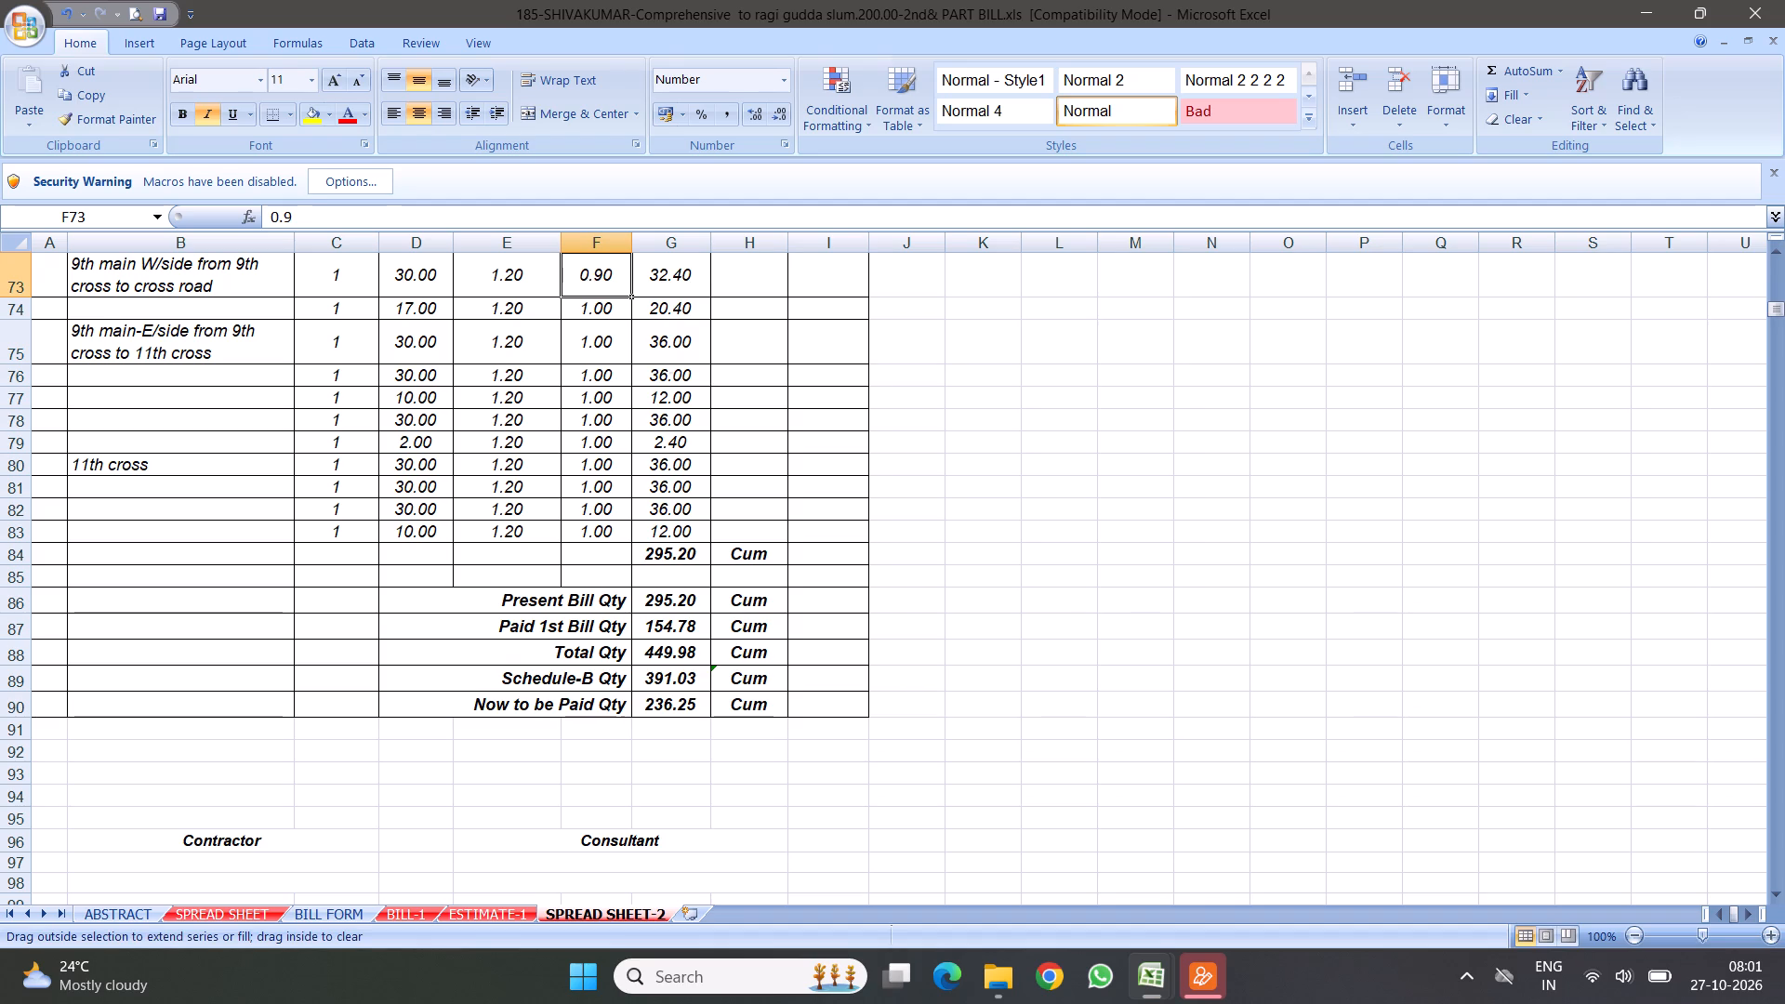
{"action": "left_click_drag", "start_coordinate": [630, 313], "coordinate": [603, 536]}
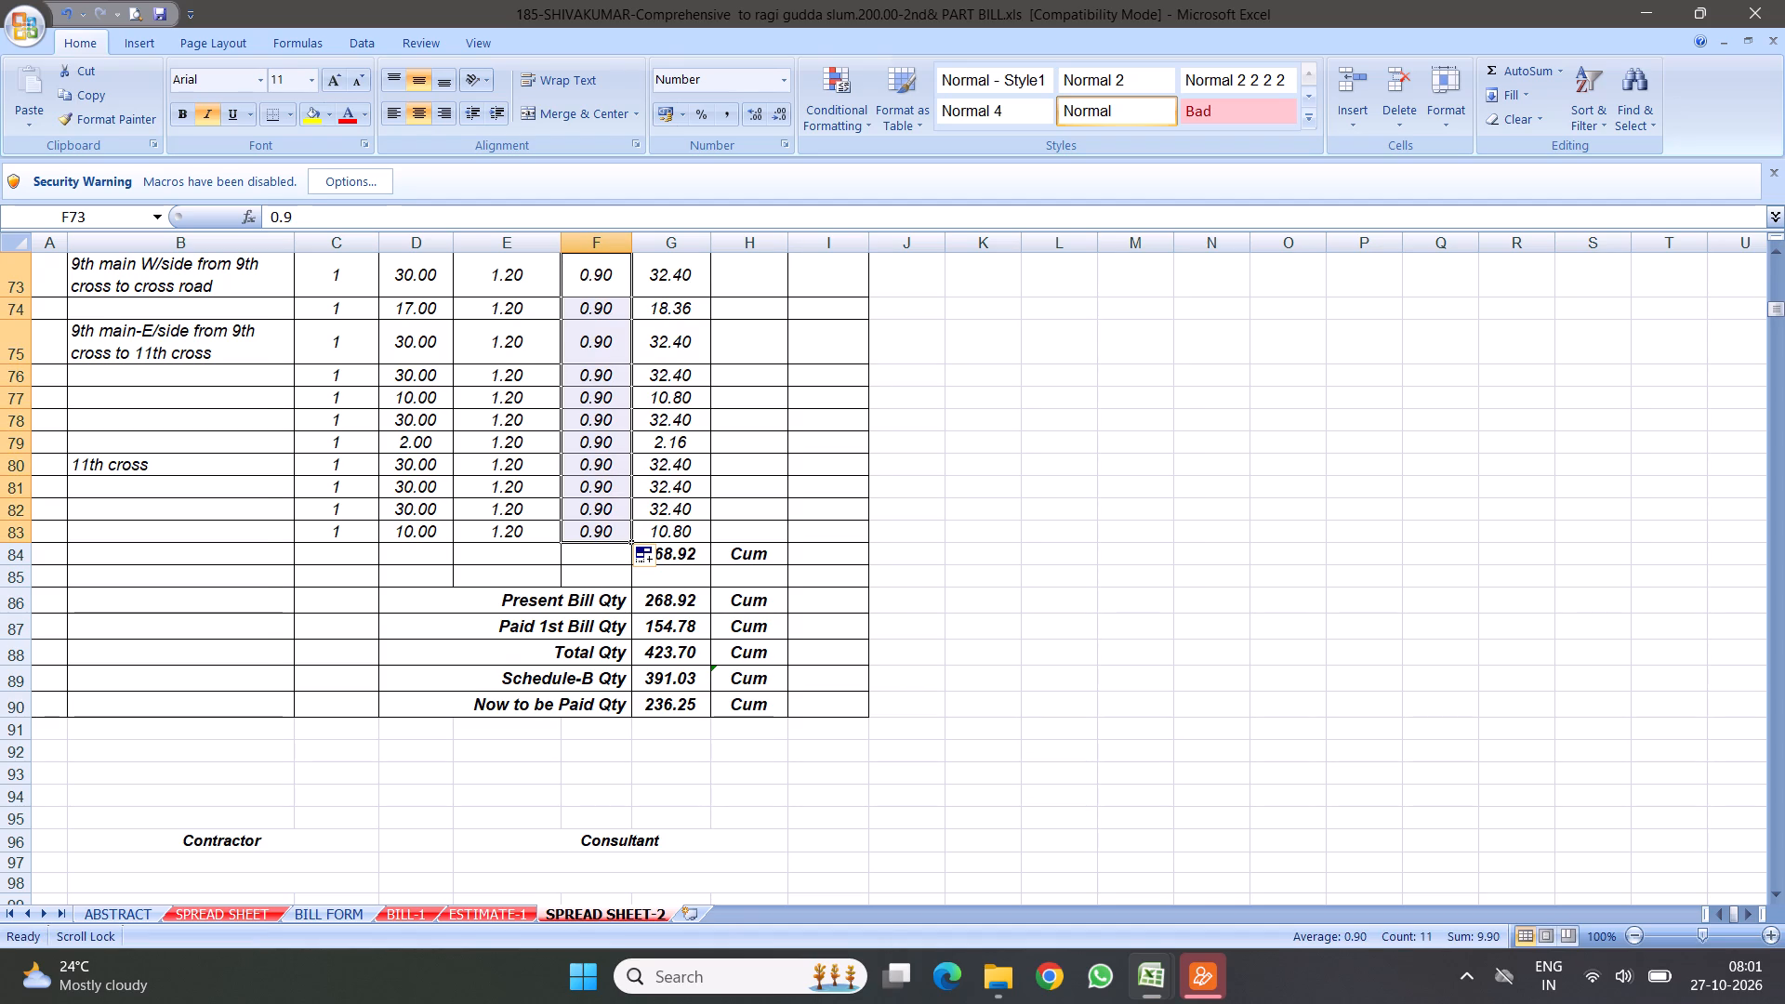
Check the formula of item 3's excavation quantity total.
{"action": "left_click", "coordinate": [688, 557]}
{"action": "left_click", "coordinate": [412, 218]}
{"action": "left_click", "coordinate": [805, 384]}
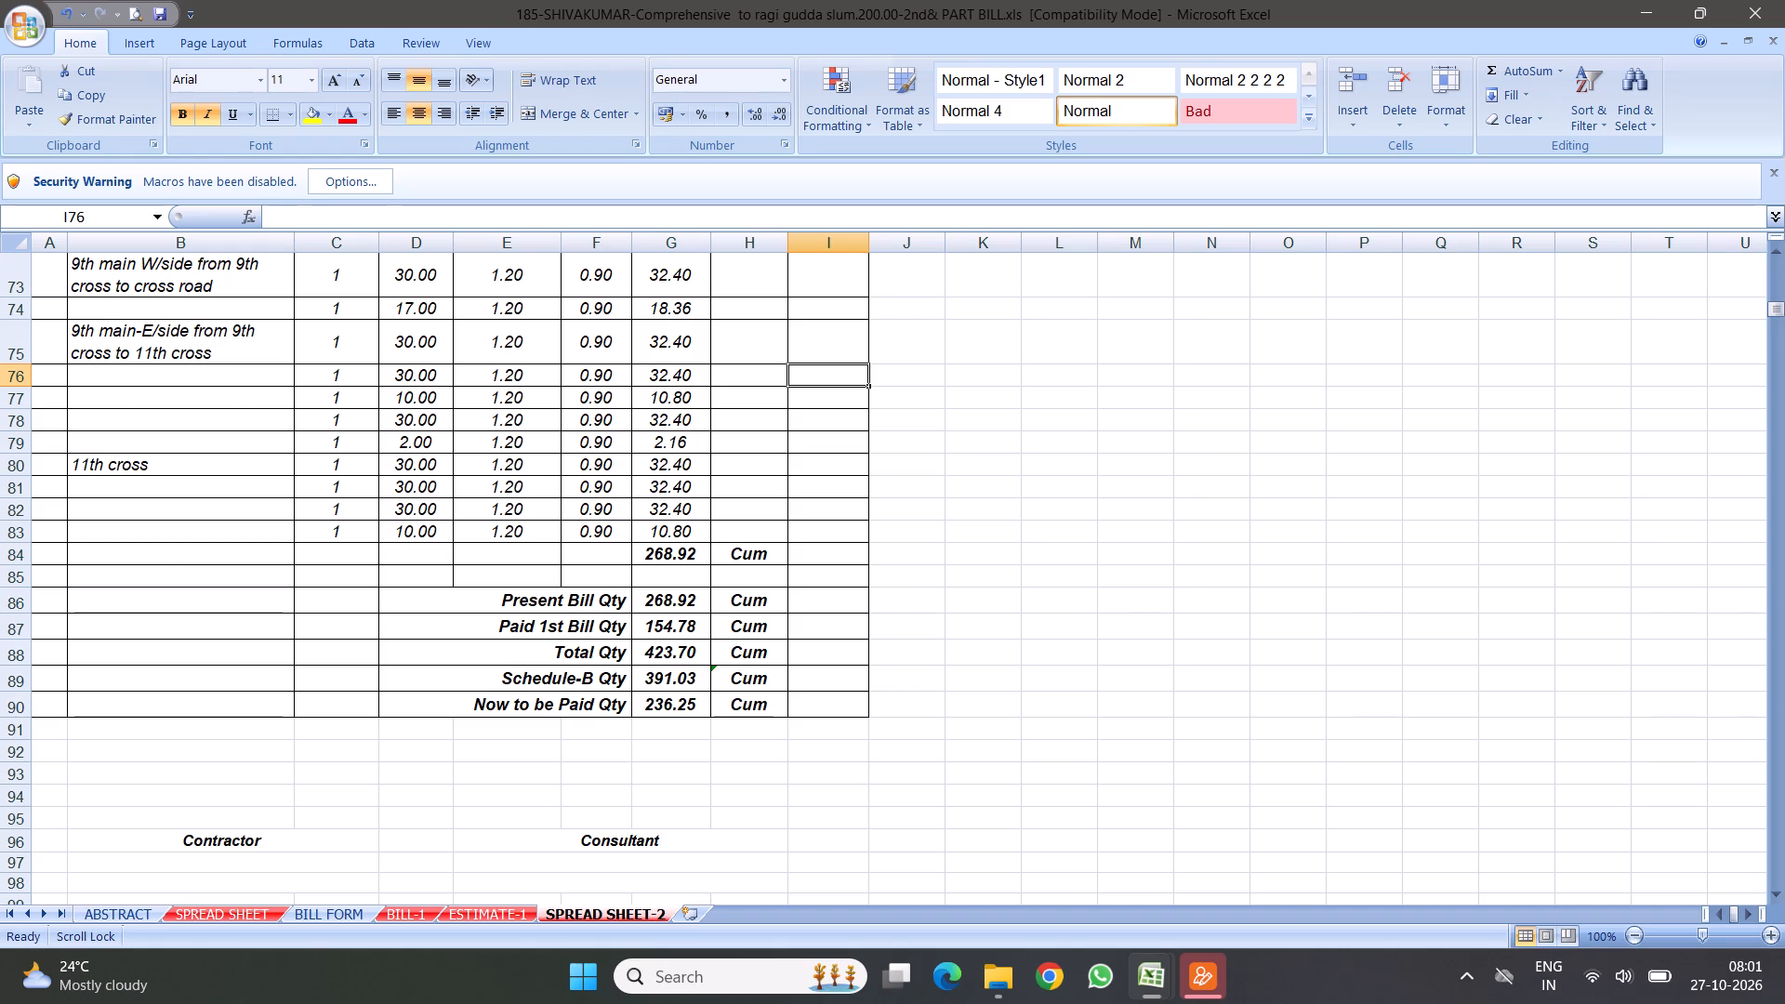
In item 2's measurements, insert a blank row above the "Drain damaged portions-wall side" heading and another directly above the quantity total.
{"action": "scroll", "coordinate": [576, 319], "scroll_direction": "up", "scroll_amount": 9}
{"action": "scroll", "coordinate": [556, 410], "scroll_direction": "up", "scroll_amount": 6}
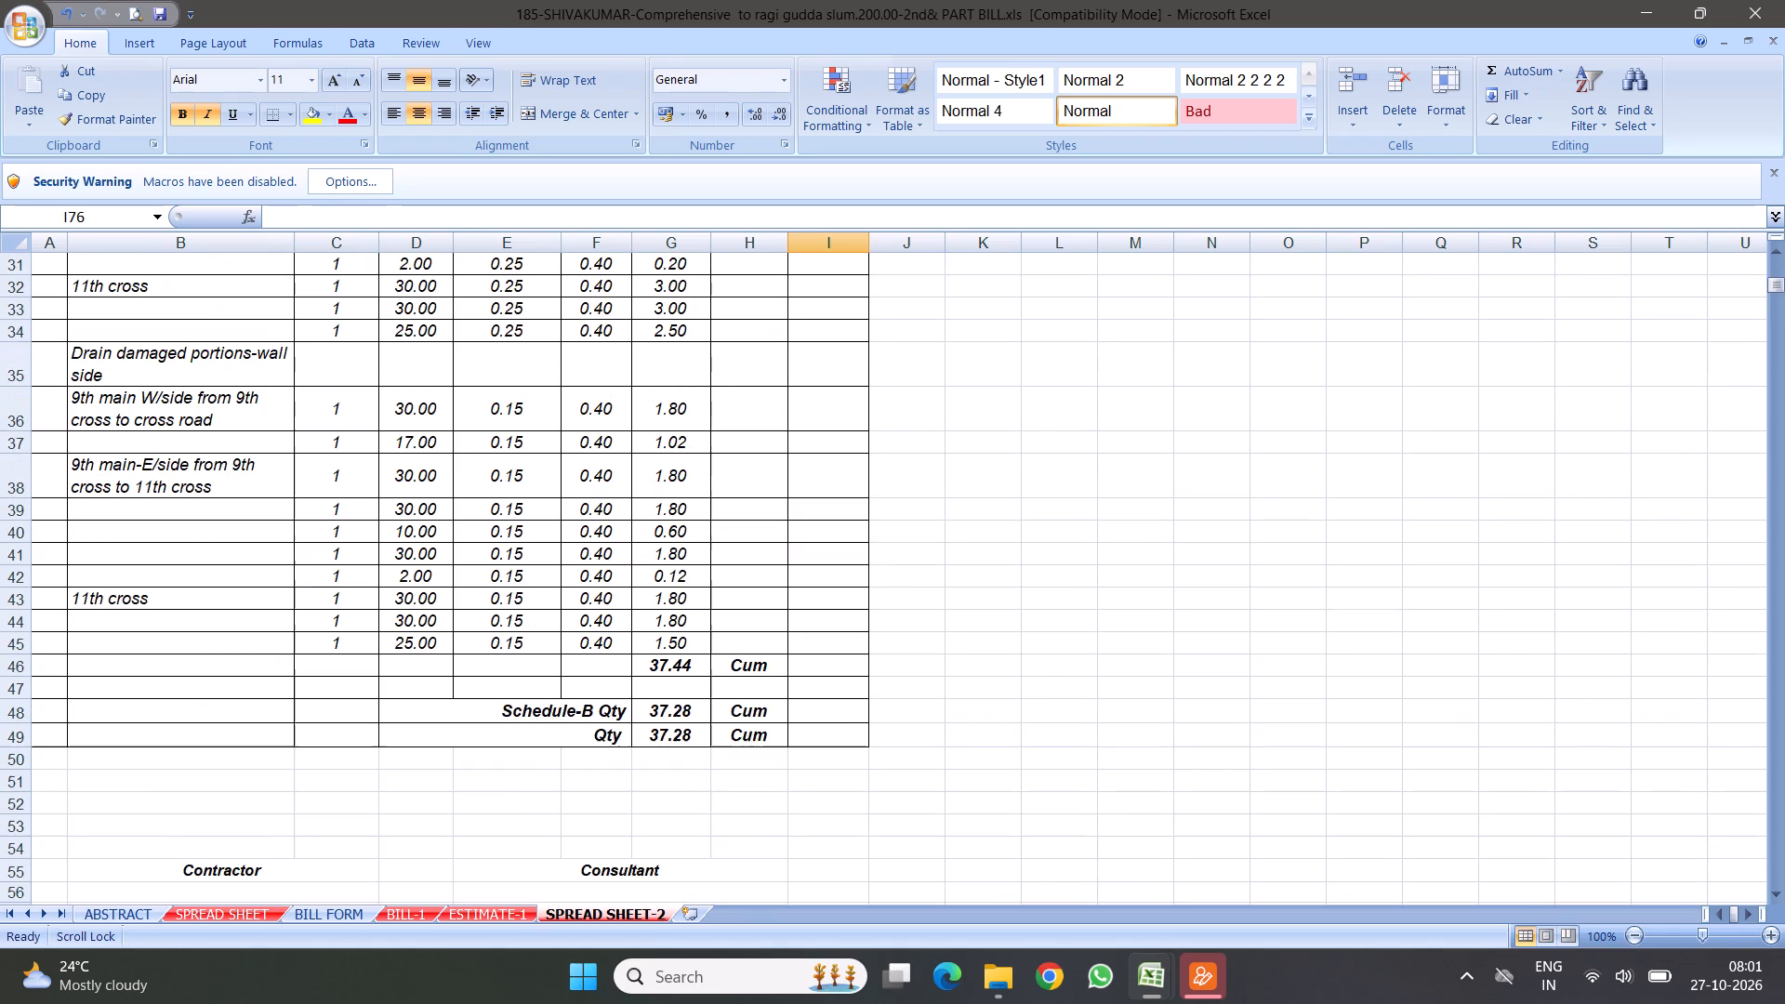
{"action": "scroll", "coordinate": [520, 446], "scroll_direction": "up", "scroll_amount": 2}
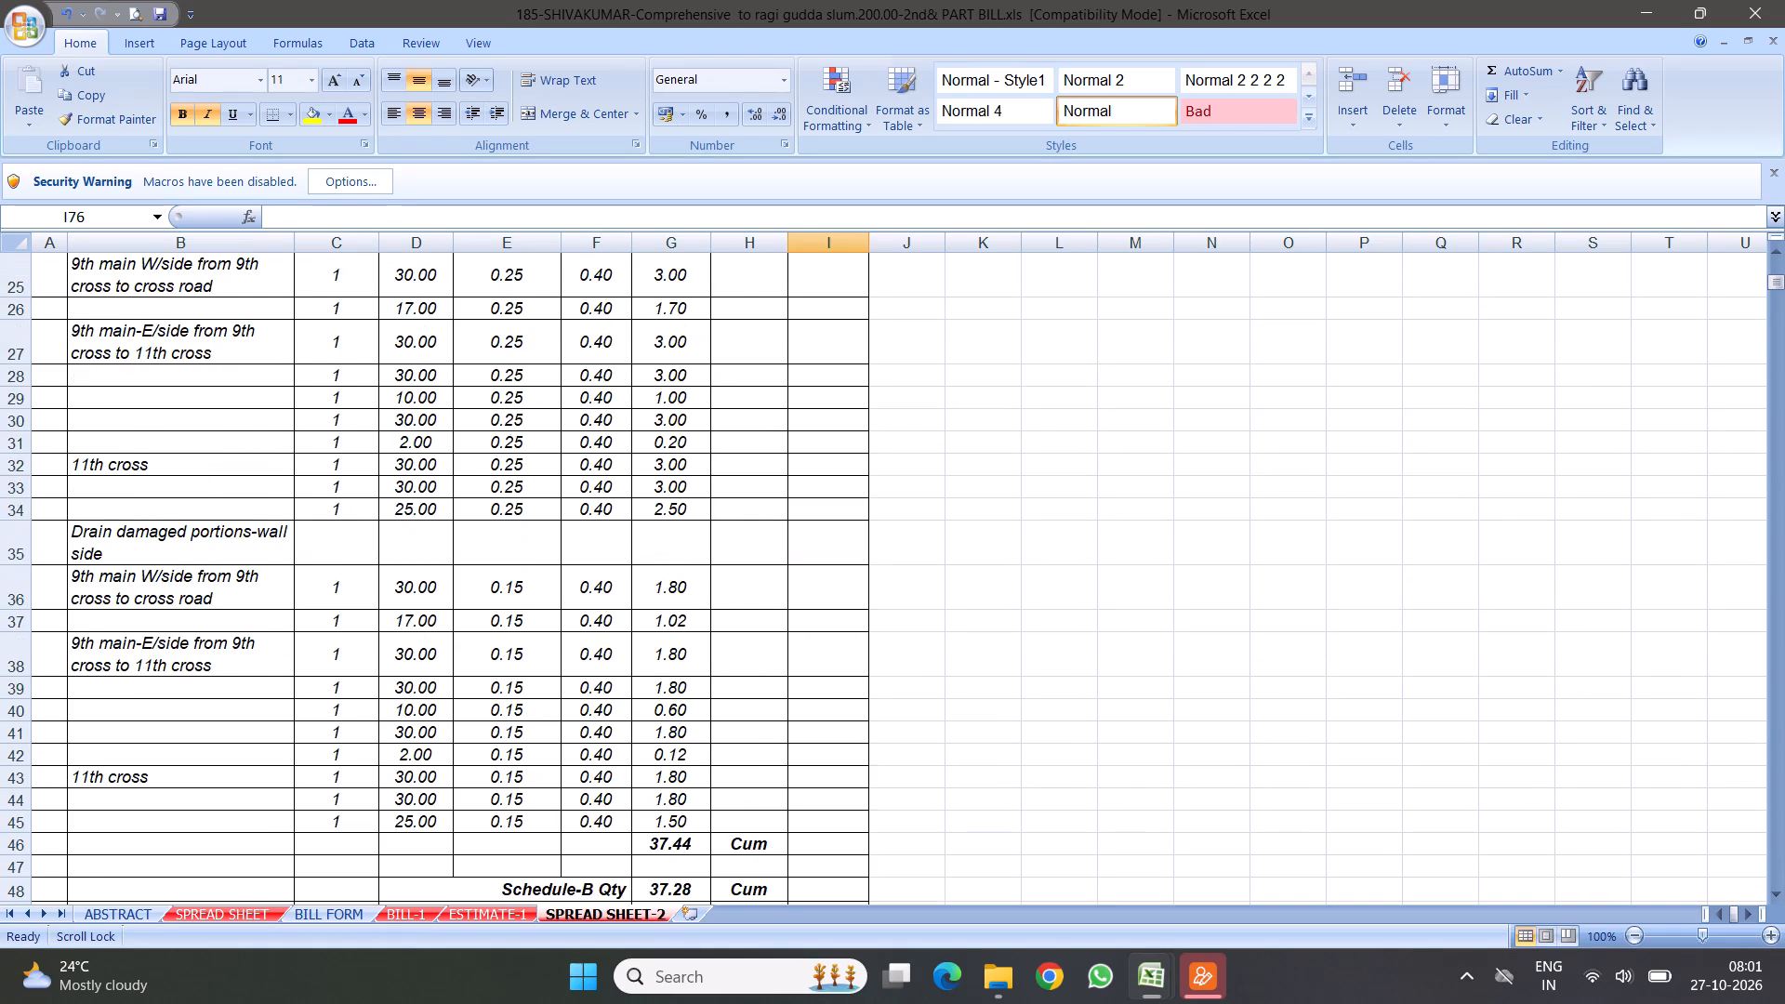
{"action": "scroll", "coordinate": [499, 438], "scroll_direction": "up", "scroll_amount": 2}
{"action": "scroll", "coordinate": [499, 451], "scroll_direction": "down", "scroll_amount": 4}
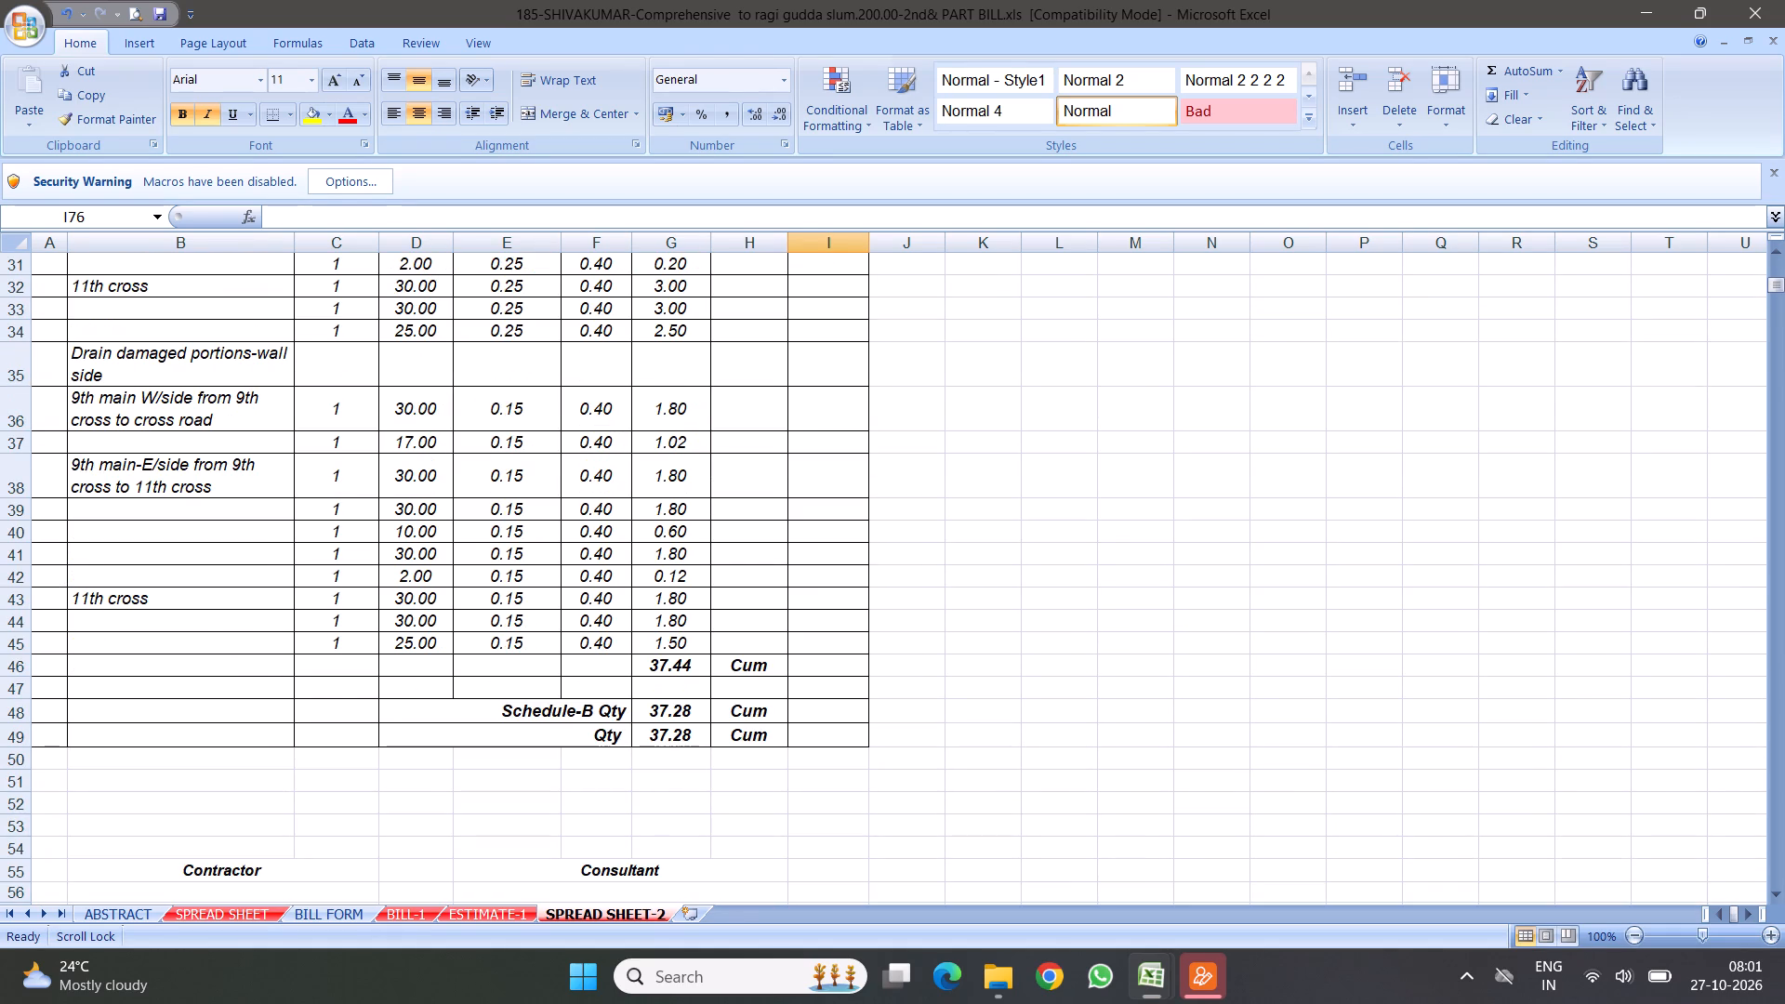
{"action": "left_click", "coordinate": [22, 363]}
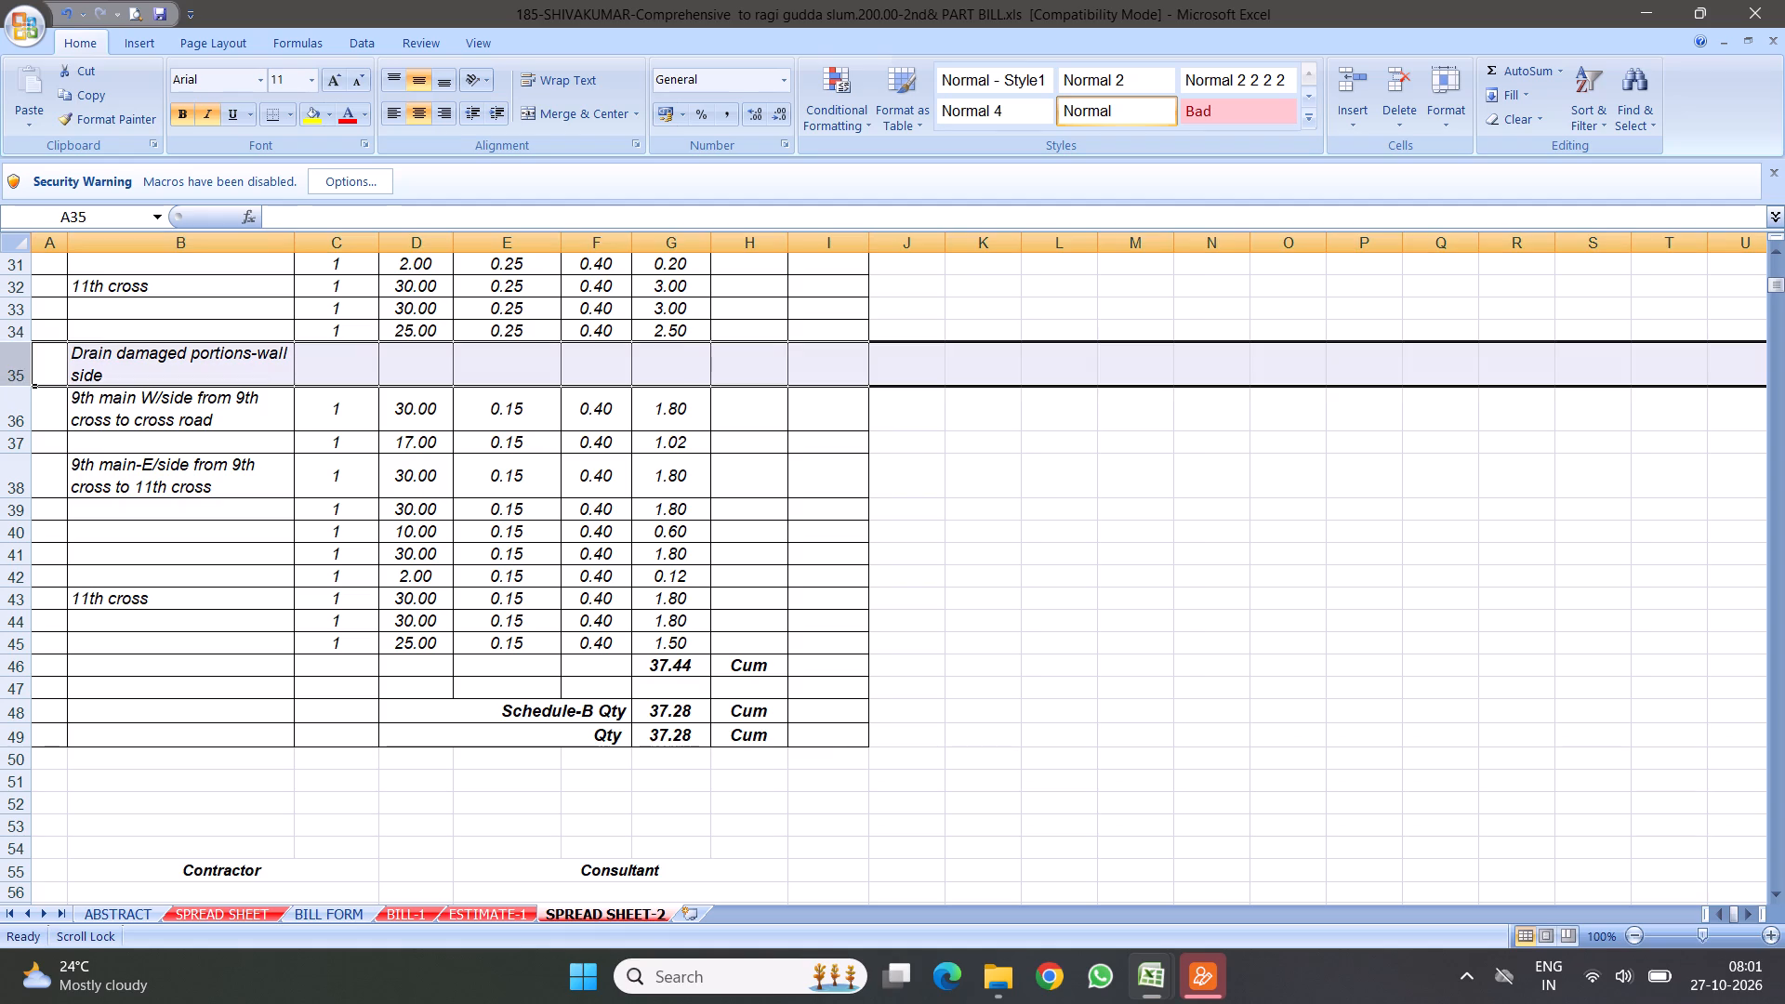
{"action": "right_click", "coordinate": [22, 363]}
{"action": "left_click", "coordinate": [95, 486]}
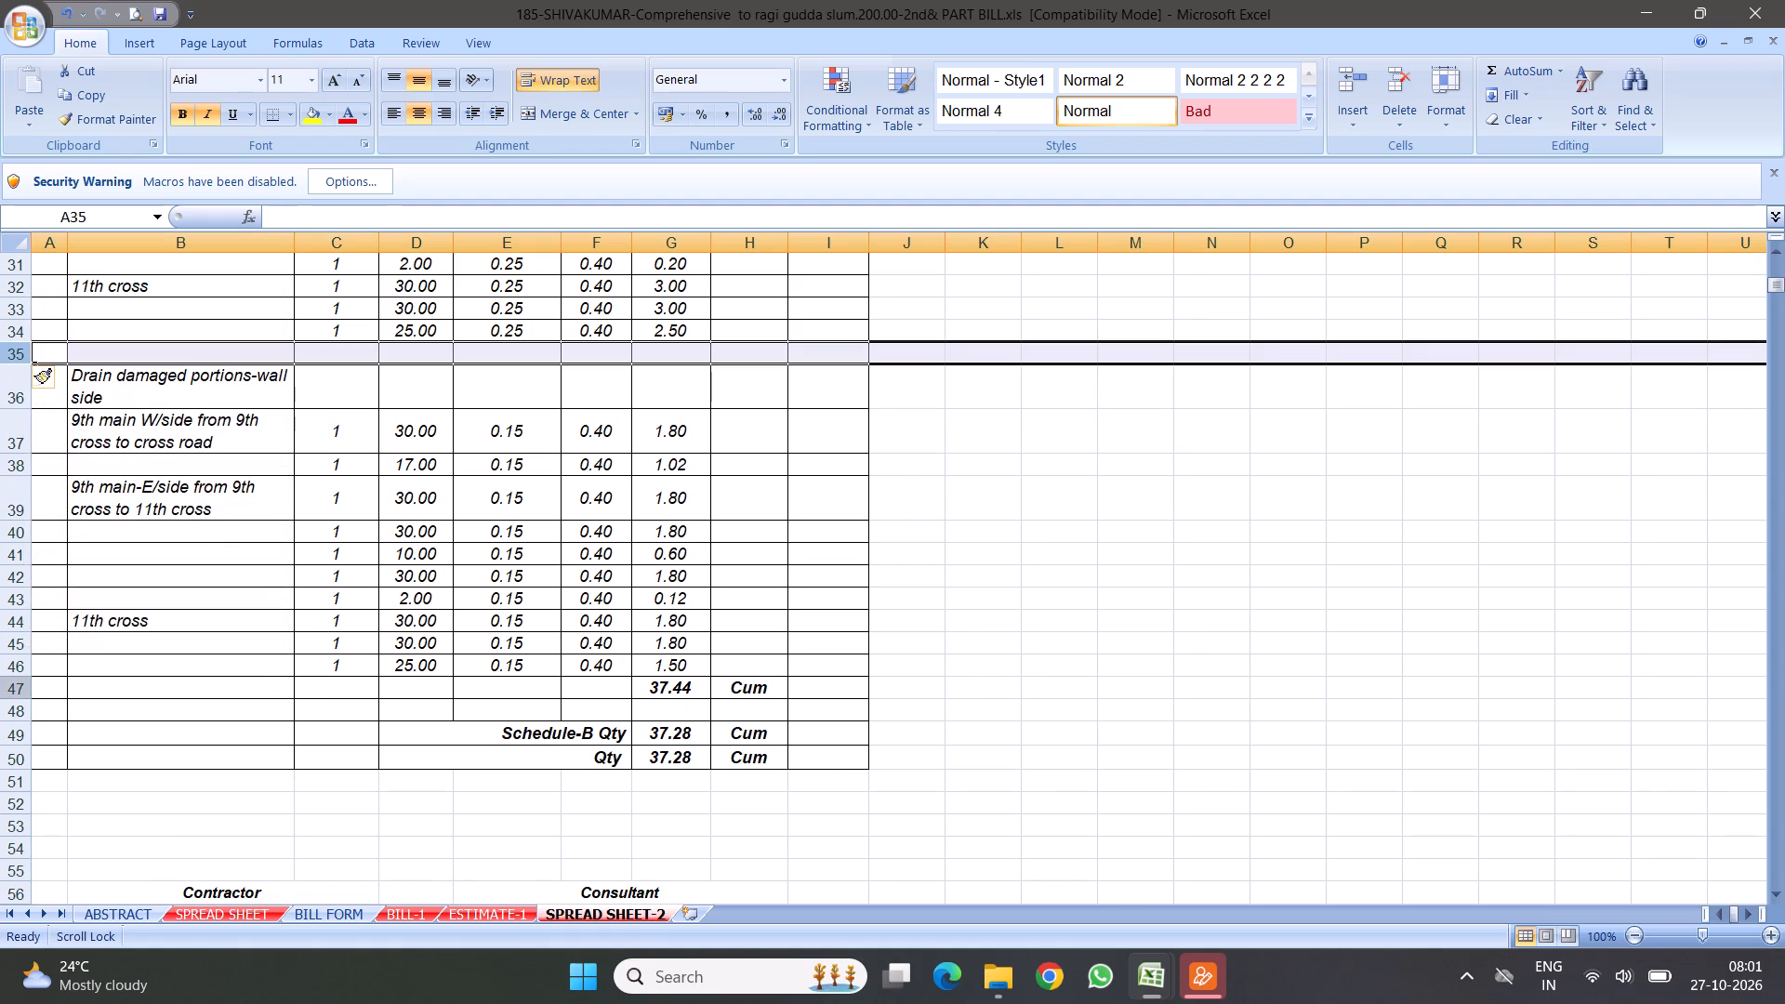
{"action": "left_click", "coordinate": [9, 684]}
{"action": "right_click", "coordinate": [9, 685]}
{"action": "left_click", "coordinate": [72, 514]}
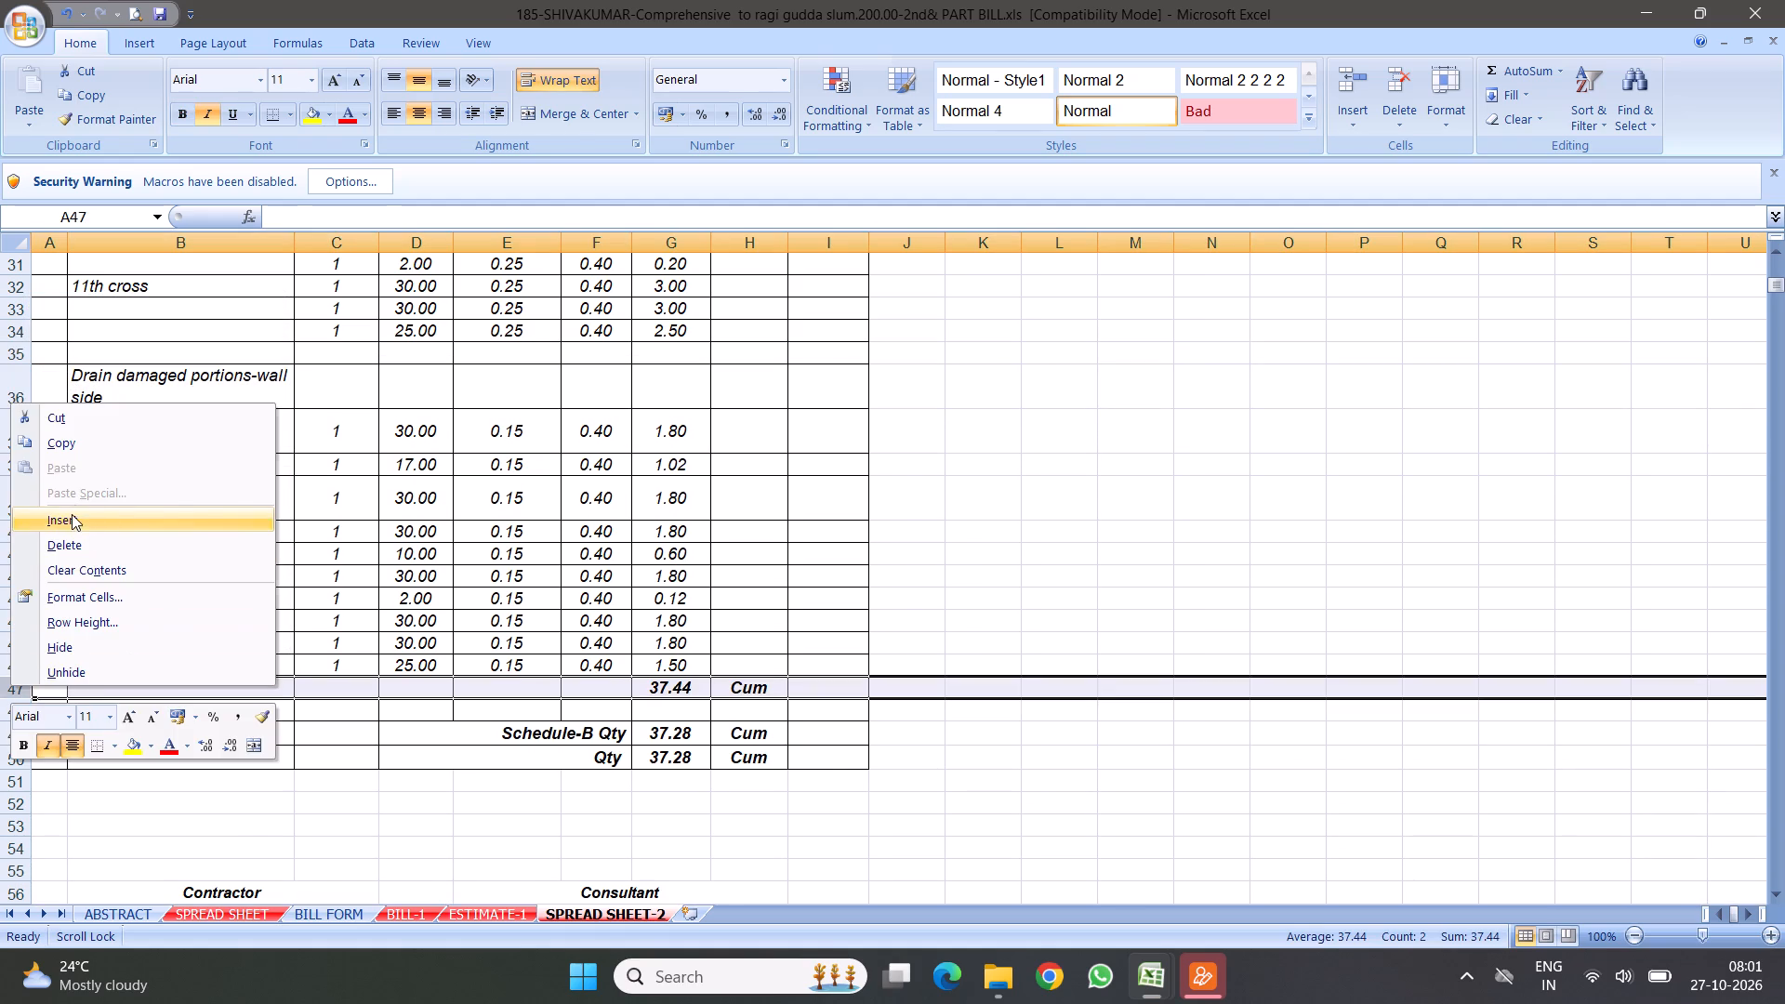
Enter No 1 and length 10 in item 2's new row 35, and set the length in row 34 to 30.
{"action": "left_click", "coordinate": [354, 350]}
{"action": "key", "text": "1"}
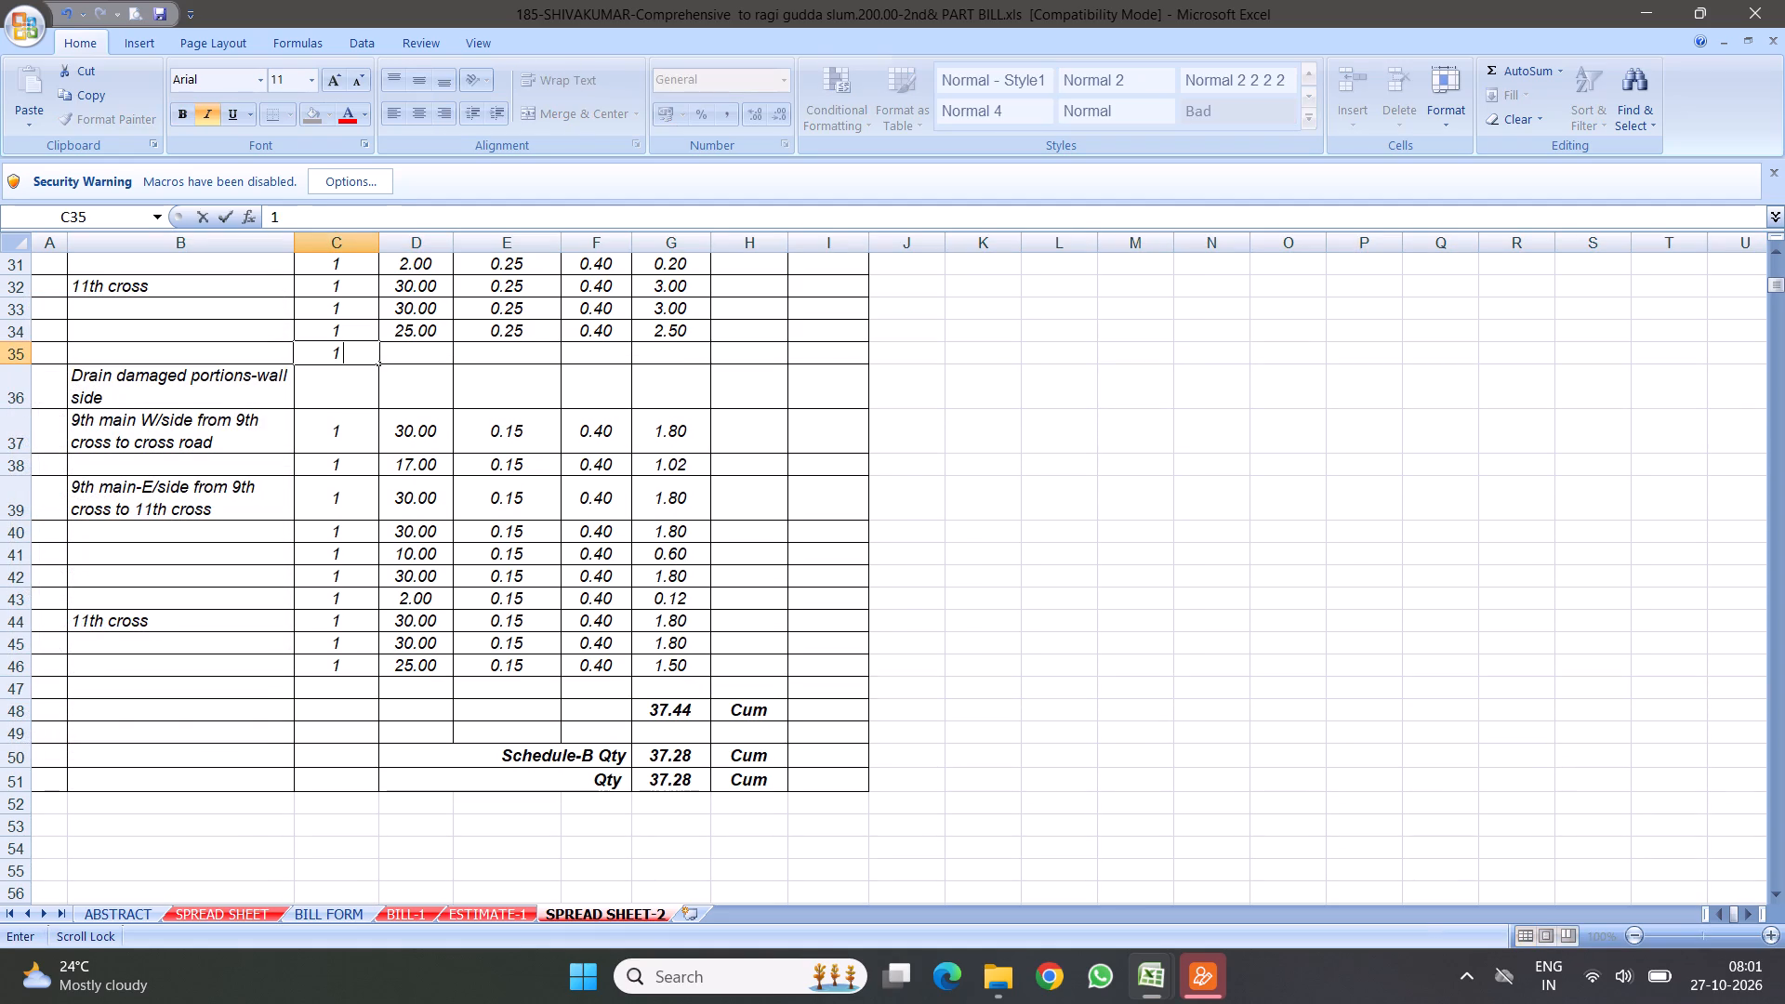
{"action": "left_click", "coordinate": [400, 360]}
{"action": "key", "text": "1"}
{"action": "key", "text": "0"}
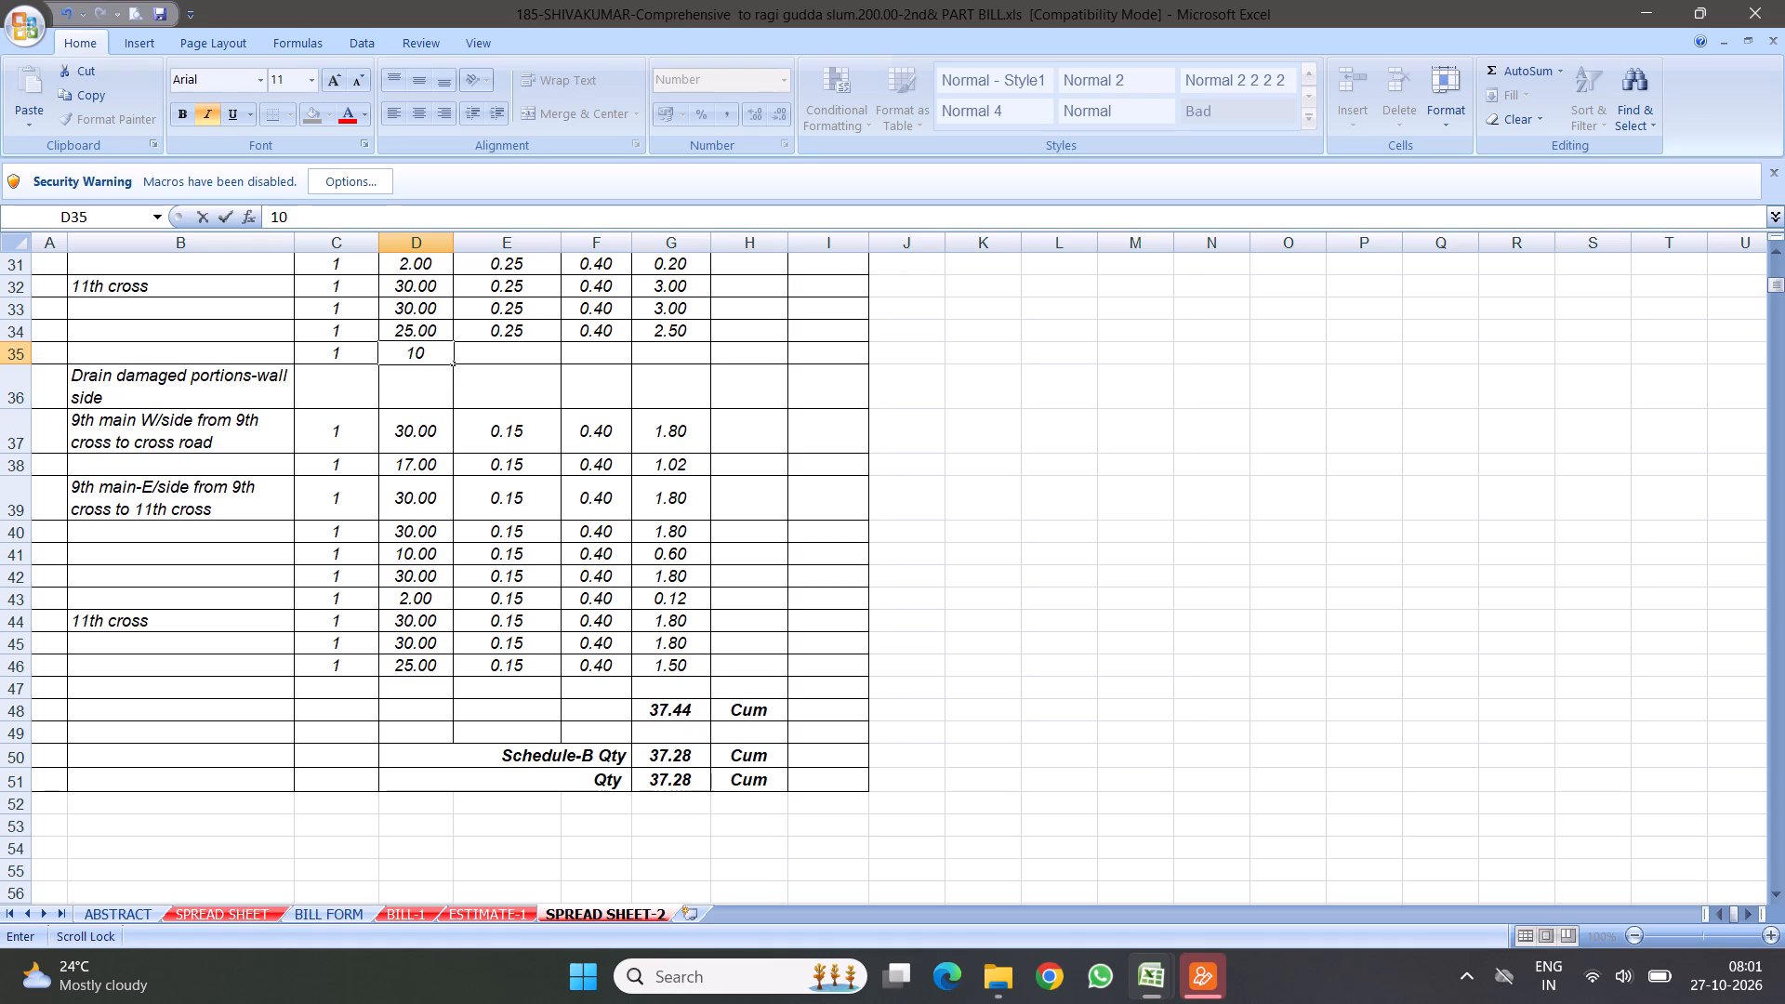
{"action": "left_click", "coordinate": [404, 332]}
{"action": "key", "text": "3"}
{"action": "key", "text": "0"}
Complete item 2's row 35 with breadth 0.25 and depth 0.4.
{"action": "left_click", "coordinate": [576, 359]}
{"action": "left_click", "coordinate": [510, 351]}
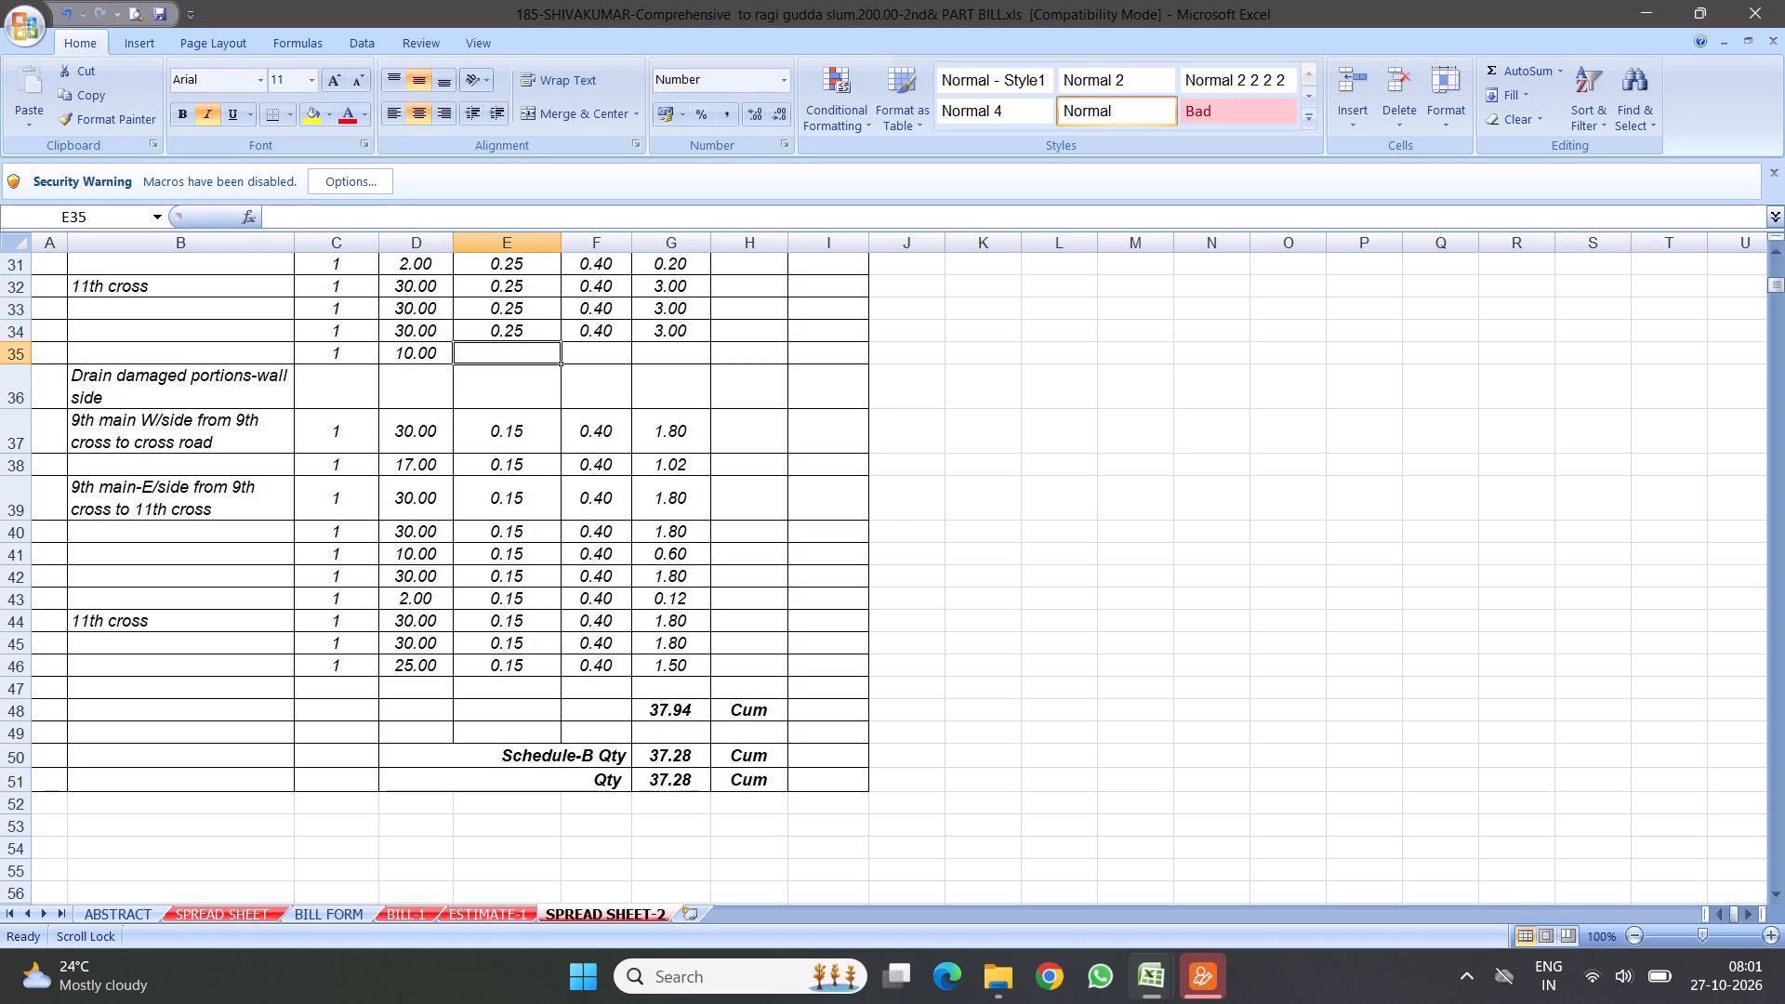
{"action": "key", "text": "period"}
{"action": "key", "text": "2"}
{"action": "key", "text": "5"}
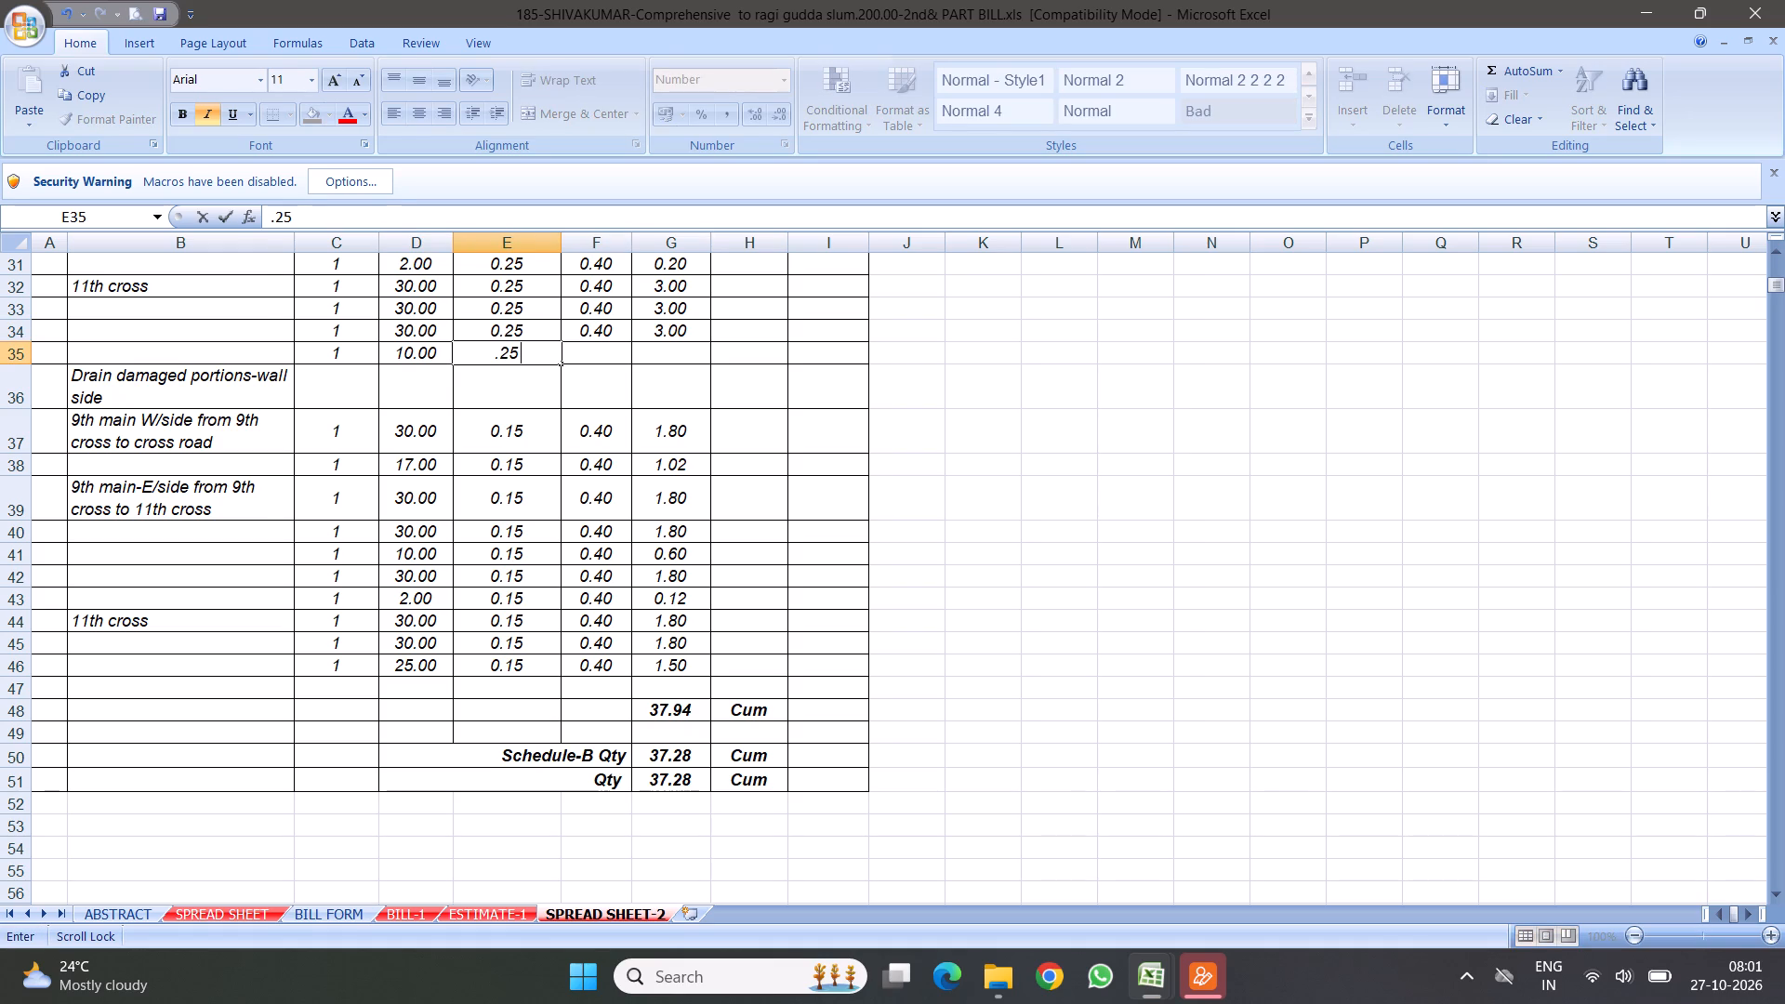
{"action": "left_click", "coordinate": [580, 353]}
{"action": "type", "text": ".4"}
{"action": "left_click", "coordinate": [830, 374]}
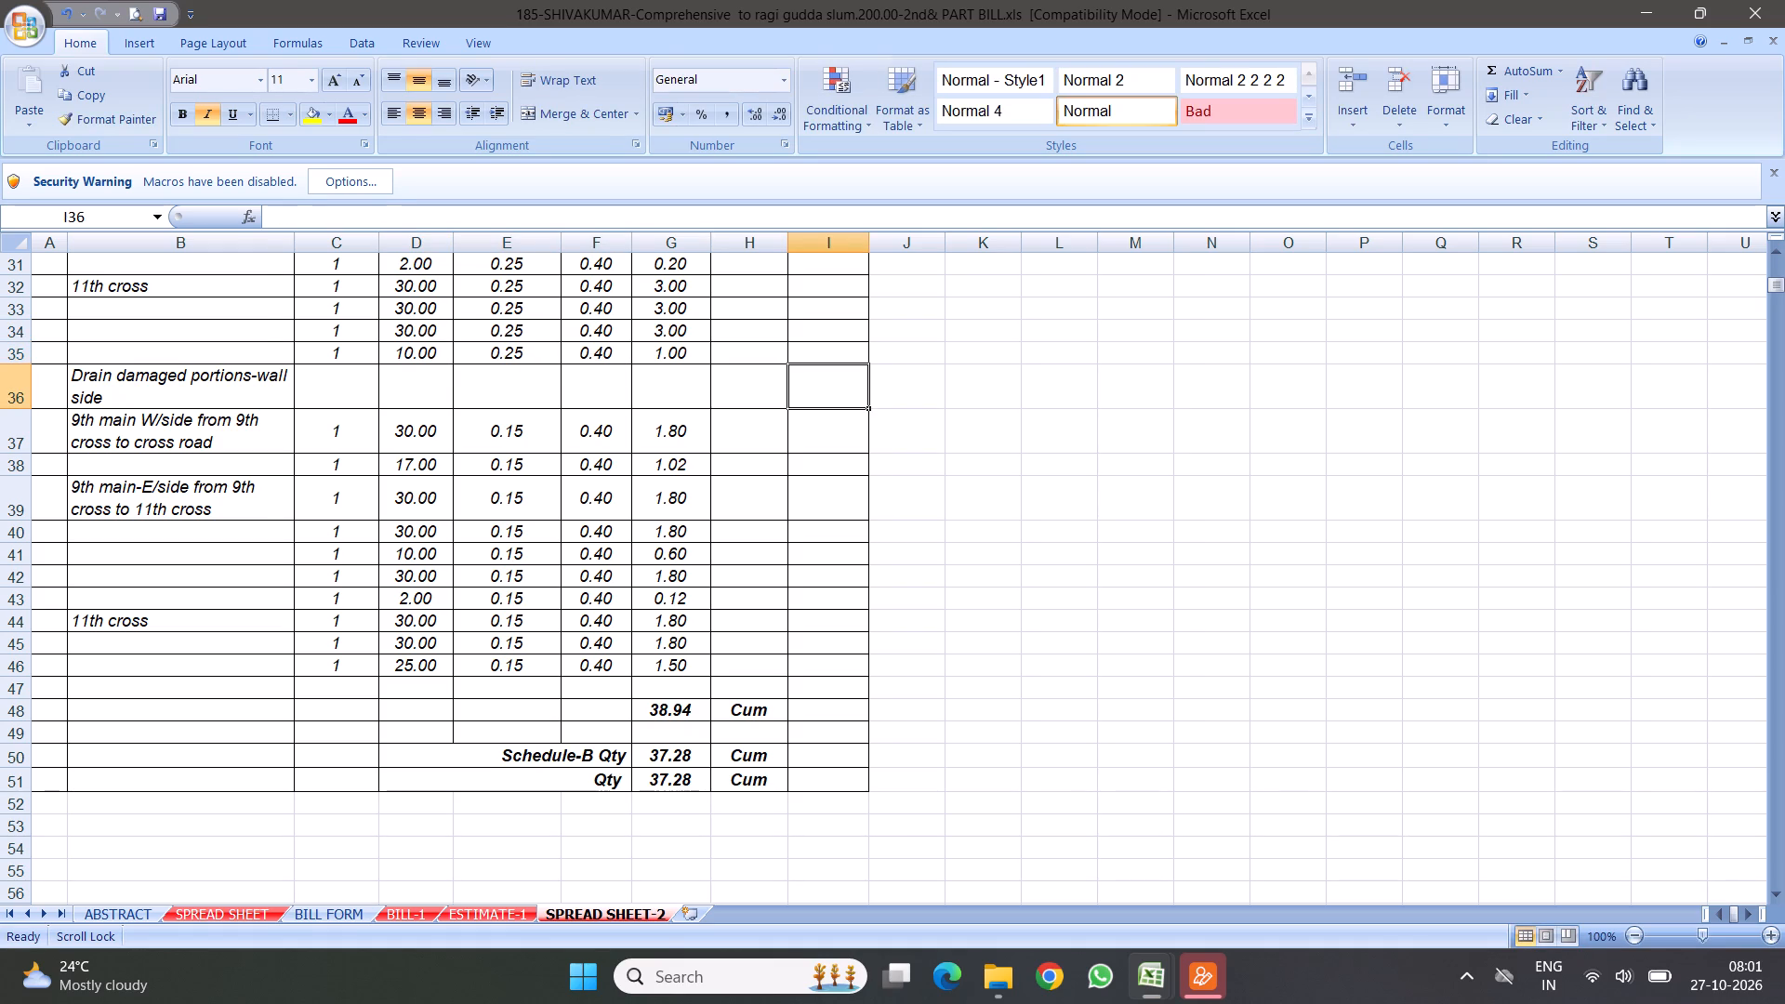
Set the length in row 46 of item 2's wall-side 11th cross measurements to 30.
{"action": "left_click", "coordinate": [399, 667]}
{"action": "key", "text": "3"}
{"action": "key", "text": "0"}
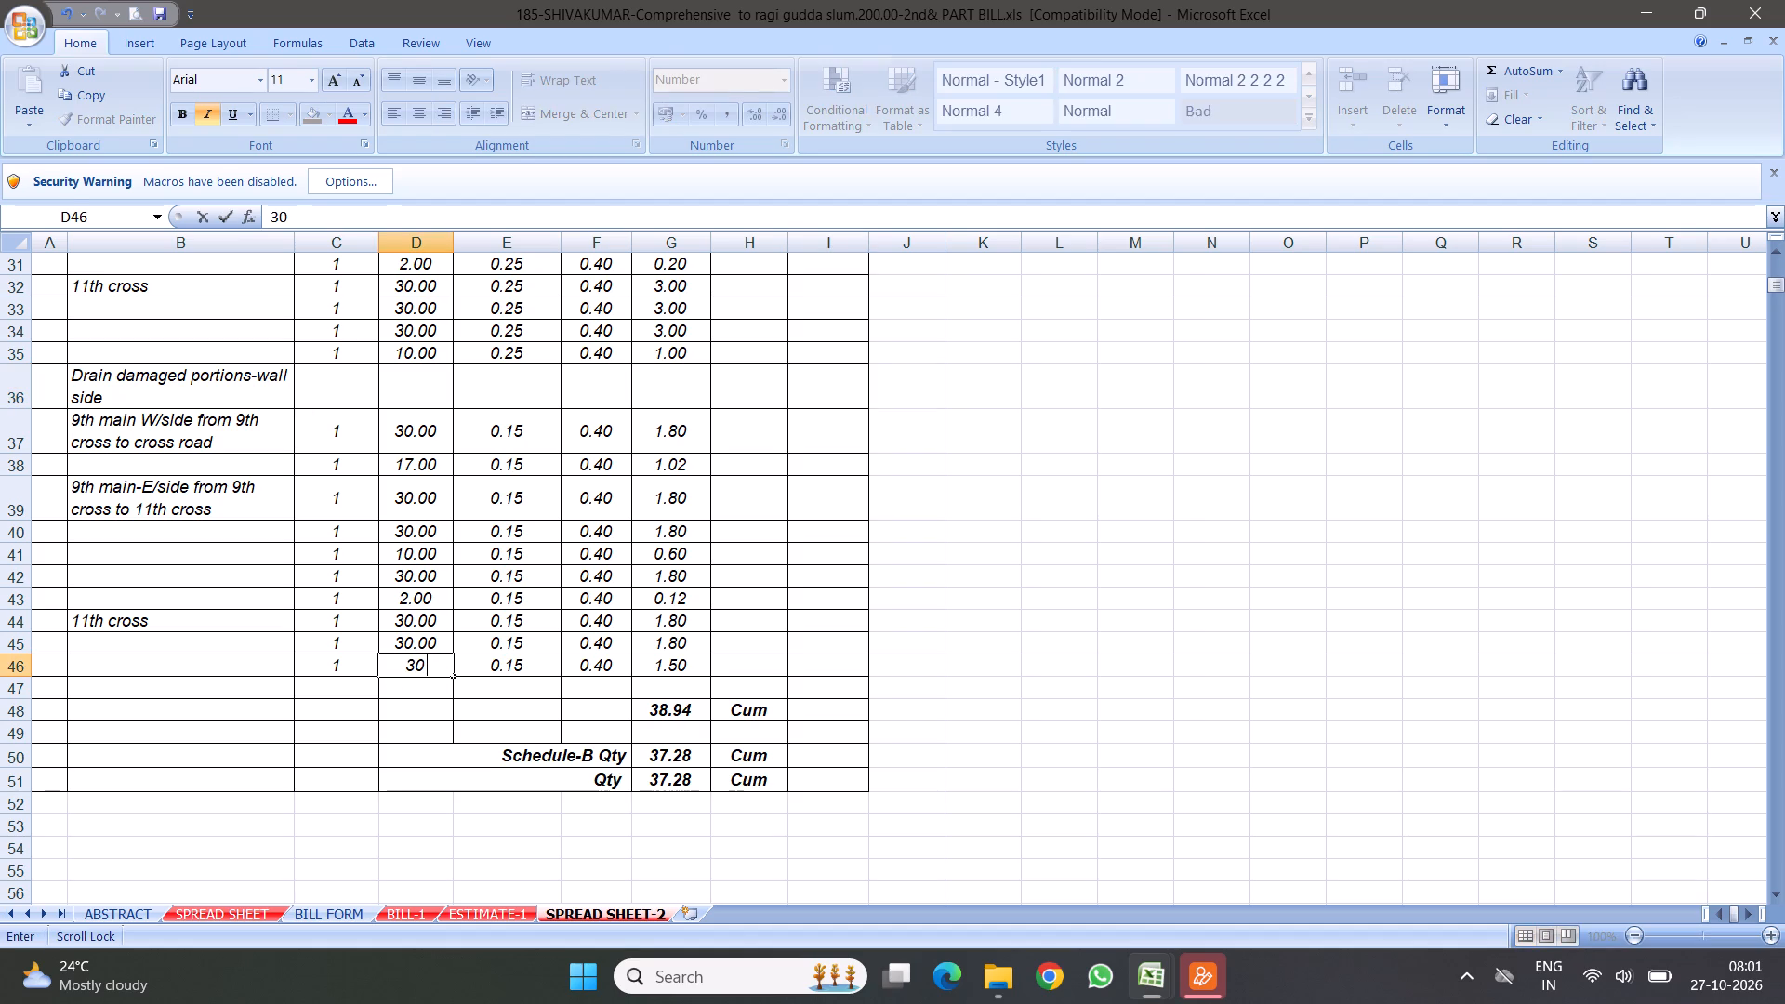
Fill item 2's new wall-side row 47 with No 1, length 10, breadth 0.15 and depth 0.4.
{"action": "left_click", "coordinate": [337, 684]}
{"action": "key", "text": "1"}
{"action": "left_click", "coordinate": [404, 690]}
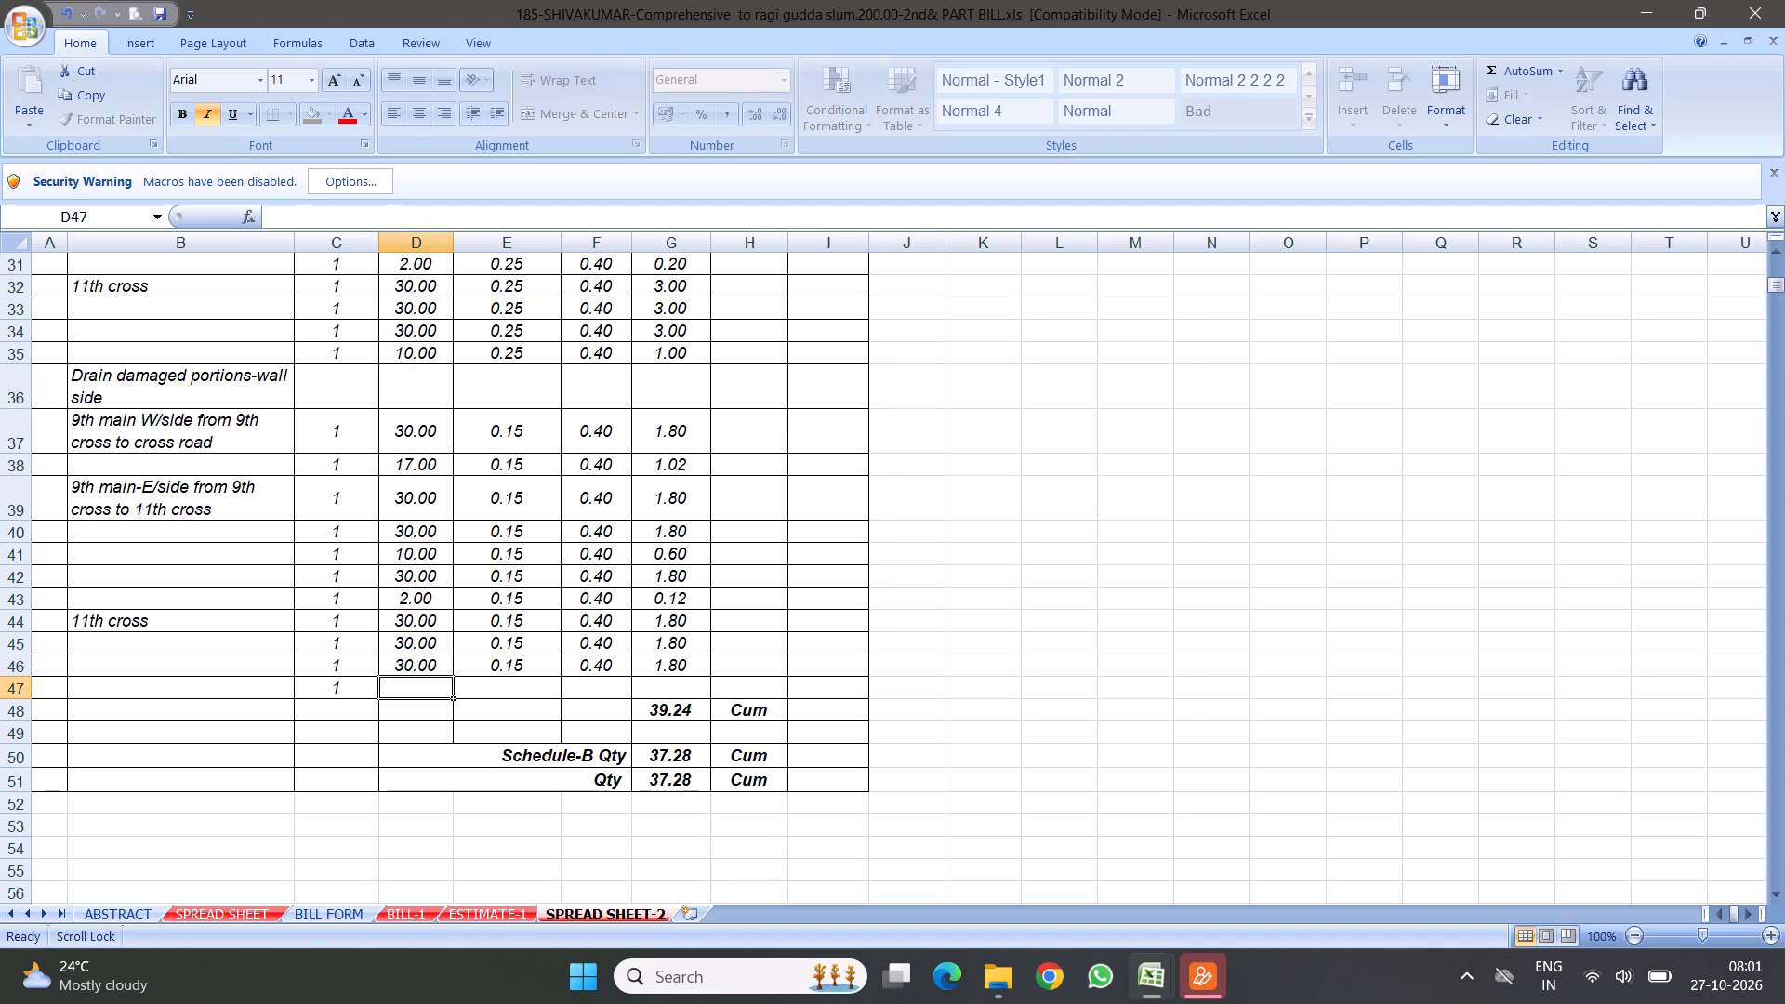
{"action": "key", "text": "1"}
{"action": "key", "text": "0"}
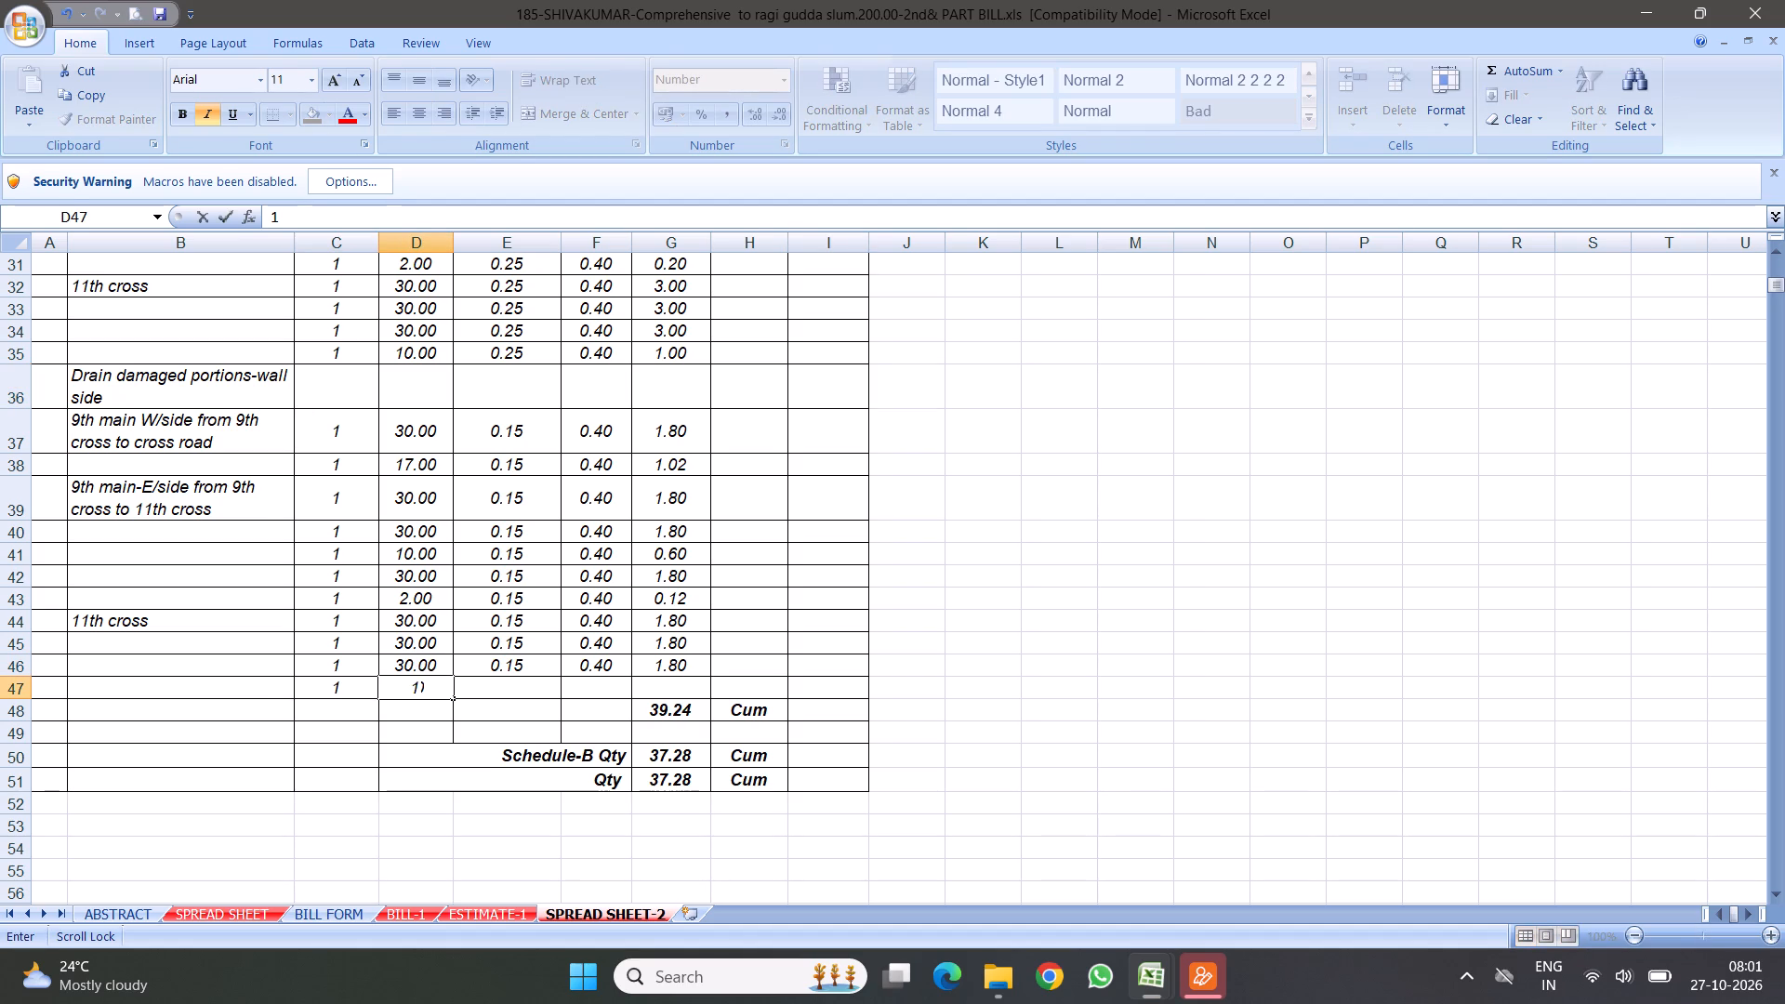
{"action": "left_click", "coordinate": [504, 684]}
{"action": "key", "text": "period"}
{"action": "key", "text": "1"}
{"action": "key", "text": "5"}
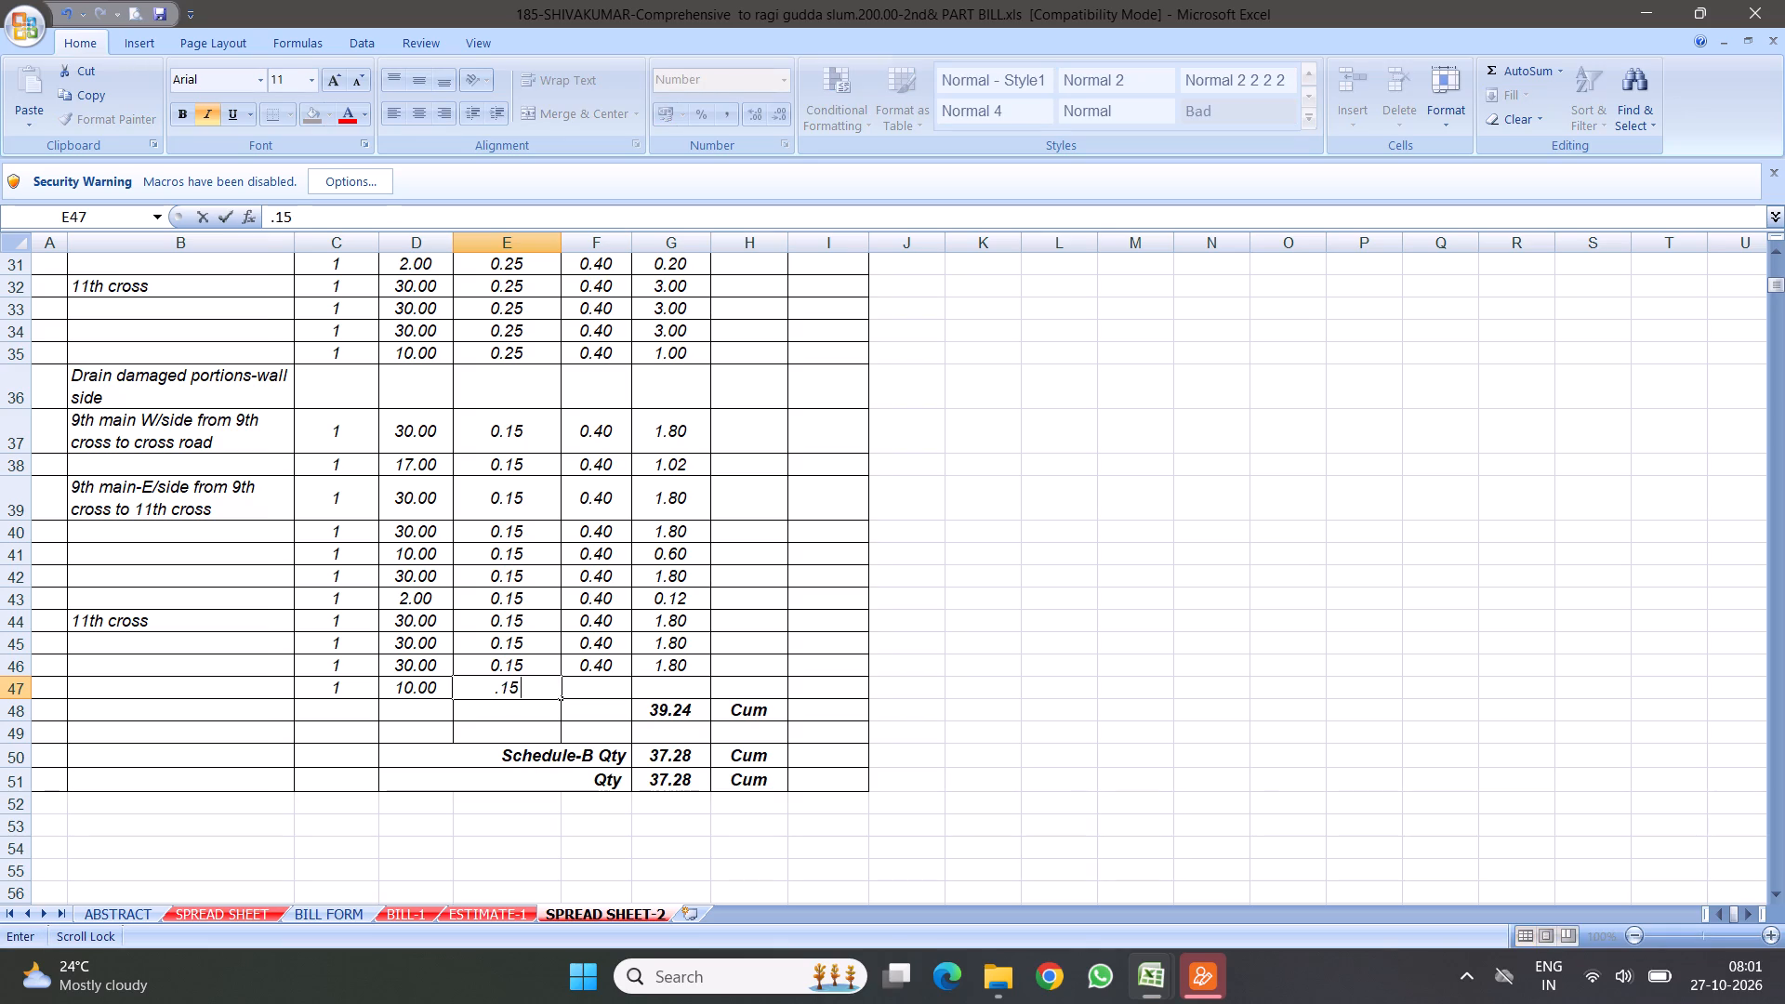
{"action": "left_click", "coordinate": [597, 681]}
{"action": "key", "text": "period"}
{"action": "key", "text": "4"}
{"action": "left_click", "coordinate": [810, 667]}
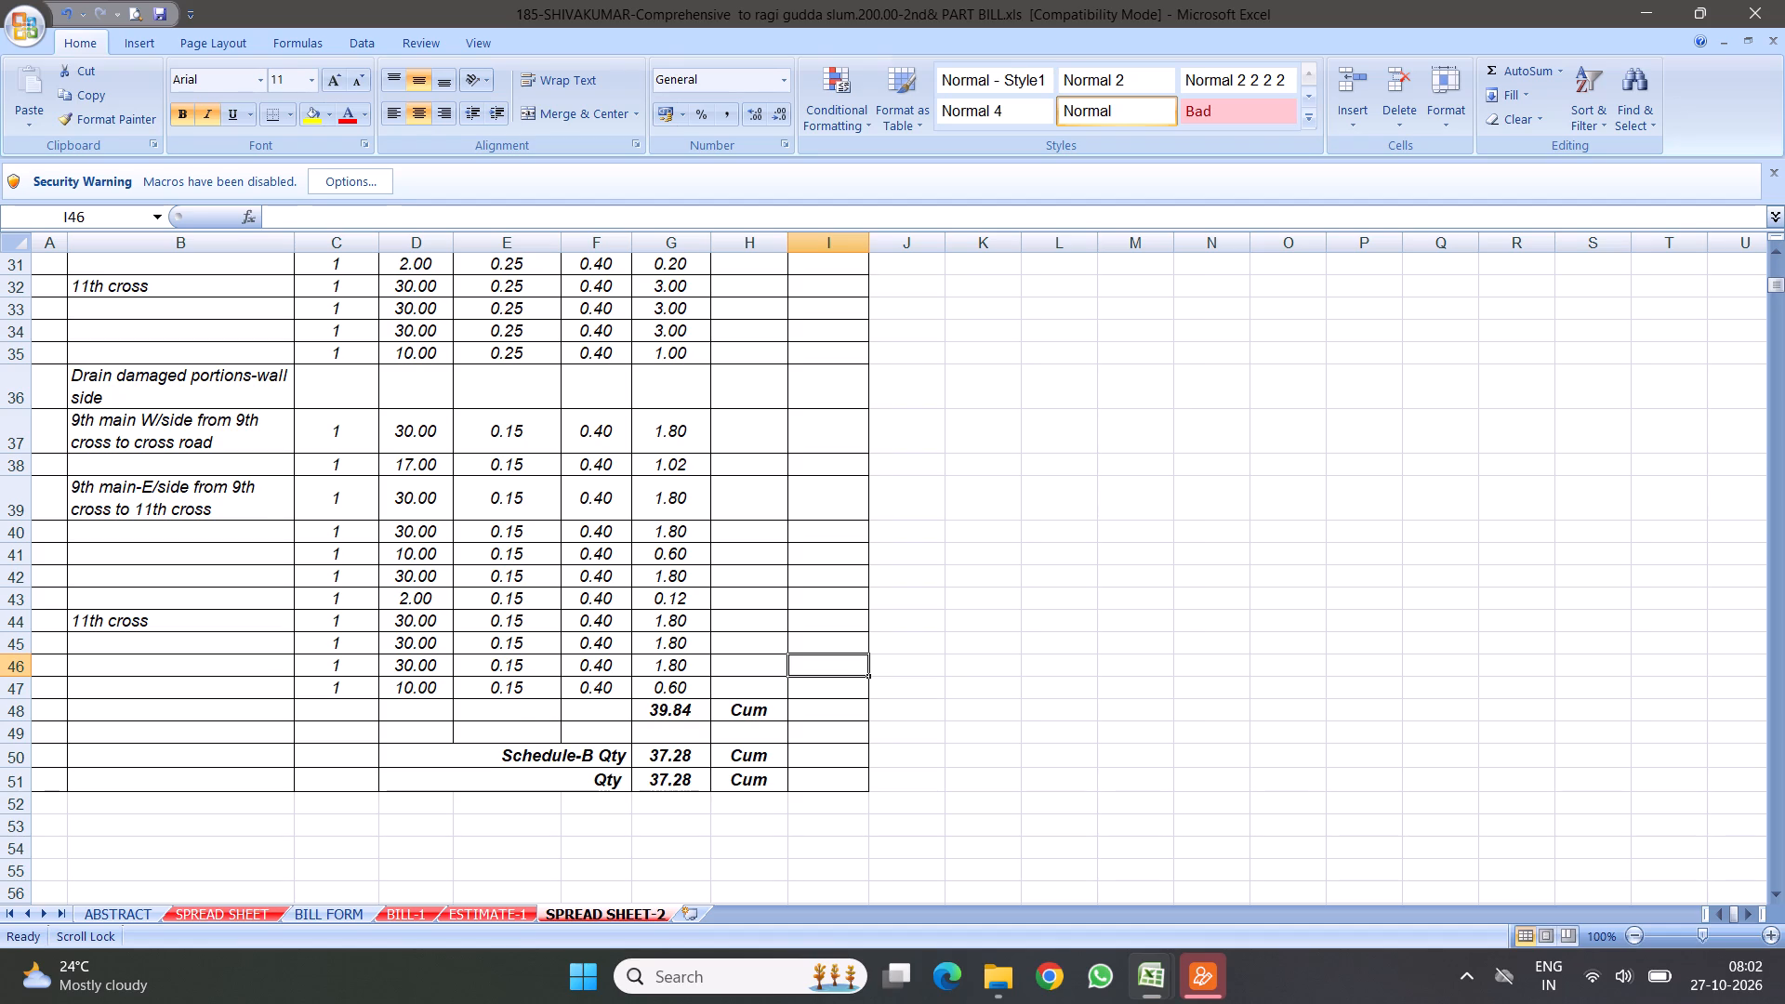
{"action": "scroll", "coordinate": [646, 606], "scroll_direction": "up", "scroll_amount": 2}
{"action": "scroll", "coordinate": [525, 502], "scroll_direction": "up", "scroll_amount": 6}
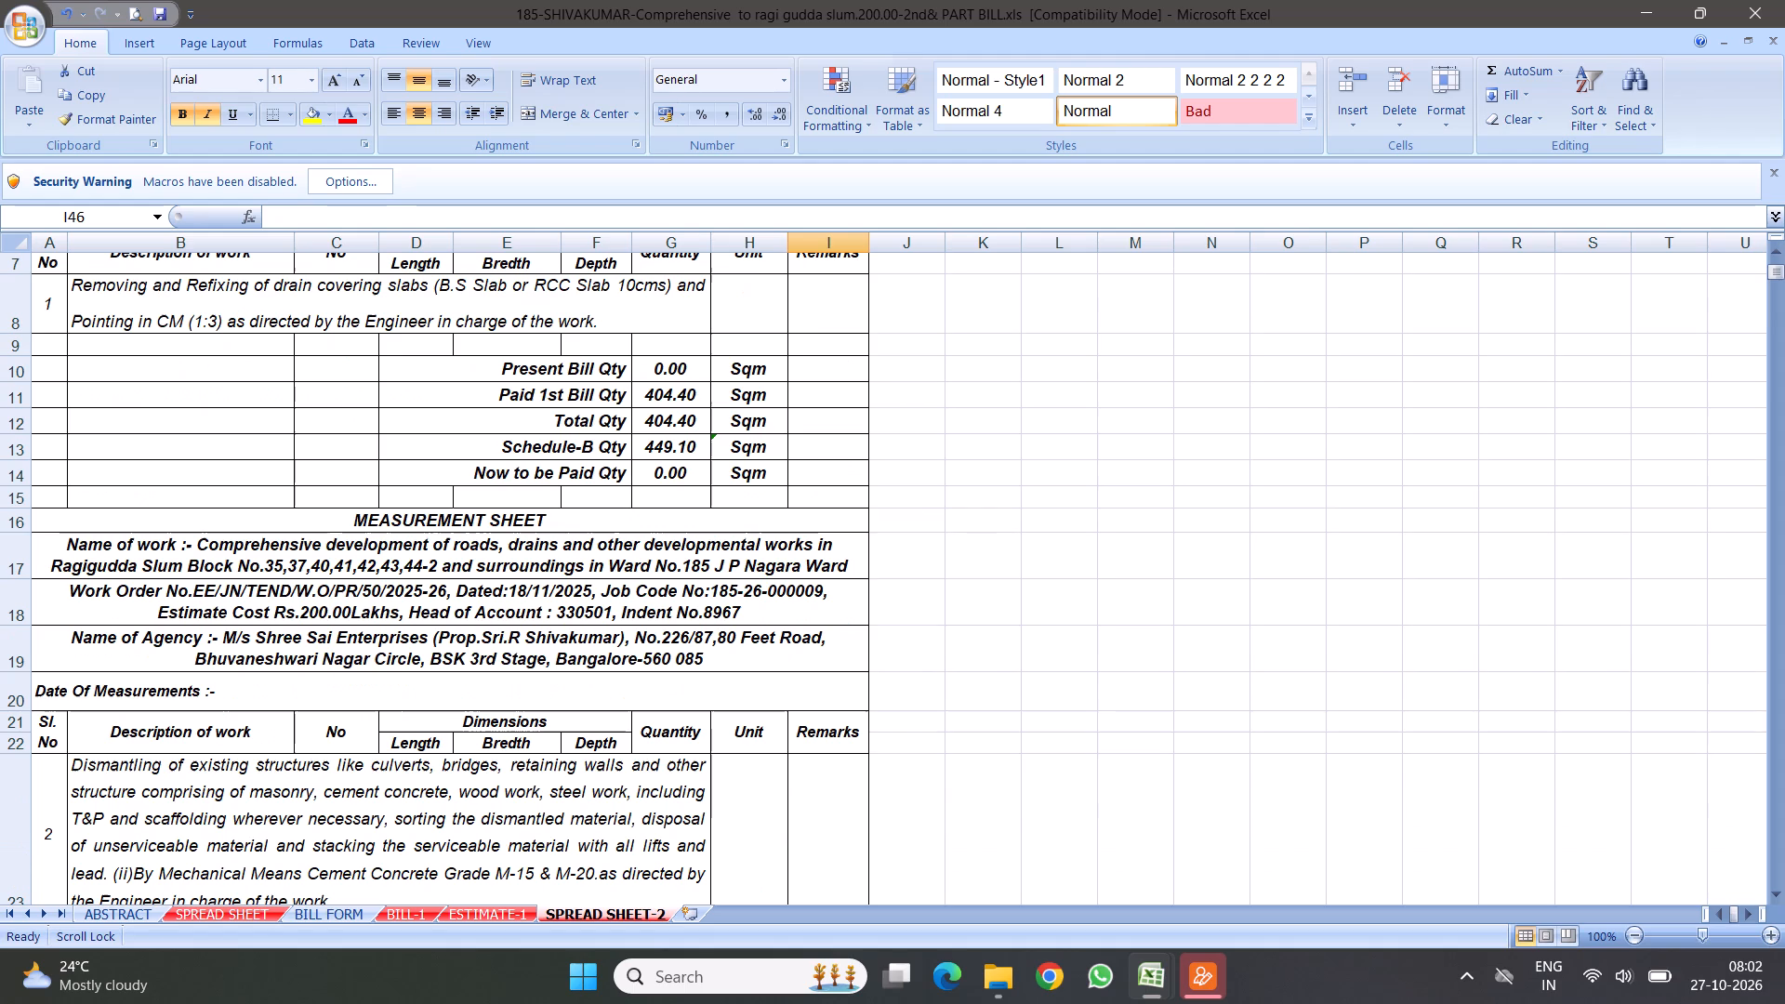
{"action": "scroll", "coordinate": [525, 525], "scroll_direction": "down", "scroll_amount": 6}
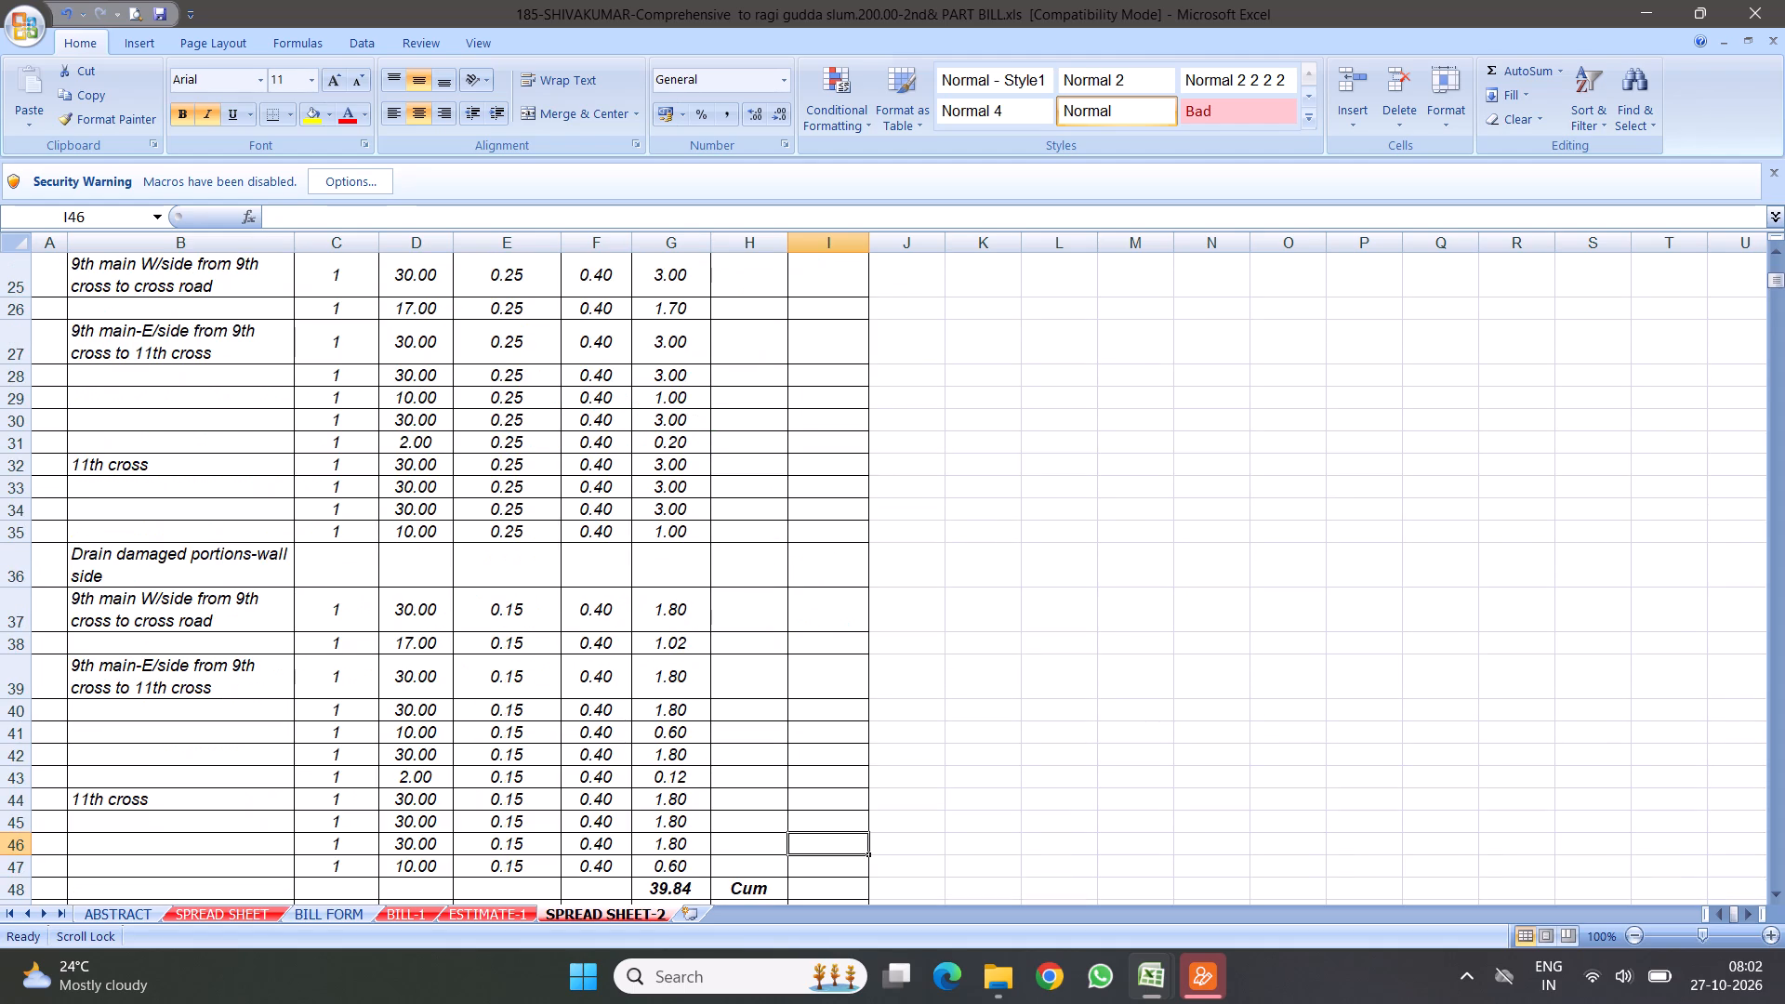
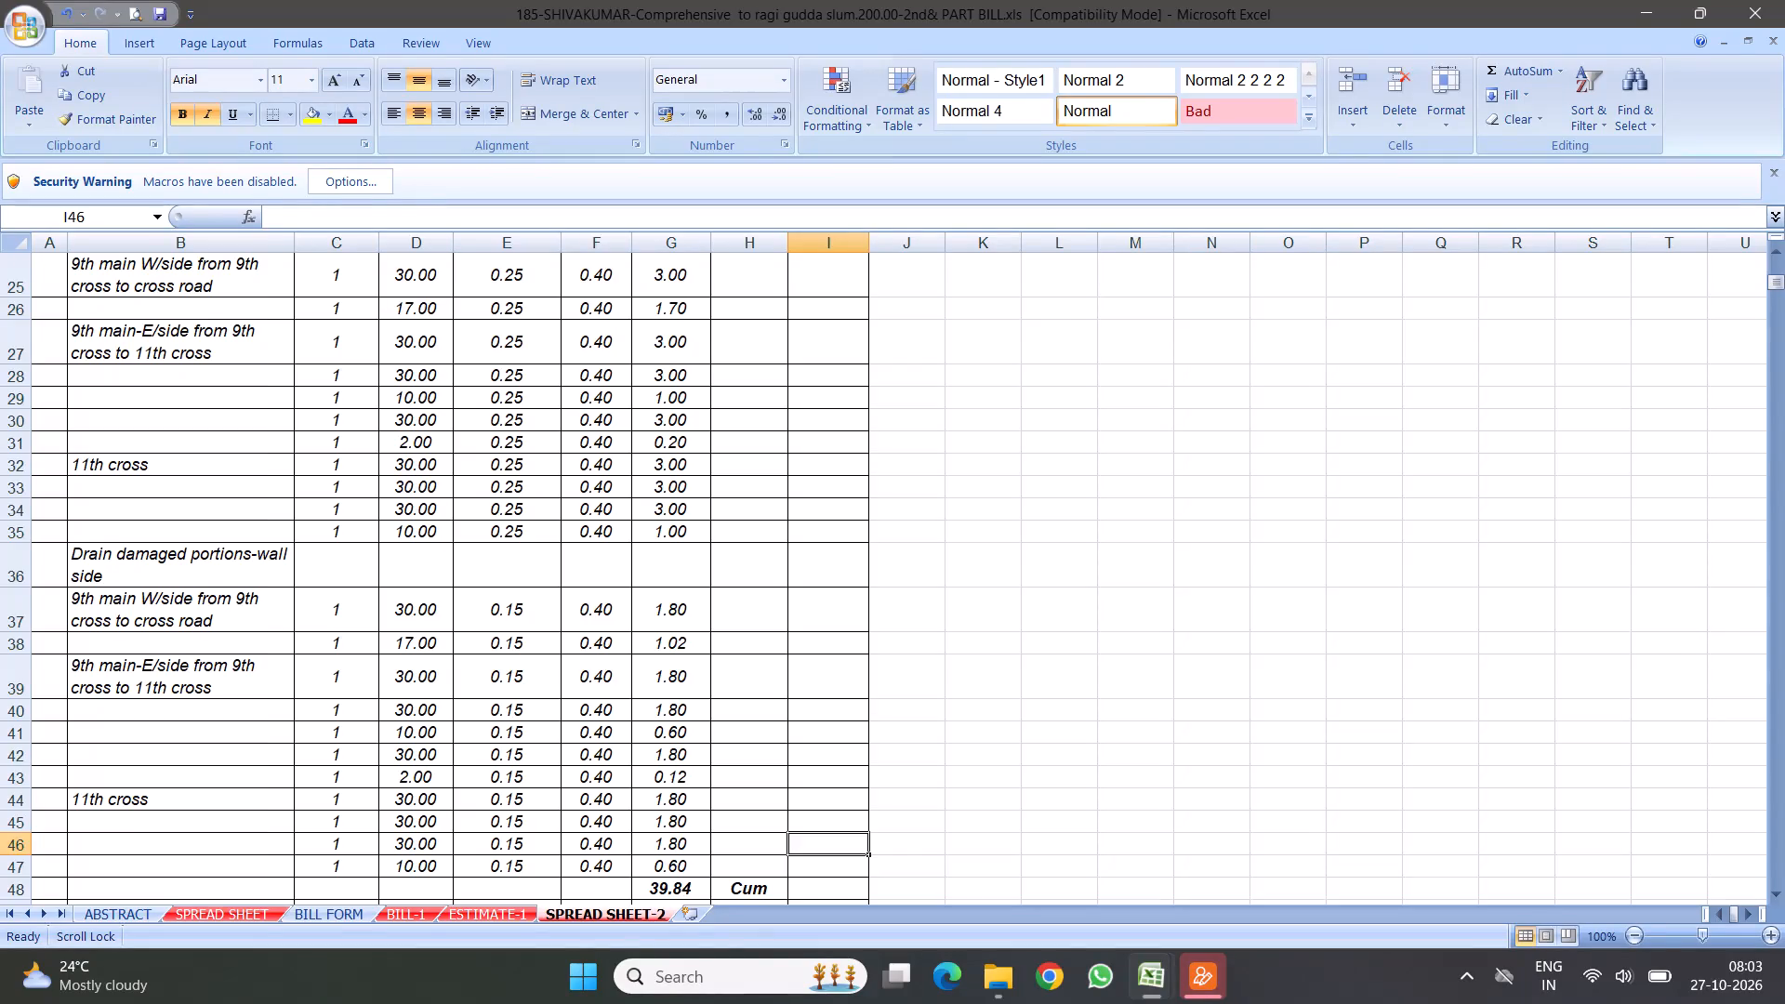
Review the measurement rows and quantities of items 1 to 3 in SPREAD SHEET-2.
{"action": "scroll", "coordinate": [592, 435], "scroll_direction": "up", "scroll_amount": 12}
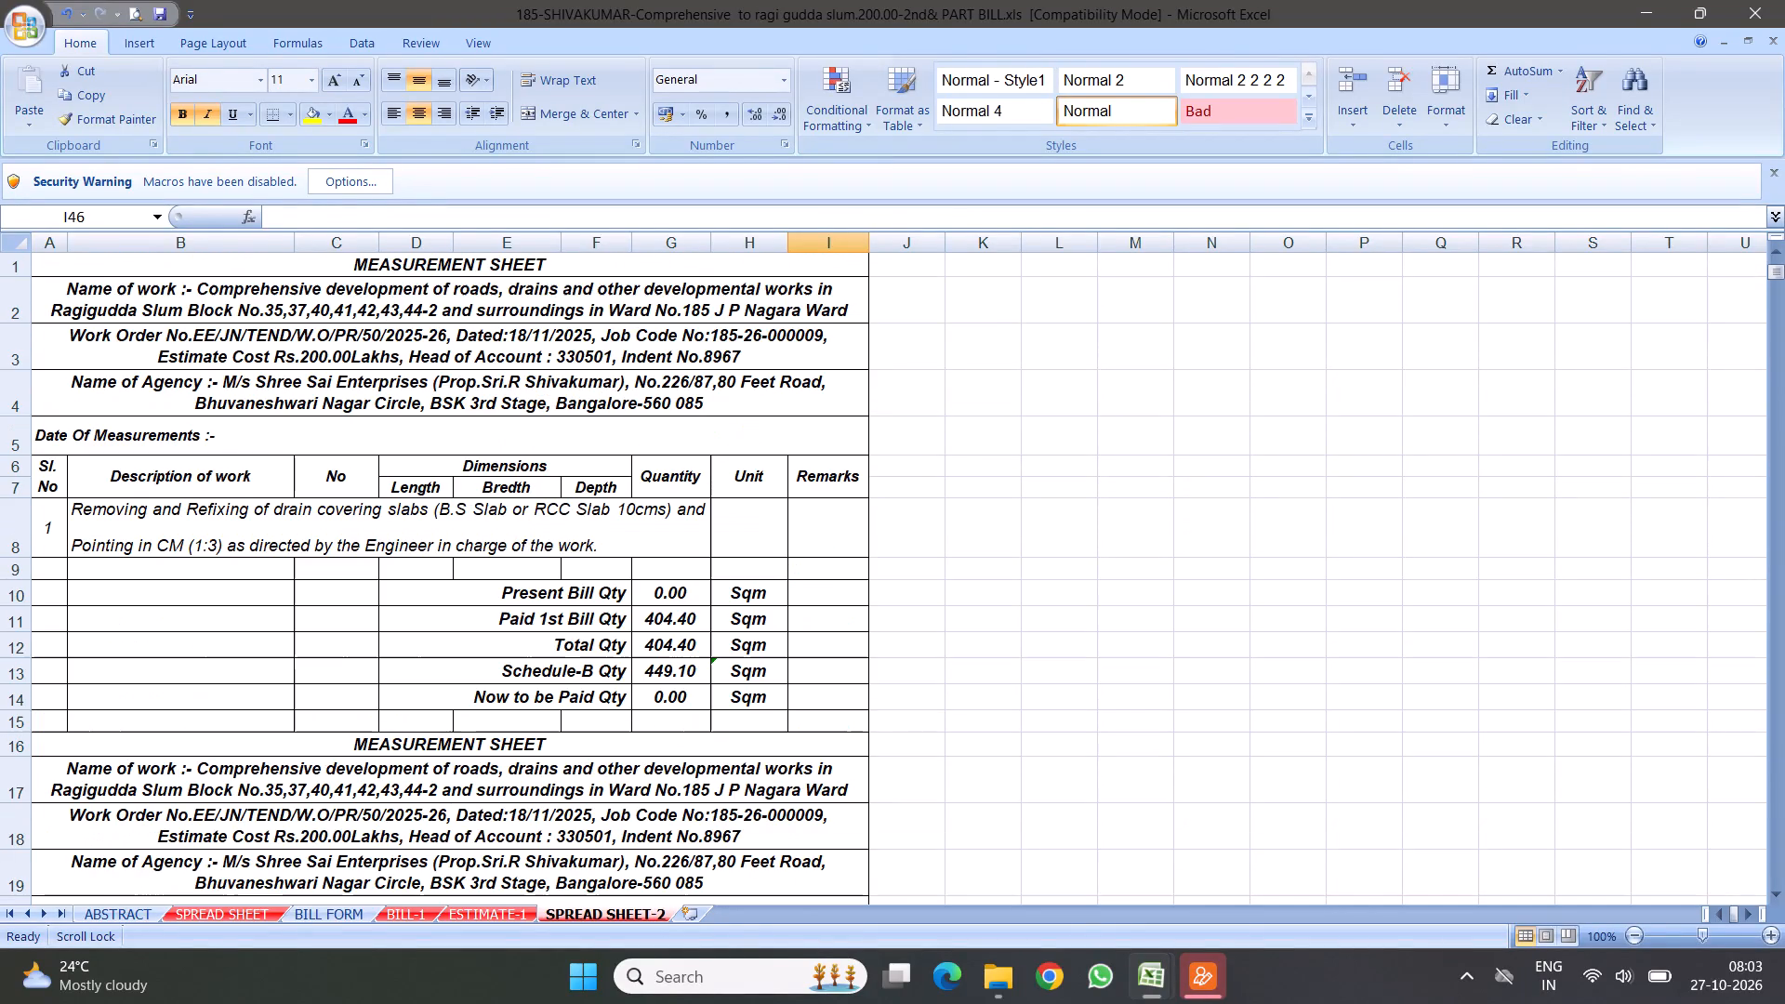
{"action": "scroll", "coordinate": [592, 435], "scroll_direction": "up", "scroll_amount": 2}
{"action": "scroll", "coordinate": [535, 497], "scroll_direction": "down", "scroll_amount": 3}
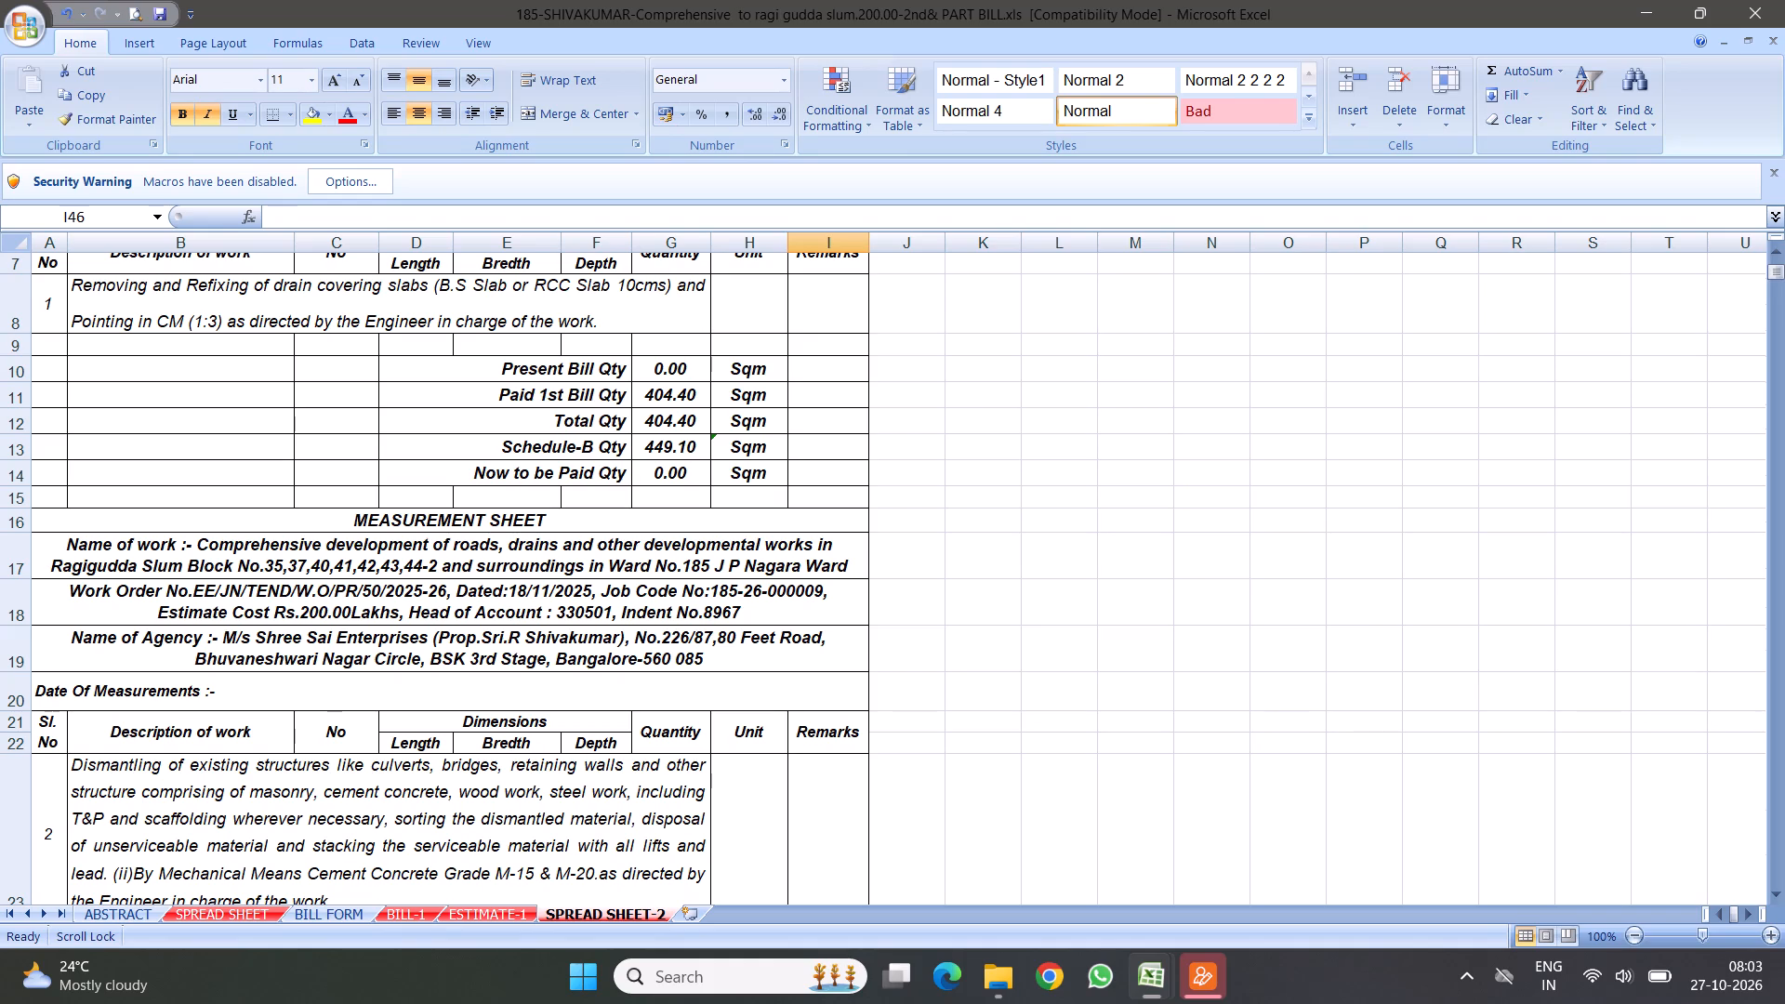
{"action": "scroll", "coordinate": [428, 547], "scroll_direction": "down", "scroll_amount": 4}
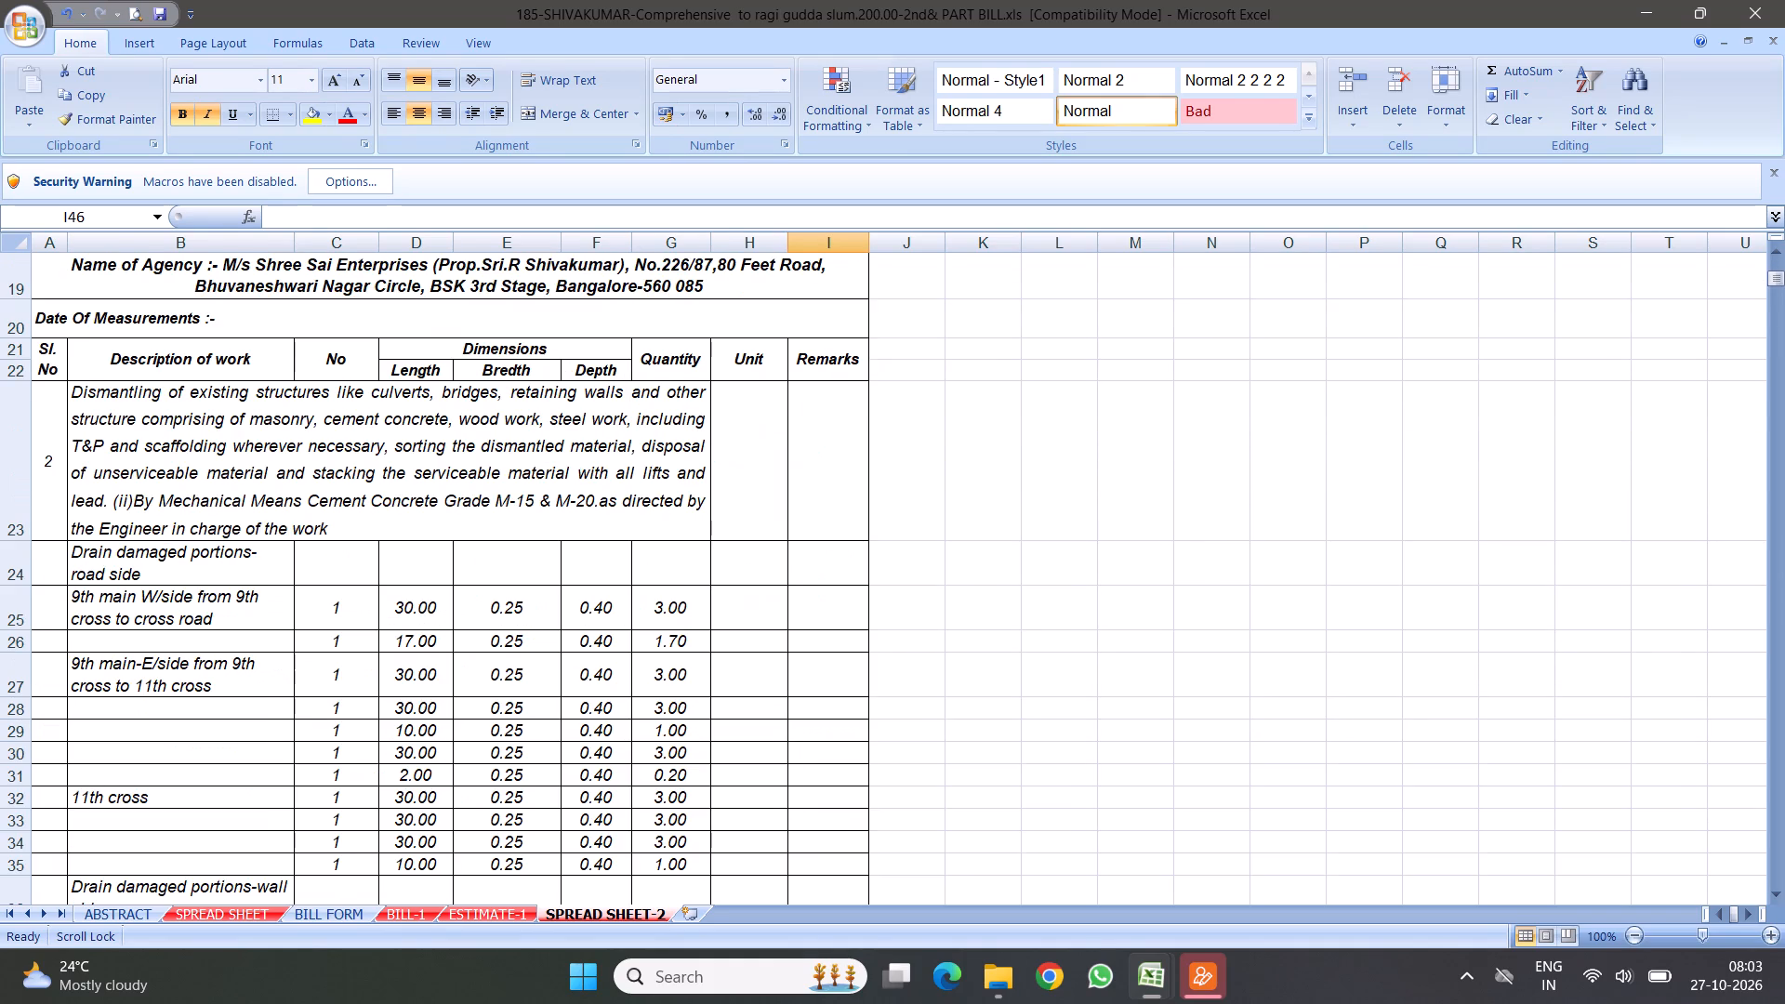
{"action": "scroll", "coordinate": [475, 517], "scroll_direction": "down", "scroll_amount": 5}
{"action": "scroll", "coordinate": [585, 536], "scroll_direction": "down", "scroll_amount": 2}
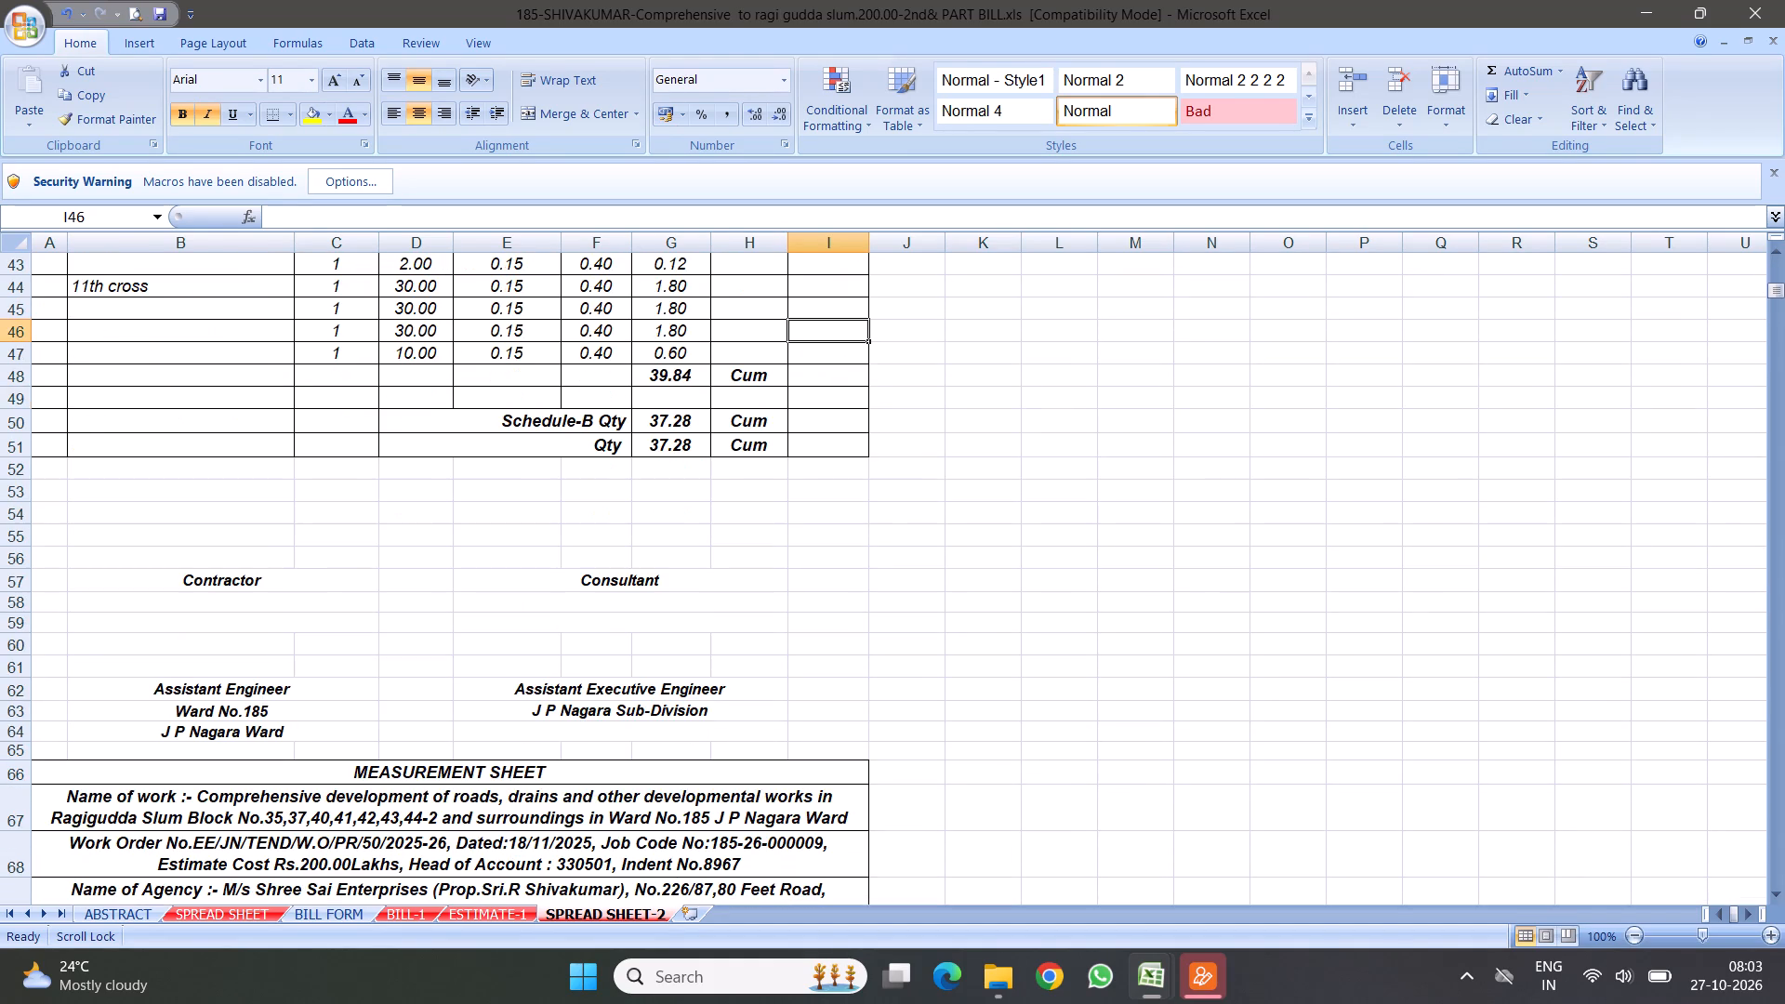
{"action": "scroll", "coordinate": [490, 522], "scroll_direction": "down", "scroll_amount": 5}
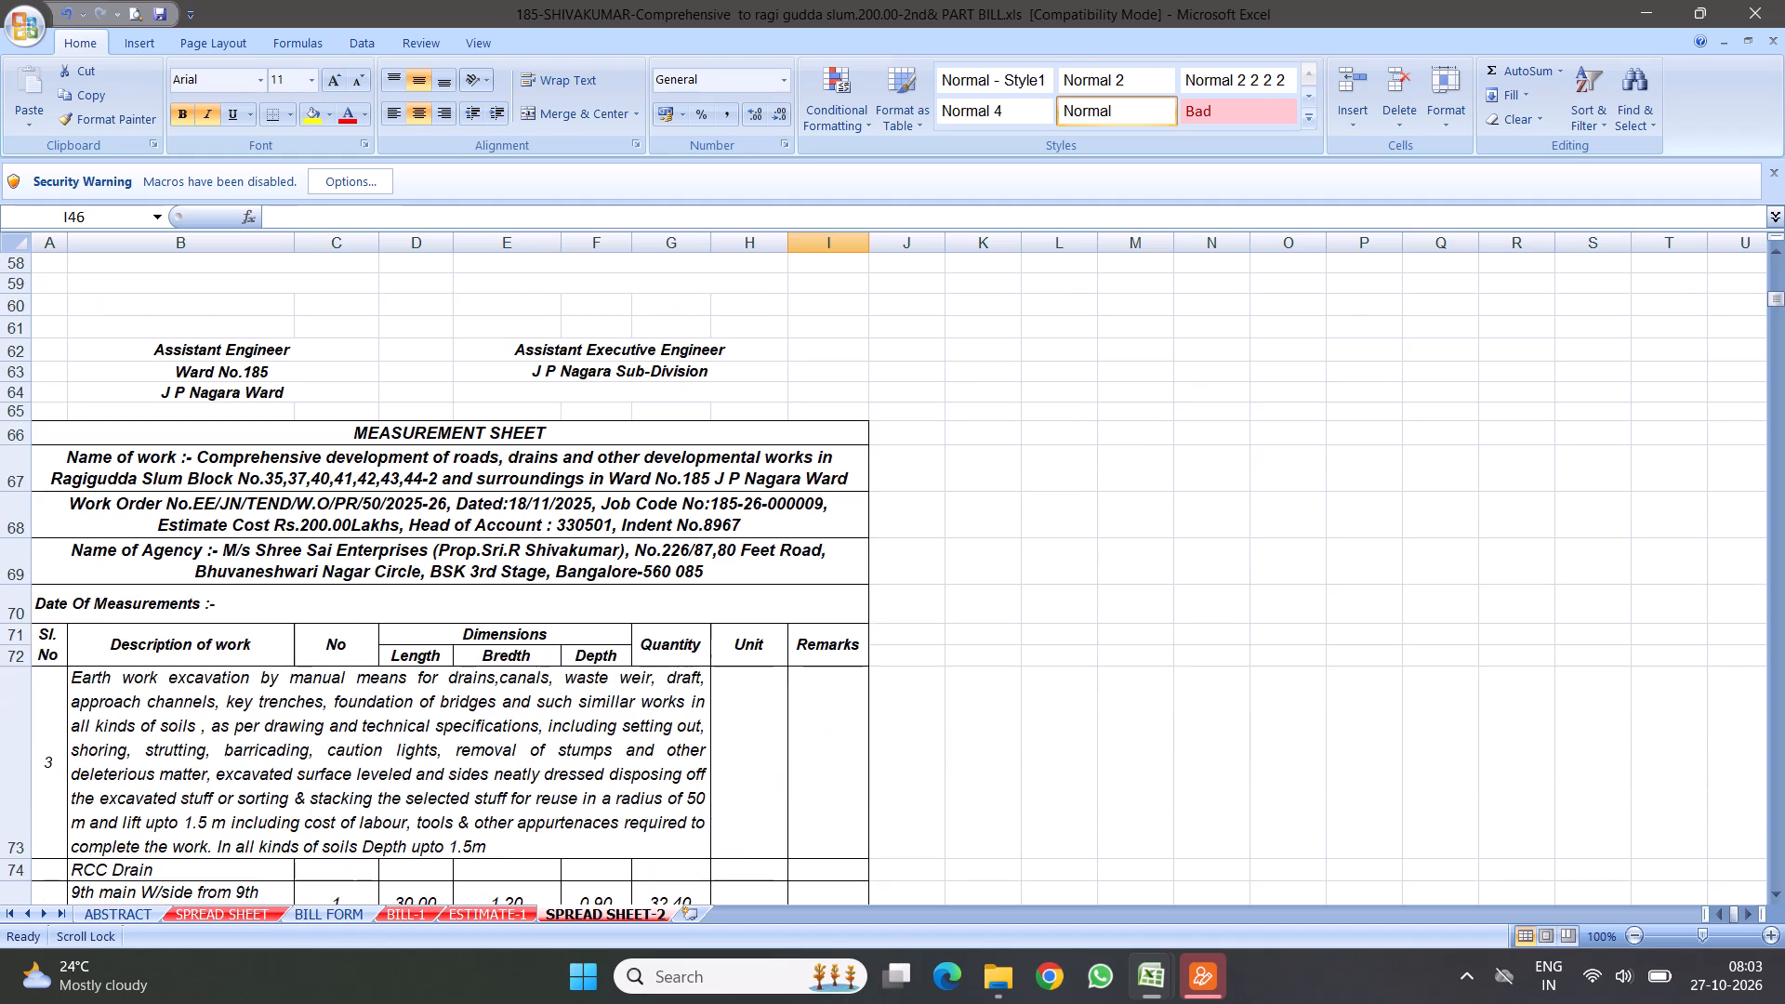
{"action": "scroll", "coordinate": [554, 491], "scroll_direction": "down", "scroll_amount": 2}
{"action": "scroll", "coordinate": [550, 579], "scroll_direction": "down", "scroll_amount": 3}
{"action": "left_click", "coordinate": [455, 344]}
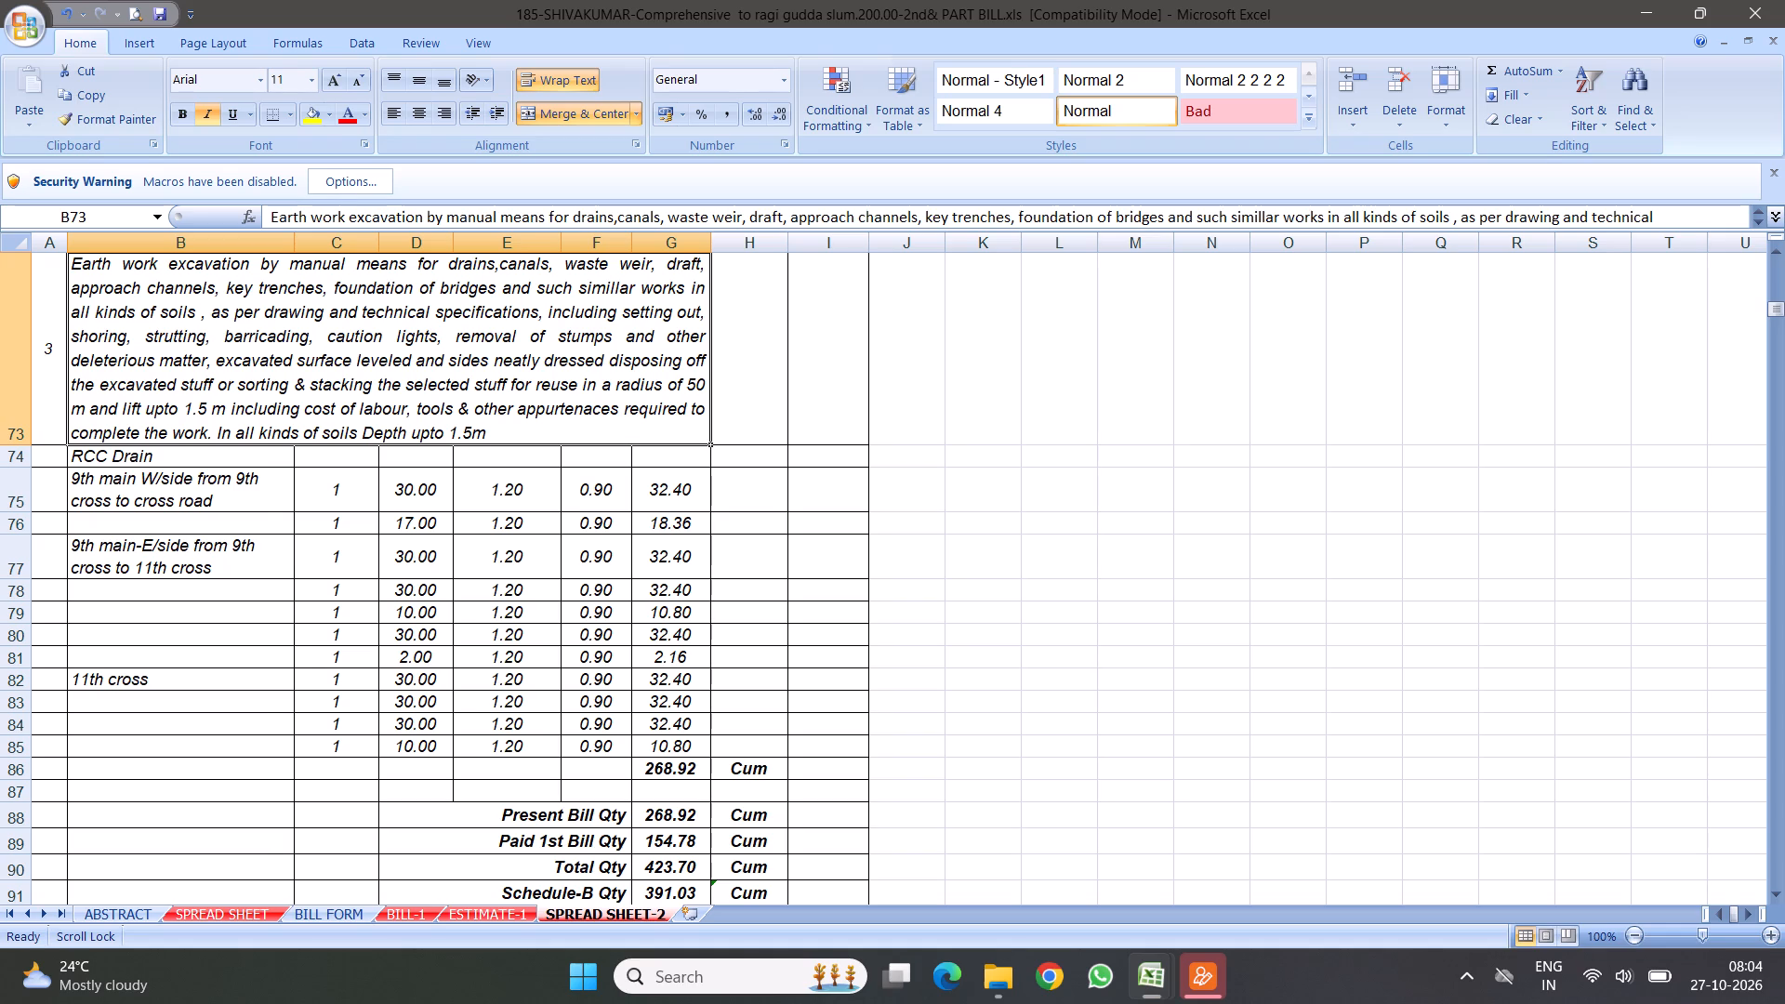
{"action": "left_click", "coordinate": [635, 572]}
Review item 3's bill quantities and the measurement sheets for items 4 to 8 in SPREAD SHEET-2.
{"action": "scroll", "coordinate": [669, 597], "scroll_direction": "down", "scroll_amount": 3}
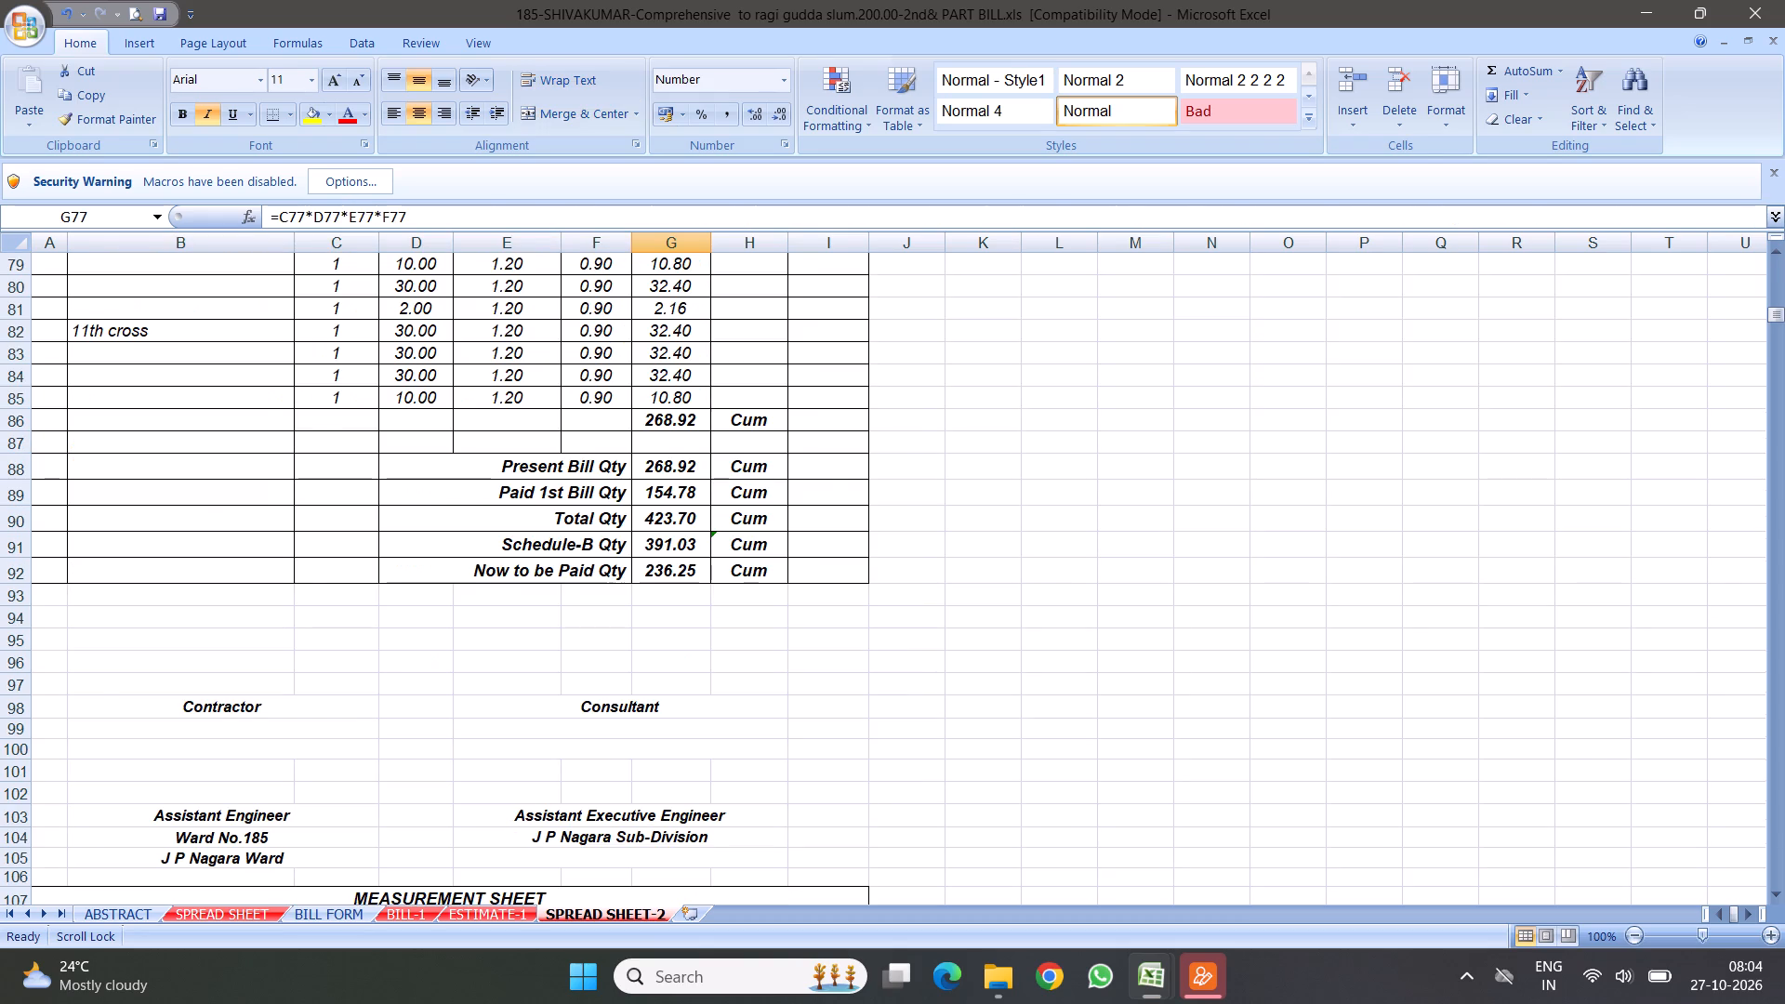
{"action": "scroll", "coordinate": [654, 522], "scroll_direction": "down", "scroll_amount": 6}
{"action": "scroll", "coordinate": [541, 517], "scroll_direction": "down", "scroll_amount": 3}
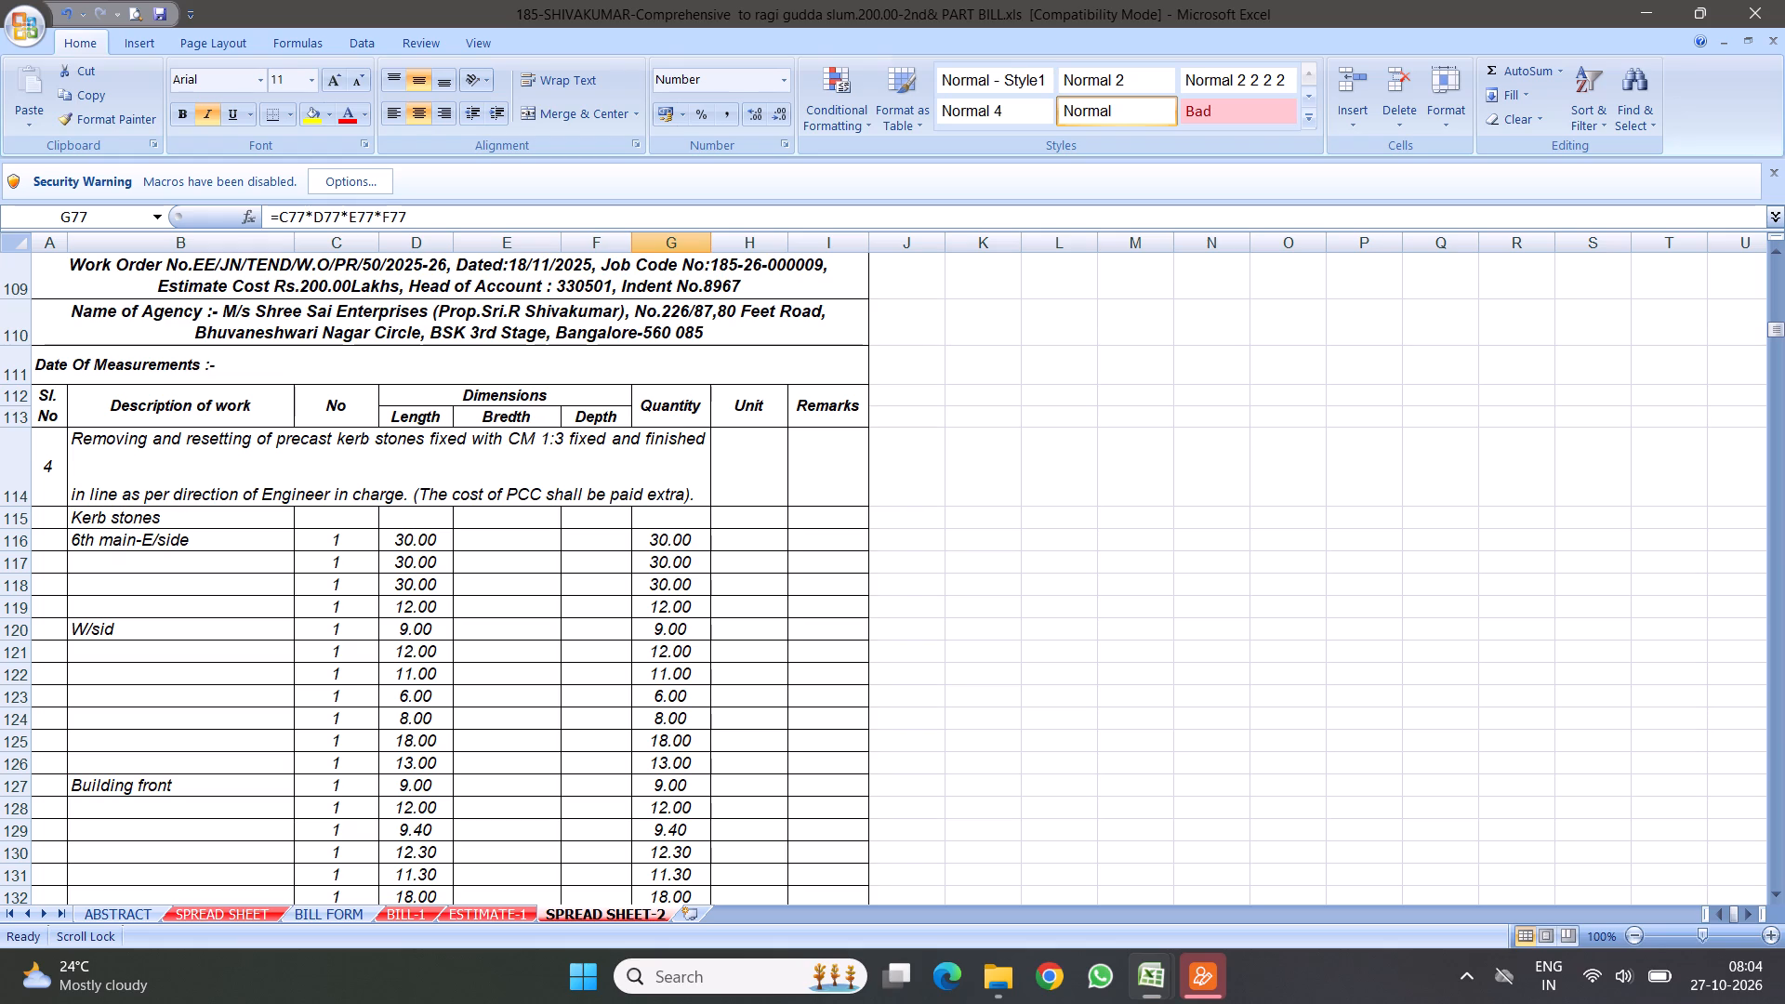
{"action": "scroll", "coordinate": [529, 615], "scroll_direction": "down", "scroll_amount": 10}
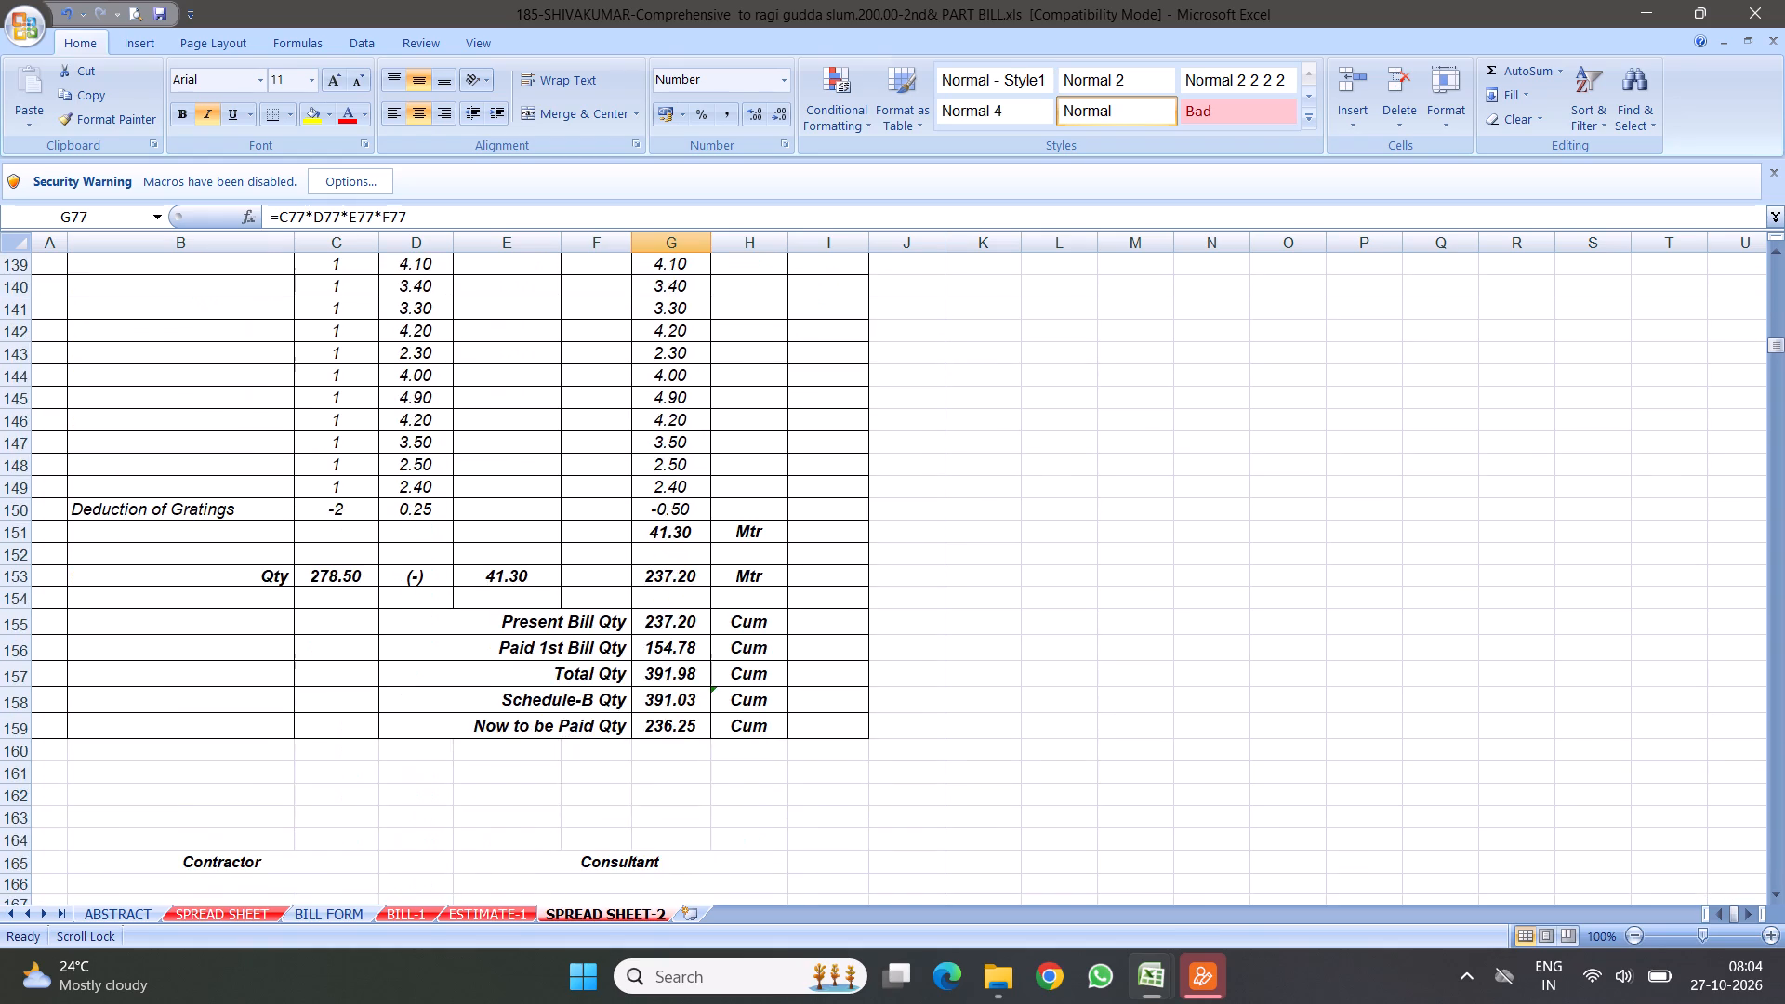
{"action": "scroll", "coordinate": [539, 588], "scroll_direction": "down", "scroll_amount": 4}
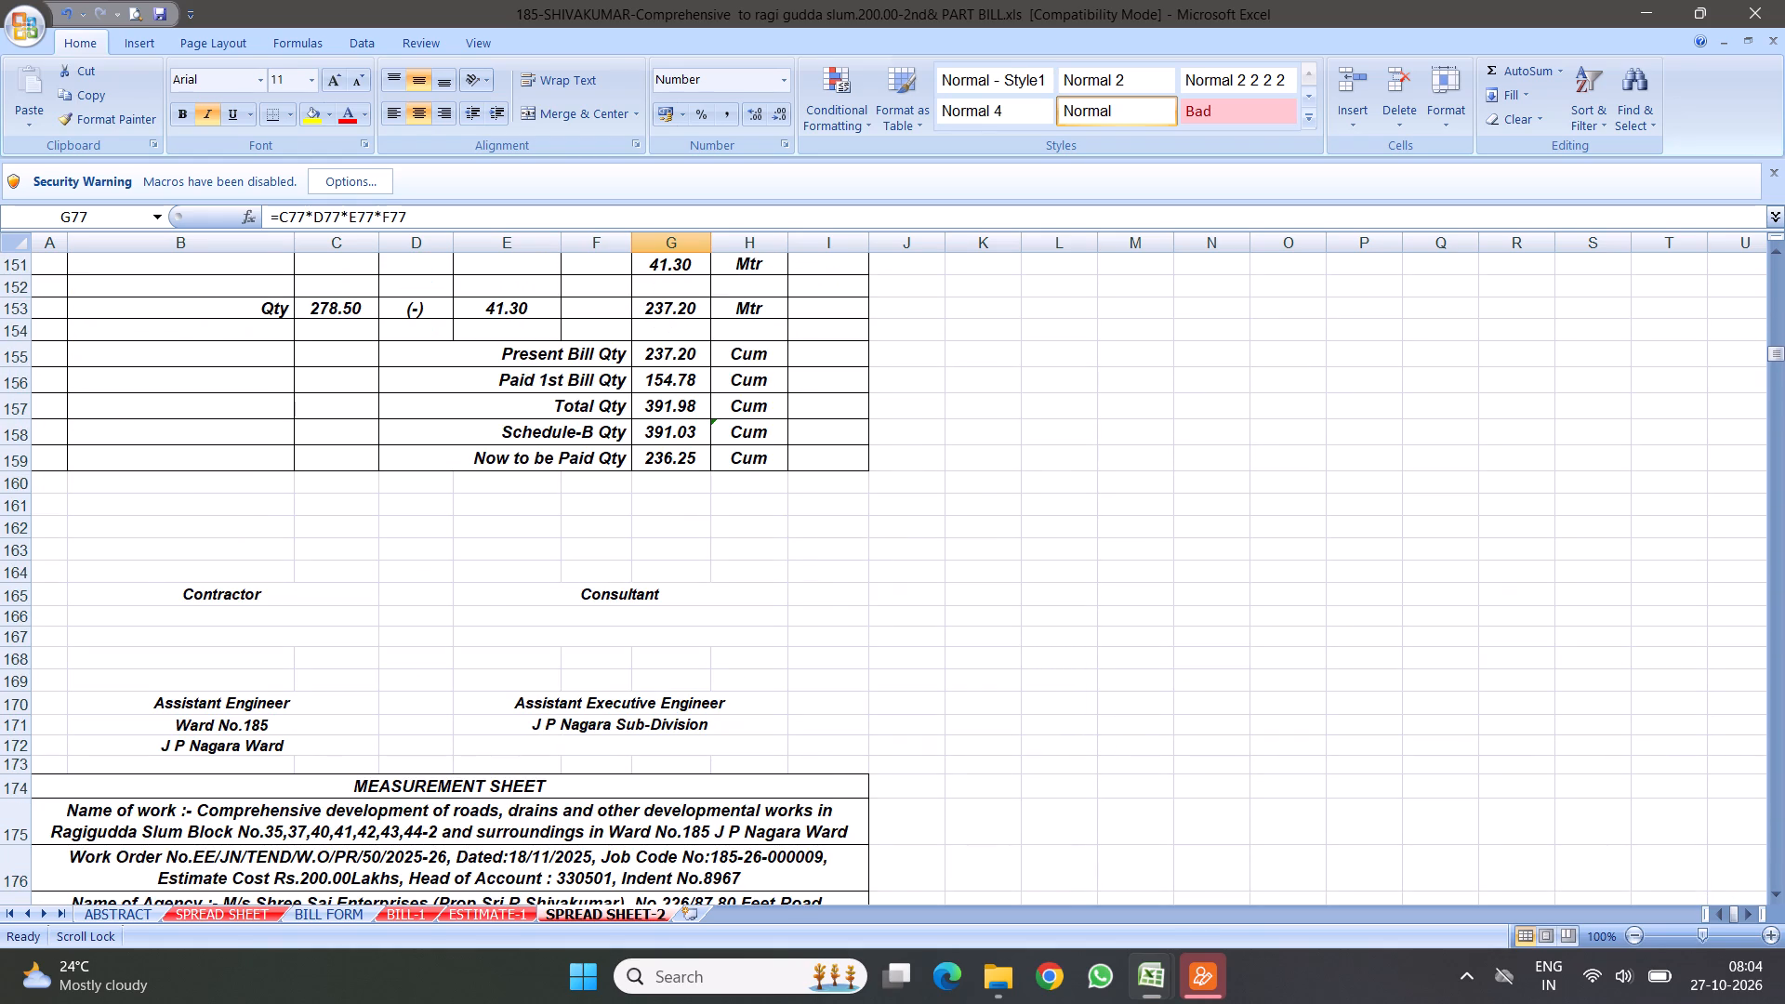
{"action": "scroll", "coordinate": [653, 583], "scroll_direction": "down", "scroll_amount": 7}
{"action": "scroll", "coordinate": [564, 611], "scroll_direction": "down", "scroll_amount": 18}
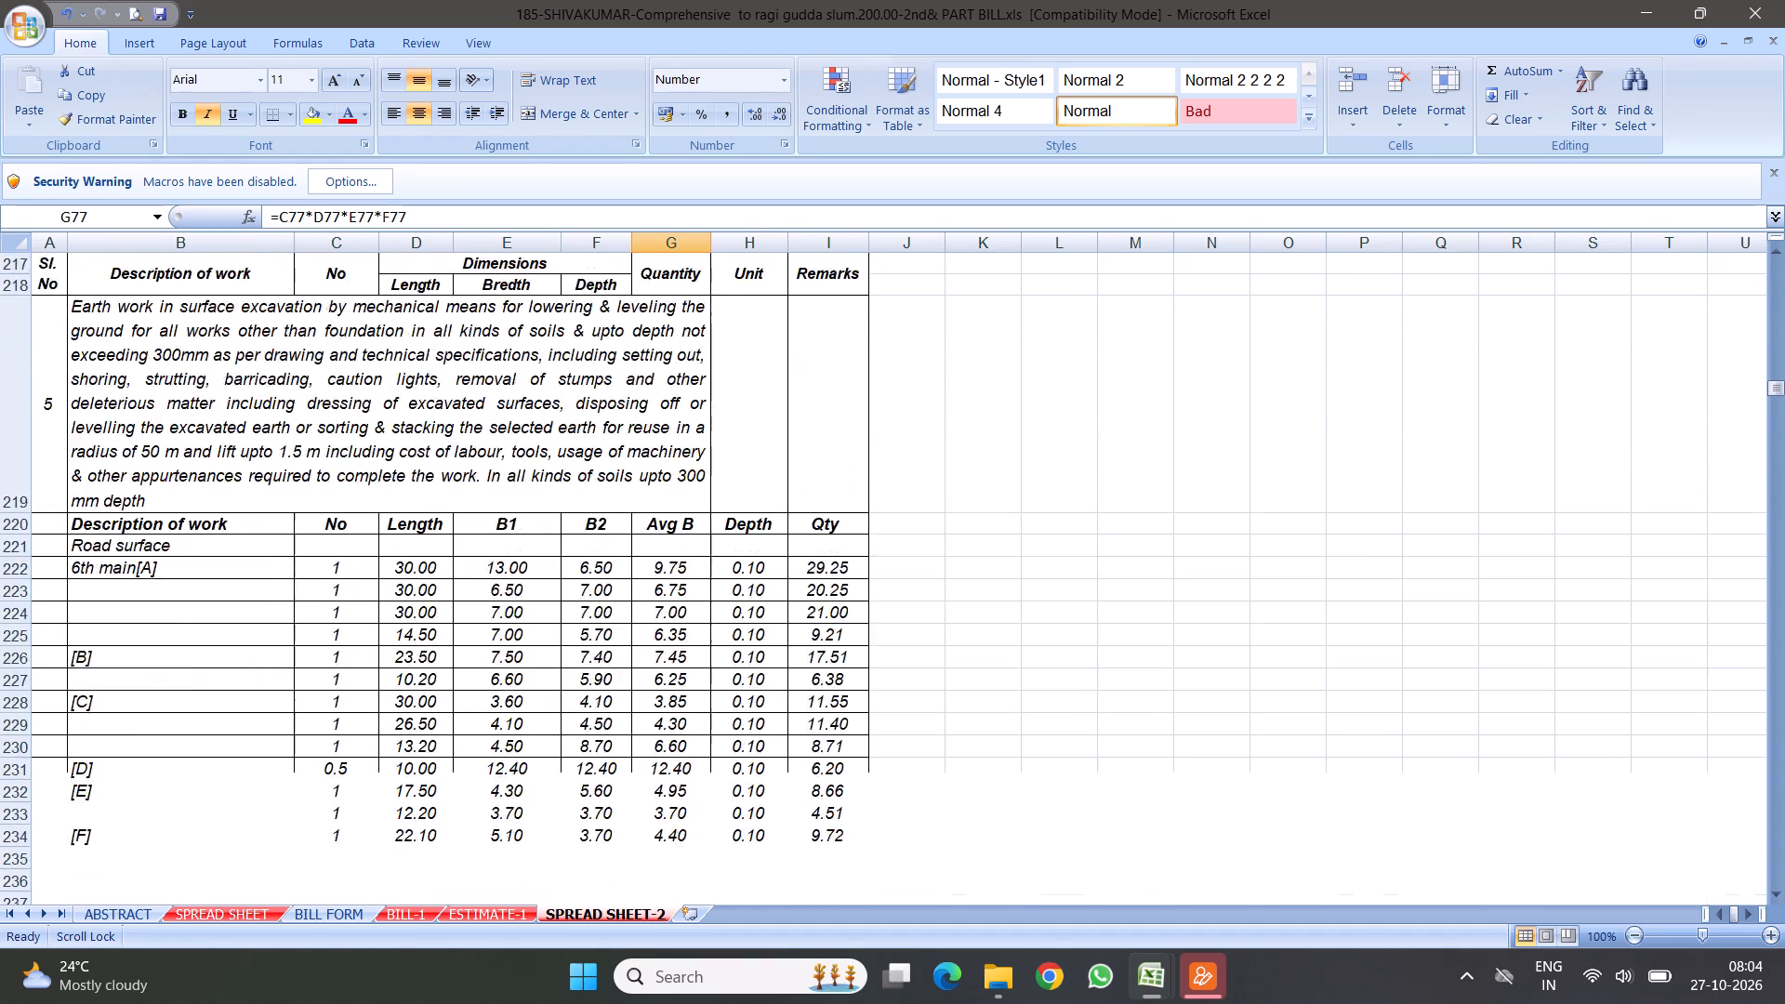
{"action": "scroll", "coordinate": [602, 475], "scroll_direction": "down", "scroll_amount": 15}
{"action": "scroll", "coordinate": [550, 523], "scroll_direction": "down", "scroll_amount": 19}
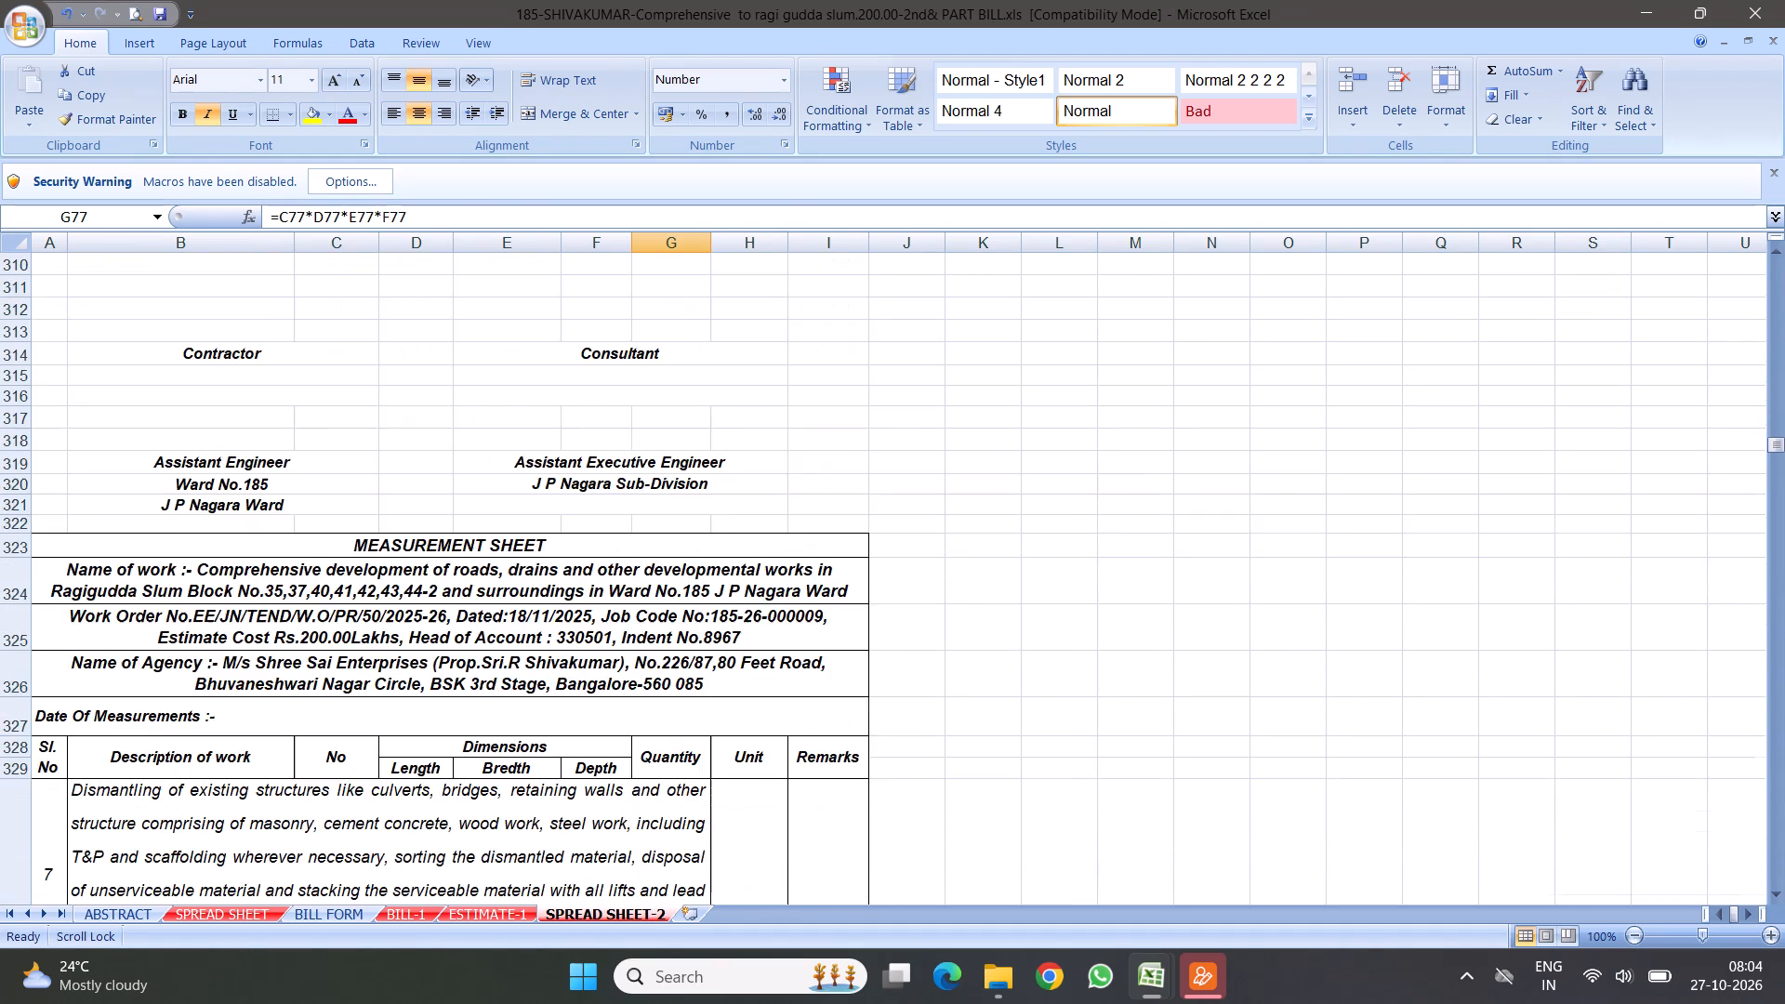
{"action": "scroll", "coordinate": [546, 620], "scroll_direction": "down", "scroll_amount": 6}
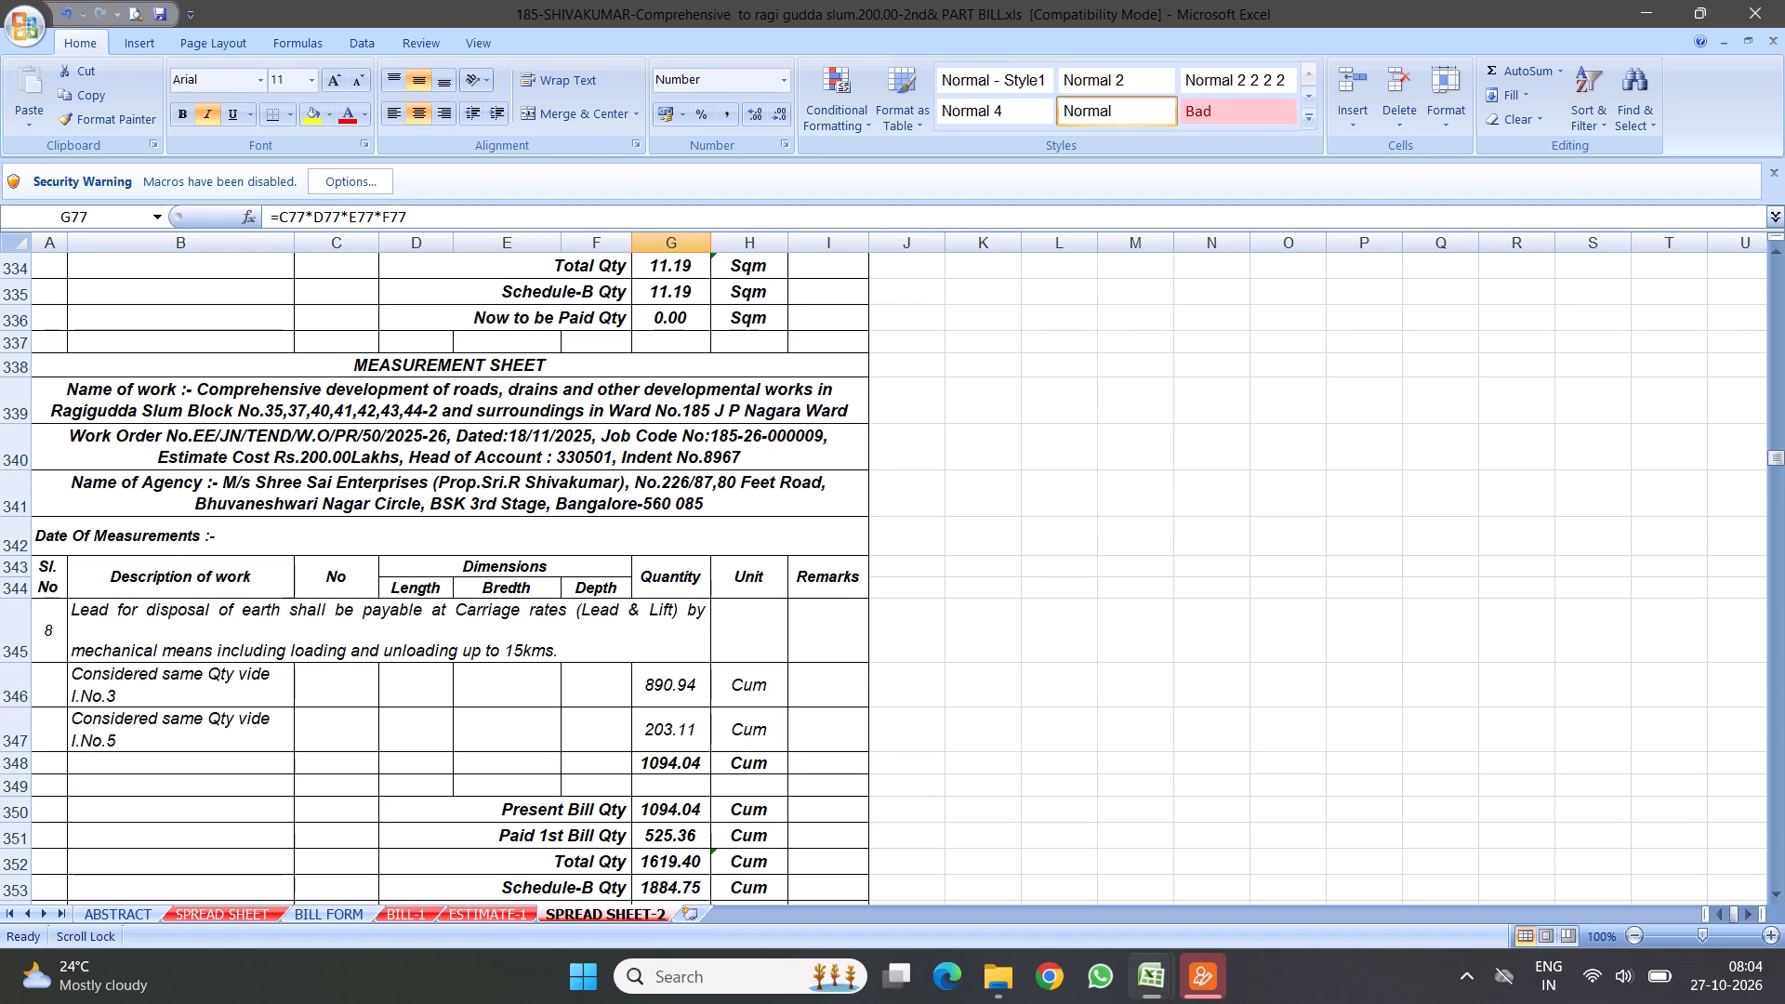
{"action": "scroll", "coordinate": [541, 642], "scroll_direction": "down", "scroll_amount": 4}
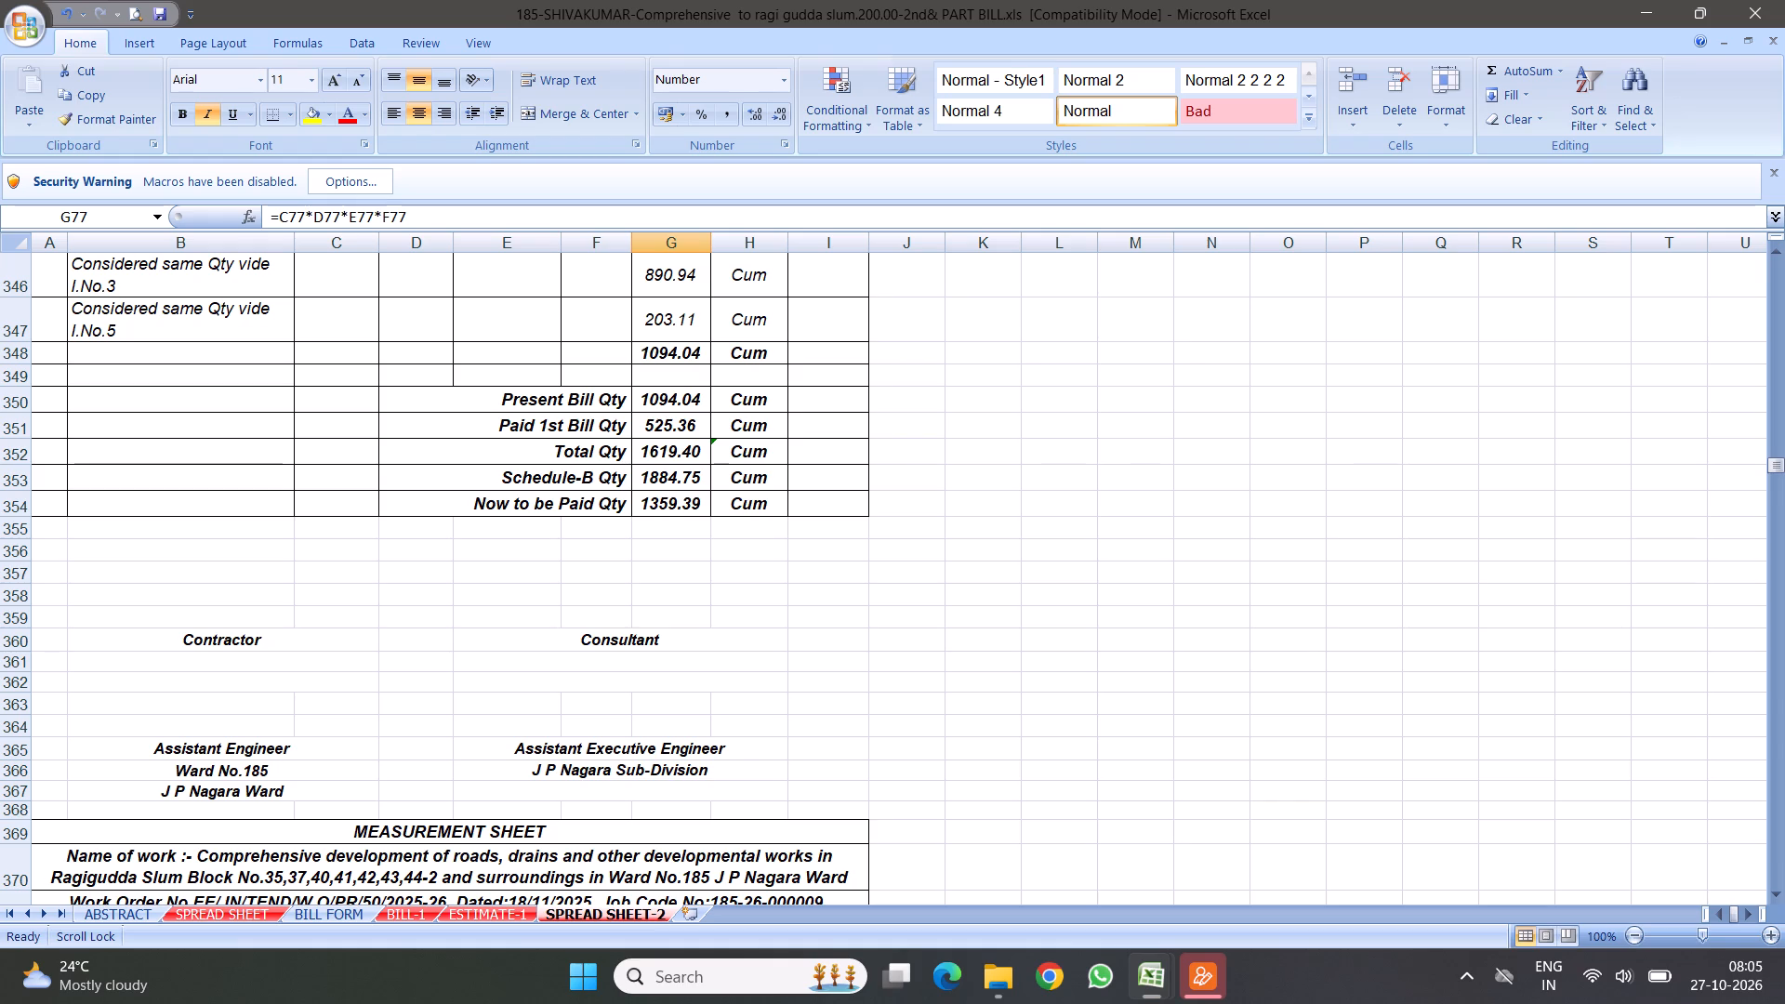
Examine the measurement sheets after item 8 in SPREAD SHEET-2, including item 12's RCC drain side walls and items 14 and 15.
{"action": "scroll", "coordinate": [459, 607], "scroll_direction": "down", "scroll_amount": 5}
{"action": "scroll", "coordinate": [460, 511], "scroll_direction": "down", "scroll_amount": 5}
{"action": "scroll", "coordinate": [468, 433], "scroll_direction": "down", "scroll_amount": 12}
{"action": "scroll", "coordinate": [588, 484], "scroll_direction": "down", "scroll_amount": 5}
{"action": "scroll", "coordinate": [638, 593], "scroll_direction": "down", "scroll_amount": 11}
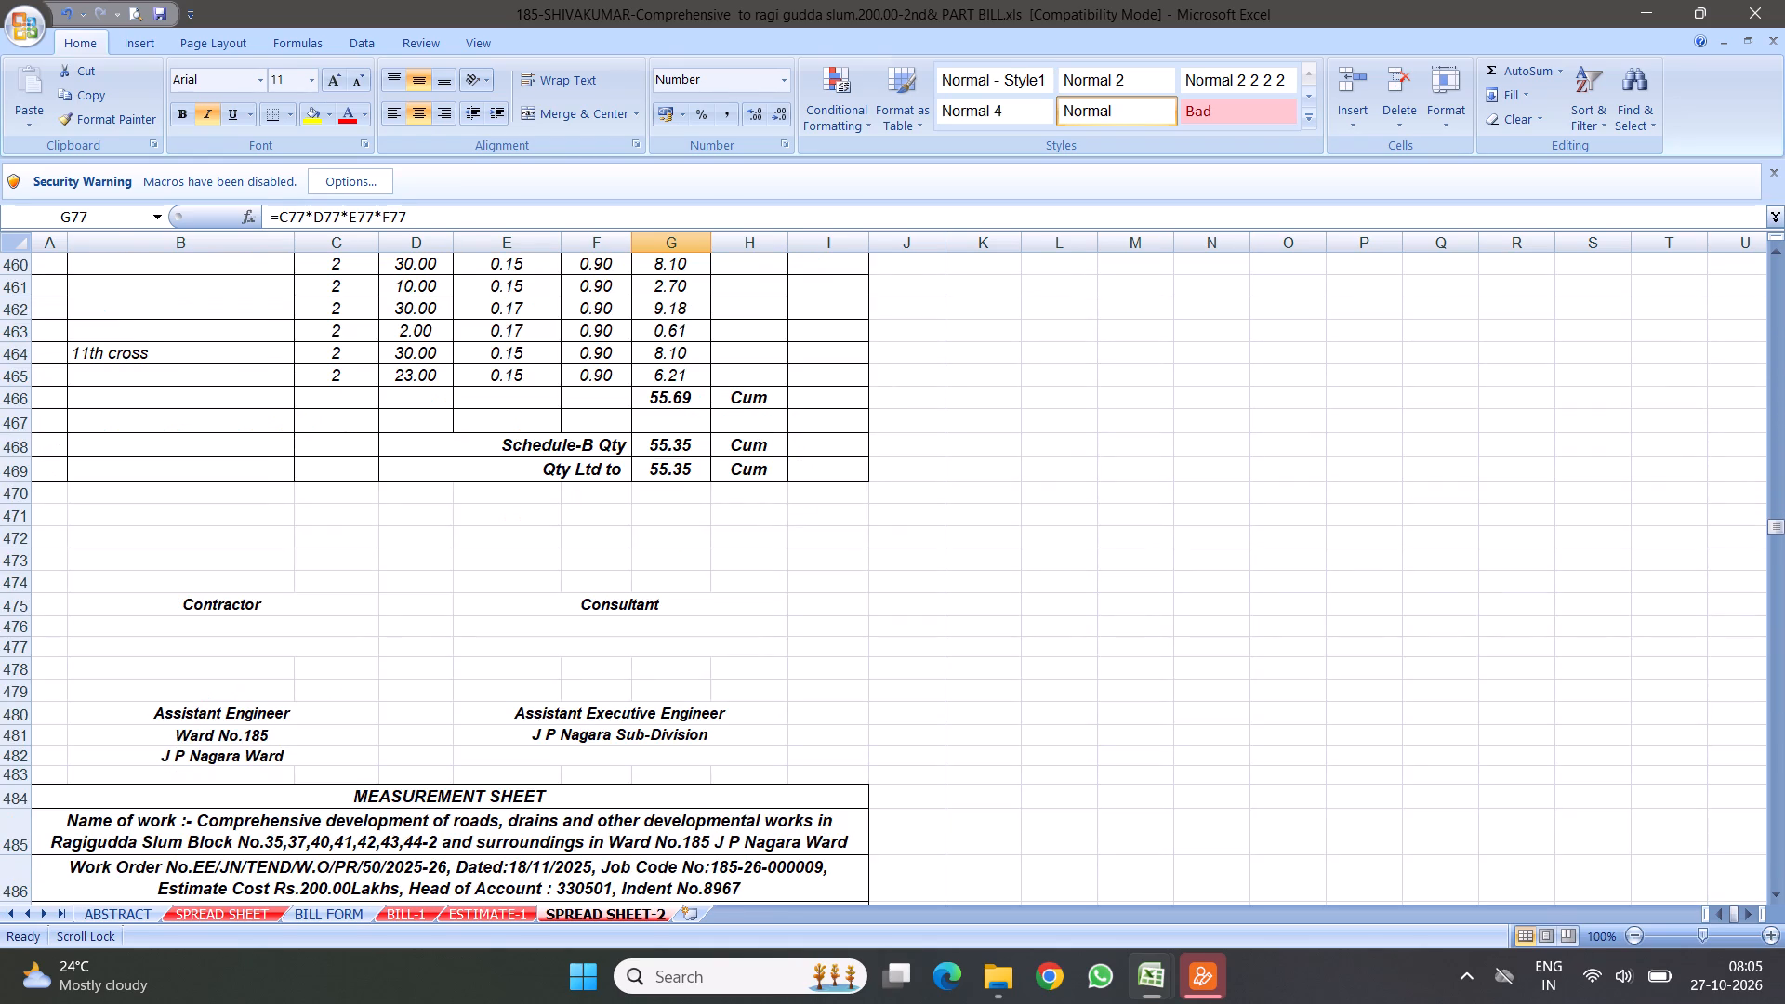
{"action": "scroll", "coordinate": [728, 535], "scroll_direction": "down", "scroll_amount": 11}
{"action": "scroll", "coordinate": [711, 466], "scroll_direction": "up", "scroll_amount": 4}
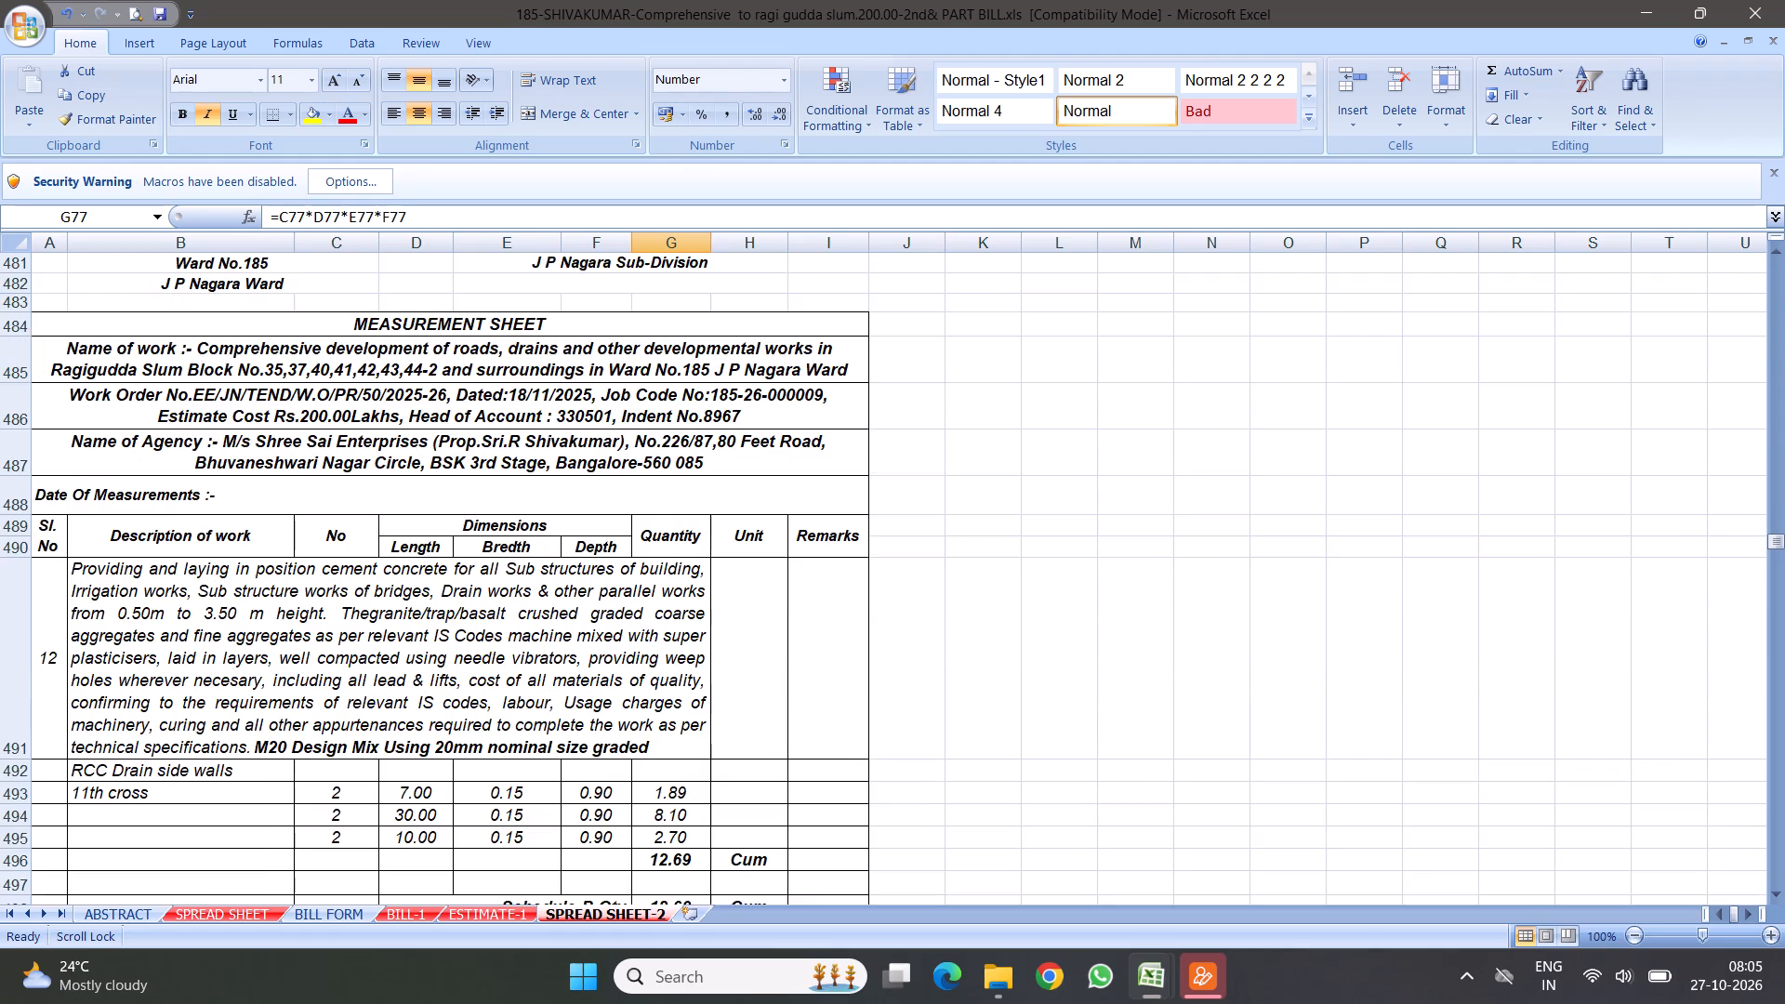
{"action": "scroll", "coordinate": [682, 523], "scroll_direction": "down", "scroll_amount": 12}
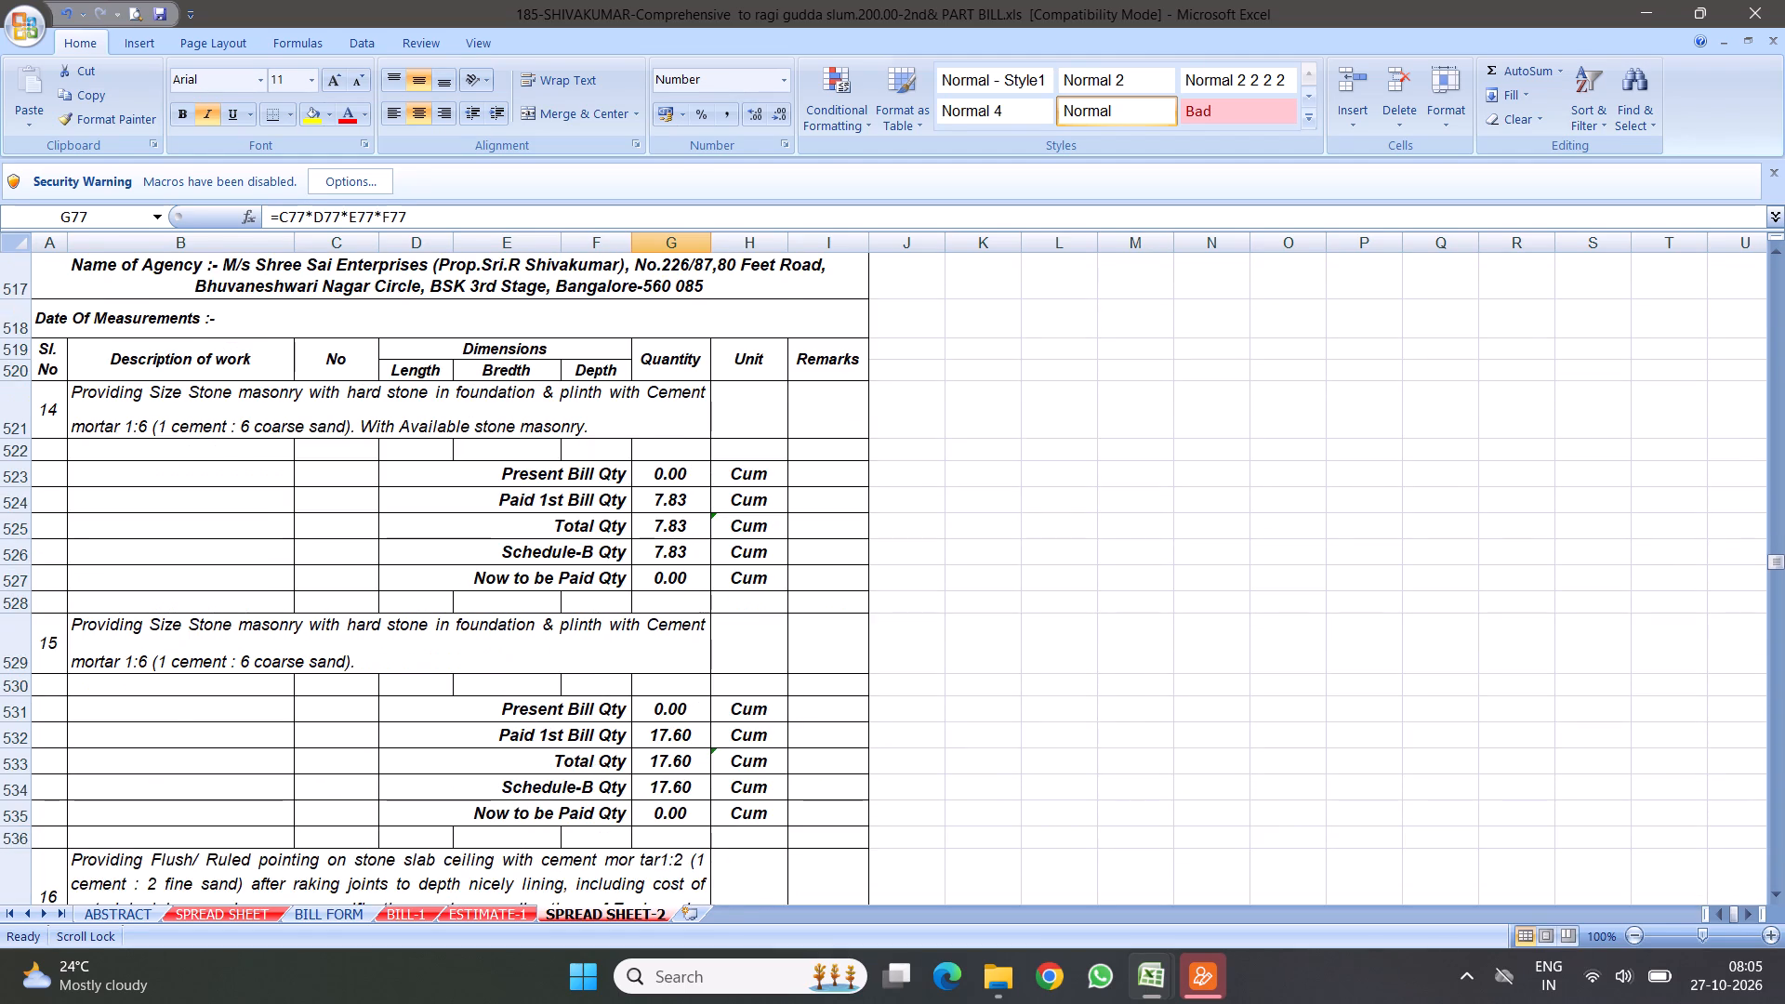
{"action": "scroll", "coordinate": [906, 543], "scroll_direction": "up", "scroll_amount": 5}
{"action": "scroll", "coordinate": [601, 525], "scroll_direction": "up", "scroll_amount": 2}
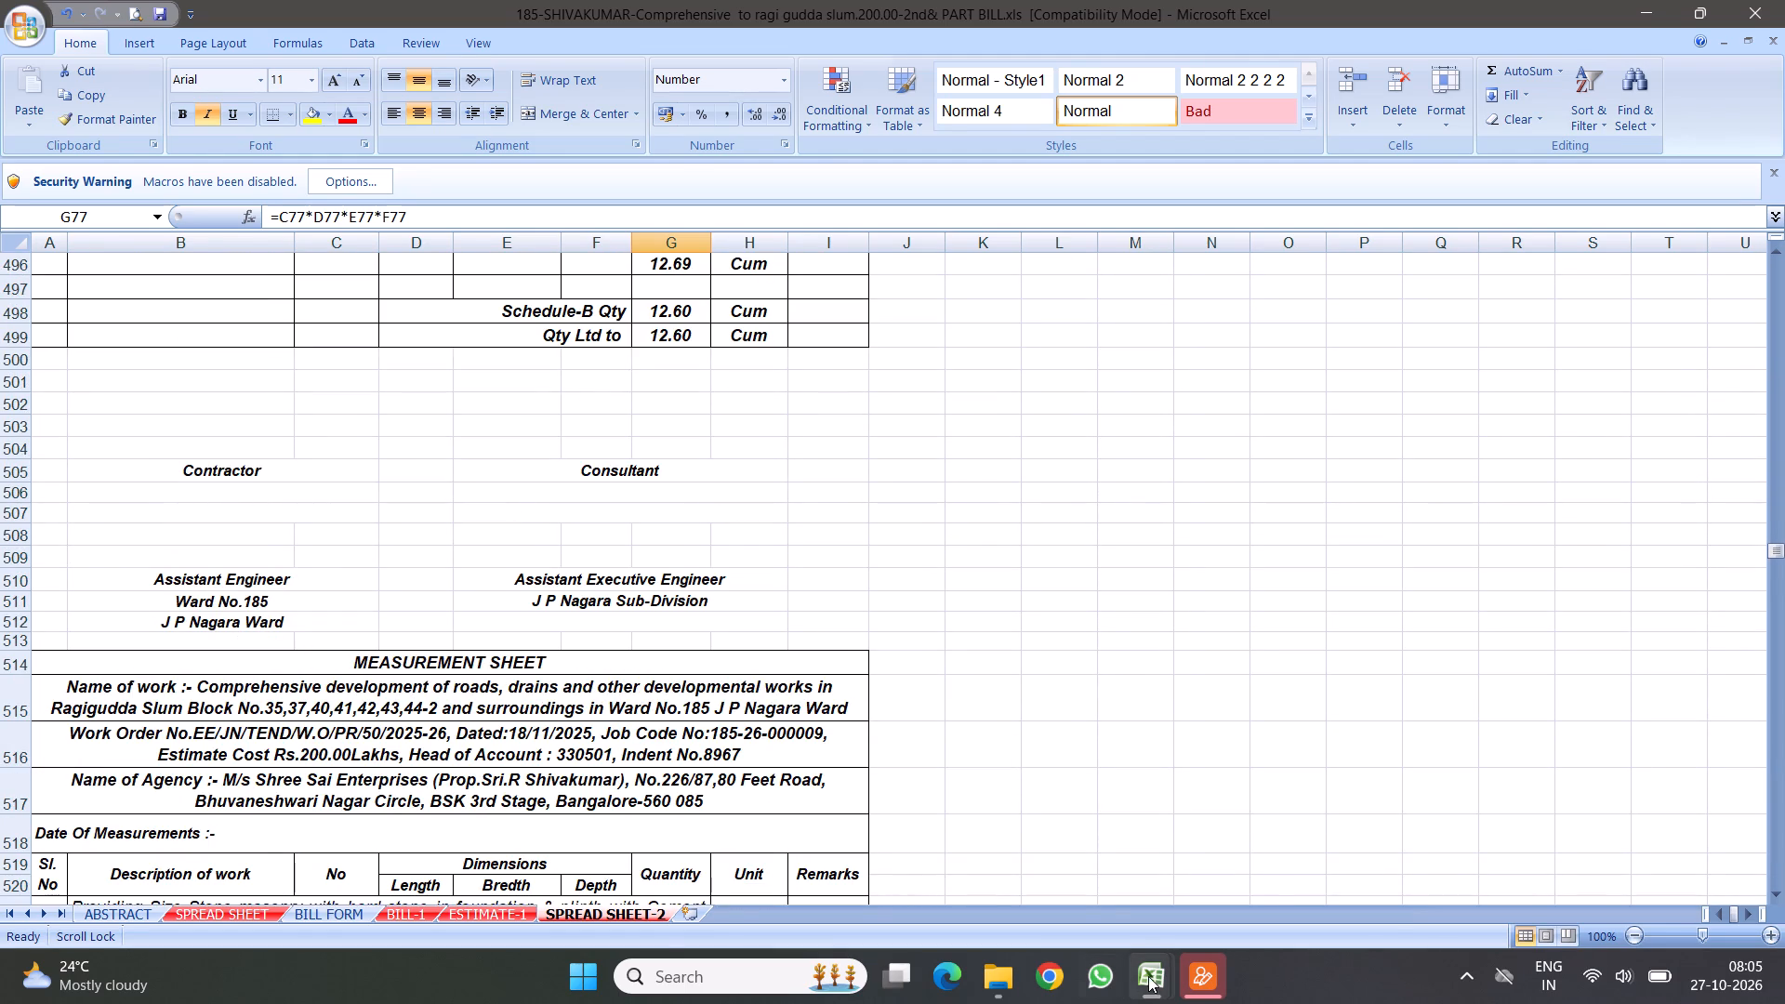
Switch to the Ragi Gudda Slum Block 20 to 32 second final bill workbook and examine its SPREAD SHEET items through item 16.
{"action": "left_click", "coordinate": [1148, 976]}
{"action": "left_click", "coordinate": [1285, 824]}
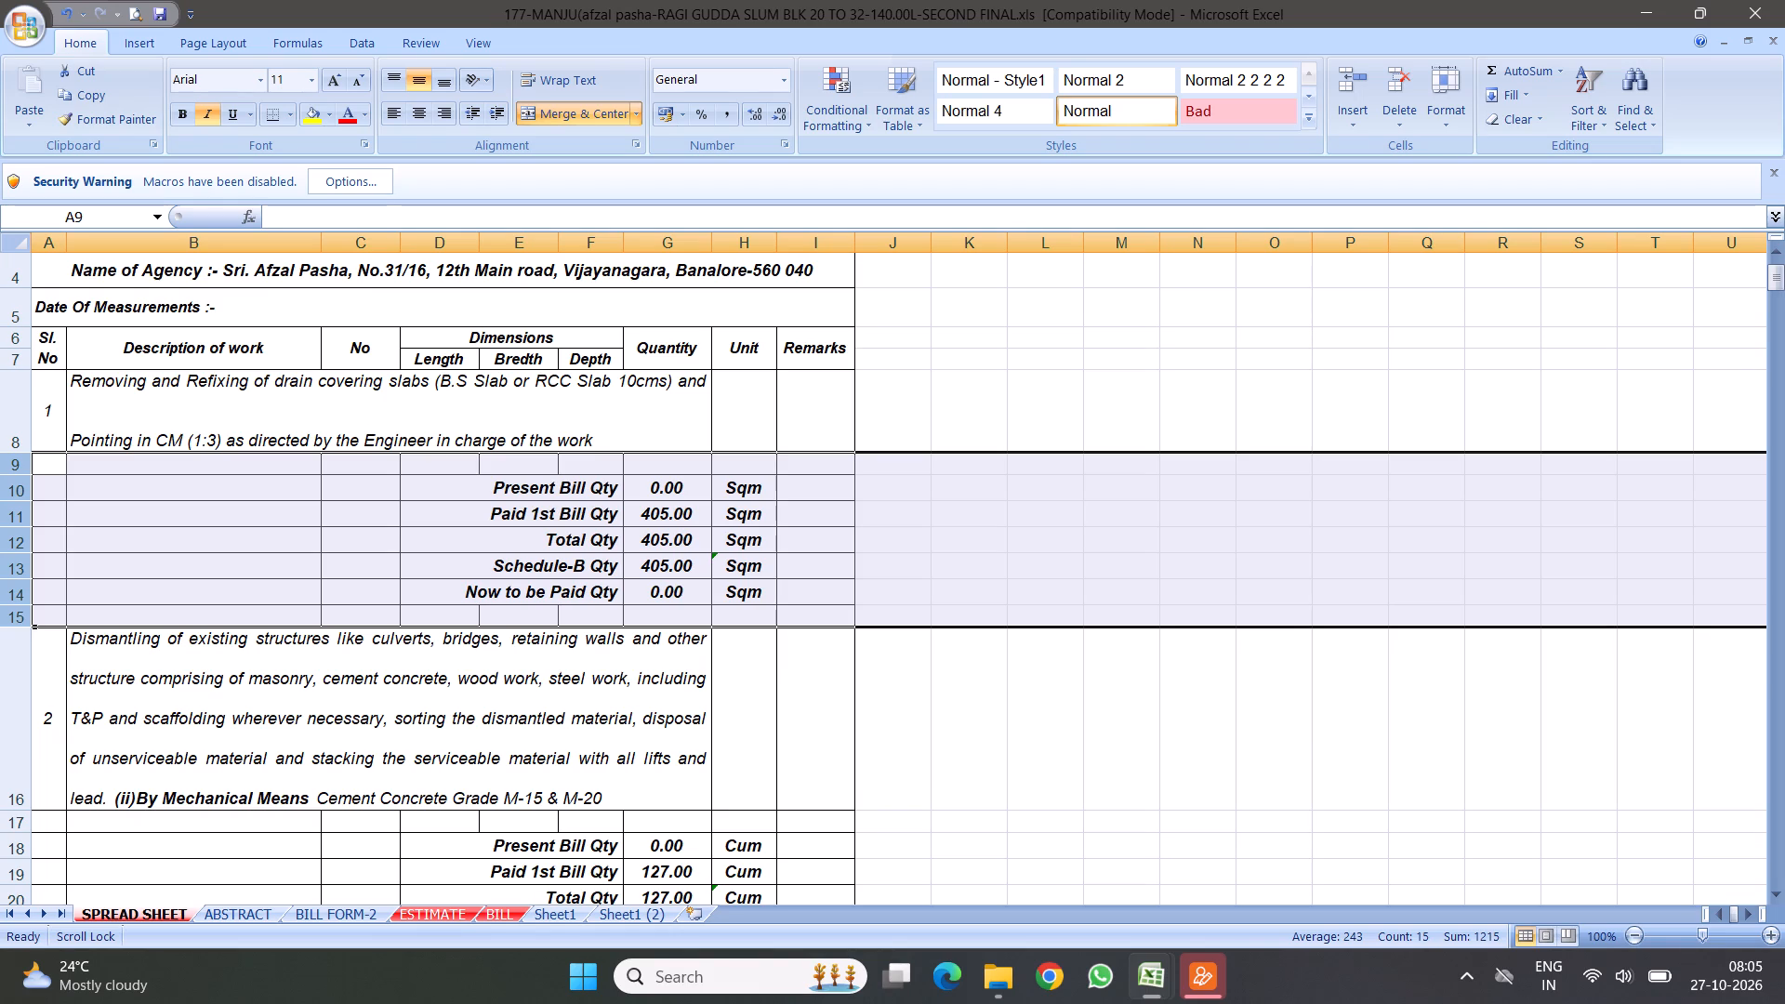
{"action": "scroll", "coordinate": [458, 510], "scroll_direction": "down", "scroll_amount": 16}
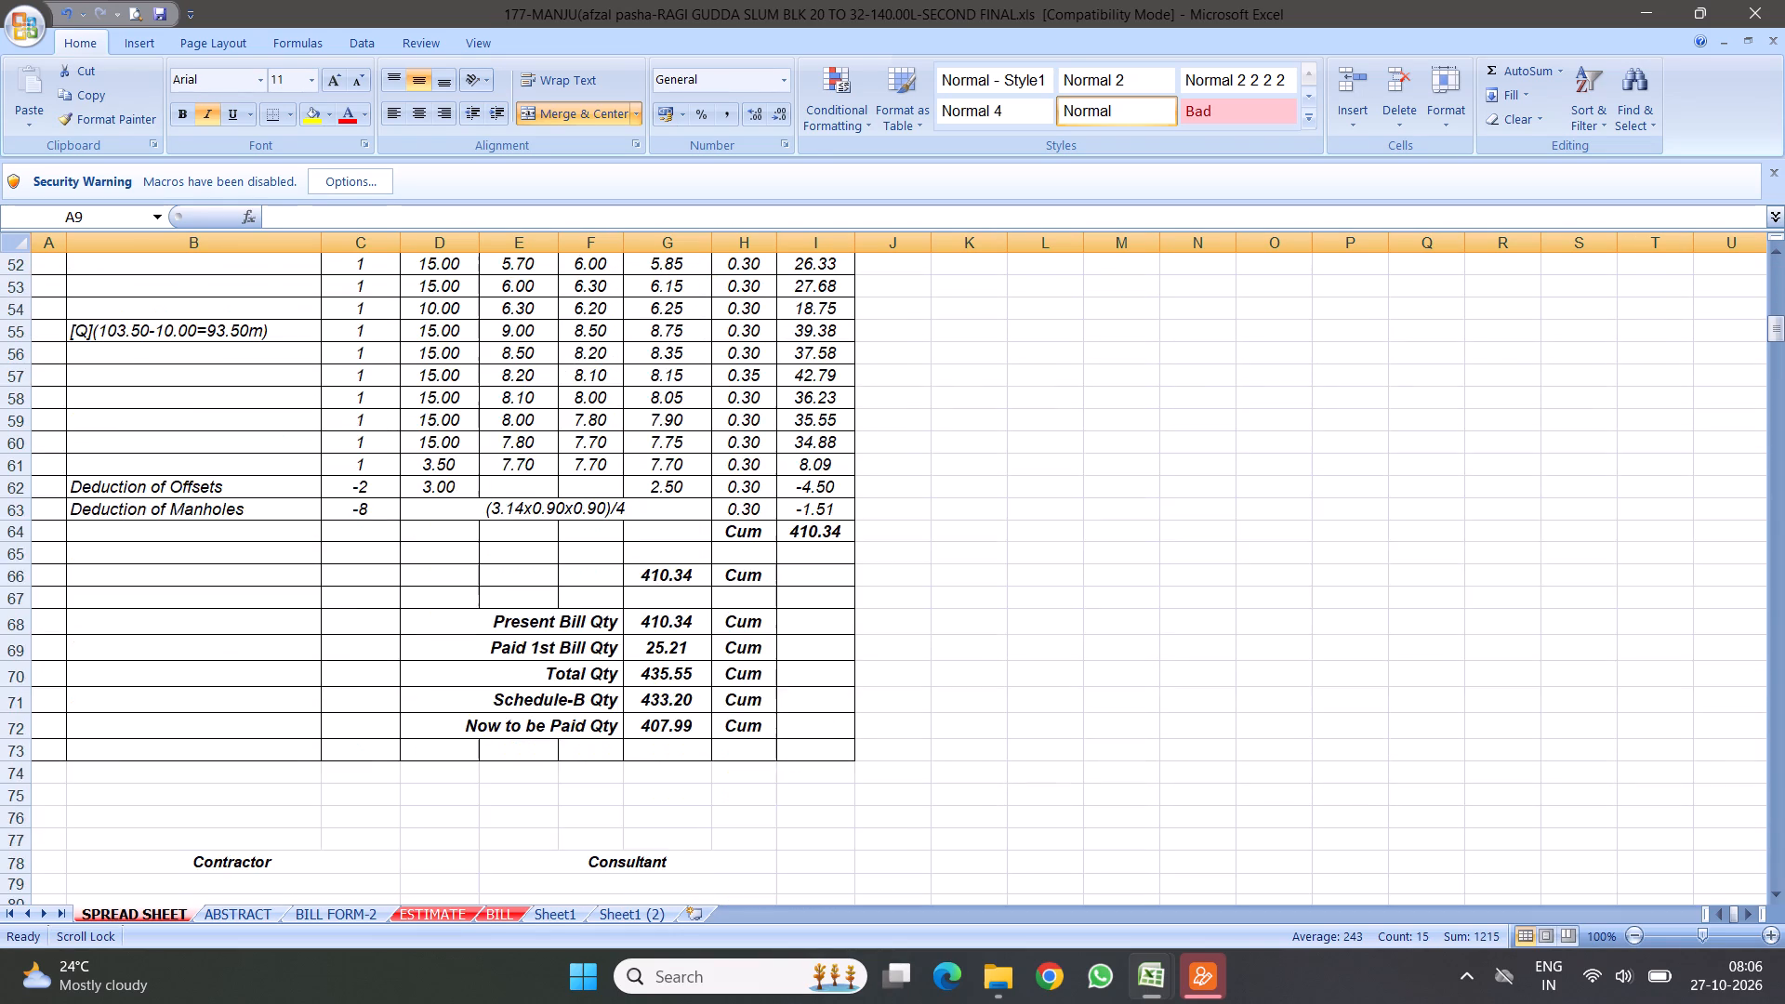
{"action": "scroll", "coordinate": [478, 536], "scroll_direction": "down", "scroll_amount": 4}
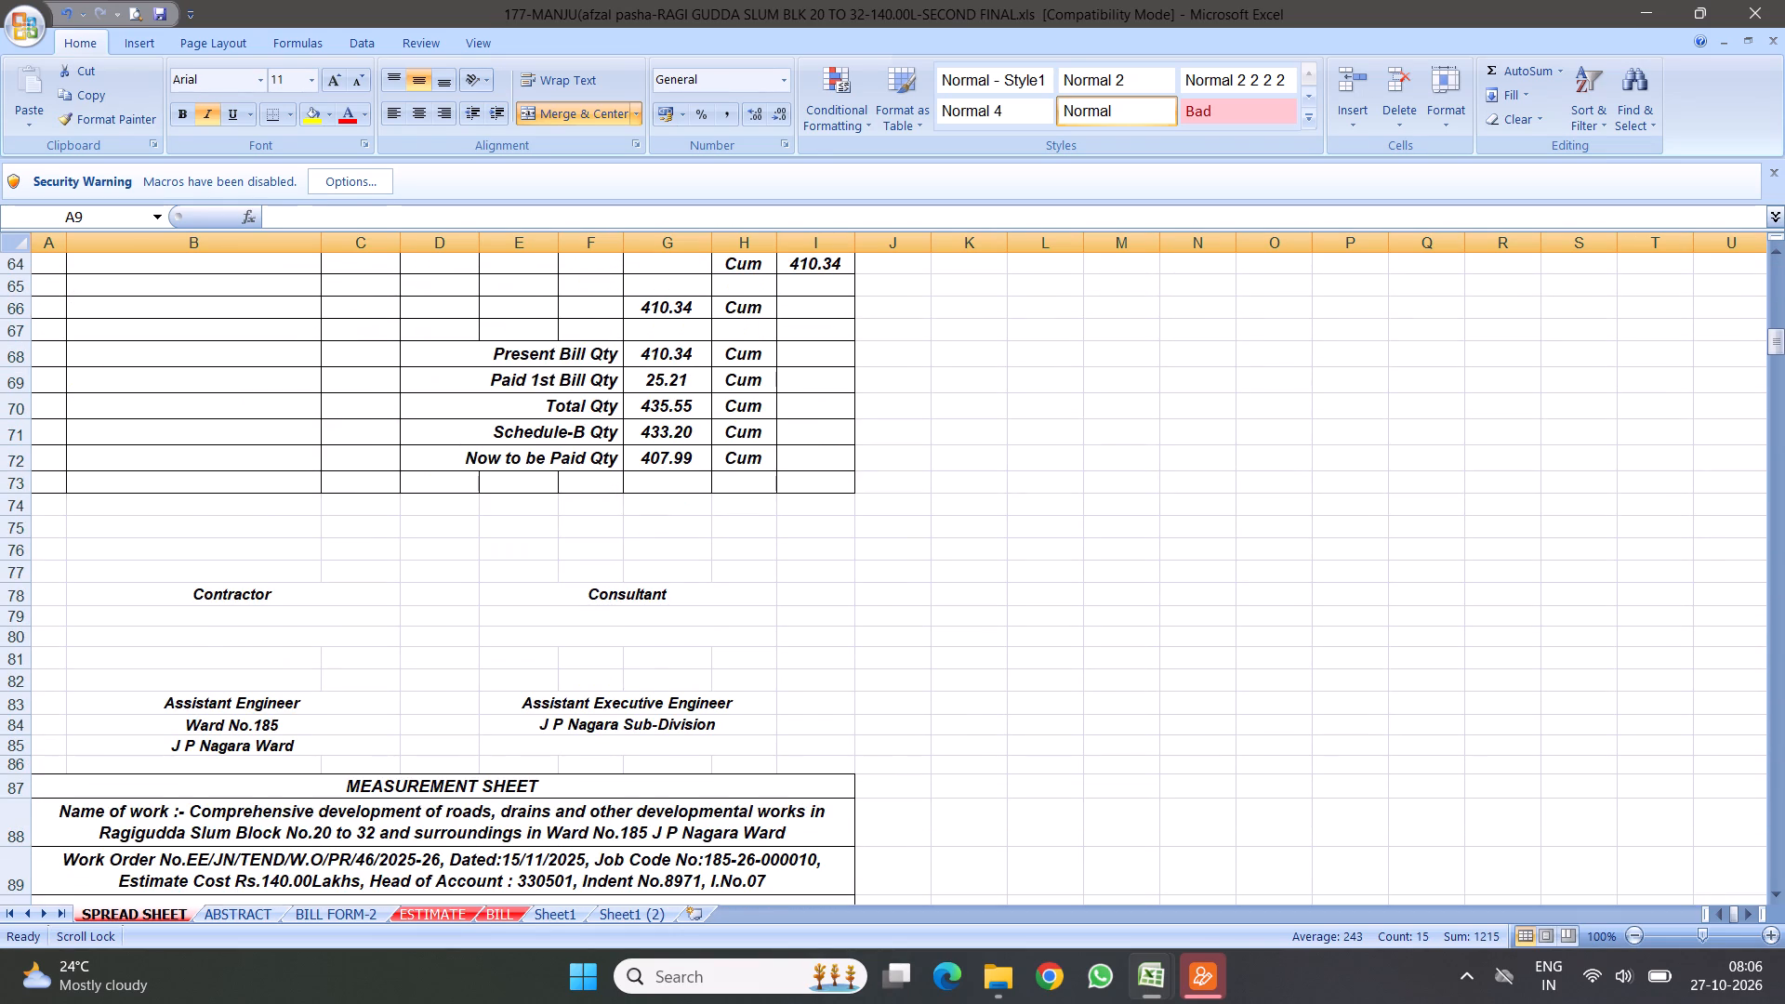
{"action": "scroll", "coordinate": [482, 541], "scroll_direction": "up", "scroll_amount": 8}
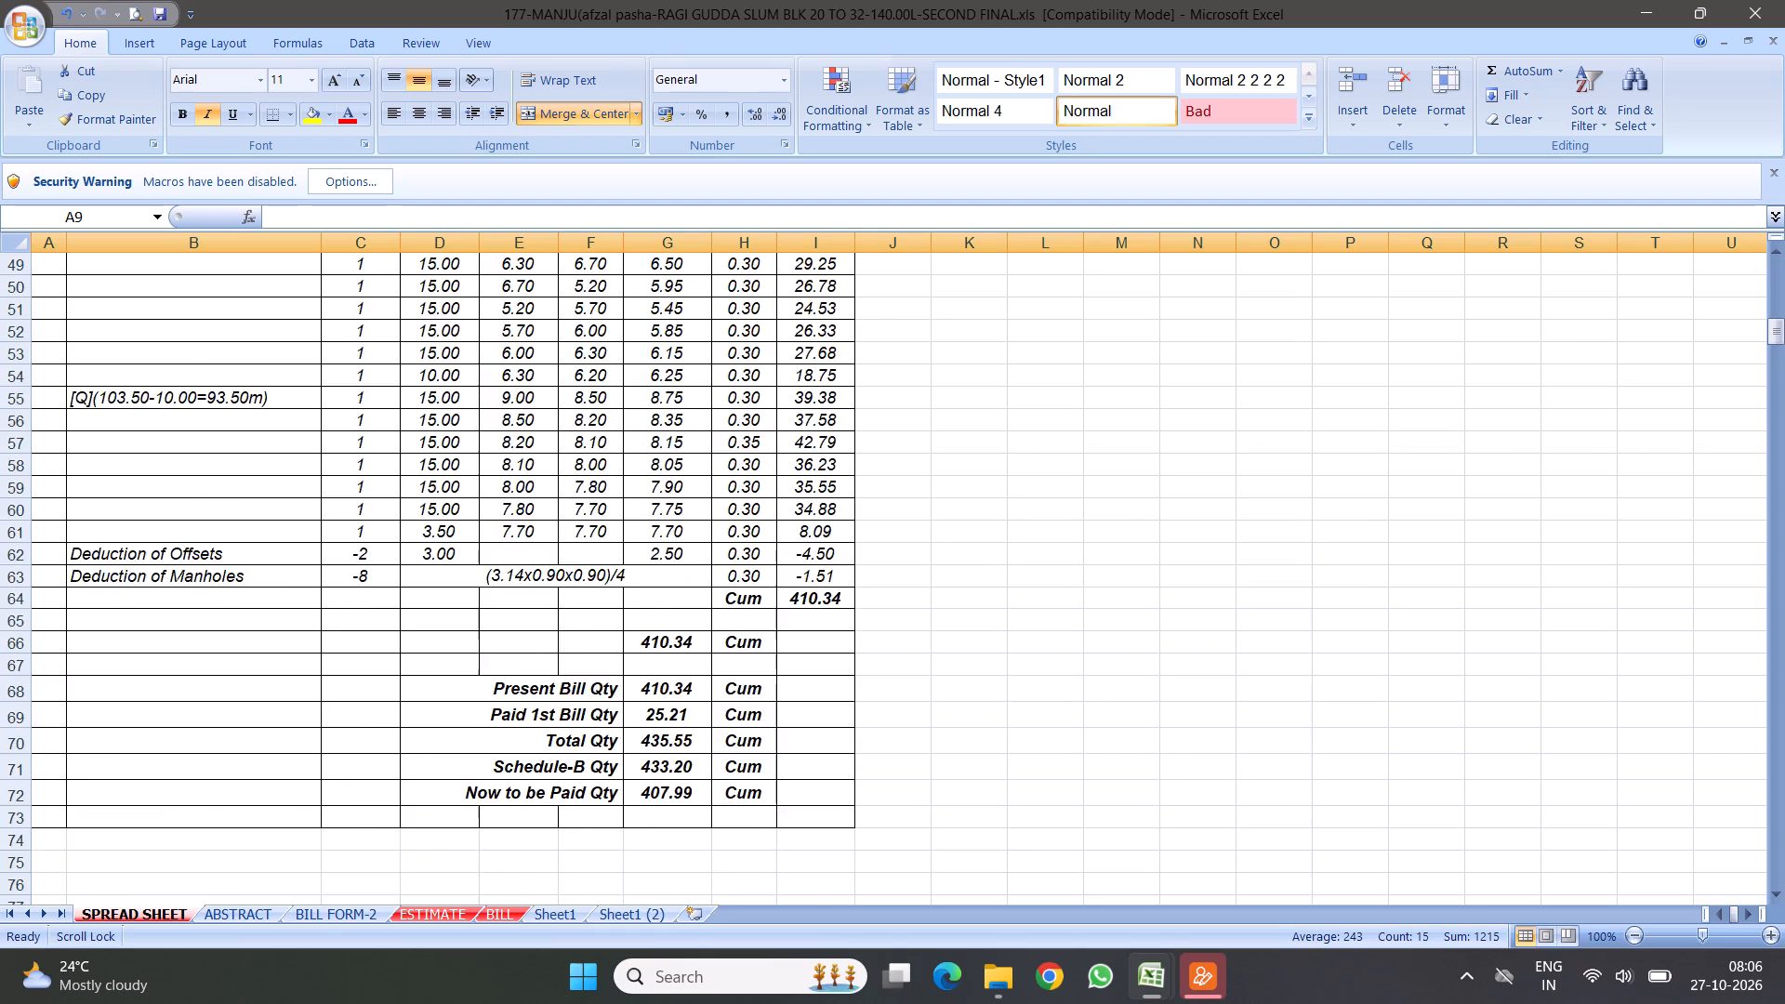
{"action": "scroll", "coordinate": [483, 541], "scroll_direction": "up", "scroll_amount": 3}
{"action": "scroll", "coordinate": [540, 569], "scroll_direction": "down", "scroll_amount": 4}
{"action": "scroll", "coordinate": [588, 506], "scroll_direction": "down", "scroll_amount": 13}
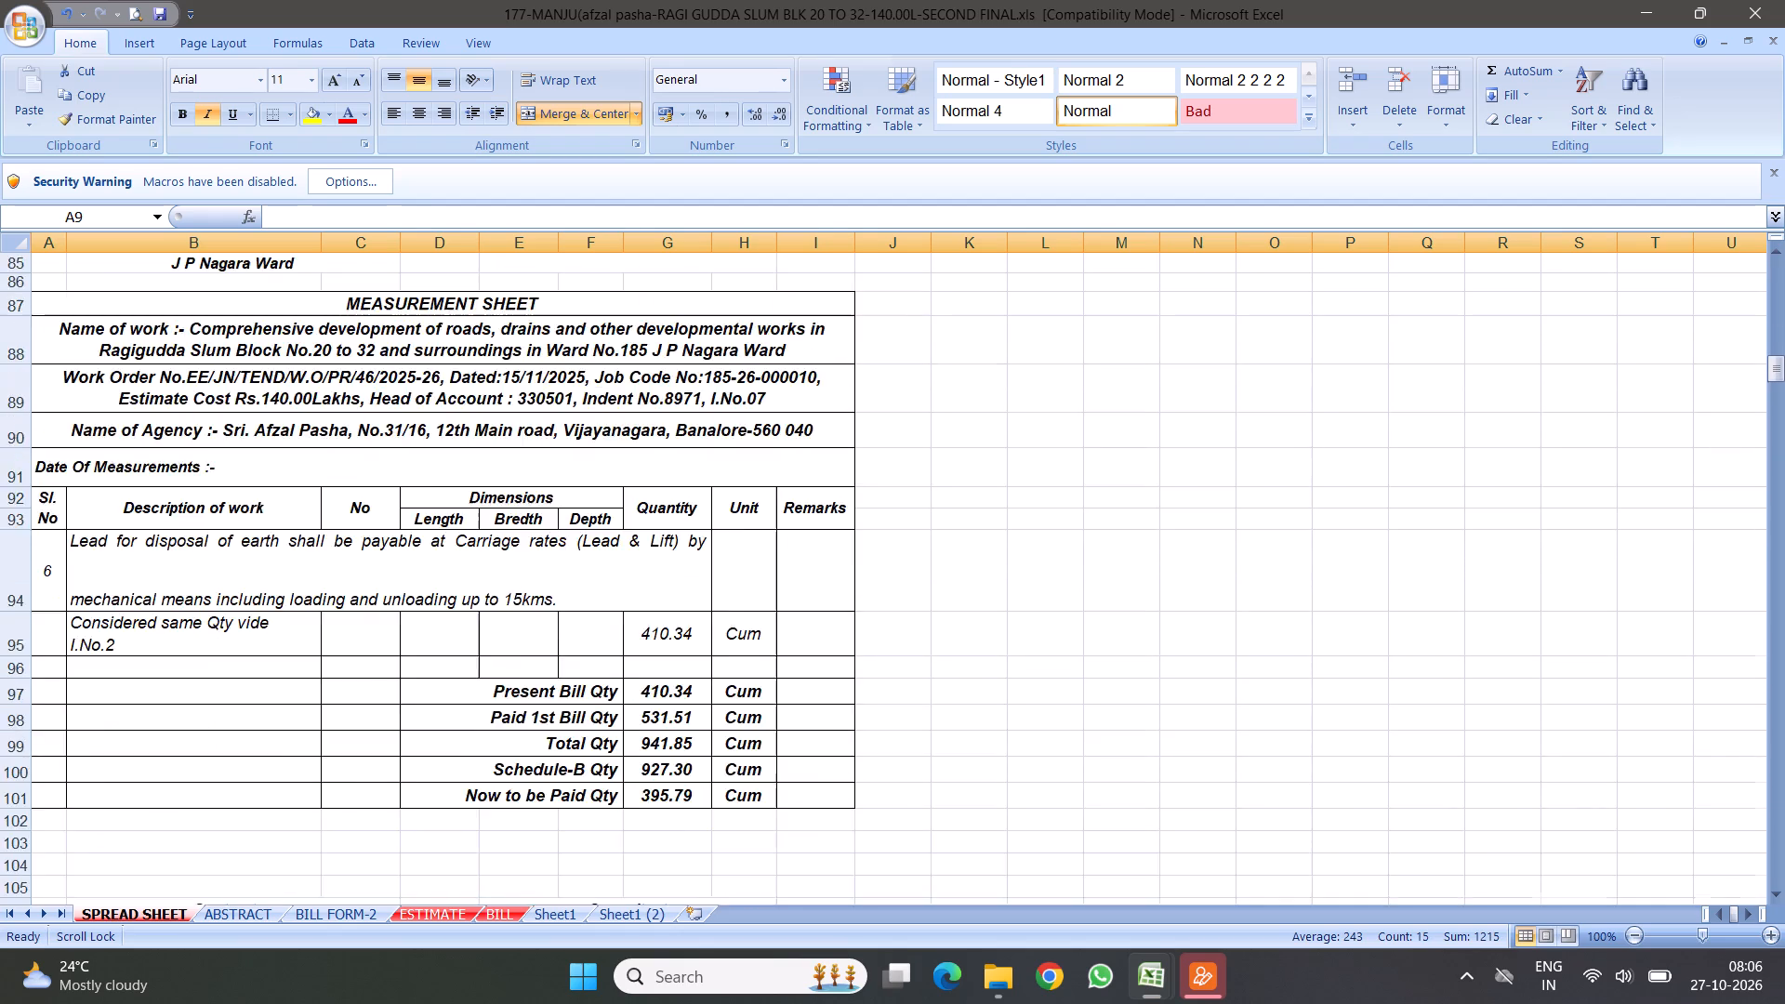
{"action": "scroll", "coordinate": [575, 561], "scroll_direction": "down", "scroll_amount": 9}
{"action": "scroll", "coordinate": [609, 545], "scroll_direction": "down", "scroll_amount": 19}
{"action": "scroll", "coordinate": [647, 557], "scroll_direction": "up", "scroll_amount": 1}
{"action": "scroll", "coordinate": [647, 557], "scroll_direction": "down", "scroll_amount": 15}
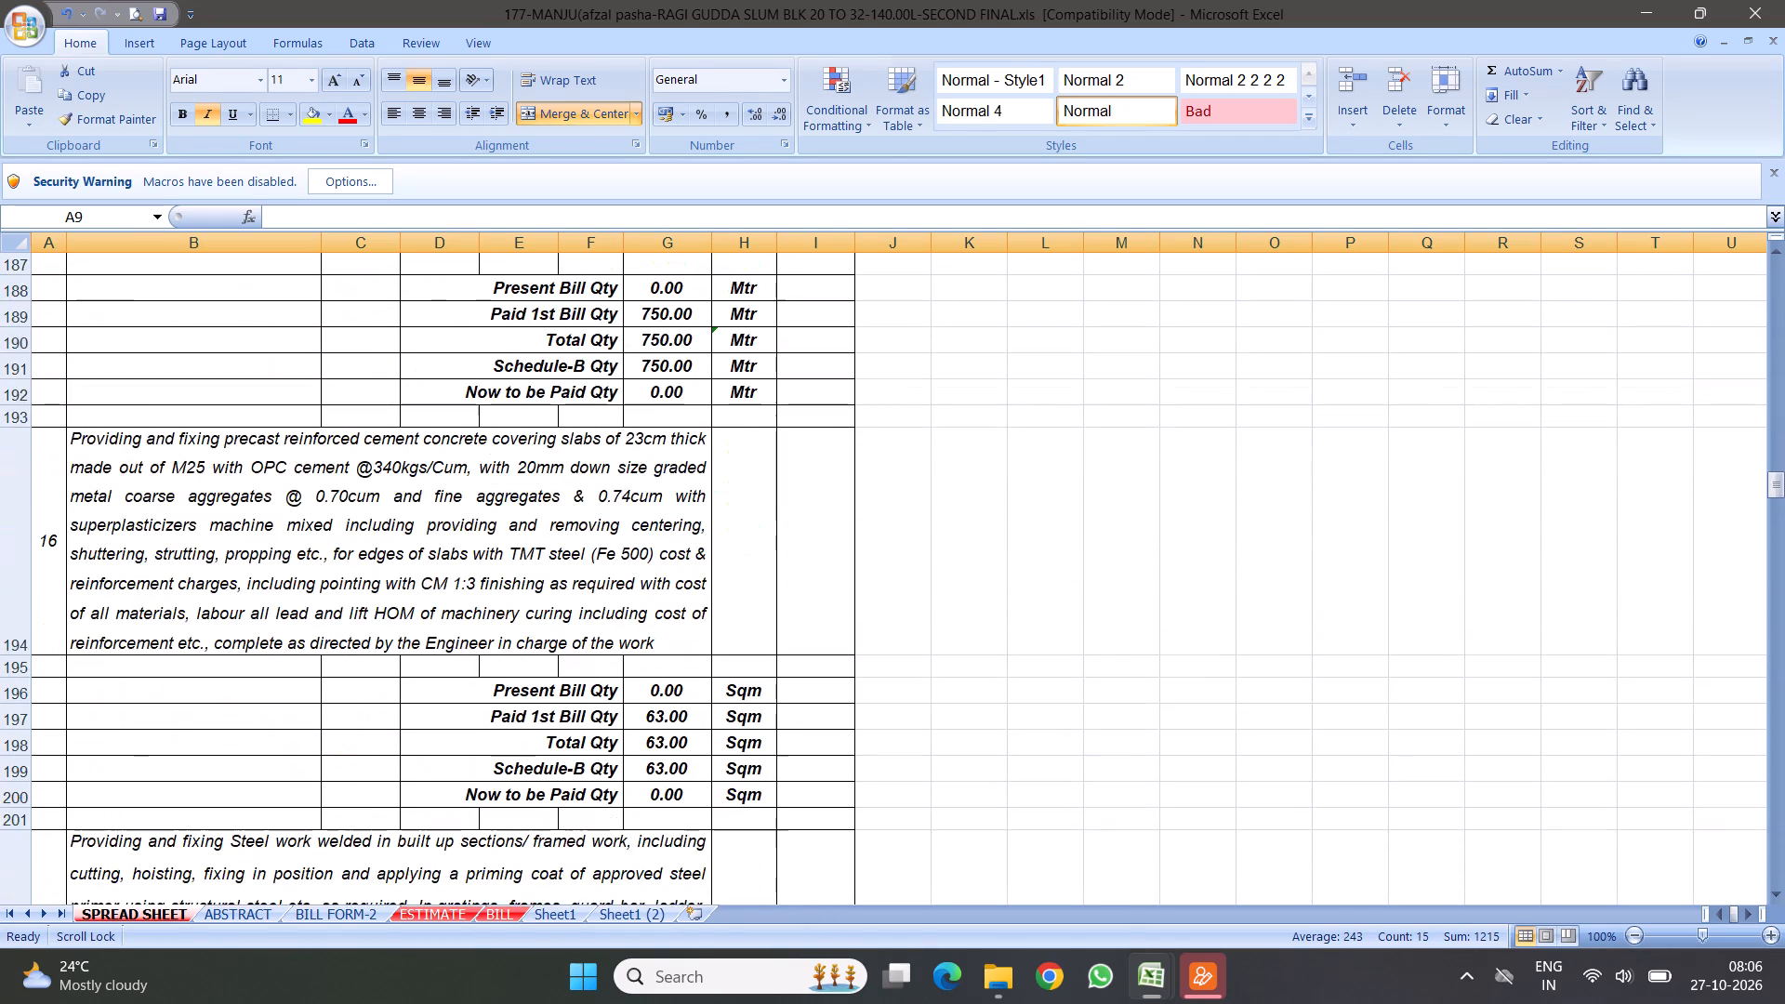
Check the Block 20 to 32 workbook's ABSTRACT sheet and look through the measurement and steel rows of its BILL sheet.
{"action": "left_click", "coordinate": [238, 912]}
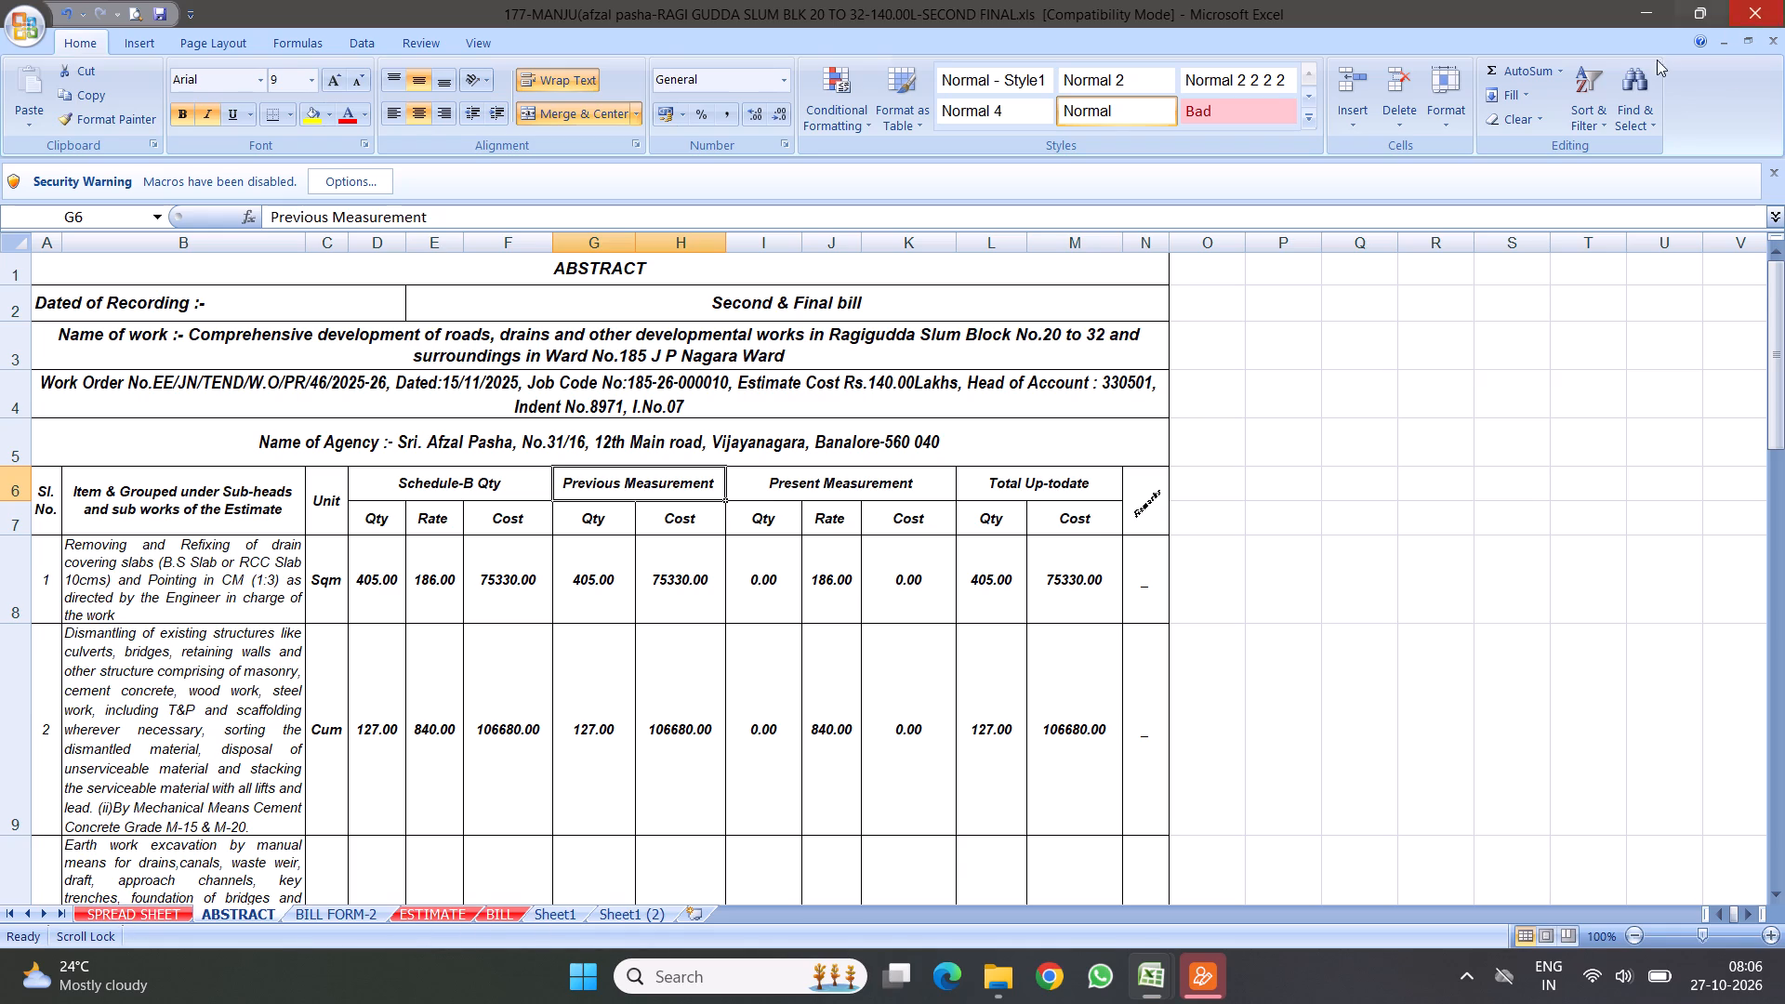
{"action": "left_click", "coordinate": [498, 913]}
{"action": "scroll", "coordinate": [683, 649], "scroll_direction": "down", "scroll_amount": 8}
{"action": "scroll", "coordinate": [713, 564], "scroll_direction": "down", "scroll_amount": 5}
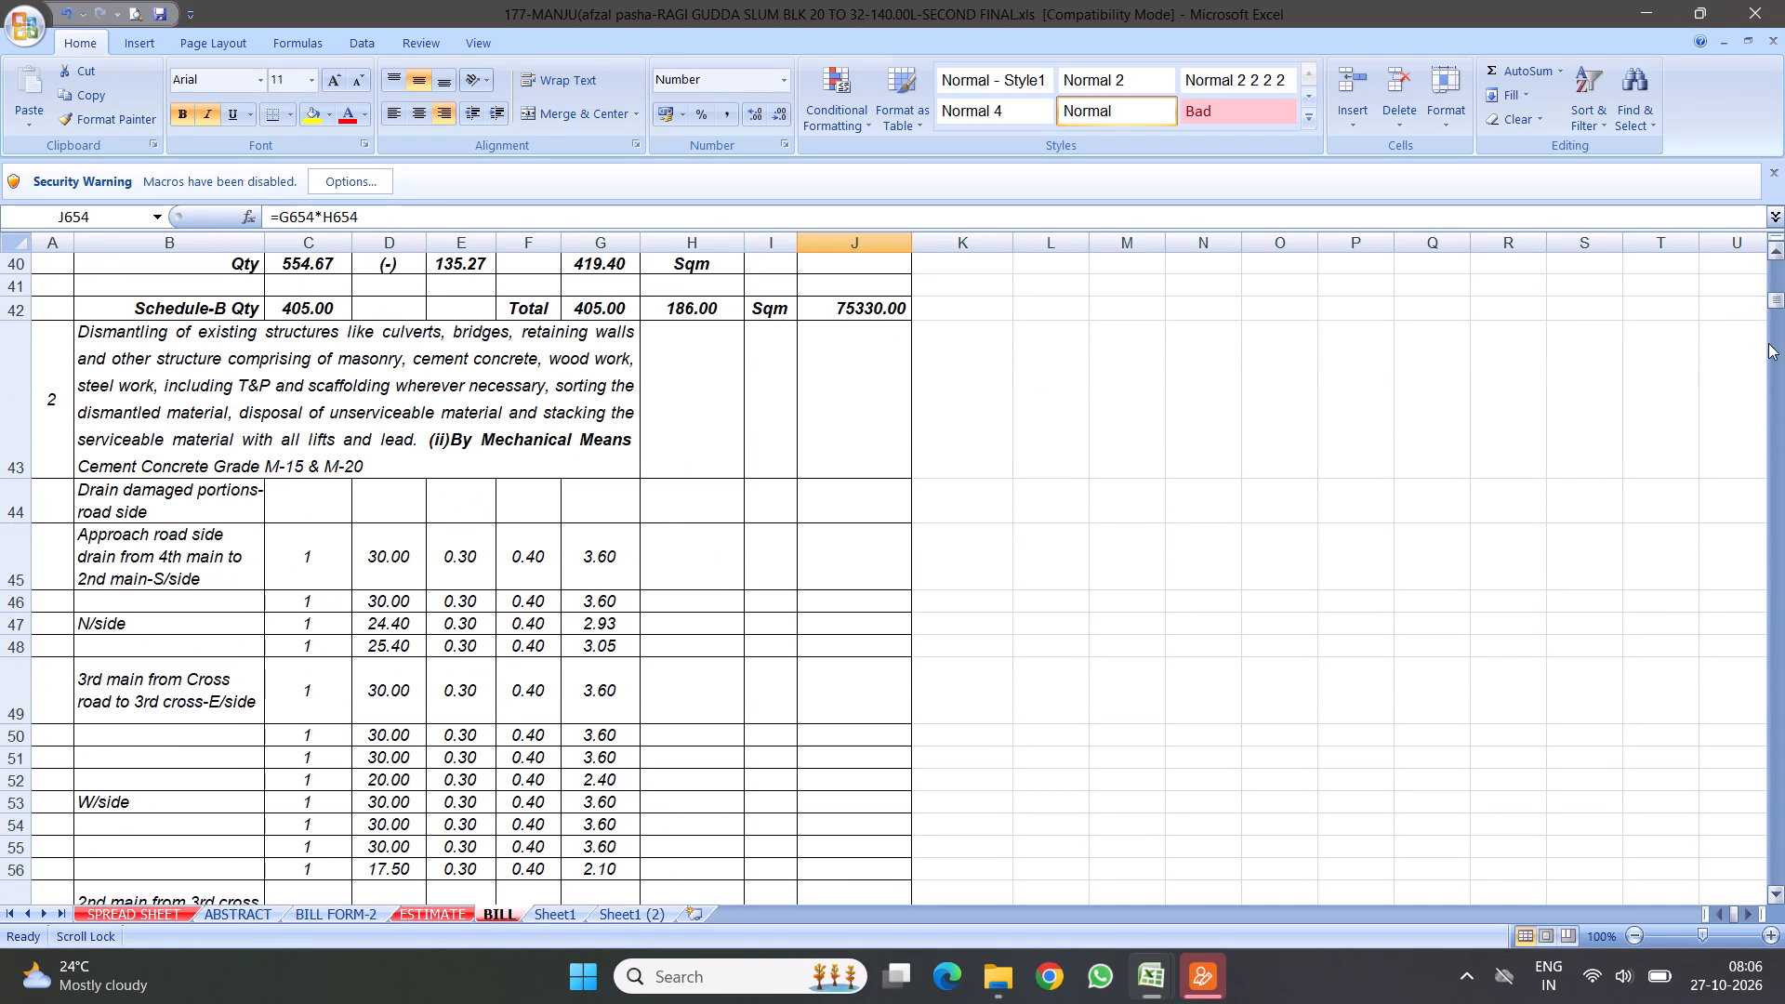
{"action": "left_click_drag", "start_coordinate": [1776, 299], "coordinate": [1784, 417]}
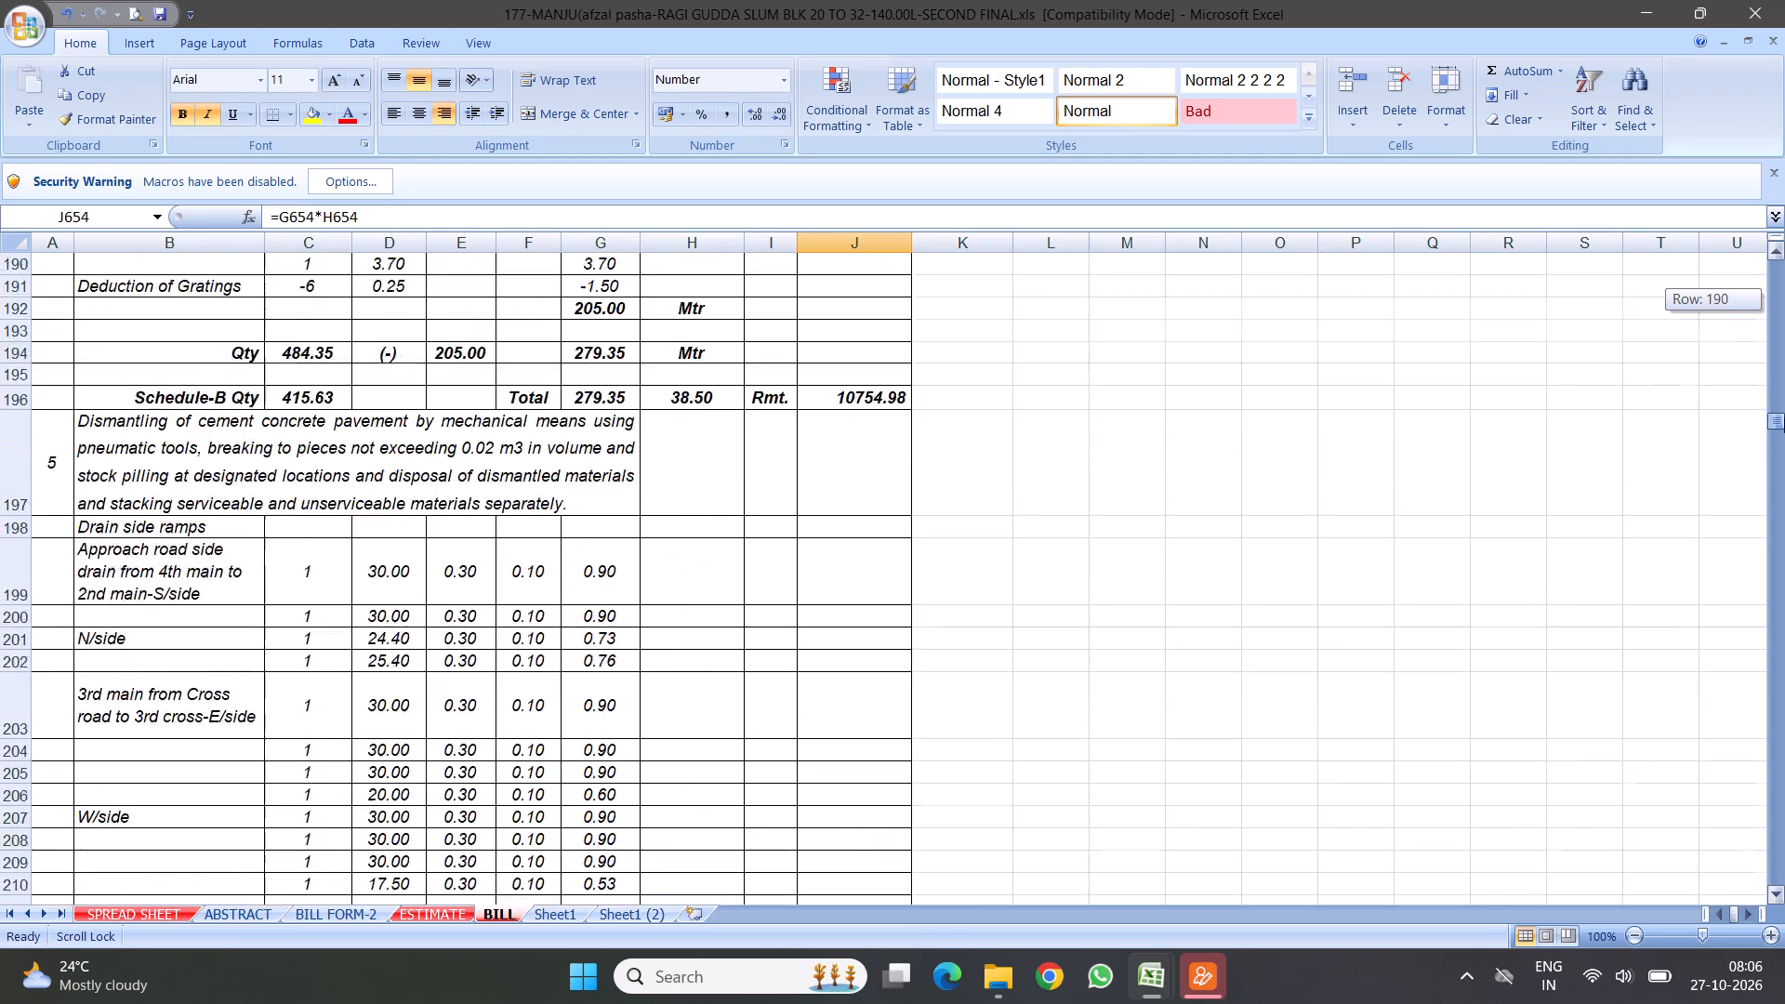
{"action": "left_click_drag", "start_coordinate": [1784, 417], "coordinate": [1774, 592]}
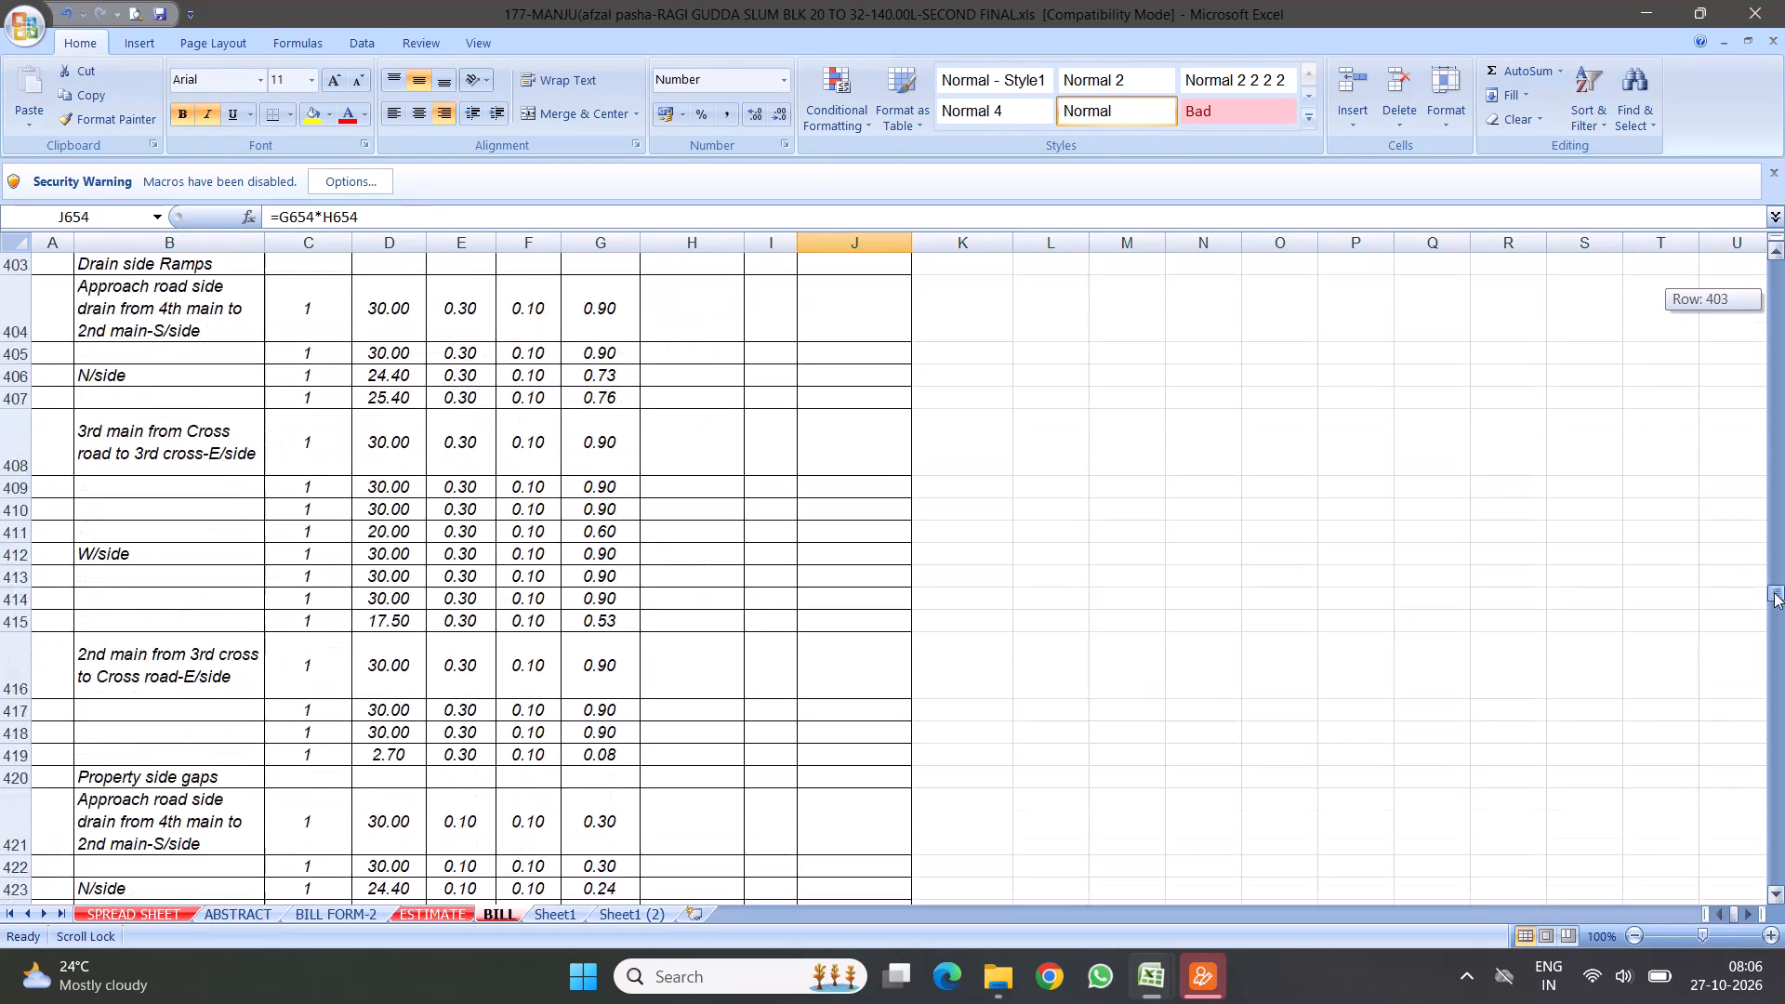
{"action": "left_click_drag", "start_coordinate": [1774, 592], "coordinate": [1784, 561]}
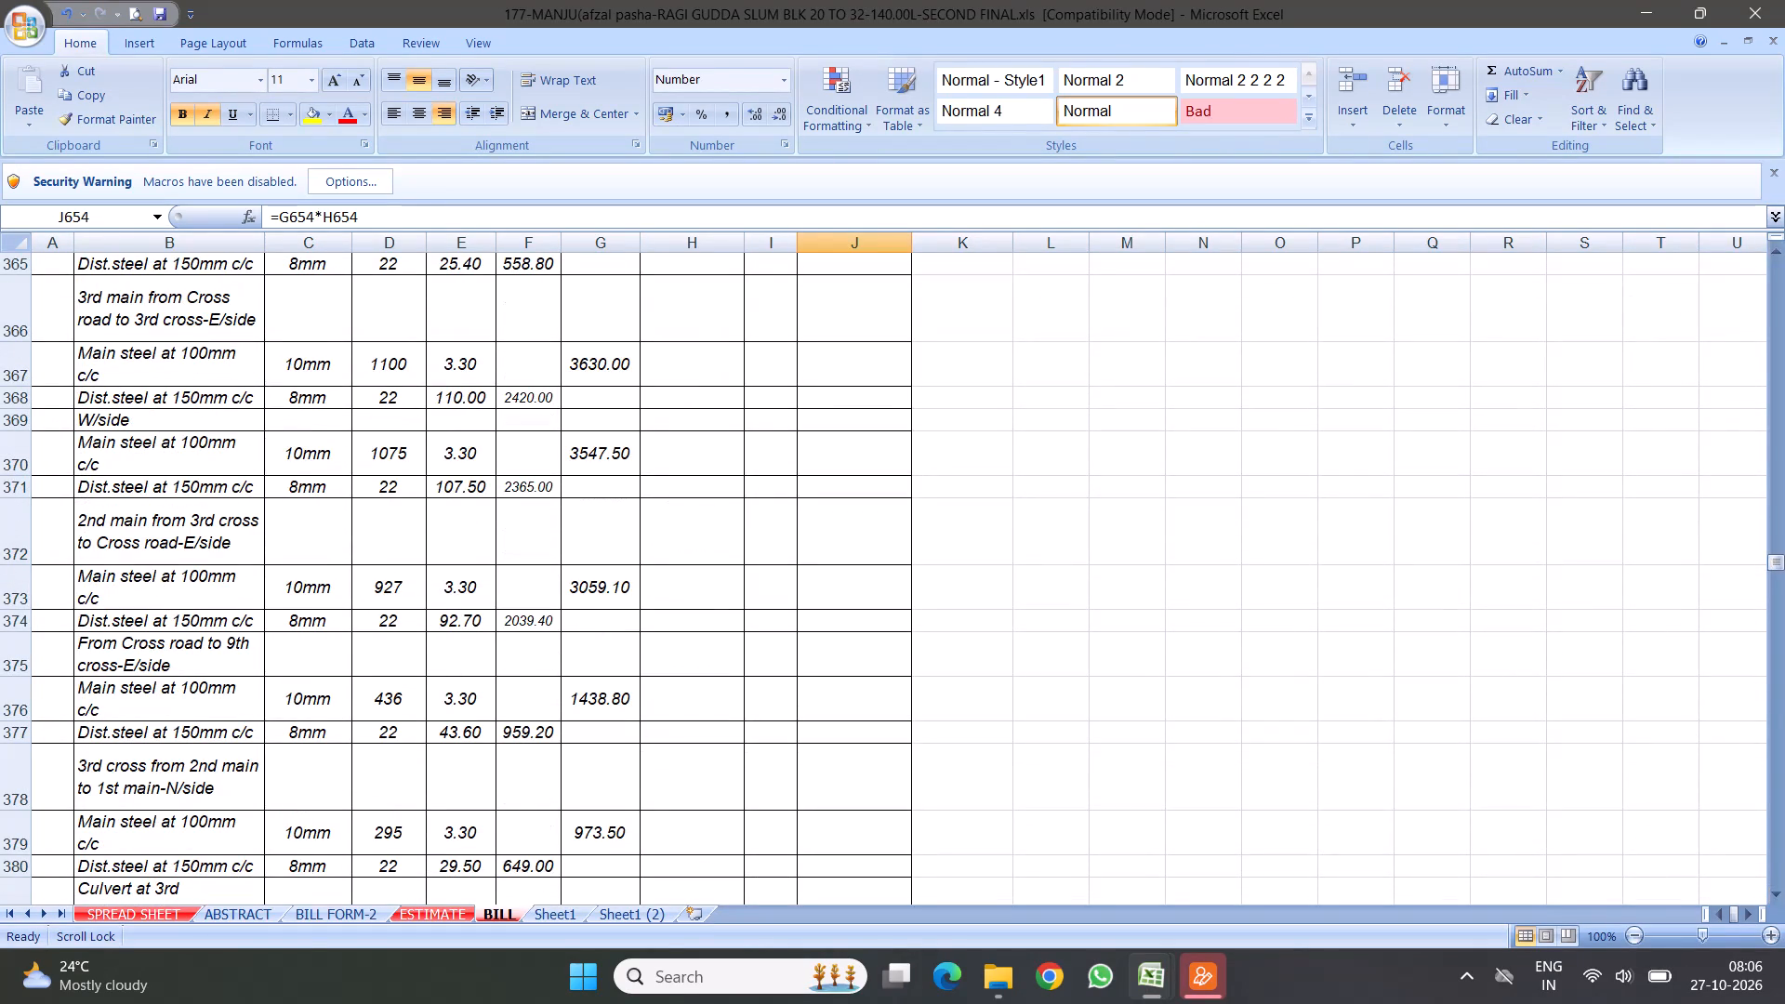
Return to the Block 20 to 32 workbook's SPREAD SHEET and re-examine item 5's road surface measurements and items 7 to 12.
{"action": "left_click", "coordinate": [155, 911]}
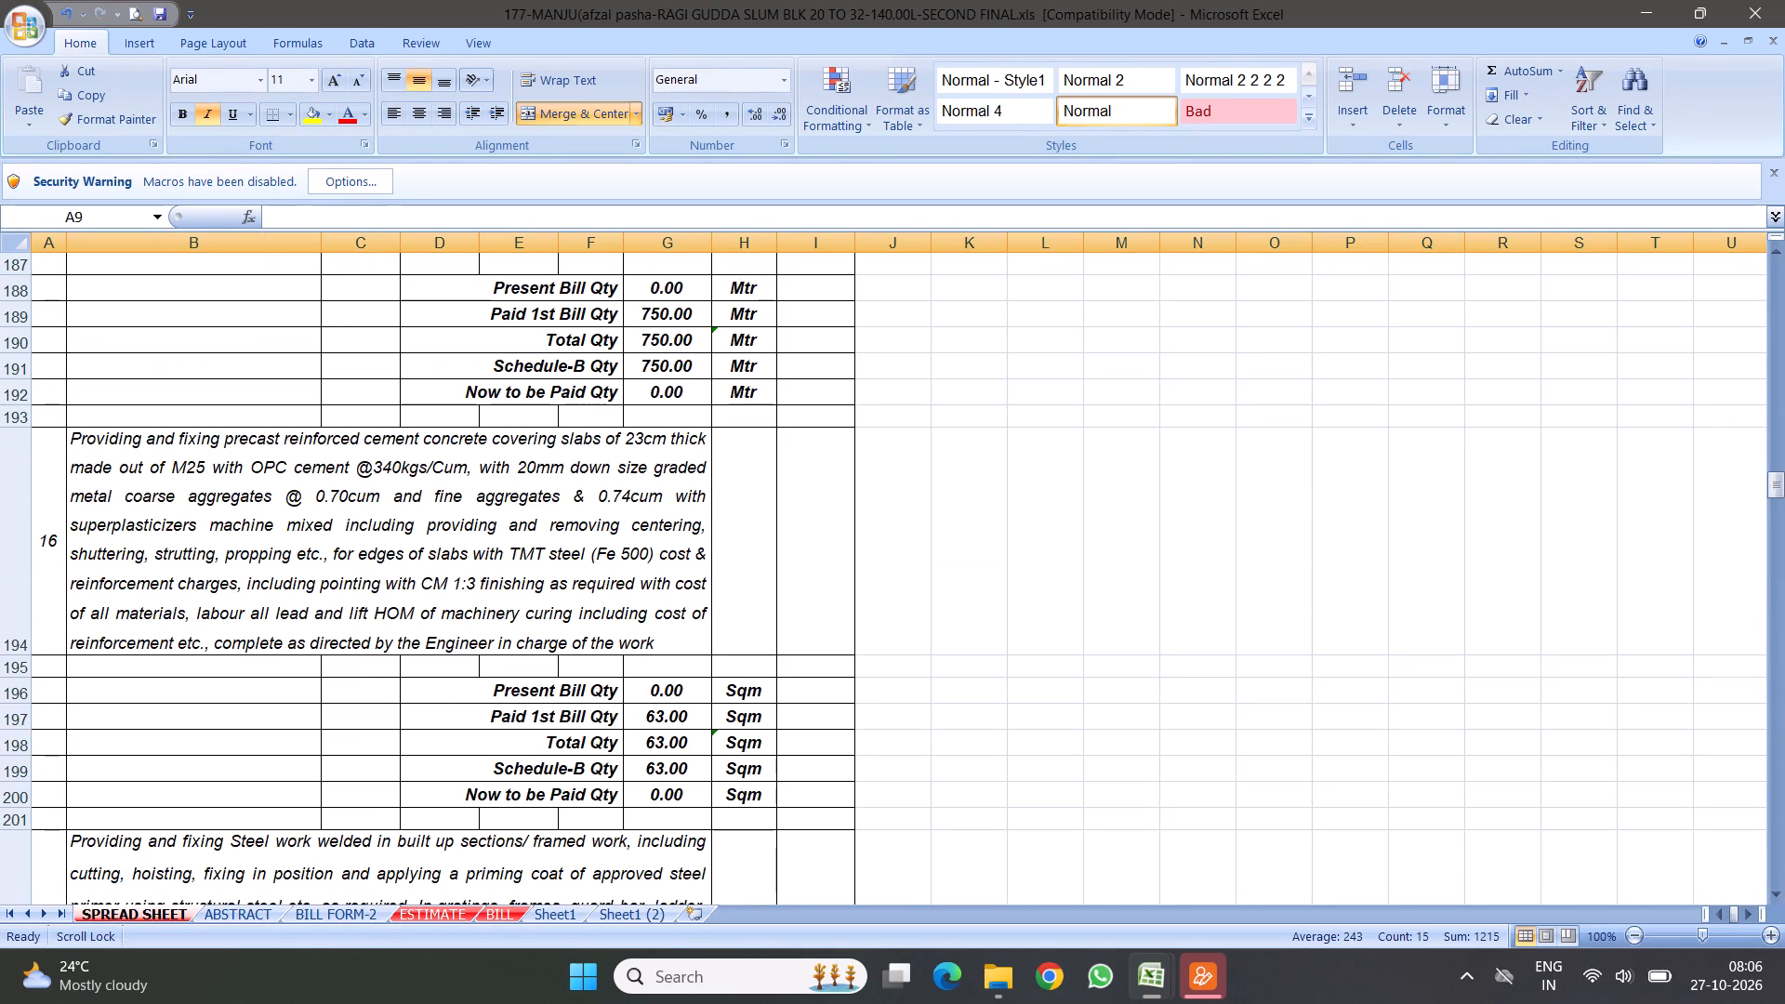
{"action": "scroll", "coordinate": [454, 563], "scroll_direction": "up", "scroll_amount": 20}
{"action": "scroll", "coordinate": [454, 563], "scroll_direction": "up", "scroll_amount": 7}
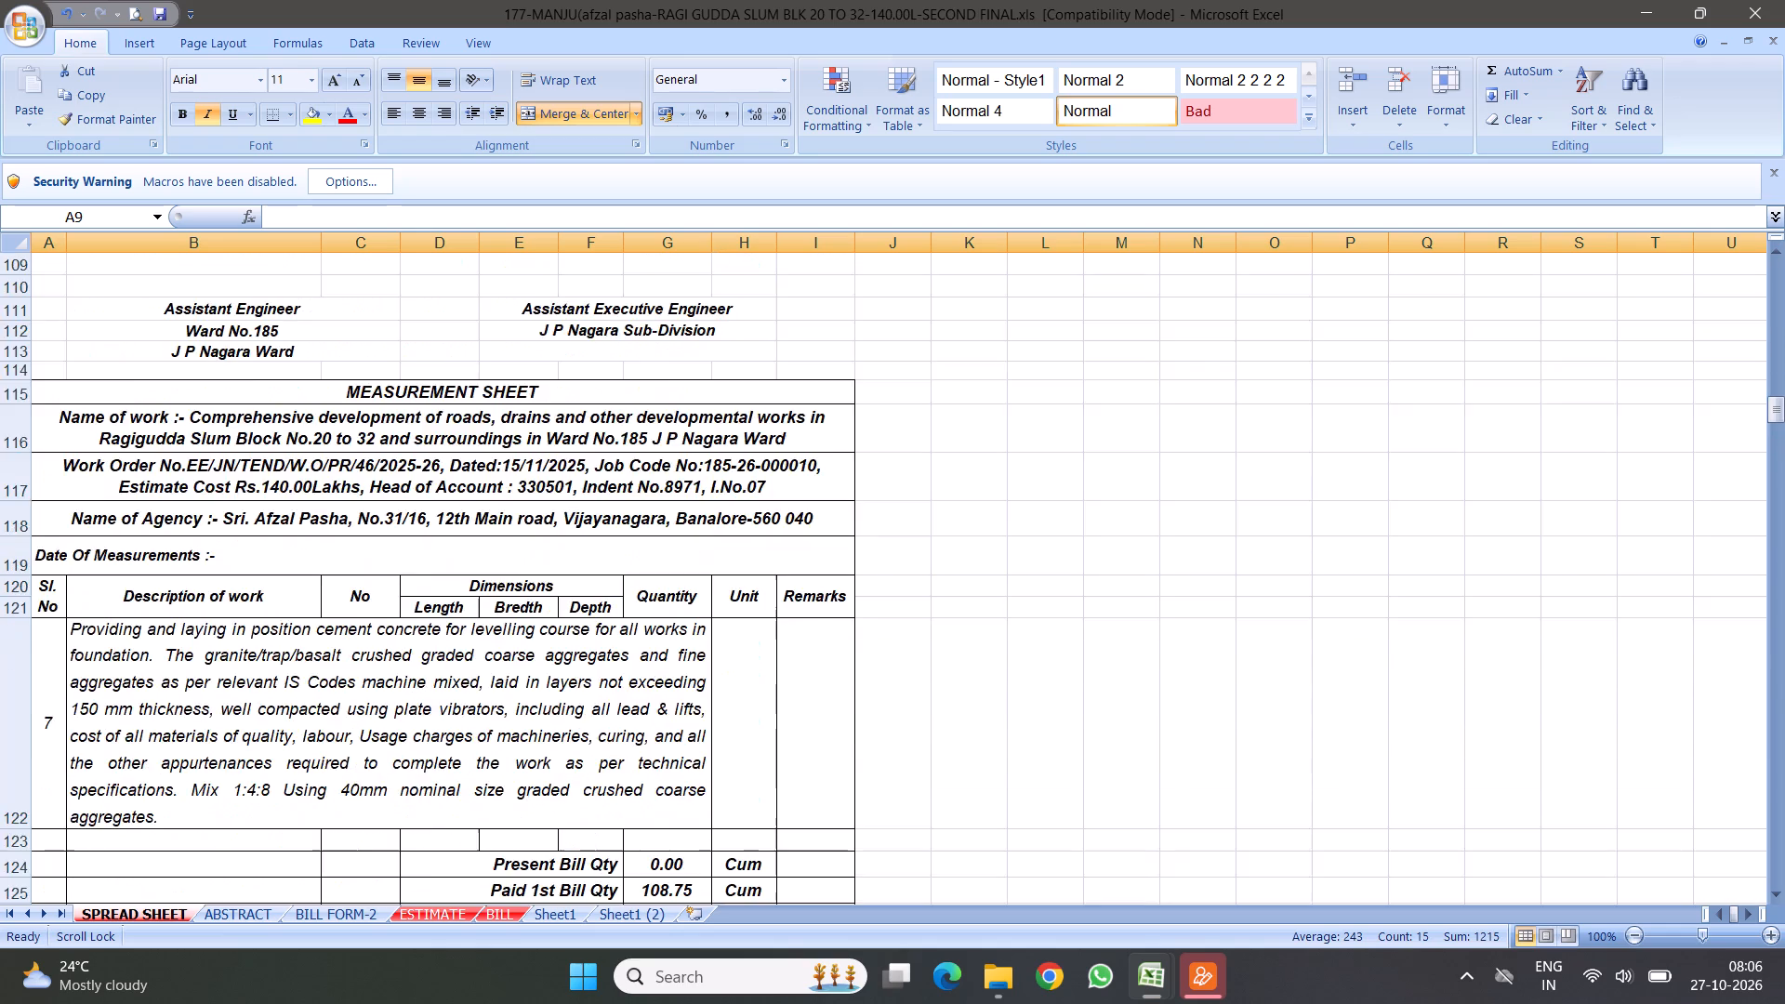
{"action": "scroll", "coordinate": [454, 563], "scroll_direction": "up", "scroll_amount": 6}
{"action": "scroll", "coordinate": [454, 563], "scroll_direction": "up", "scroll_amount": 15}
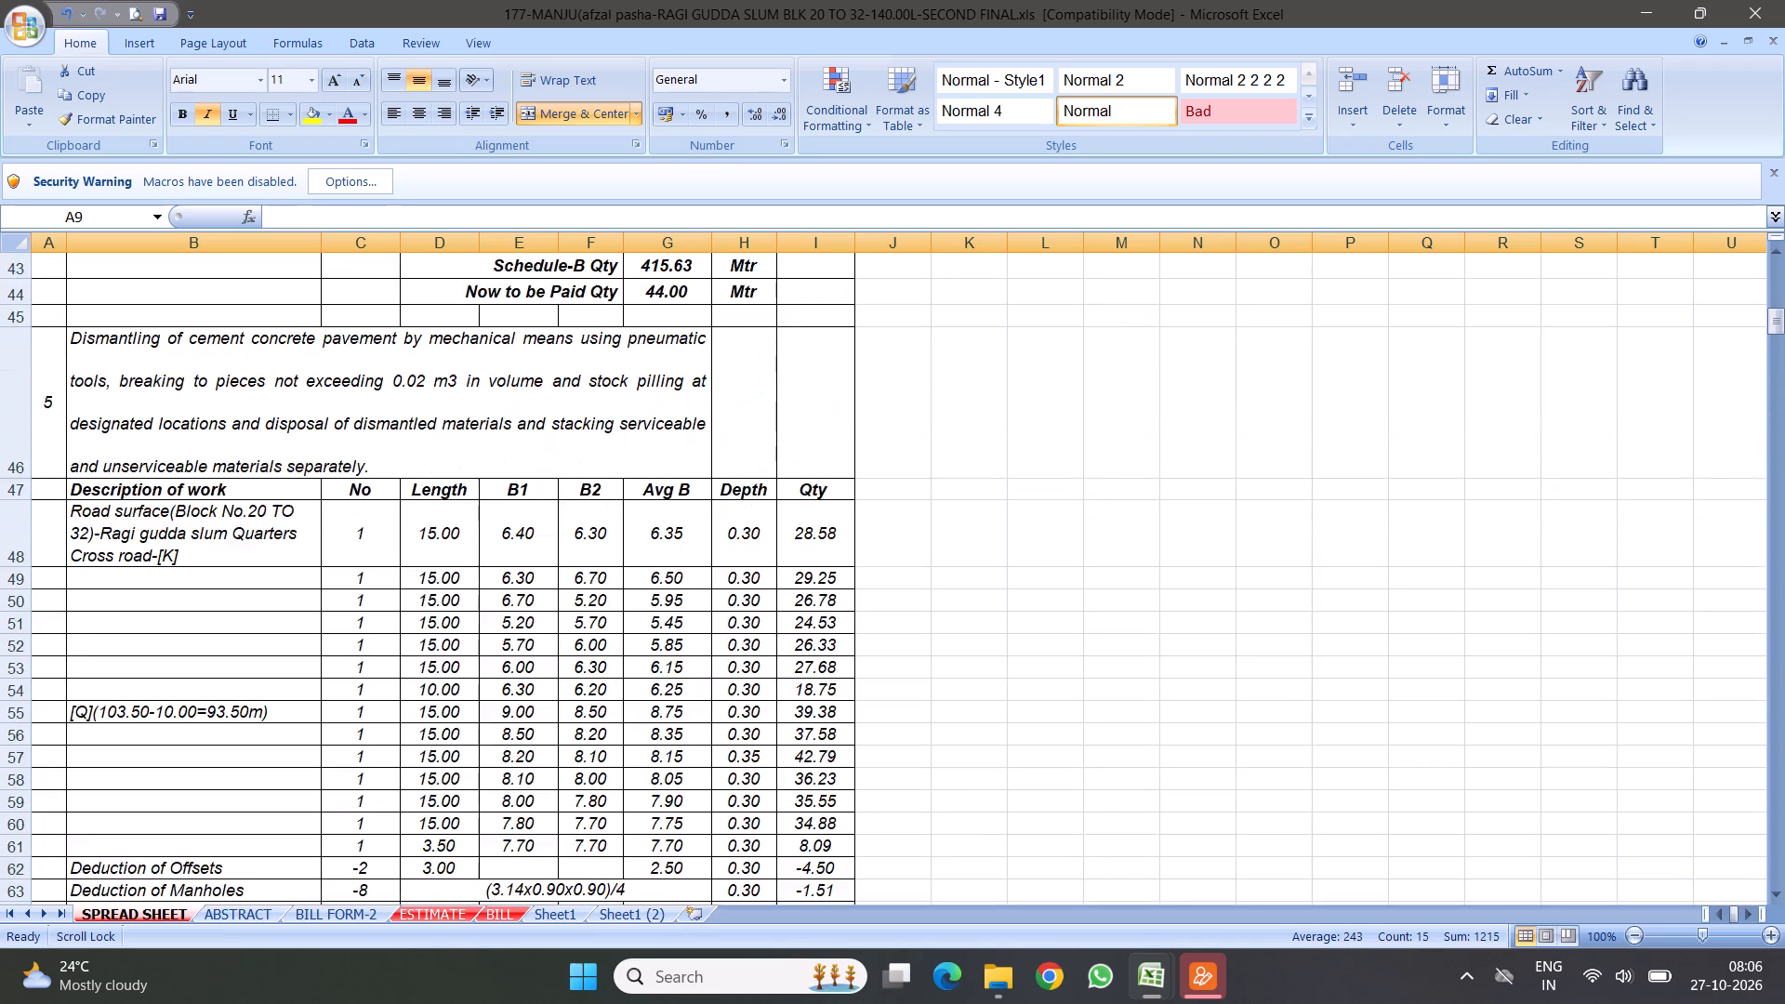
{"action": "scroll", "coordinate": [515, 612], "scroll_direction": "down", "scroll_amount": 7}
{"action": "scroll", "coordinate": [546, 647], "scroll_direction": "down", "scroll_amount": 20}
{"action": "scroll", "coordinate": [546, 647], "scroll_direction": "down", "scroll_amount": 10}
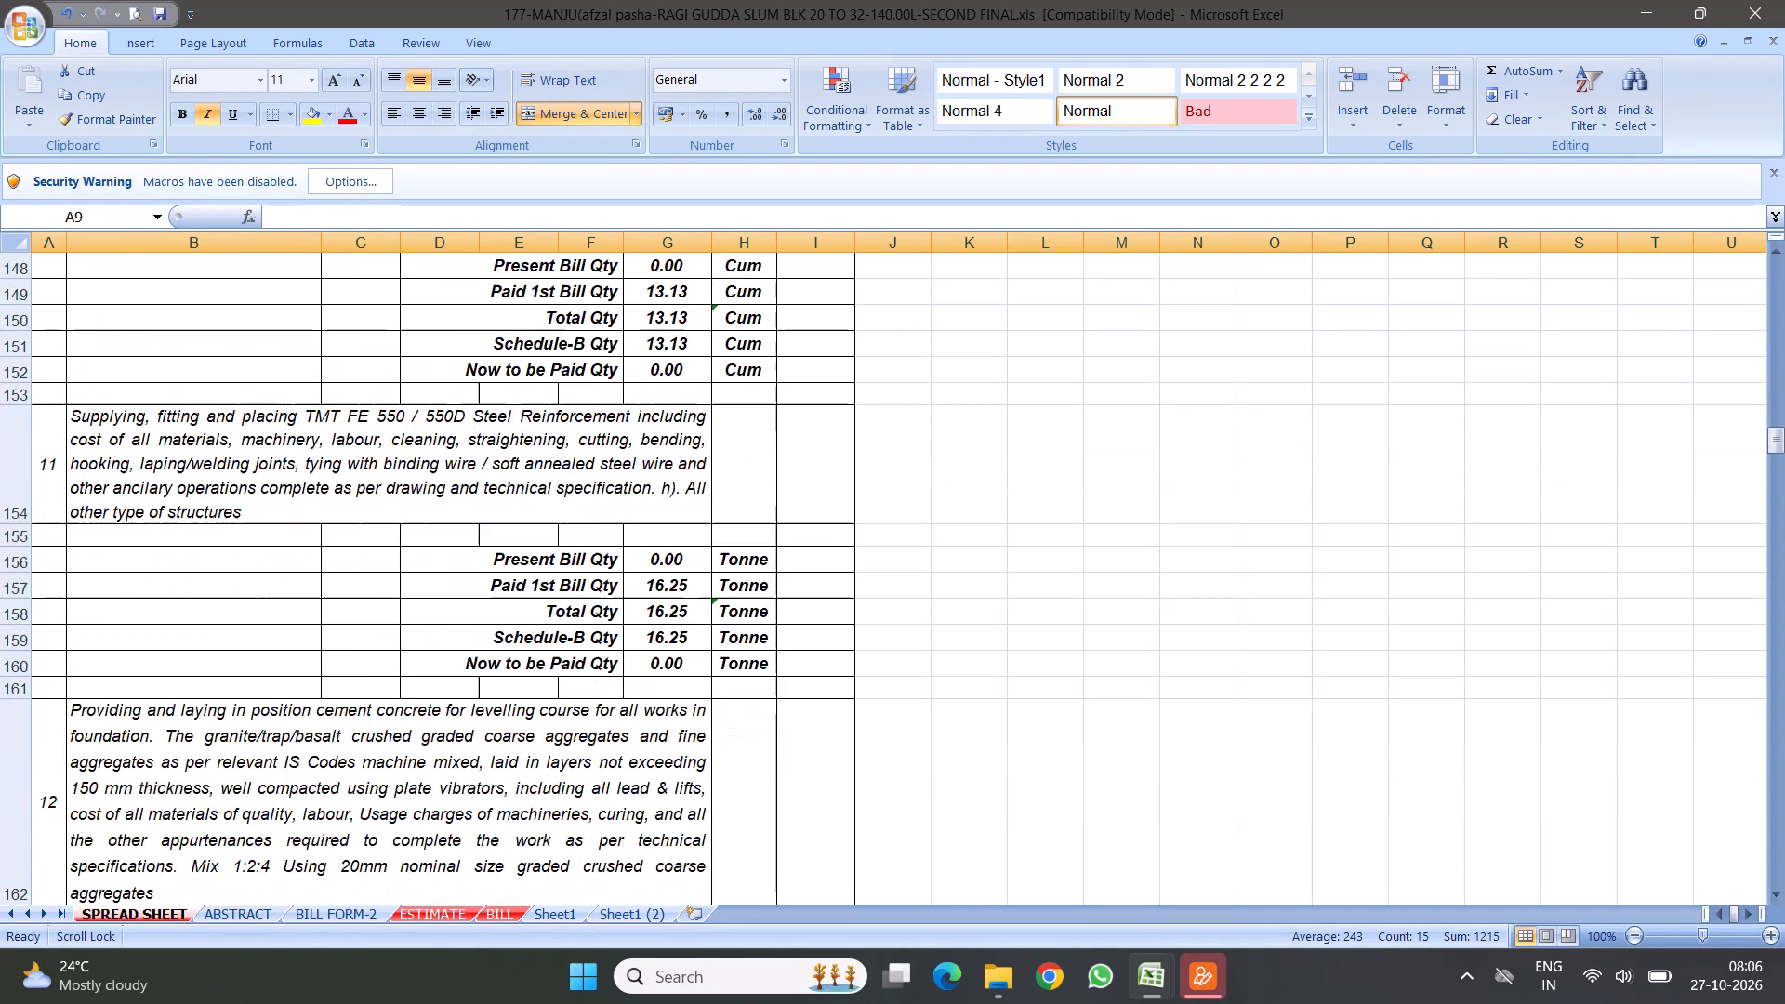
{"action": "scroll", "coordinate": [511, 625], "scroll_direction": "down", "scroll_amount": 7}
{"action": "scroll", "coordinate": [526, 534], "scroll_direction": "down", "scroll_amount": 7}
{"action": "scroll", "coordinate": [557, 549], "scroll_direction": "up", "scroll_amount": 16}
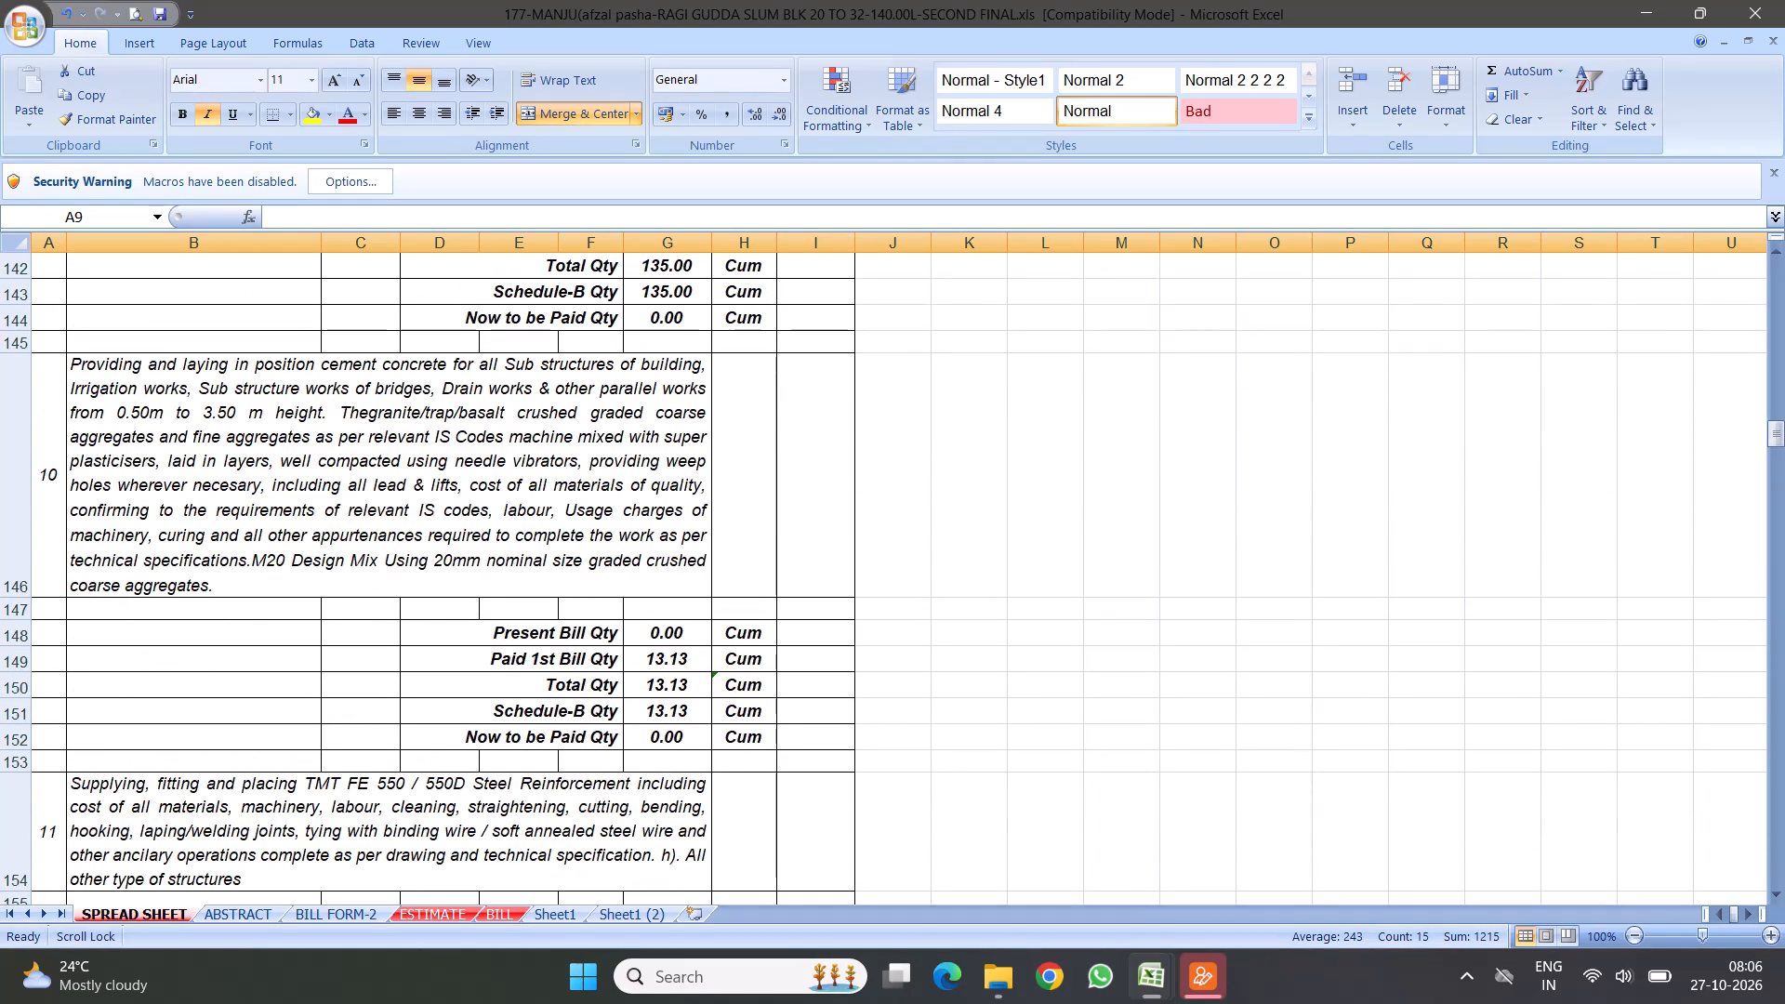
Look through the Block 20 to 32 workbook's Sheet1, BILL, ABSTRACT and ESTIMATE sheets for the steel reinforcement measurements.
{"action": "left_click", "coordinate": [615, 913]}
{"action": "left_click", "coordinate": [554, 915]}
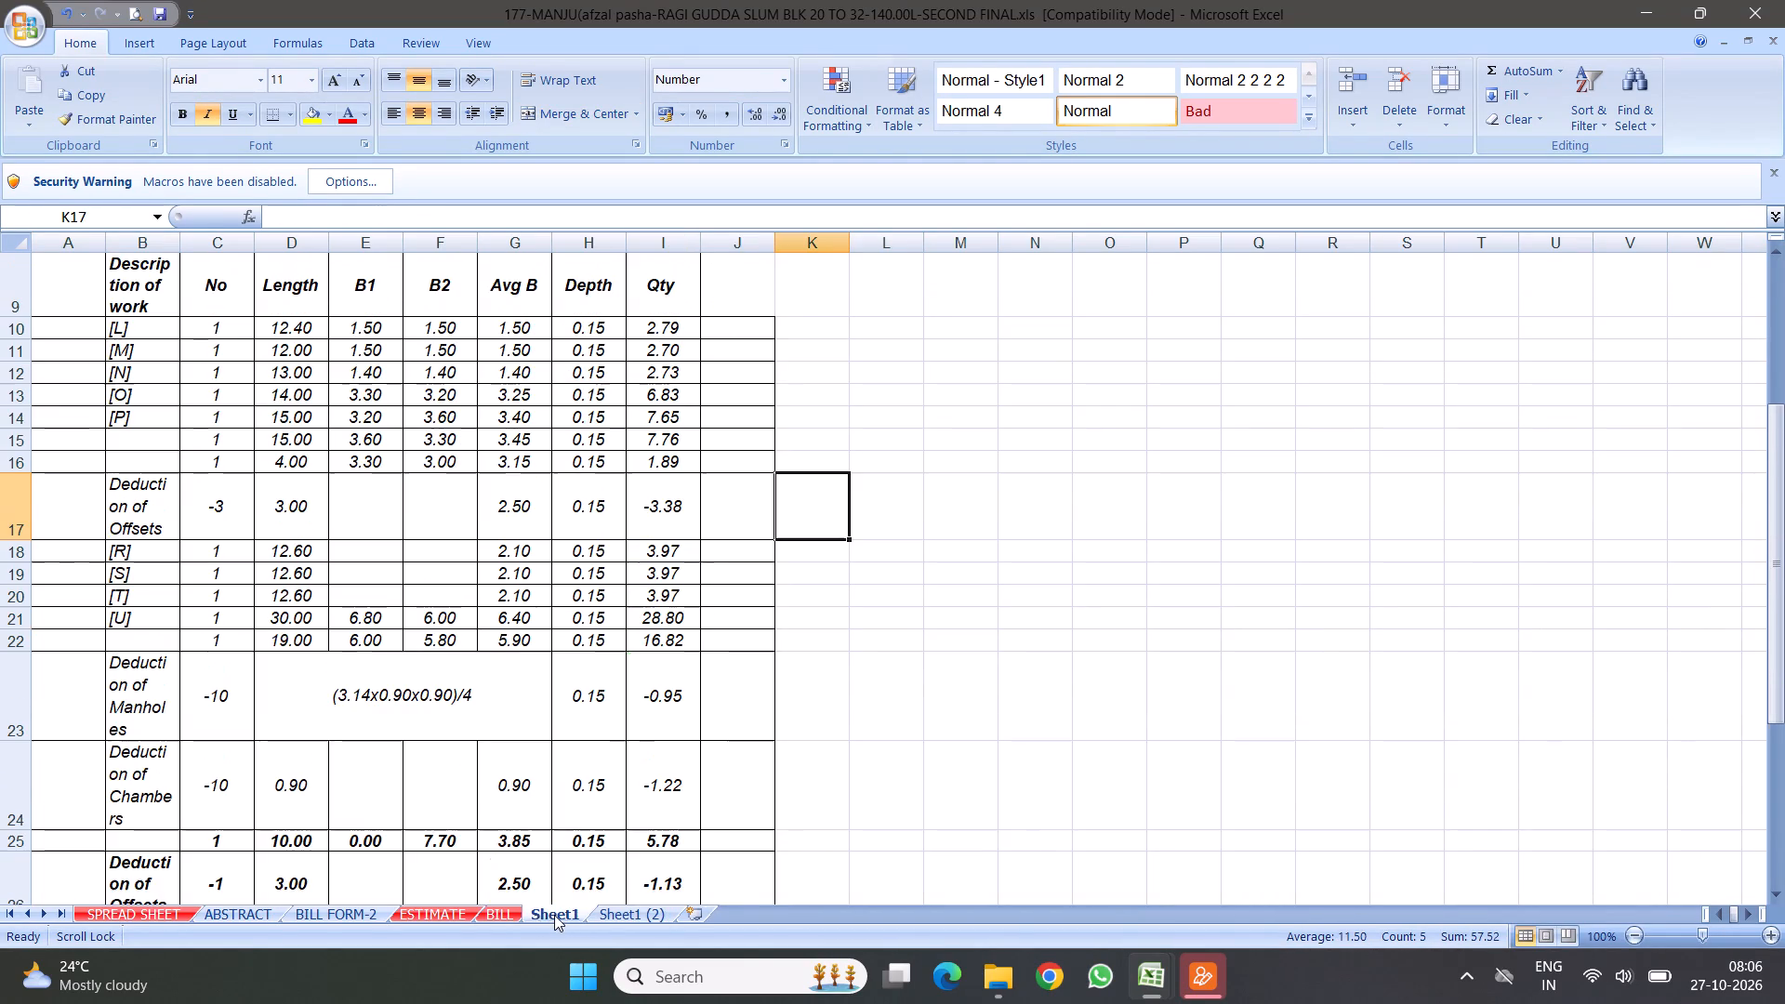
{"action": "left_click", "coordinate": [503, 912]}
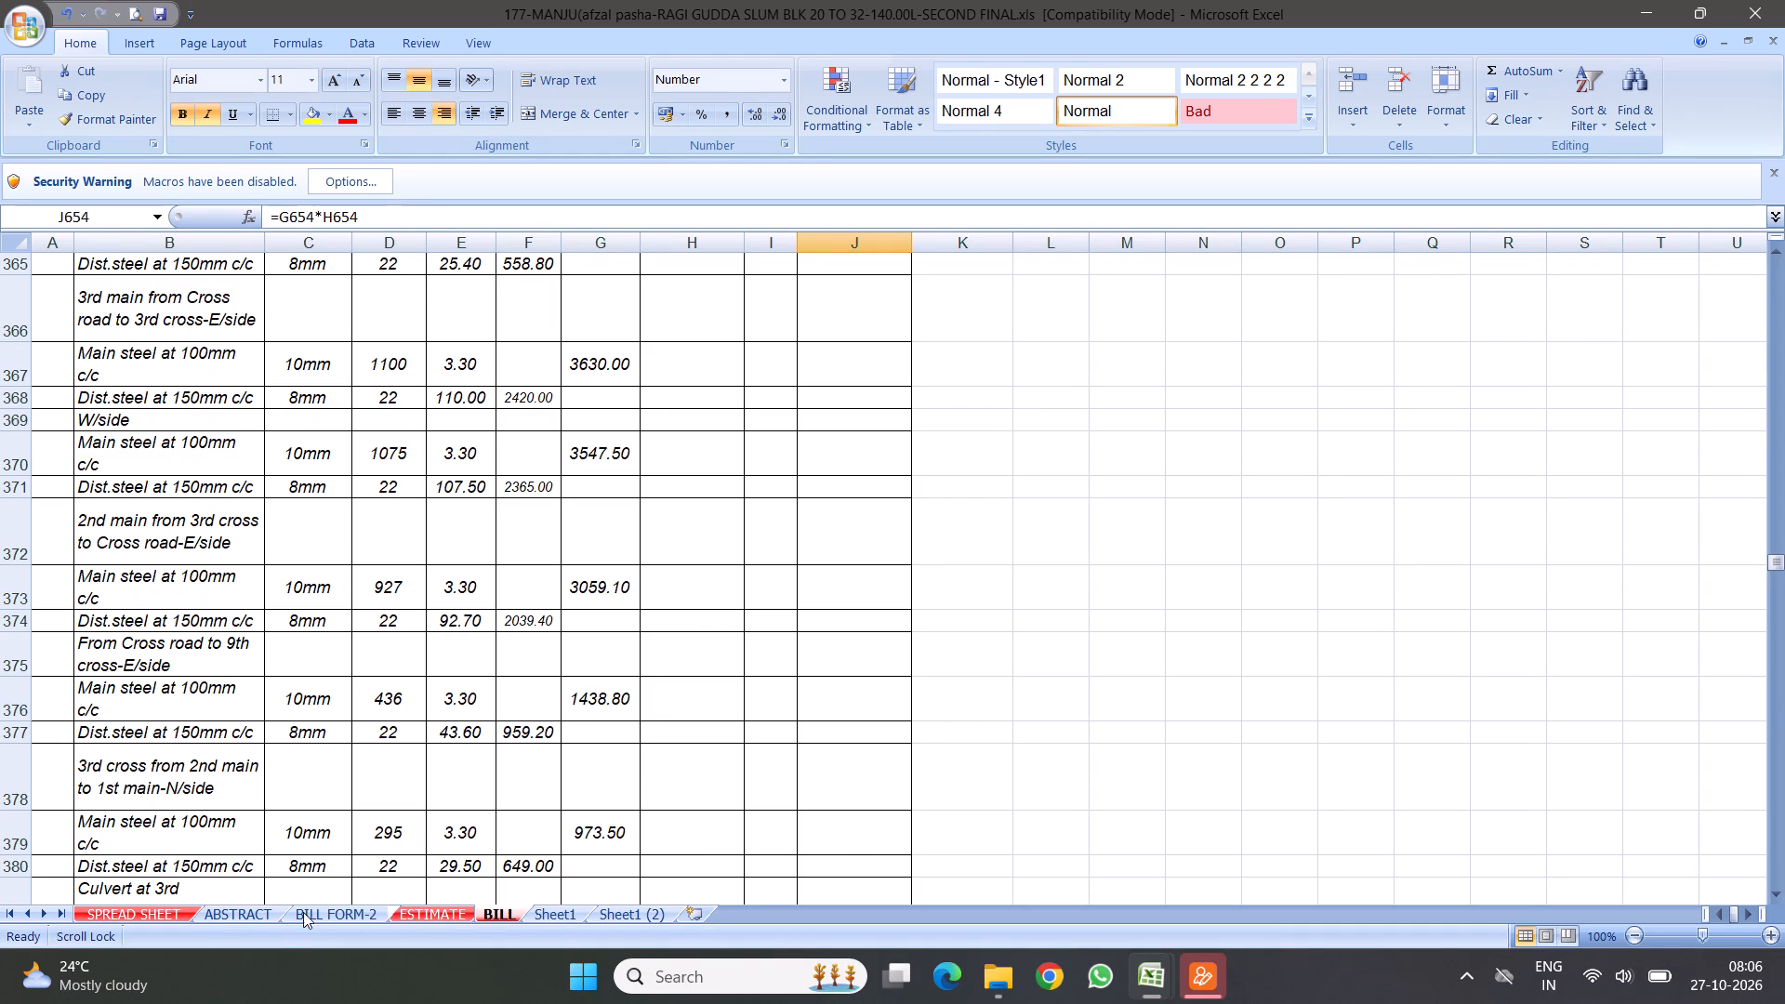
{"action": "left_click", "coordinate": [227, 917]}
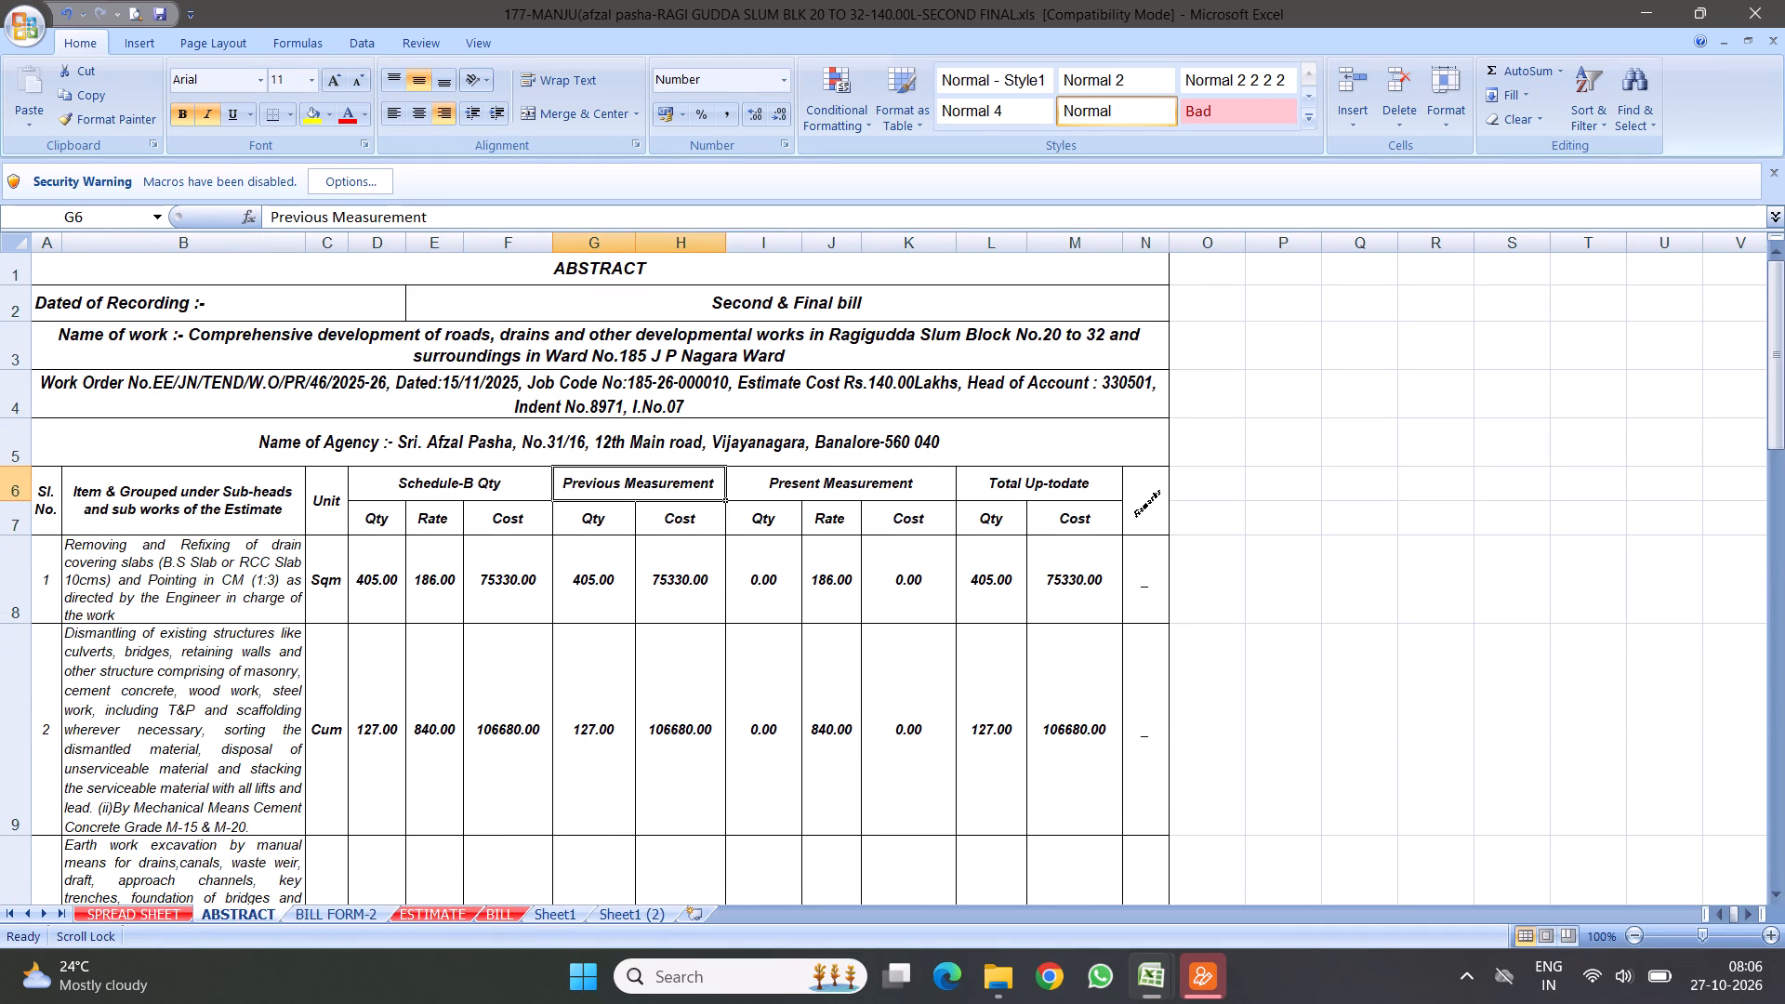
{"action": "left_click", "coordinate": [417, 906]}
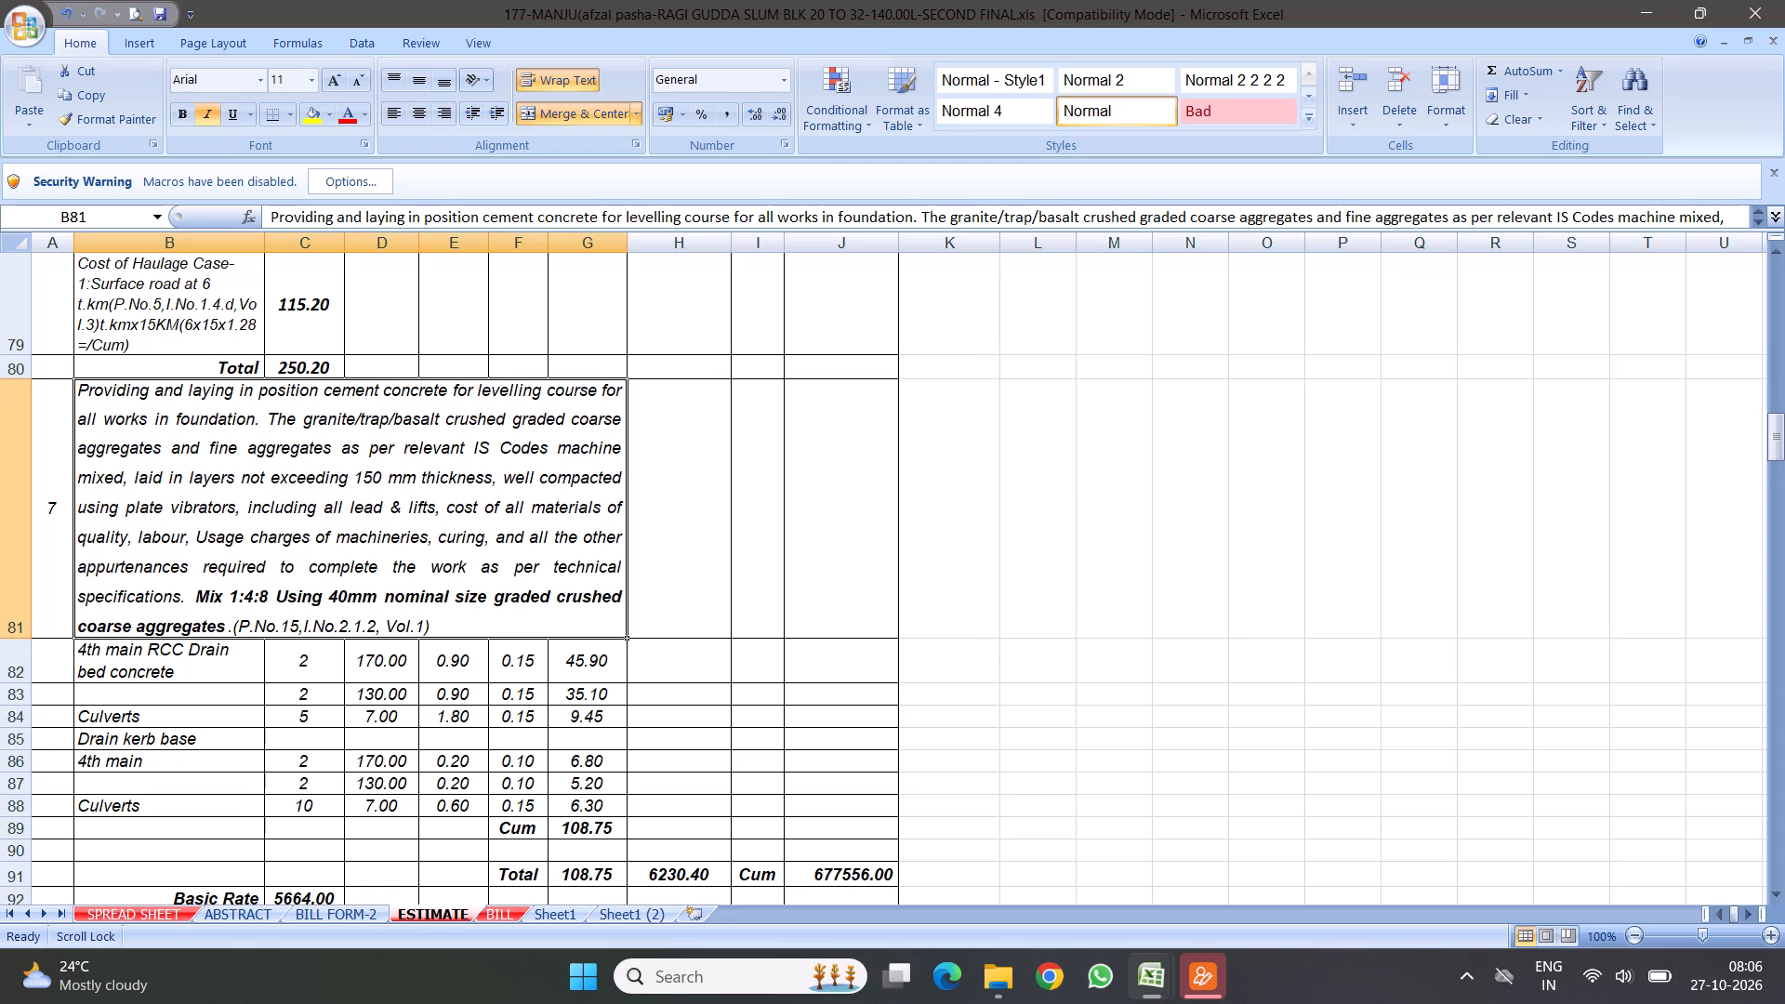
{"action": "left_click", "coordinate": [549, 912]}
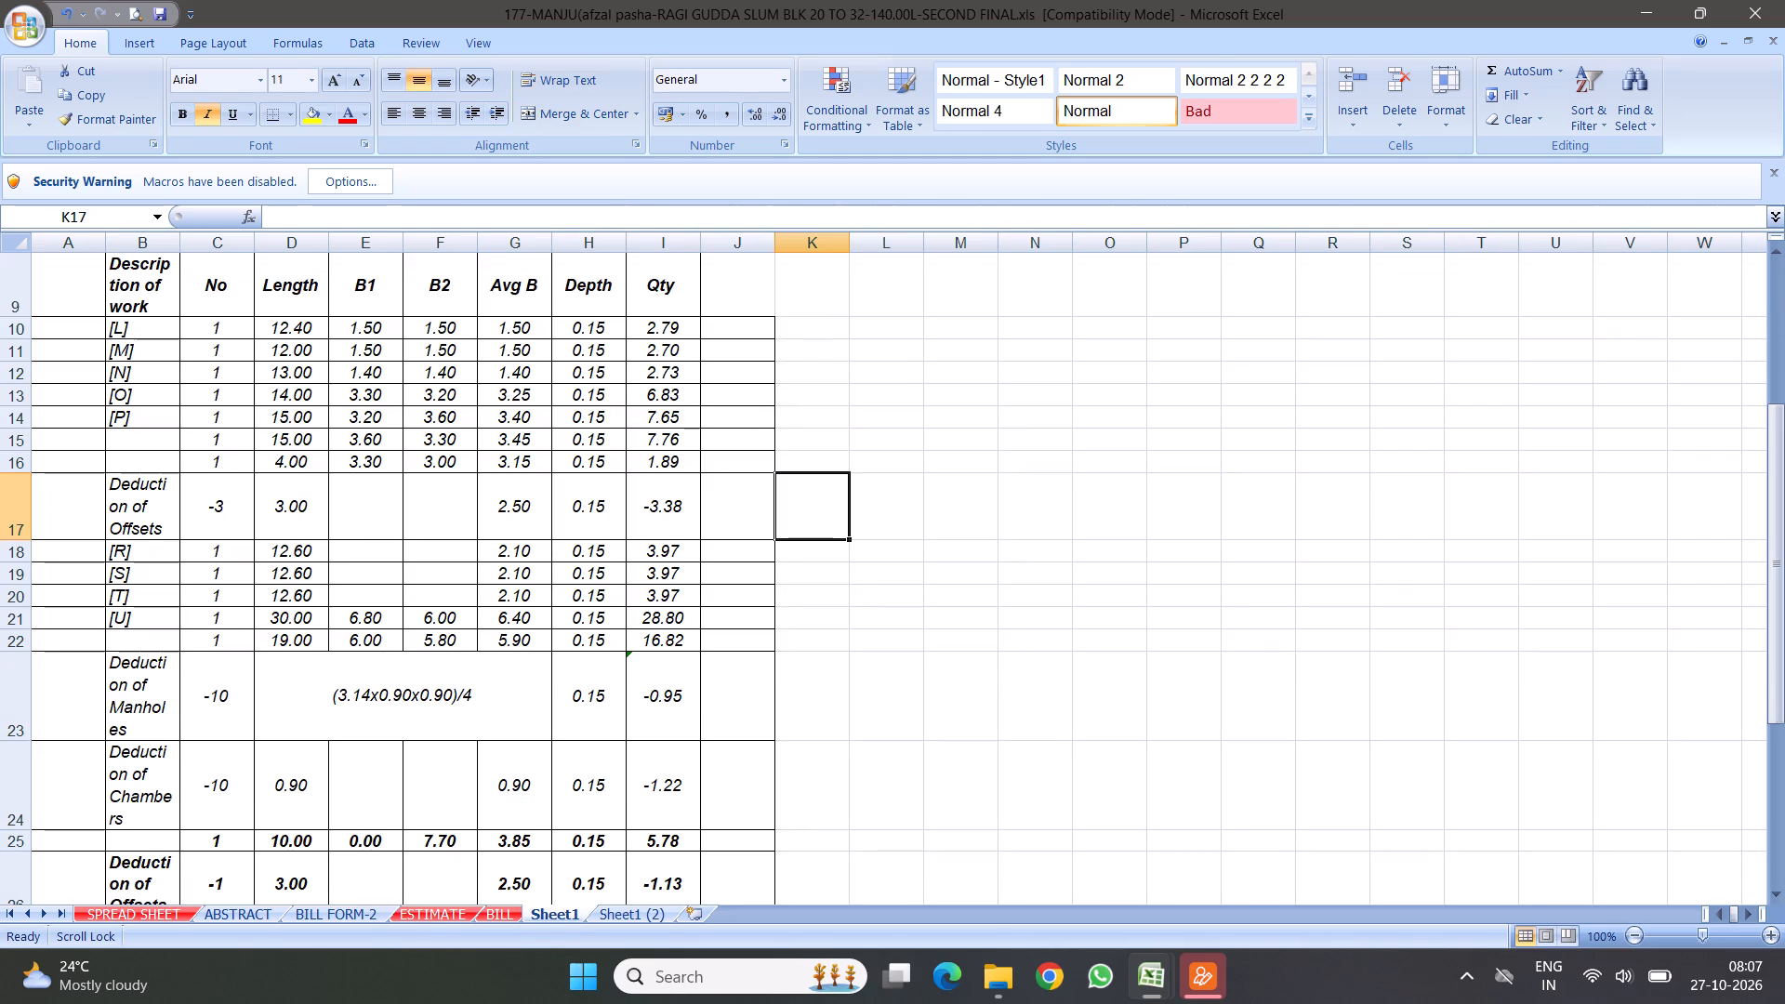
Copy the full rows of item 11, TMT steel reinforcement, through its Schedule-B total from the Block 20 to 32 workbook's BILL sheet.
{"action": "left_click", "coordinate": [504, 913]}
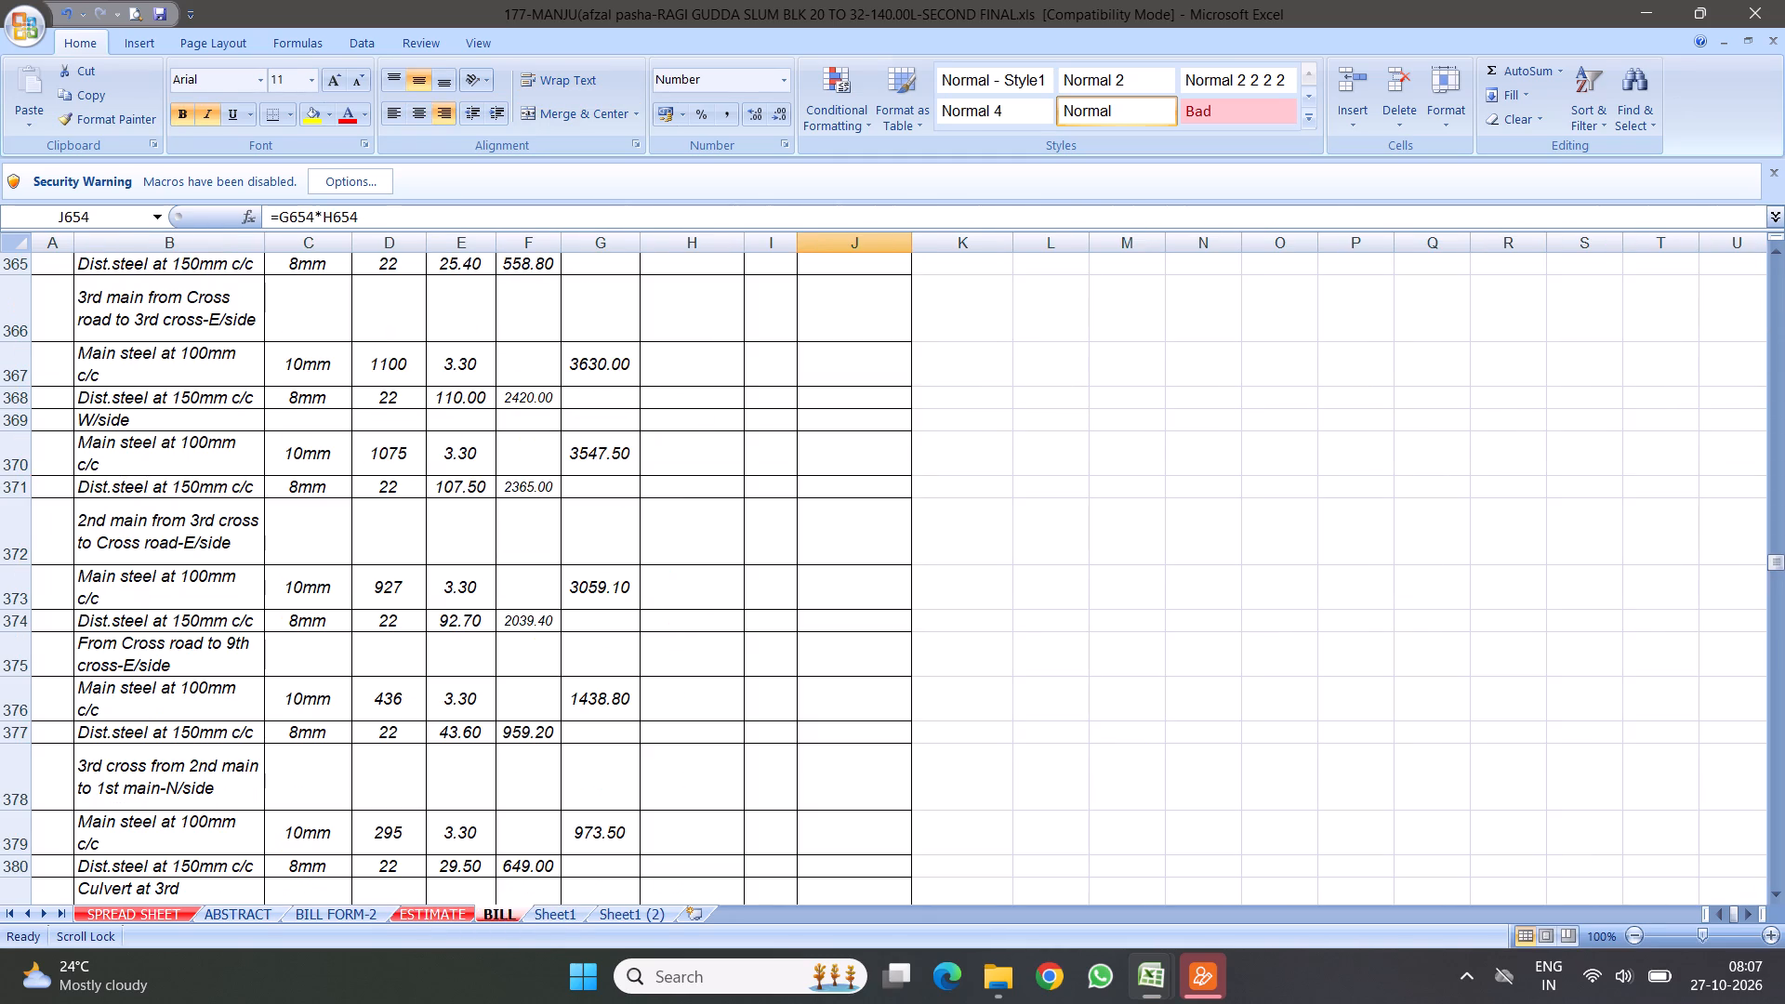
{"action": "scroll", "coordinate": [443, 507], "scroll_direction": "up", "scroll_amount": 6}
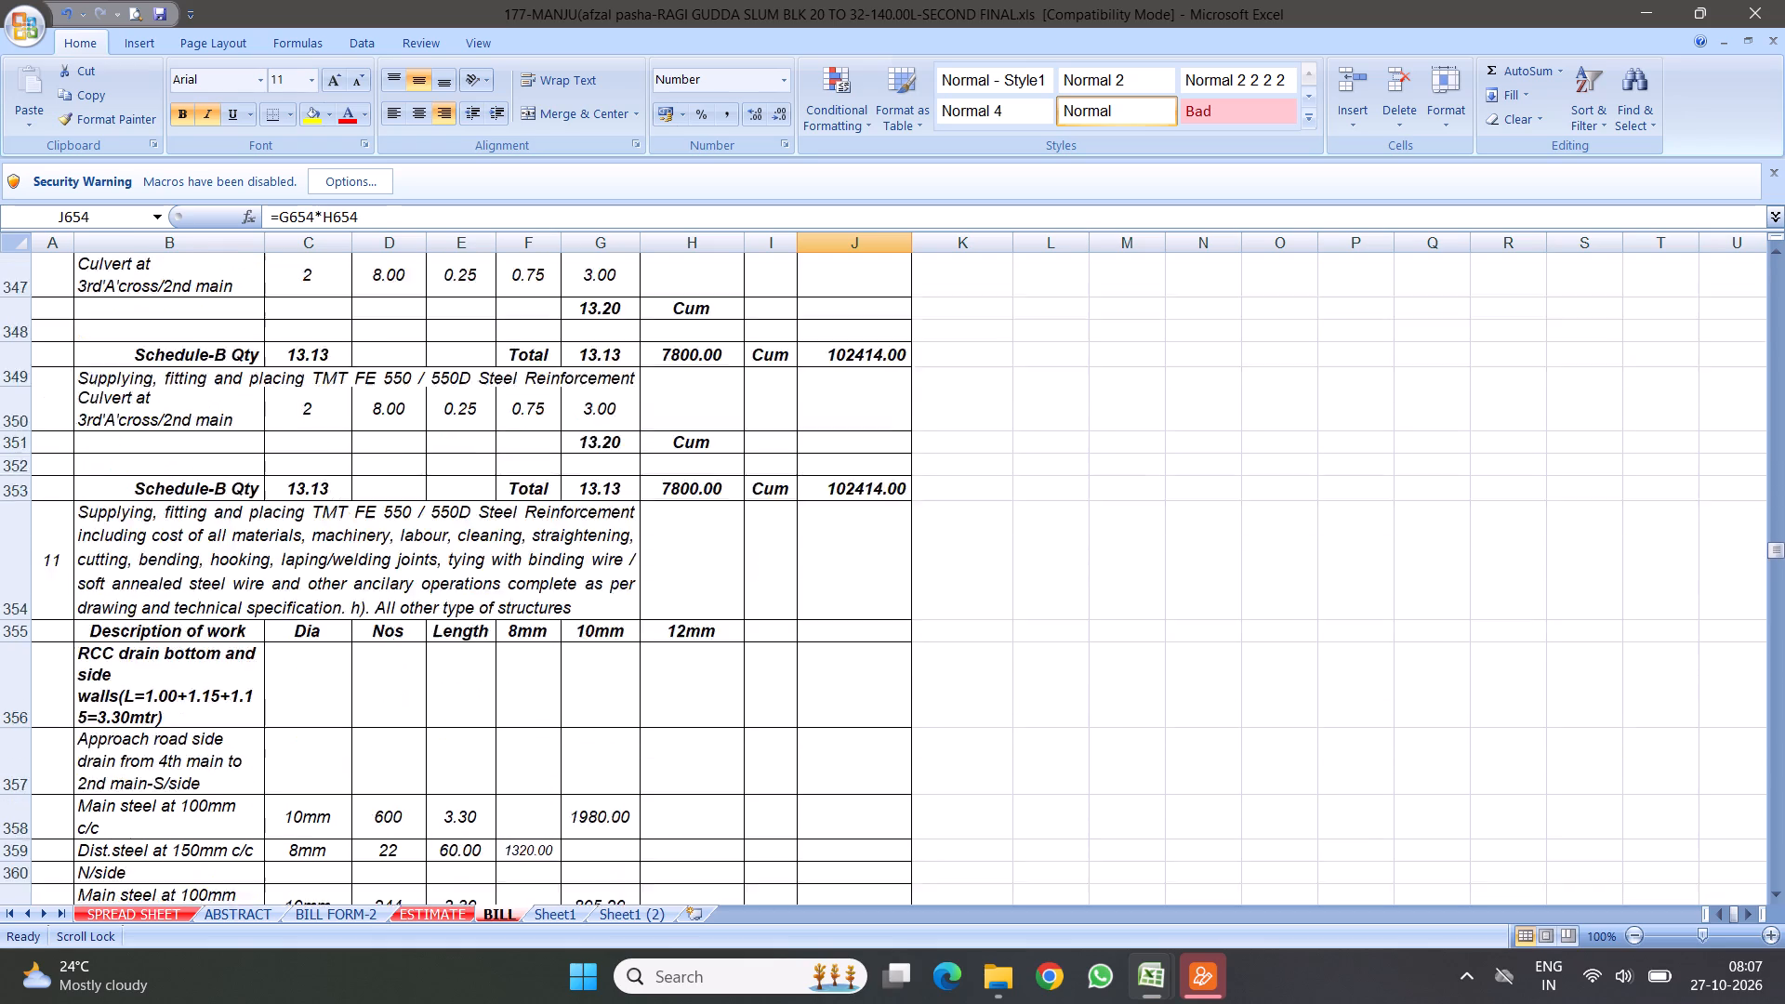
{"action": "scroll", "coordinate": [436, 507], "scroll_direction": "up", "scroll_amount": 1}
{"action": "scroll", "coordinate": [487, 523], "scroll_direction": "down", "scroll_amount": 3}
{"action": "left_click_drag", "start_coordinate": [0, 344], "coordinate": [270, 968]}
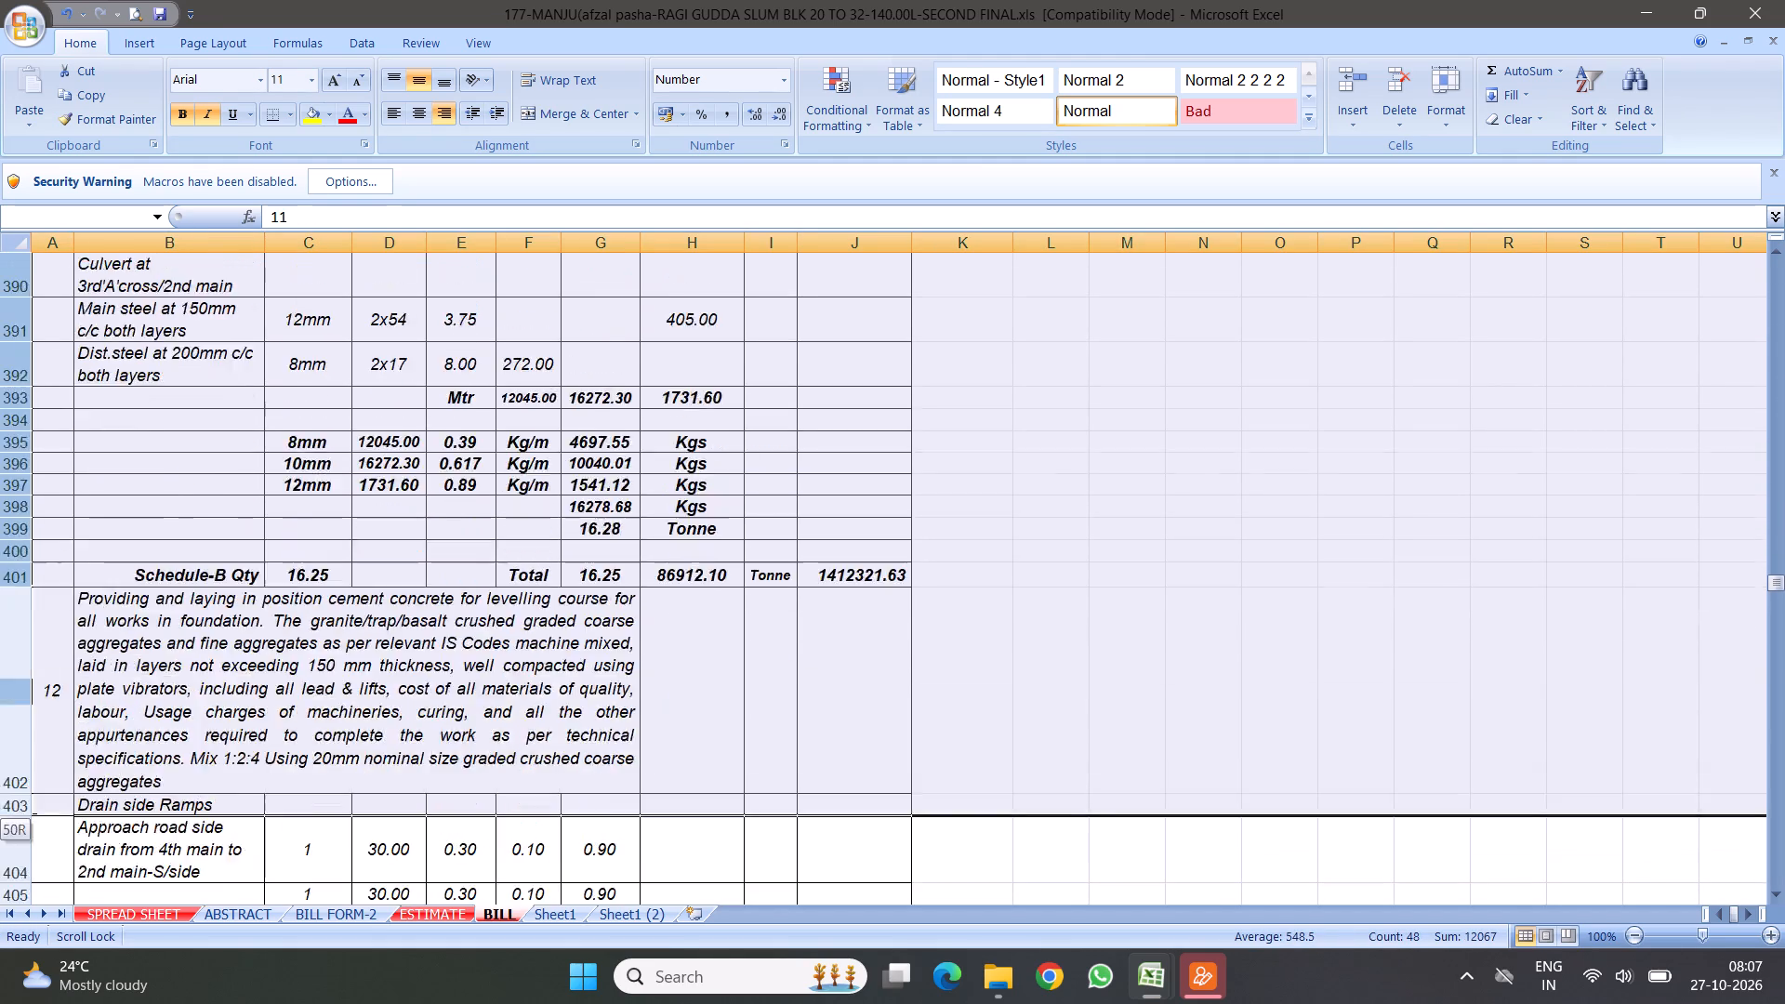
{"action": "left_click_drag", "start_coordinate": [270, 968], "coordinate": [492, 377]}
{"action": "right_click", "coordinate": [438, 343]}
{"action": "left_click", "coordinate": [485, 383]}
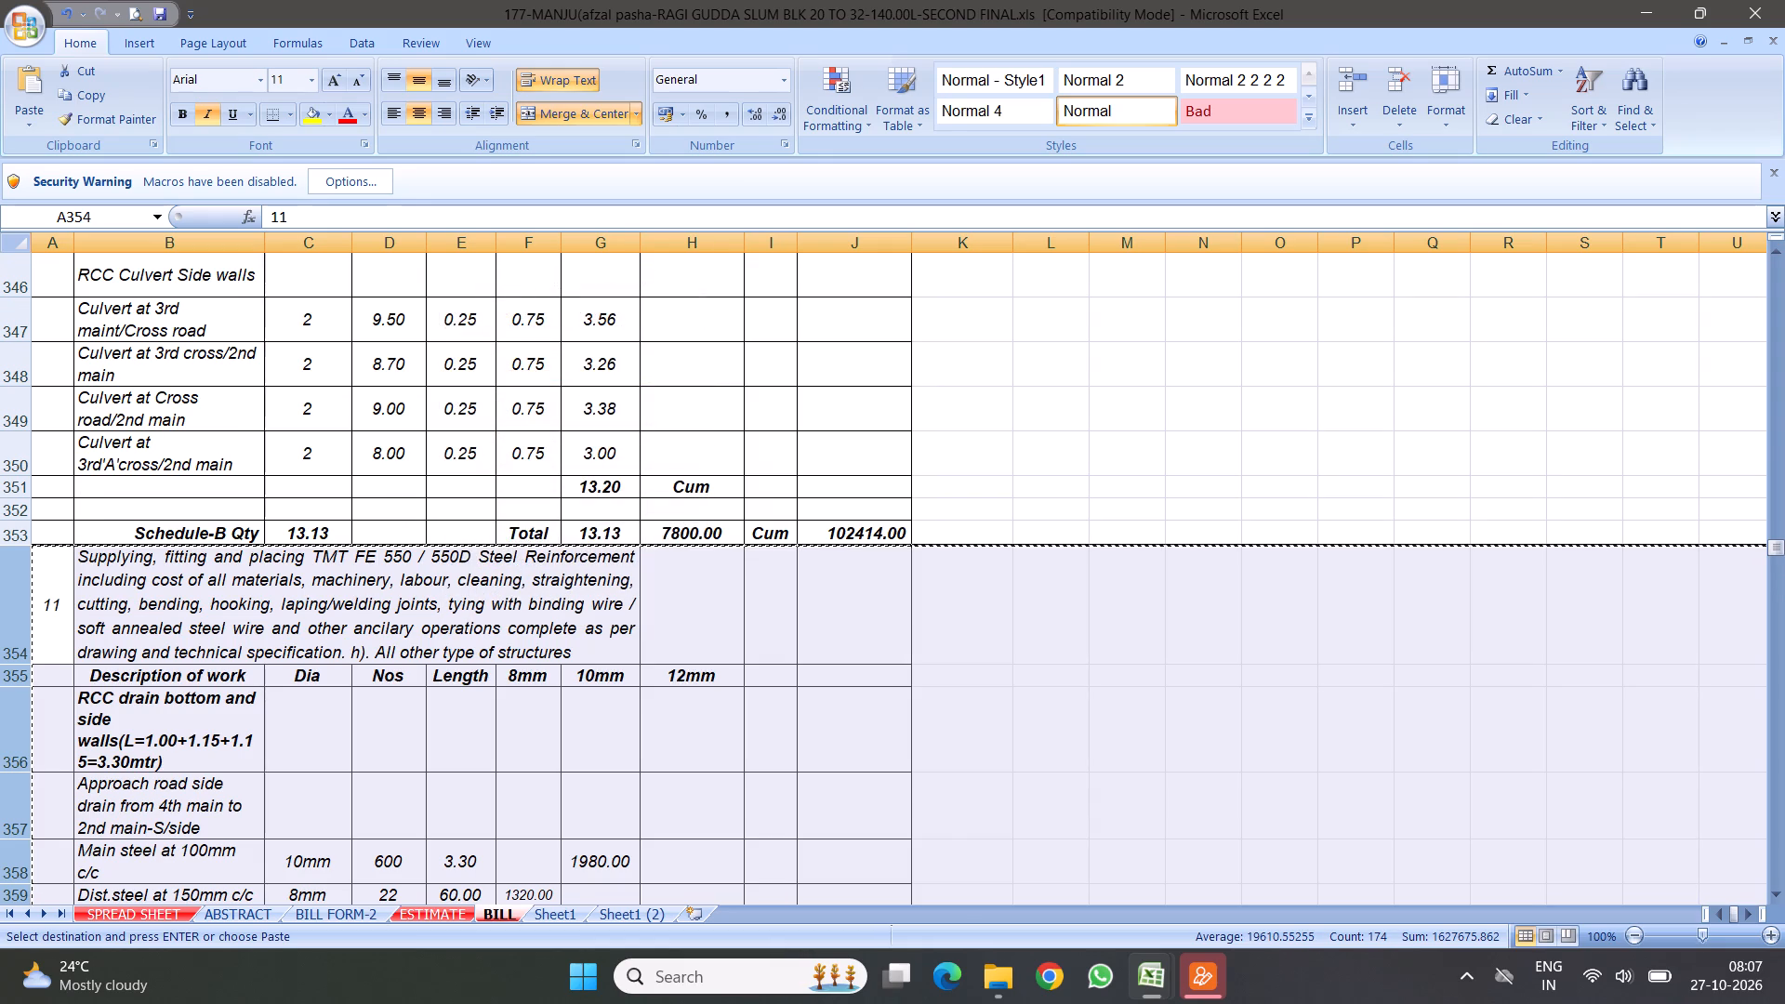
Switch to the Ward 185 second part bill and insert the copied steel rows in SPREAD SHEET-2 above item 14's measurement sheet heading.
{"action": "left_click", "coordinate": [1157, 964]}
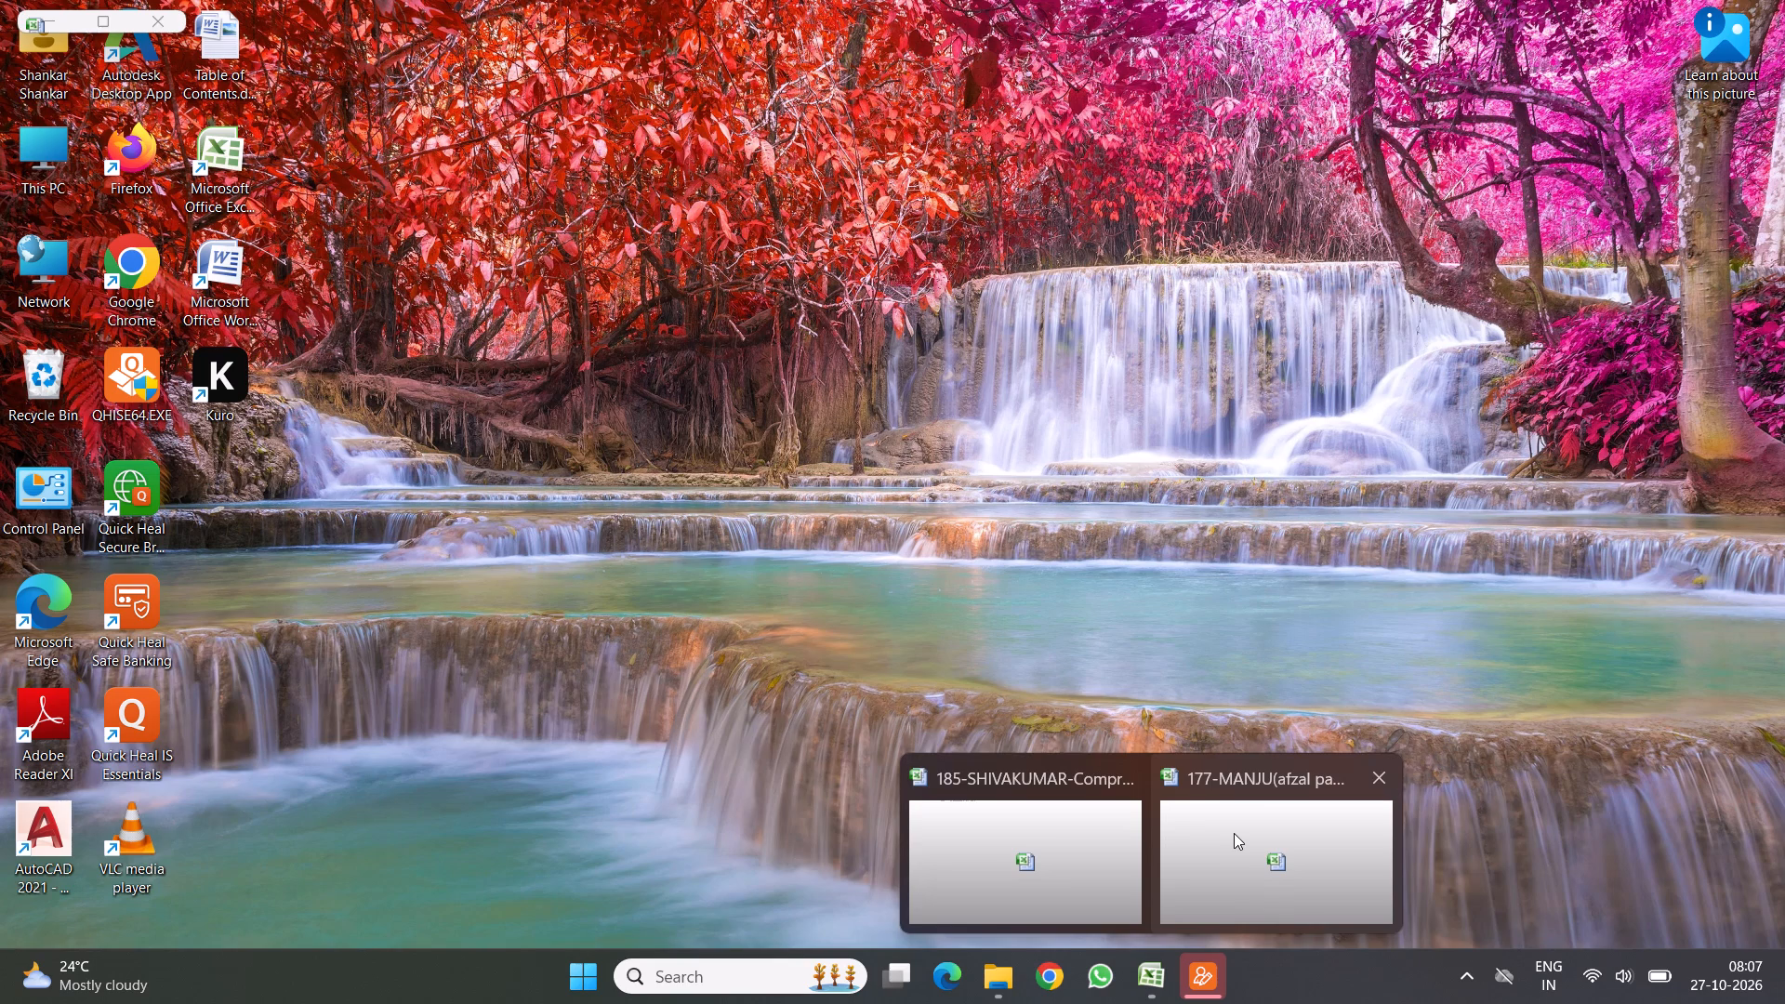
{"action": "left_click", "coordinate": [1058, 806]}
{"action": "scroll", "coordinate": [531, 526], "scroll_direction": "up", "scroll_amount": 4}
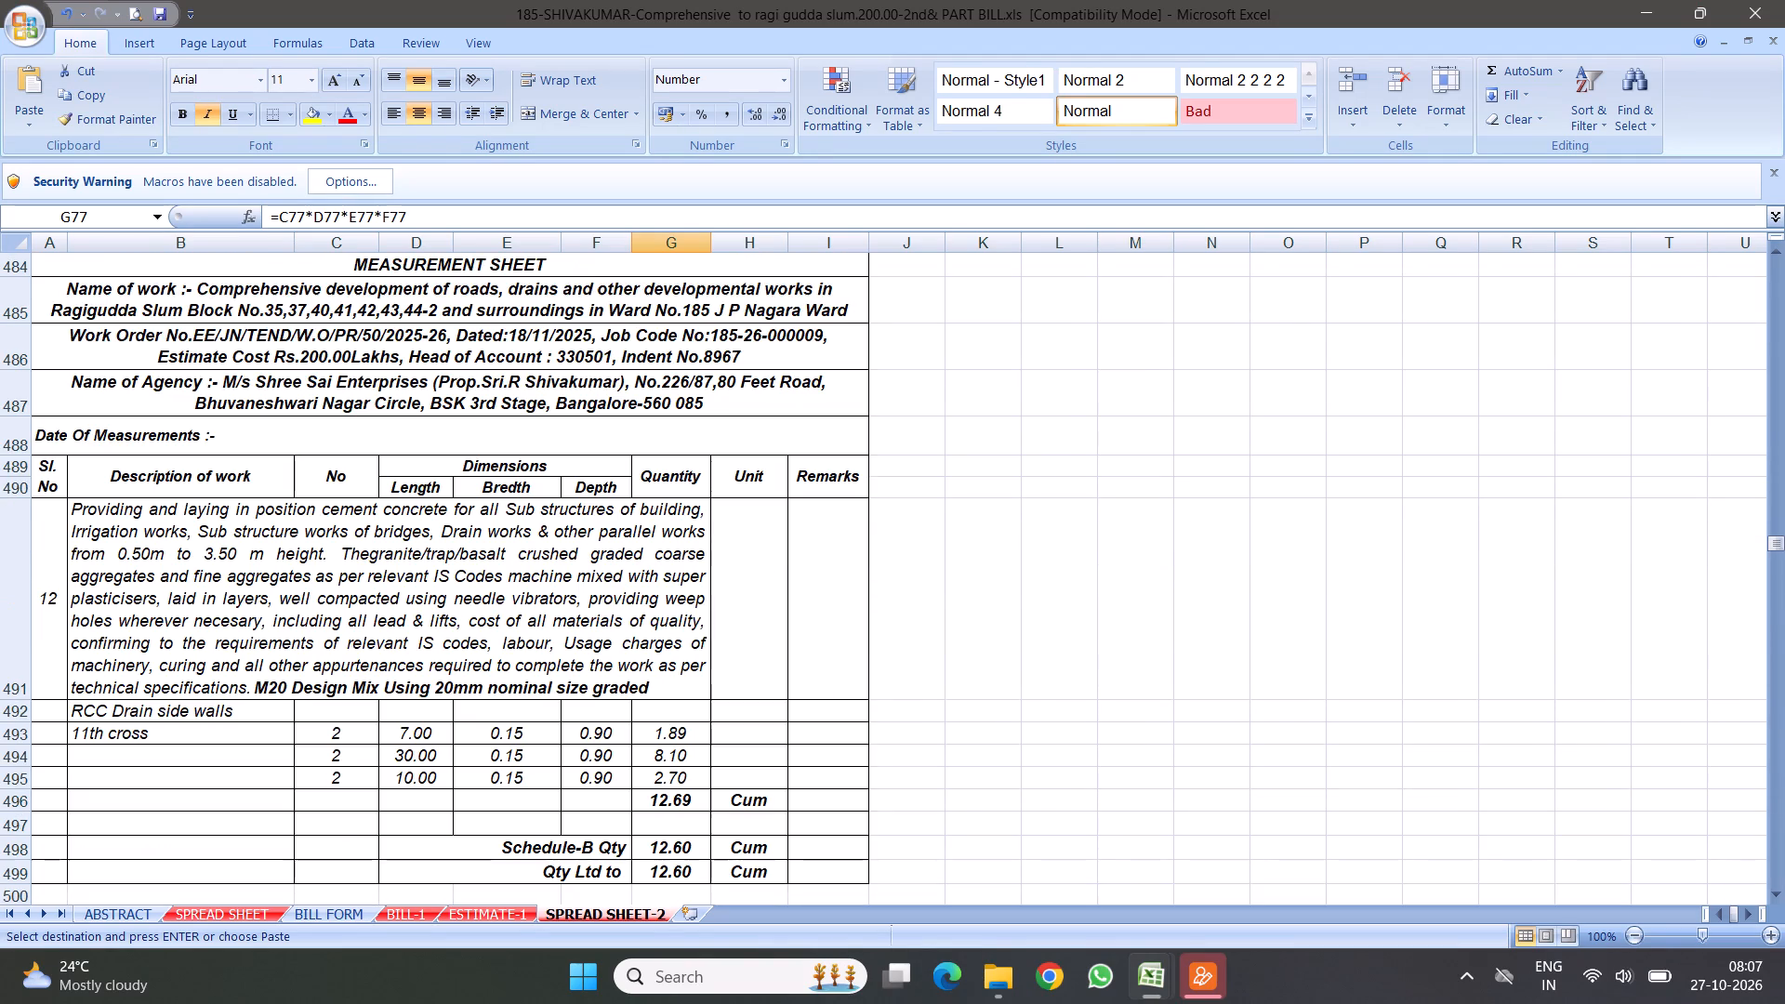
{"action": "scroll", "coordinate": [667, 533], "scroll_direction": "down", "scroll_amount": 7}
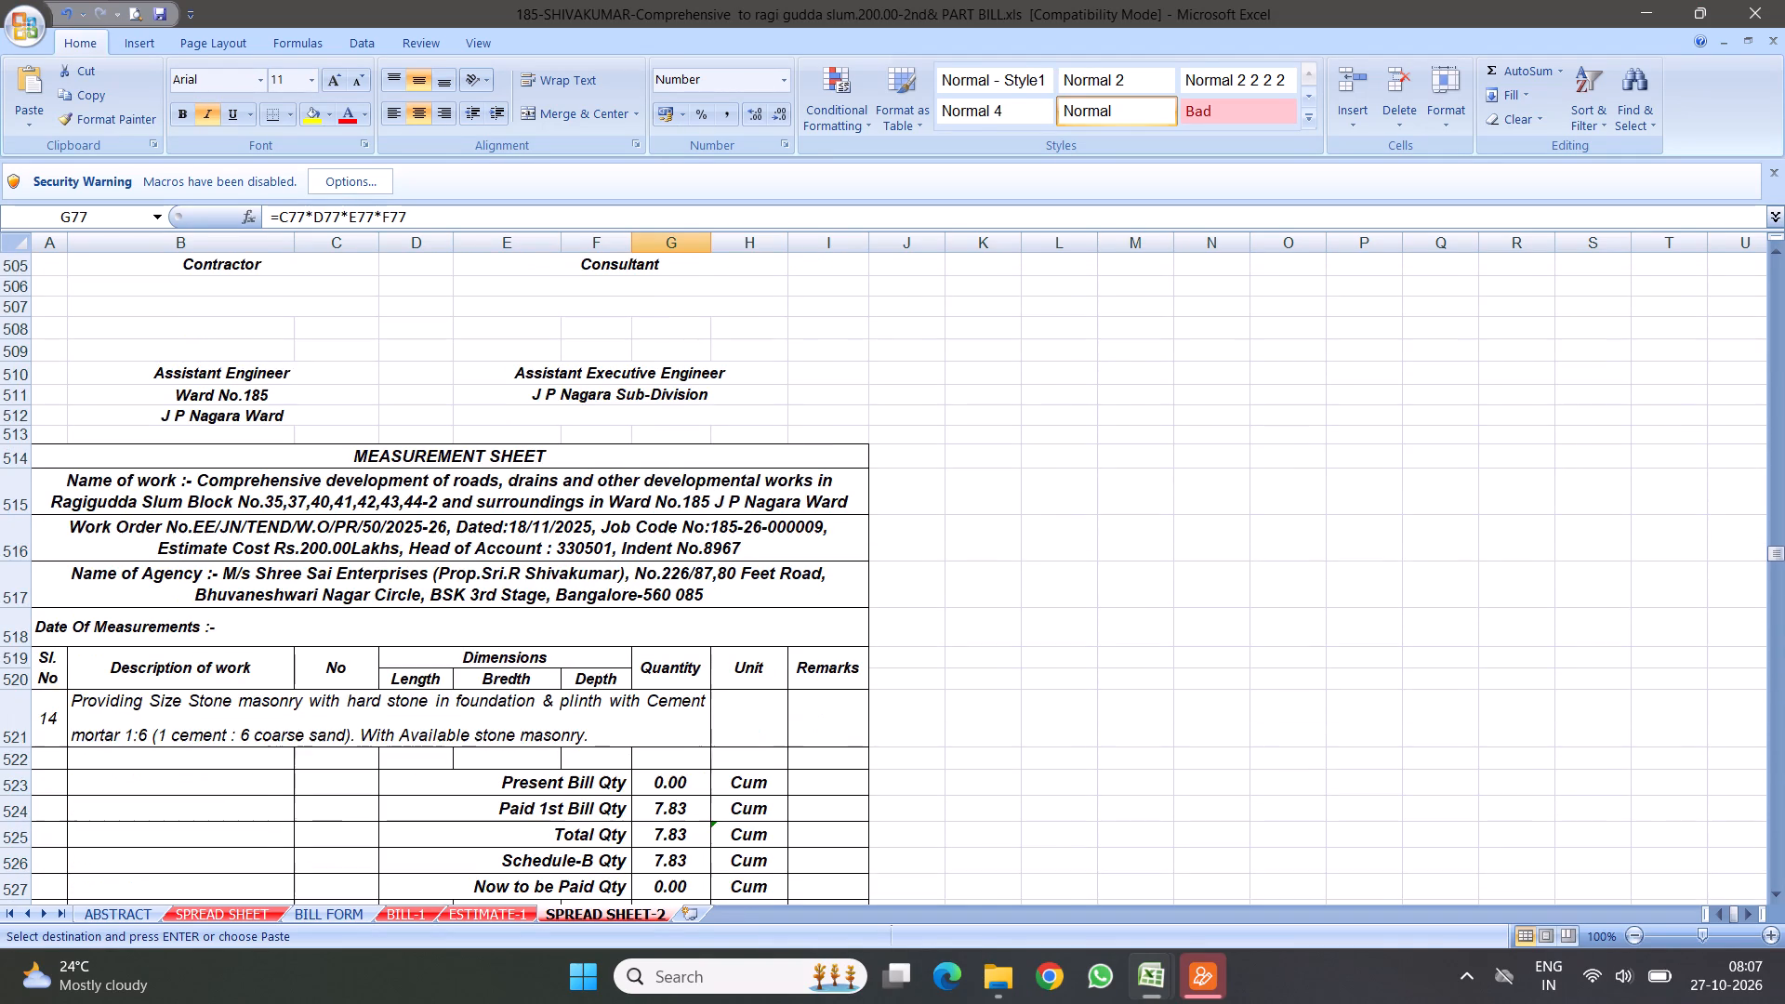
{"action": "left_click", "coordinate": [12, 456]}
{"action": "right_click", "coordinate": [12, 456]}
{"action": "left_click", "coordinate": [133, 571]}
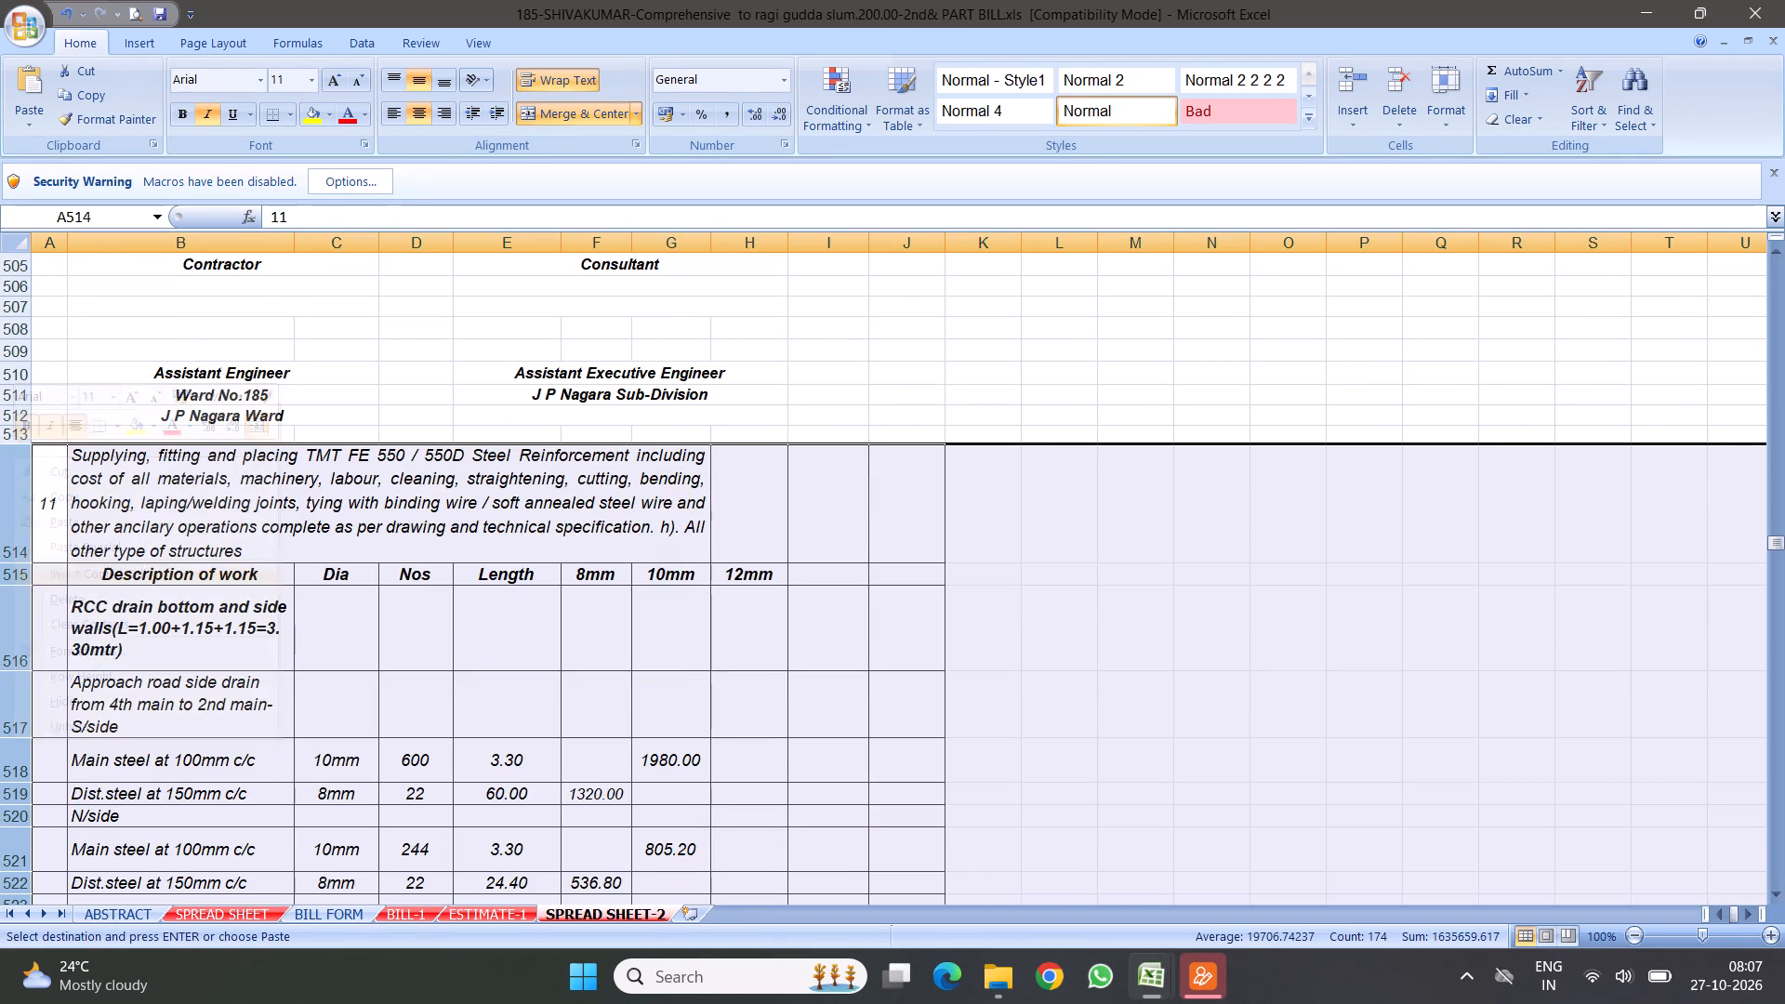
Copy the measurement sheet heading rows above item 12 and insert them directly above the new TMT steel reinforcement item.
{"action": "scroll", "coordinate": [330, 498], "scroll_direction": "up", "scroll_amount": 2}
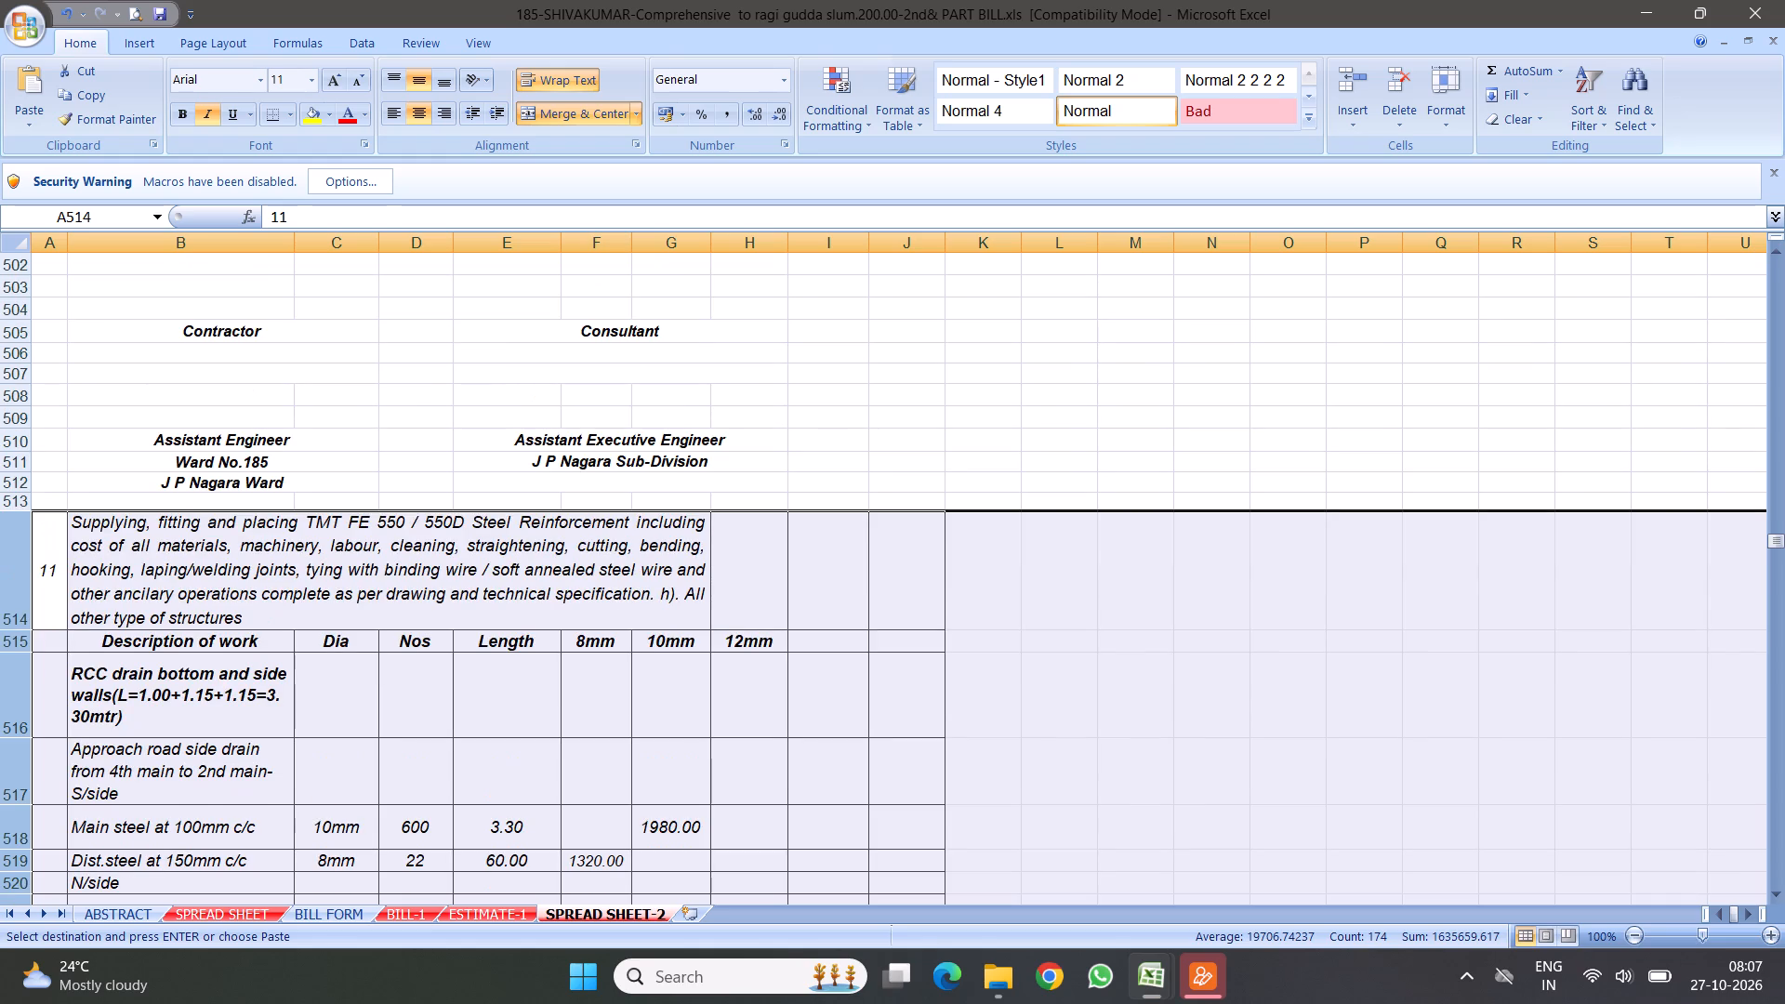
{"action": "scroll", "coordinate": [339, 512], "scroll_direction": "up", "scroll_amount": 9}
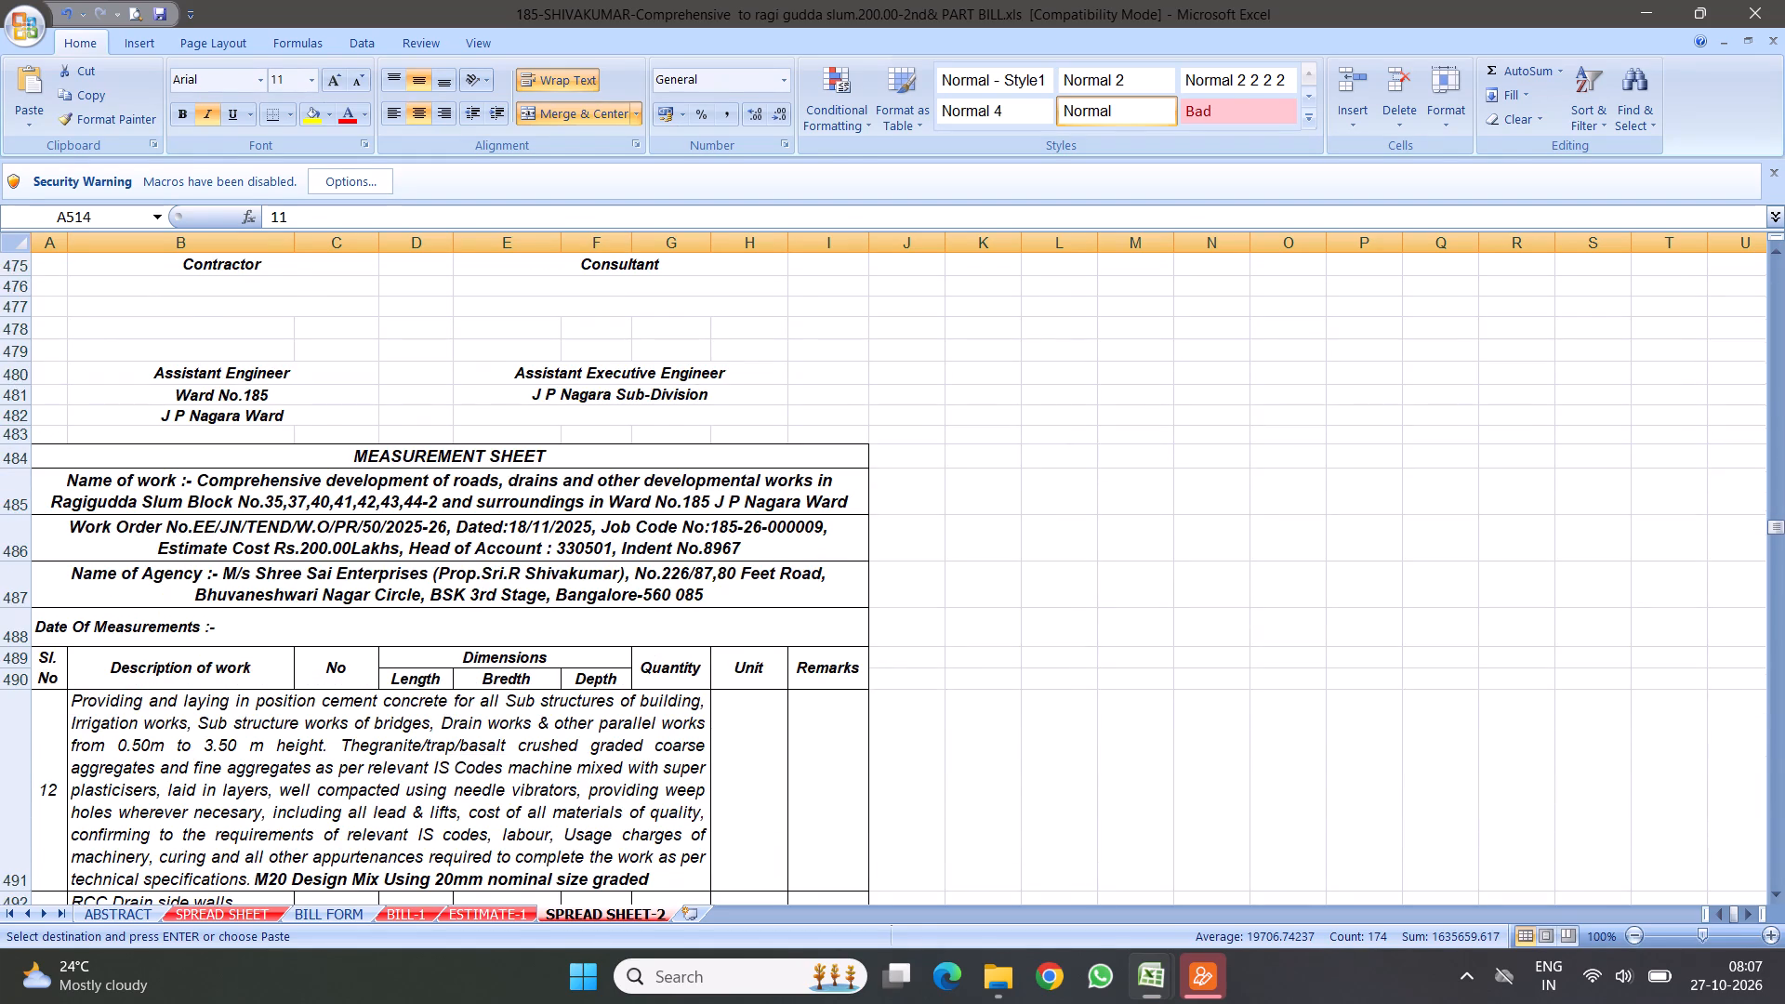
{"action": "left_click_drag", "start_coordinate": [9, 525], "coordinate": [33, 731]}
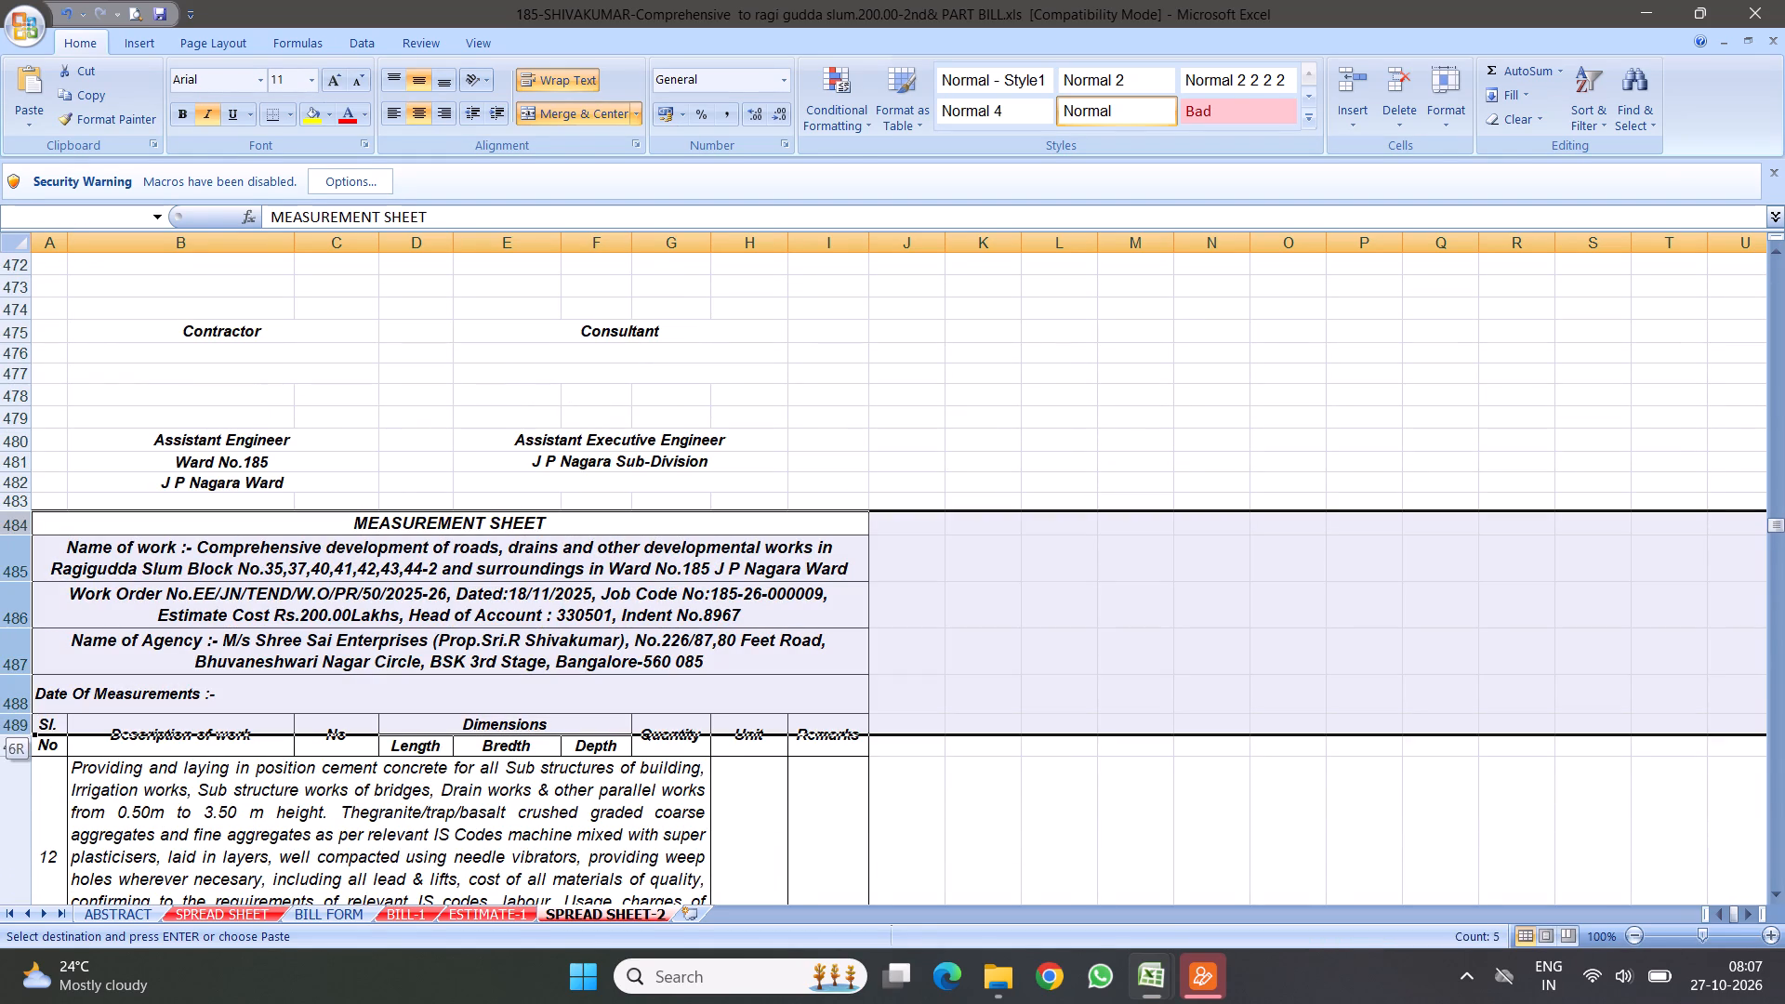
{"action": "left_click_drag", "start_coordinate": [33, 731], "coordinate": [32, 741]}
{"action": "right_click", "coordinate": [174, 618]}
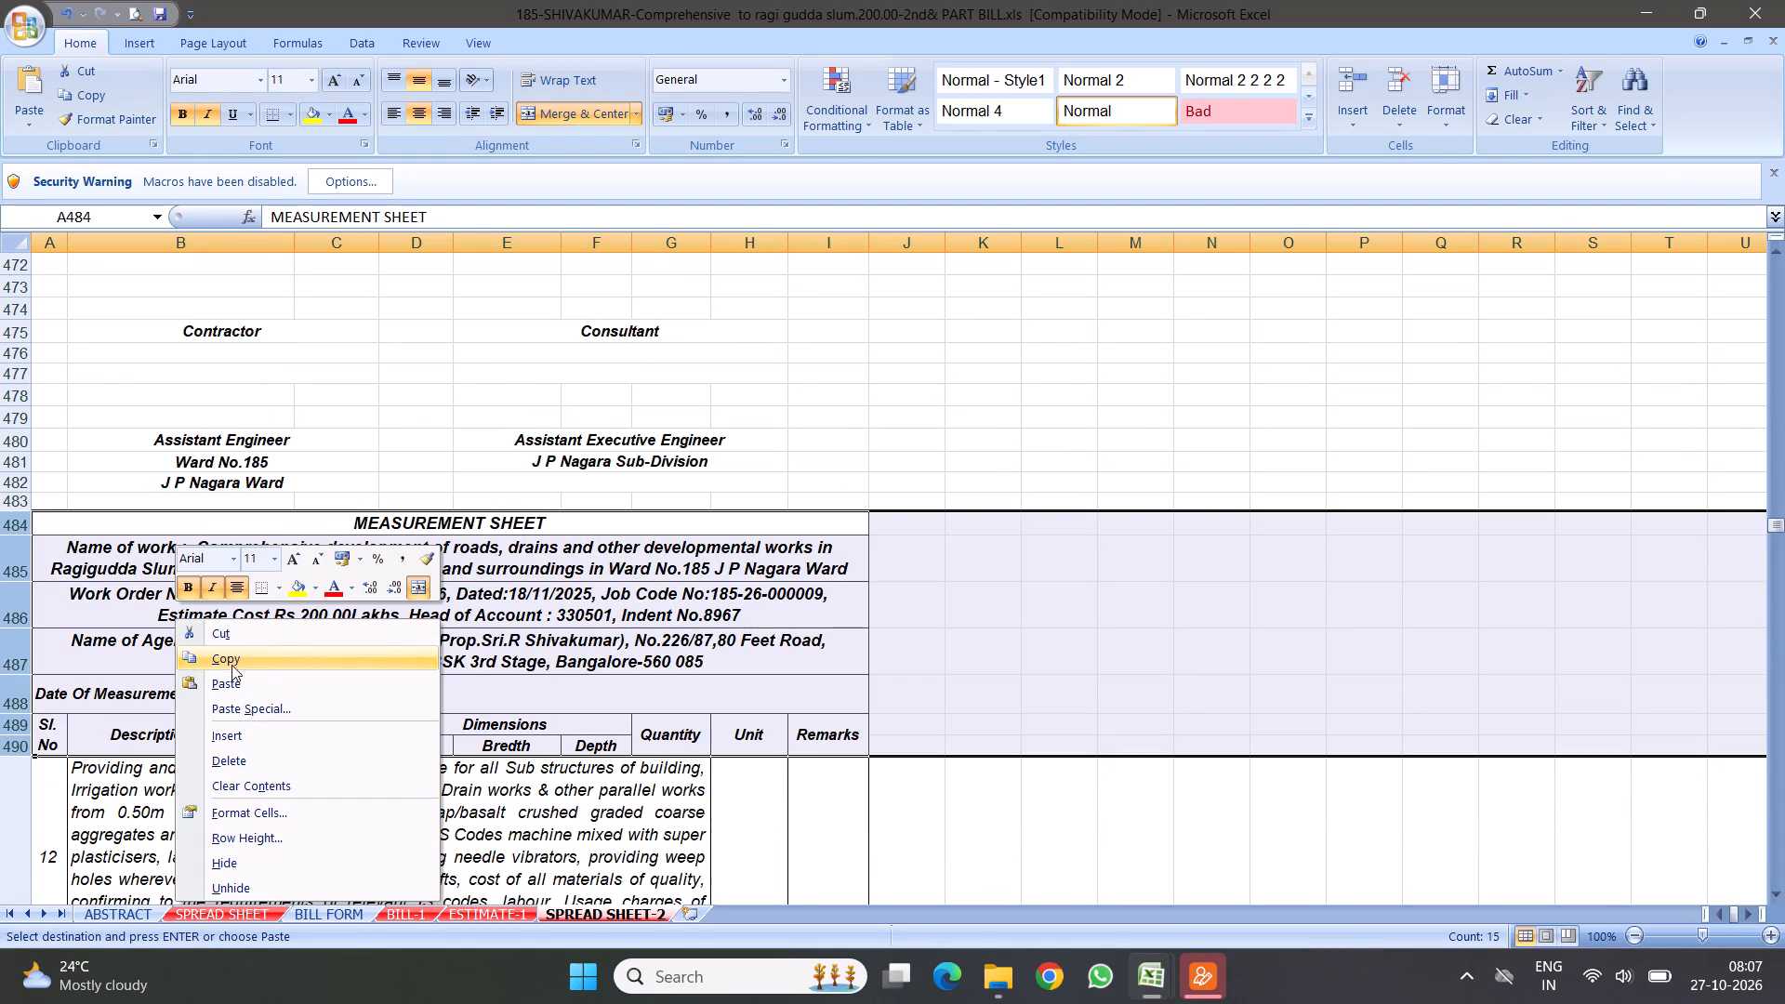
{"action": "left_click", "coordinate": [223, 656]}
{"action": "scroll", "coordinate": [423, 667], "scroll_direction": "down", "scroll_amount": 5}
{"action": "scroll", "coordinate": [408, 539], "scroll_direction": "down", "scroll_amount": 6}
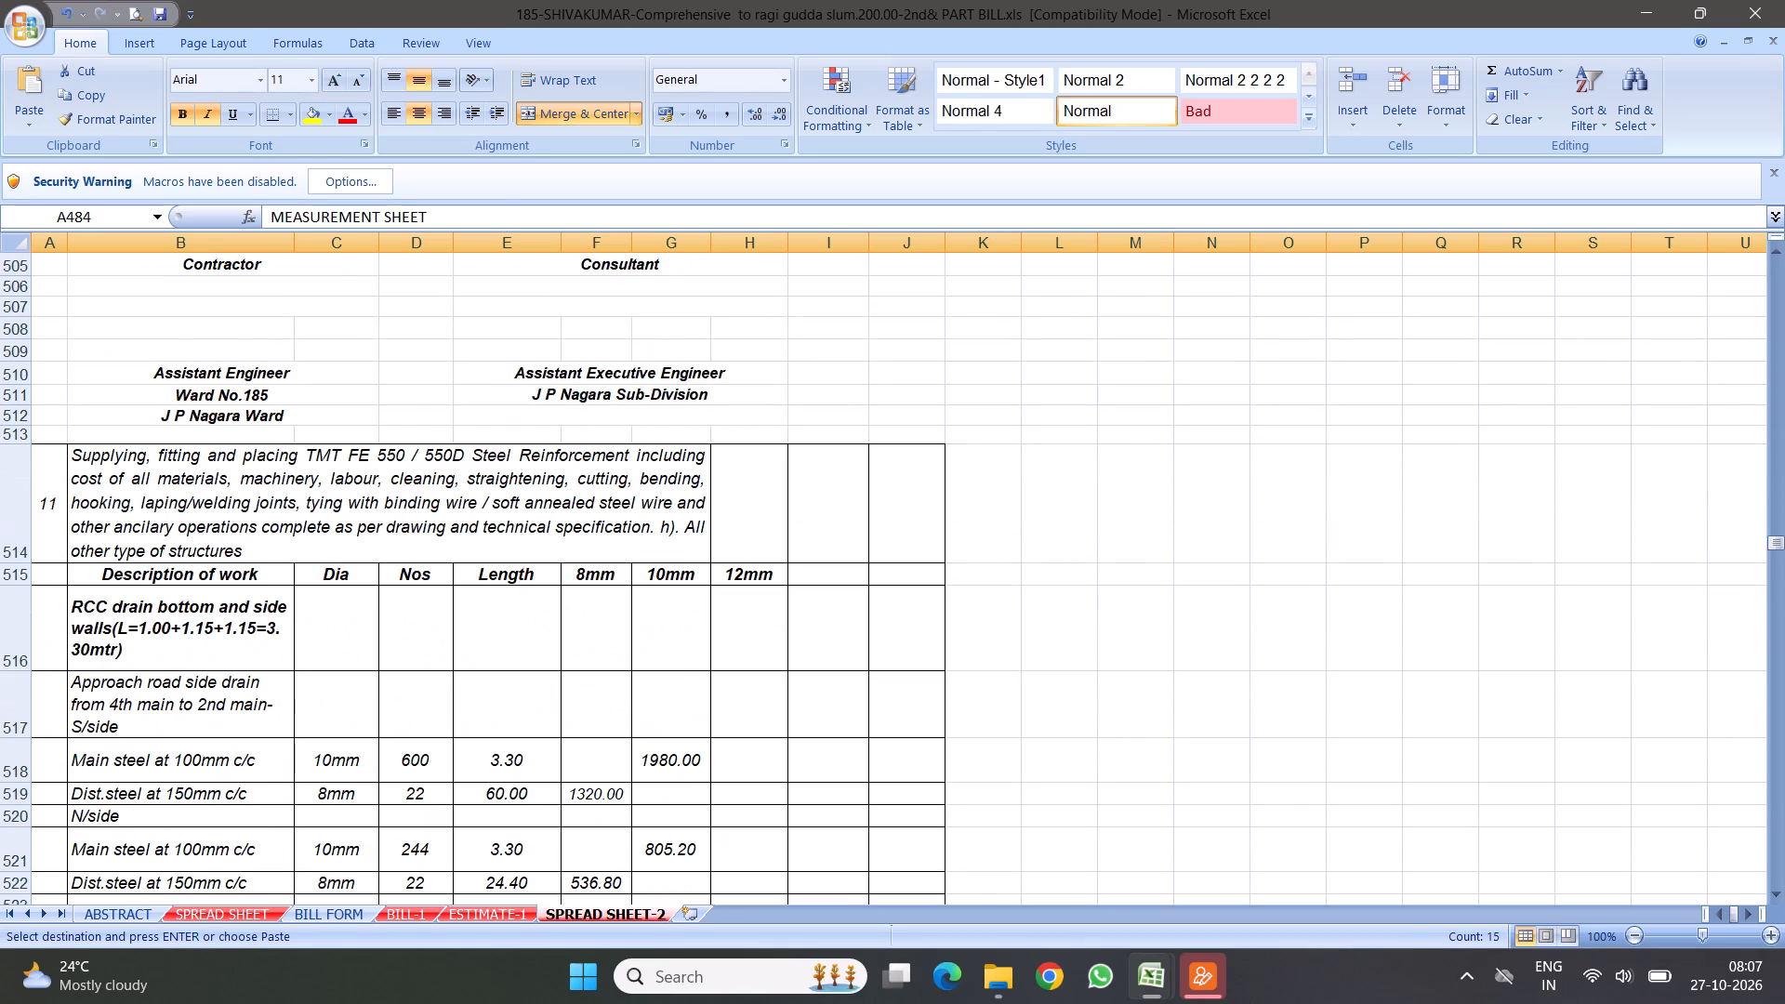
{"action": "left_click", "coordinate": [0, 492]}
{"action": "right_click", "coordinate": [0, 492]}
{"action": "left_click", "coordinate": [110, 607]}
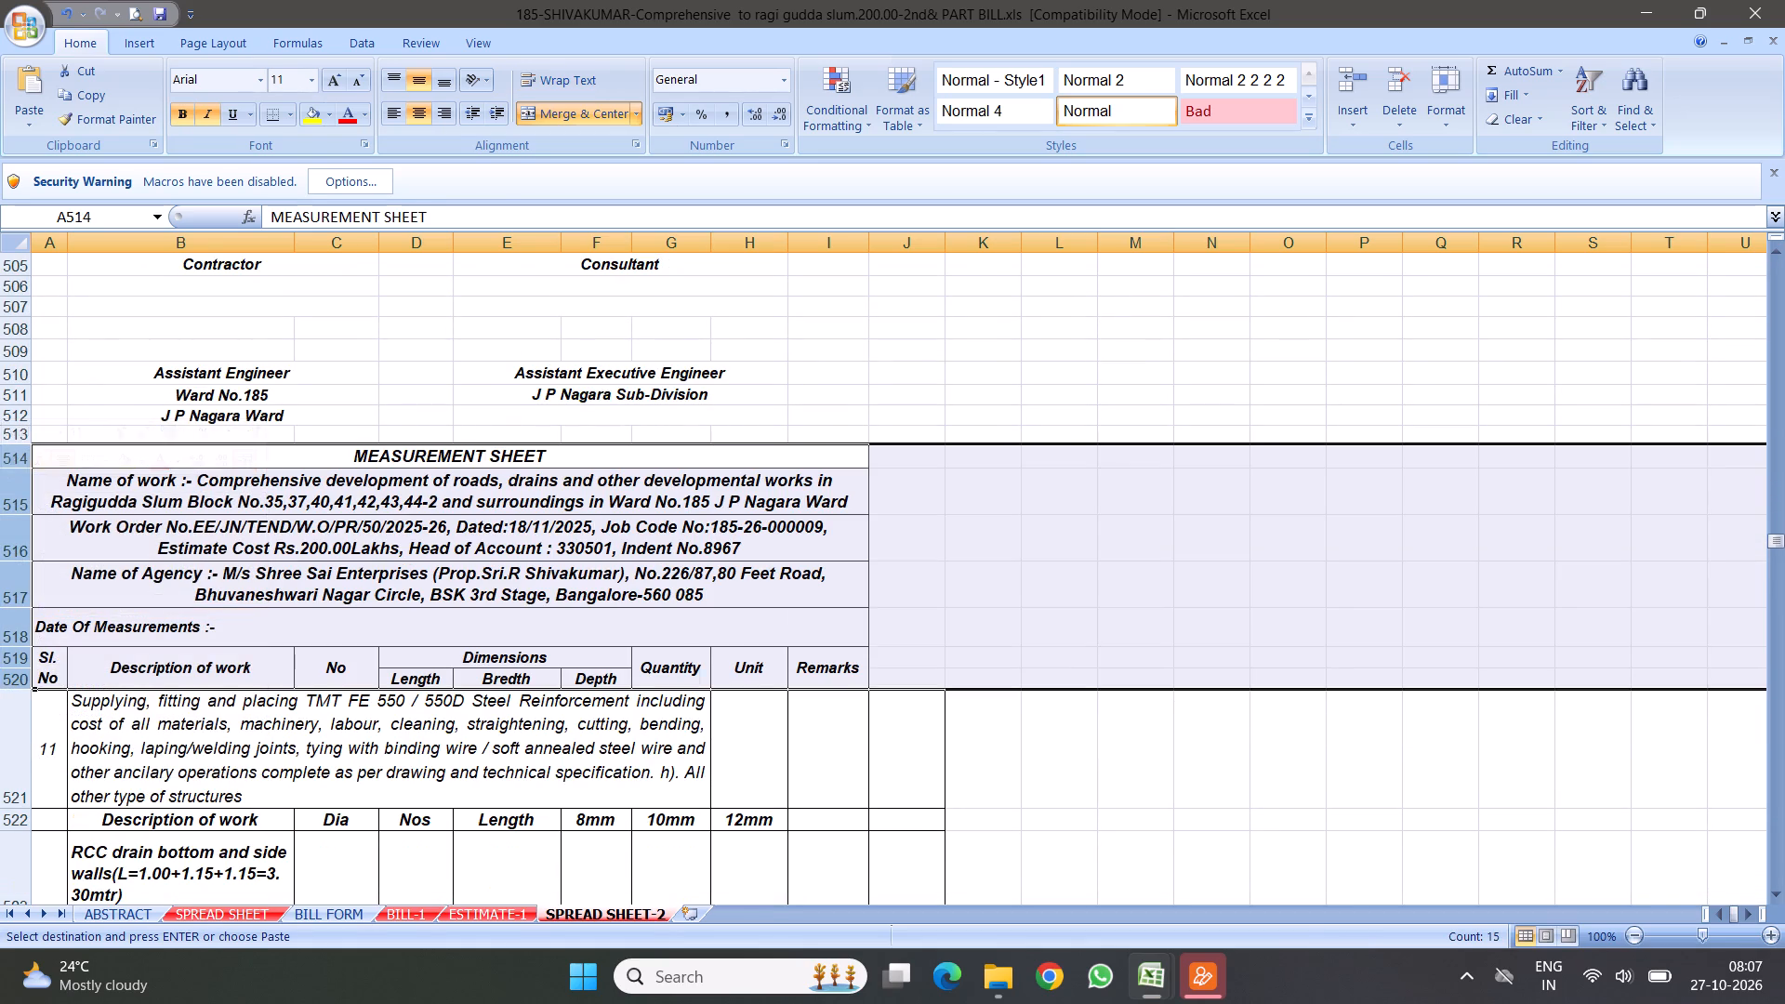
Check the steel item's number in ESTIMATE-1 and renumber the inserted steel reinforcement item in SPREAD SHEET-2 as 13.
{"action": "left_click", "coordinate": [52, 754]}
{"action": "left_click", "coordinate": [486, 911]}
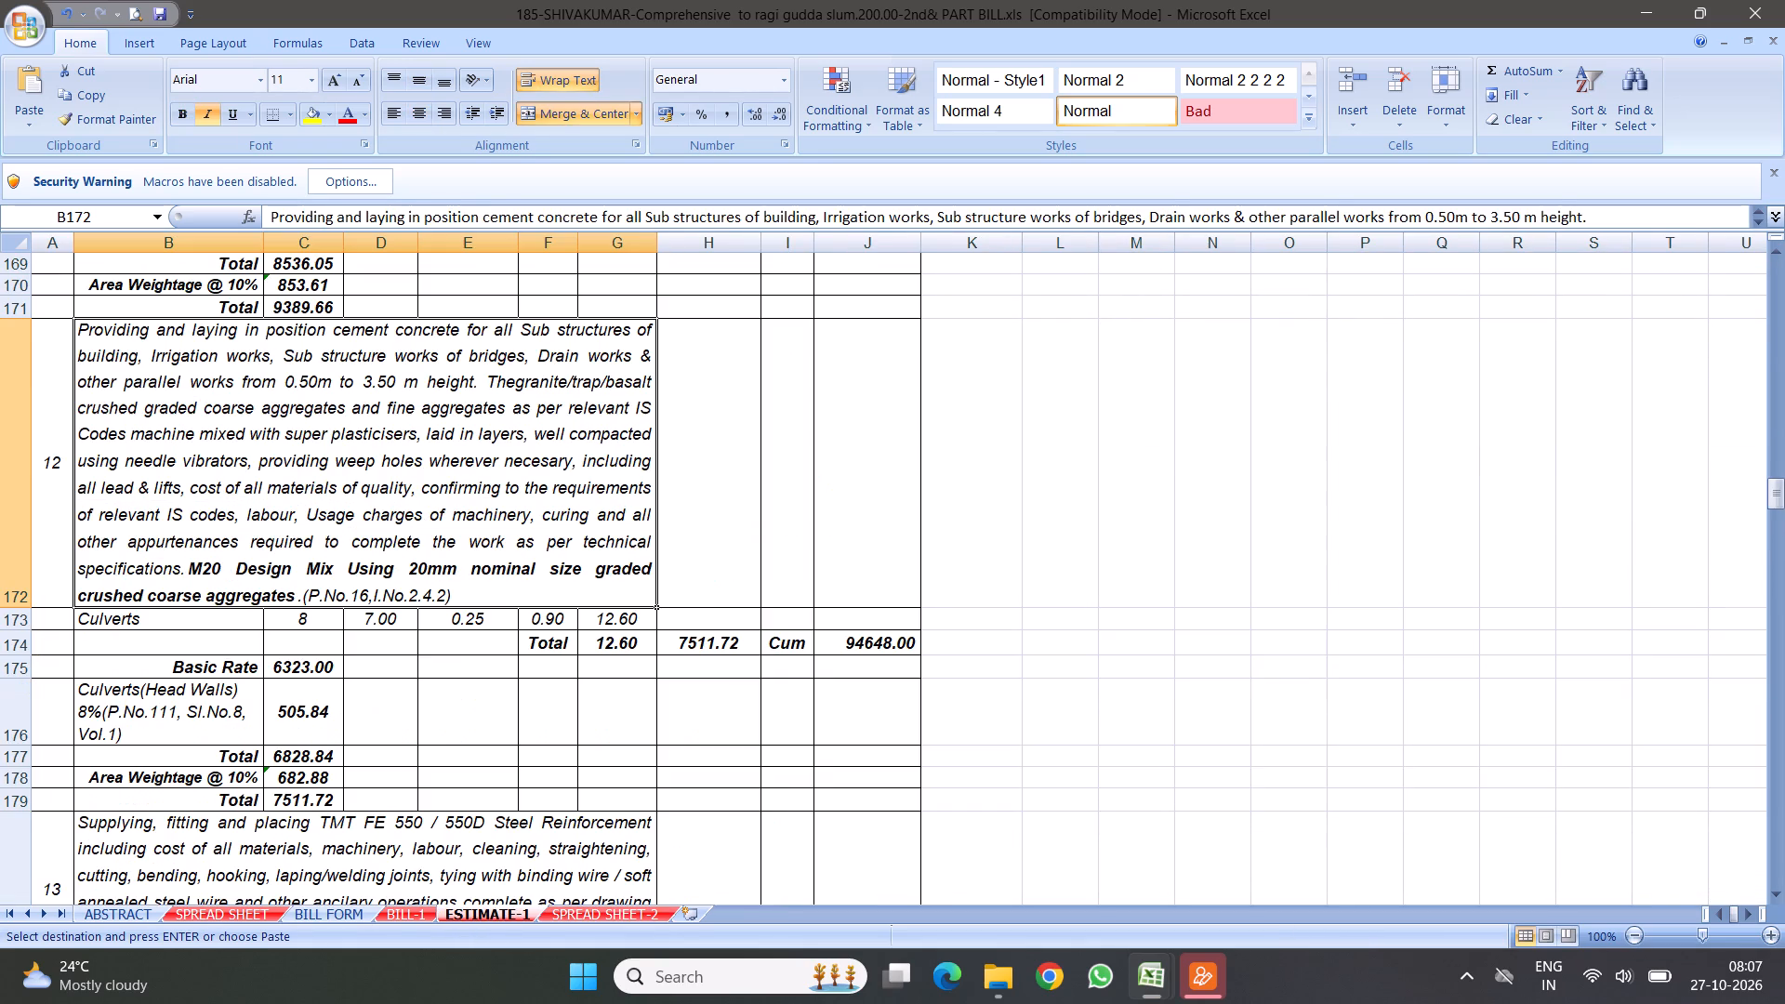
{"action": "scroll", "coordinate": [463, 593], "scroll_direction": "down", "scroll_amount": 3}
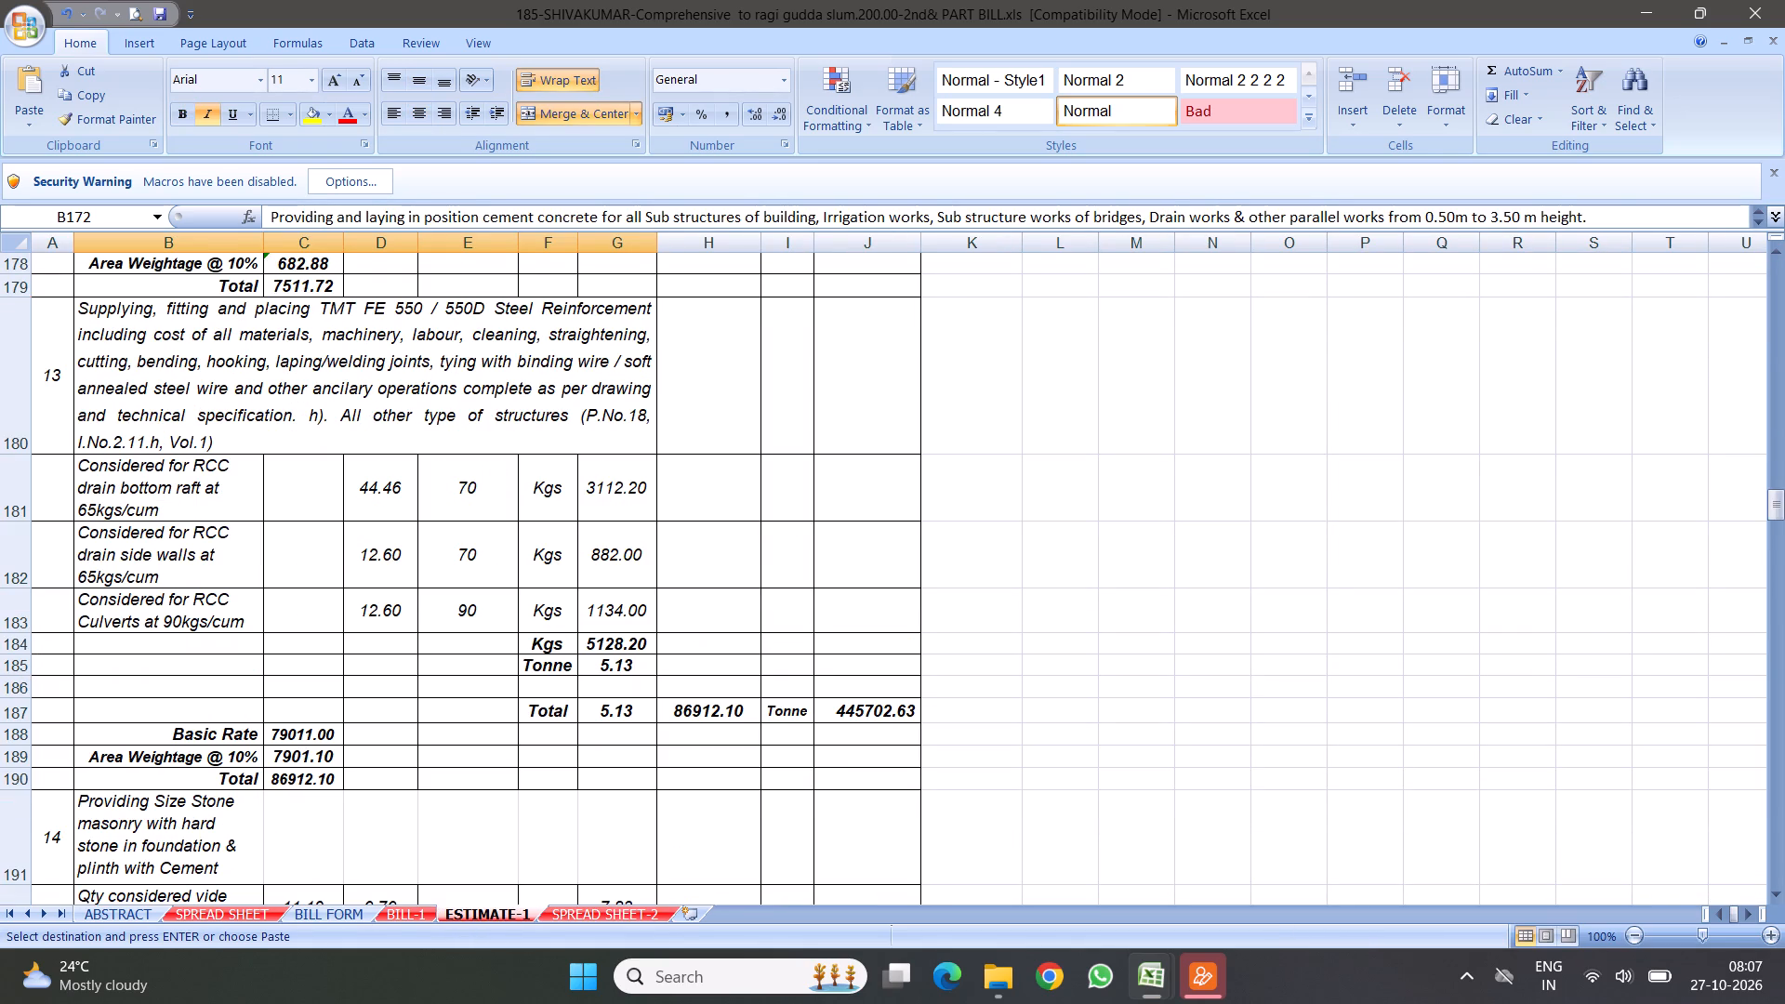
{"action": "left_click", "coordinate": [278, 390]}
{"action": "left_click", "coordinate": [48, 389]}
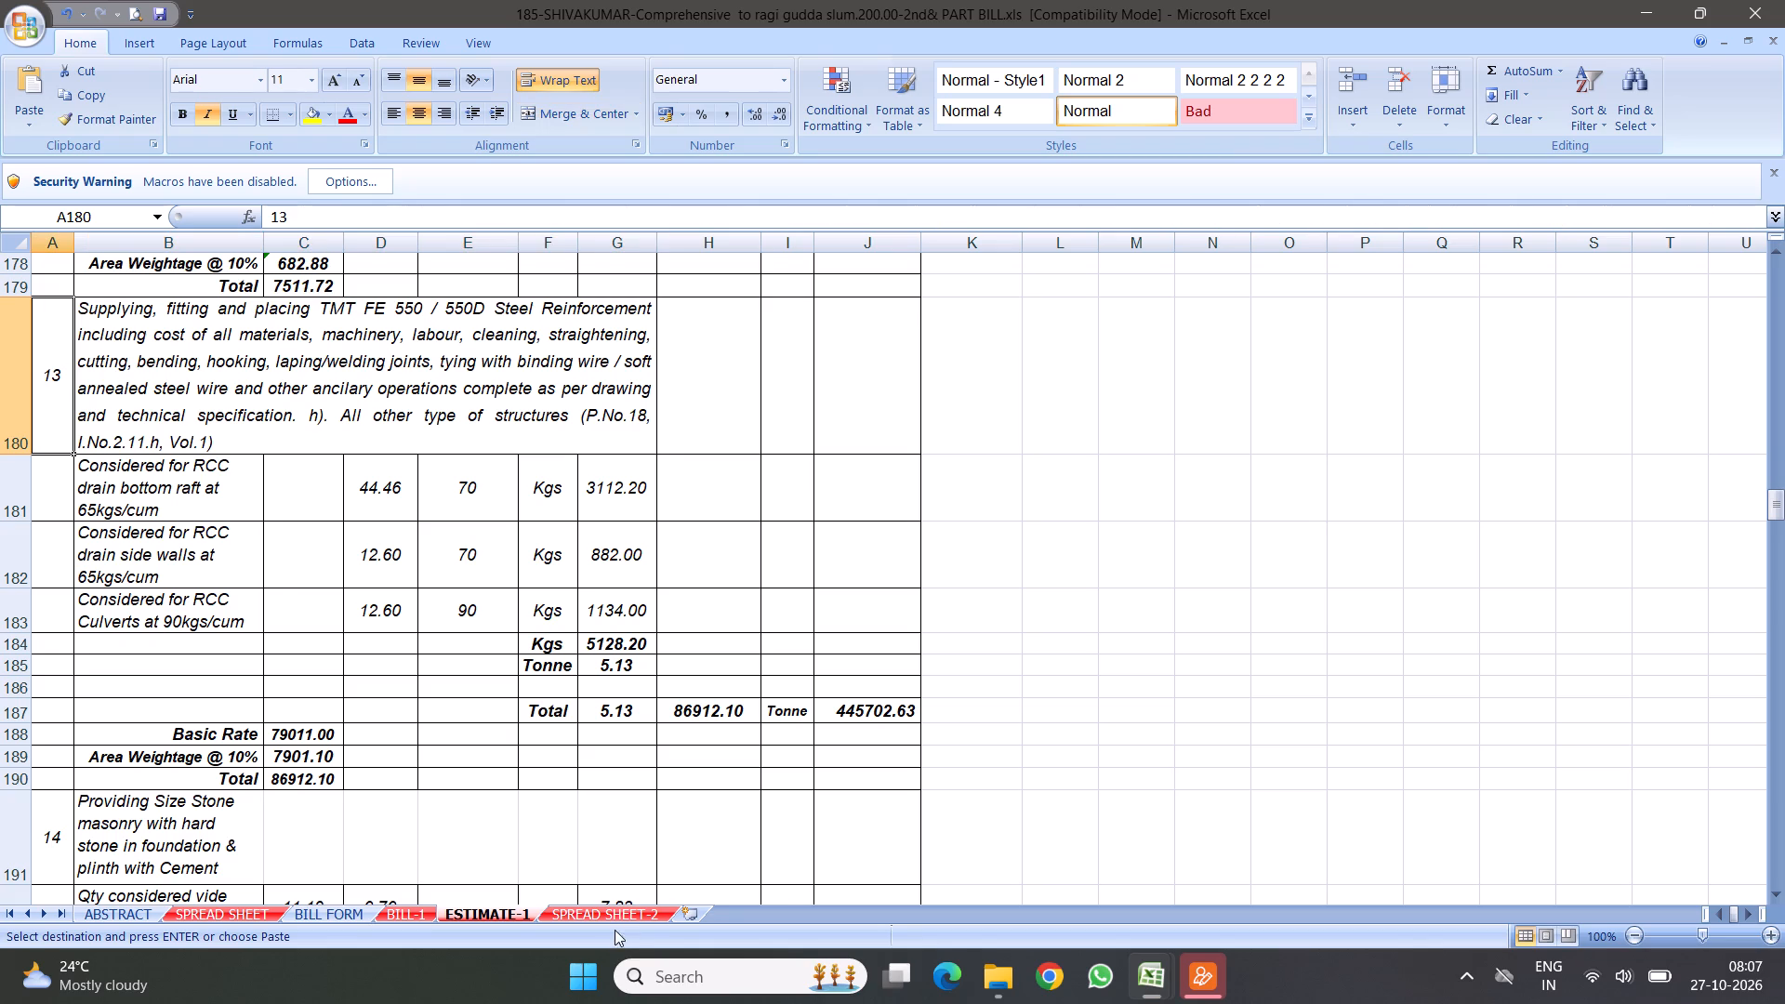
{"action": "left_click", "coordinate": [601, 914]}
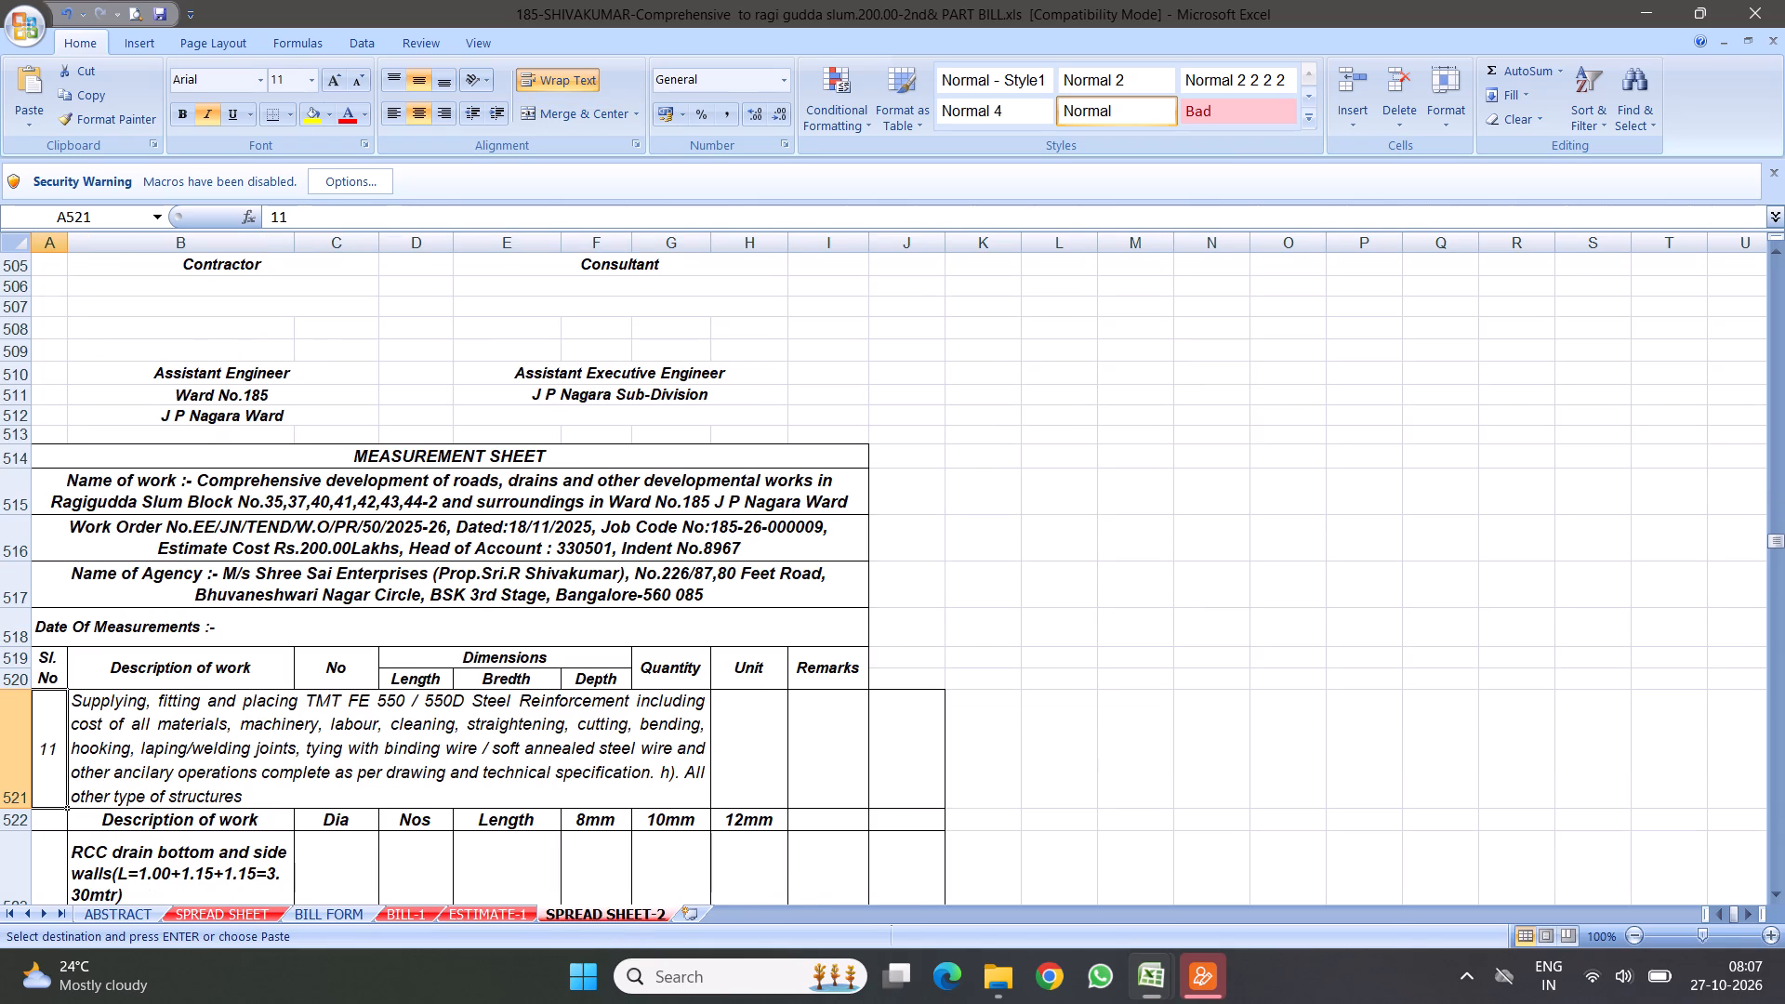
{"action": "key", "text": "1"}
{"action": "key", "text": "3"}
{"action": "left_click", "coordinate": [158, 754]}
Replace item 13's first drain location with "9th main W/side from 9th cross to cross road", copied from item 11's side wall rows.
{"action": "scroll", "coordinate": [377, 699], "scroll_direction": "down", "scroll_amount": 4}
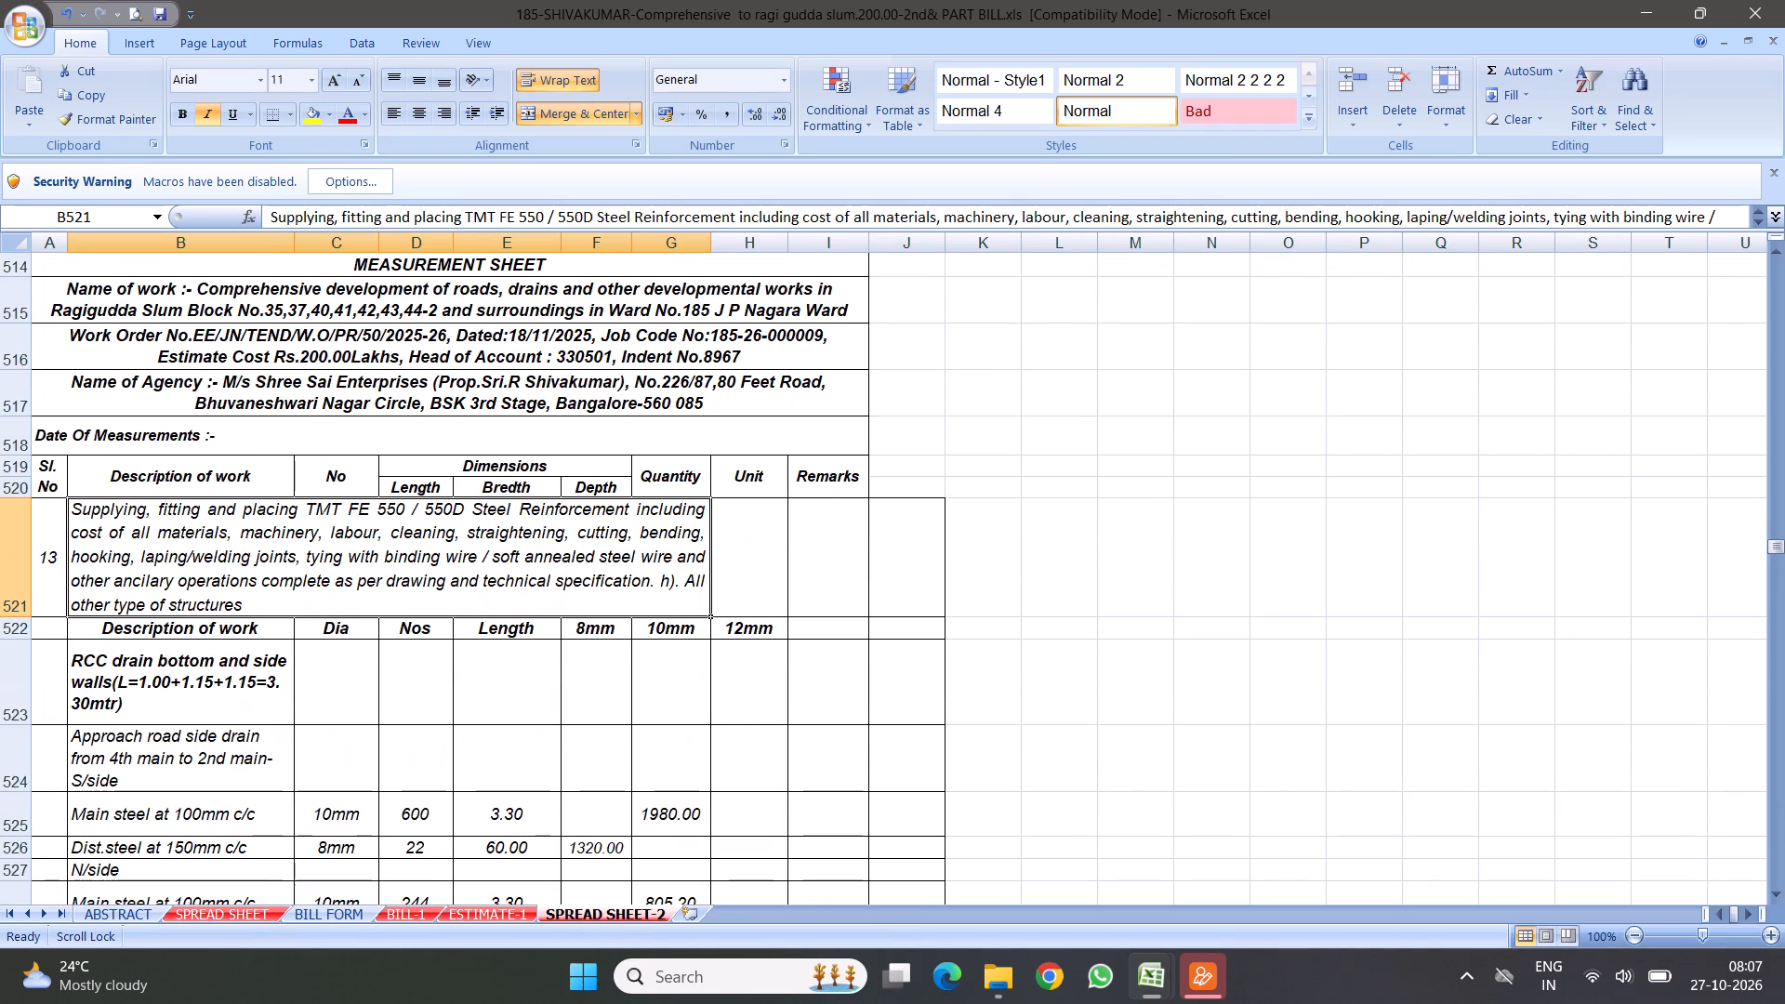
{"action": "scroll", "coordinate": [508, 610], "scroll_direction": "up", "scroll_amount": 9}
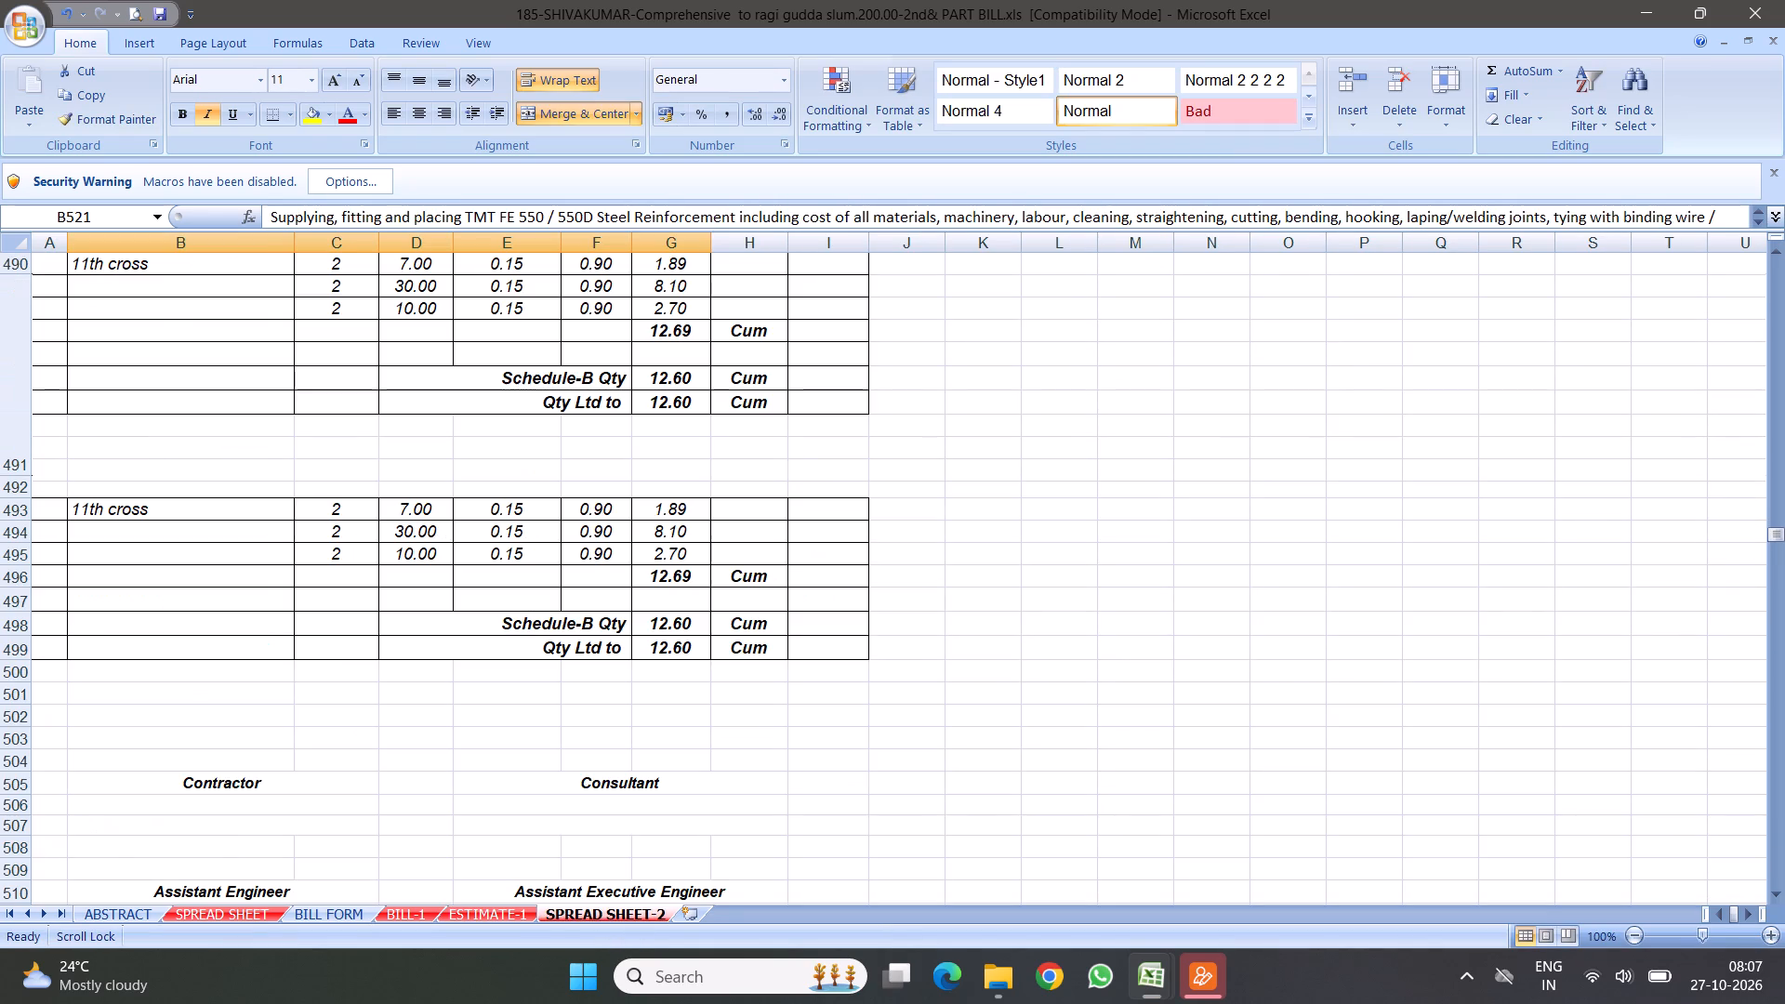
{"action": "scroll", "coordinate": [382, 530], "scroll_direction": "up", "scroll_amount": 15}
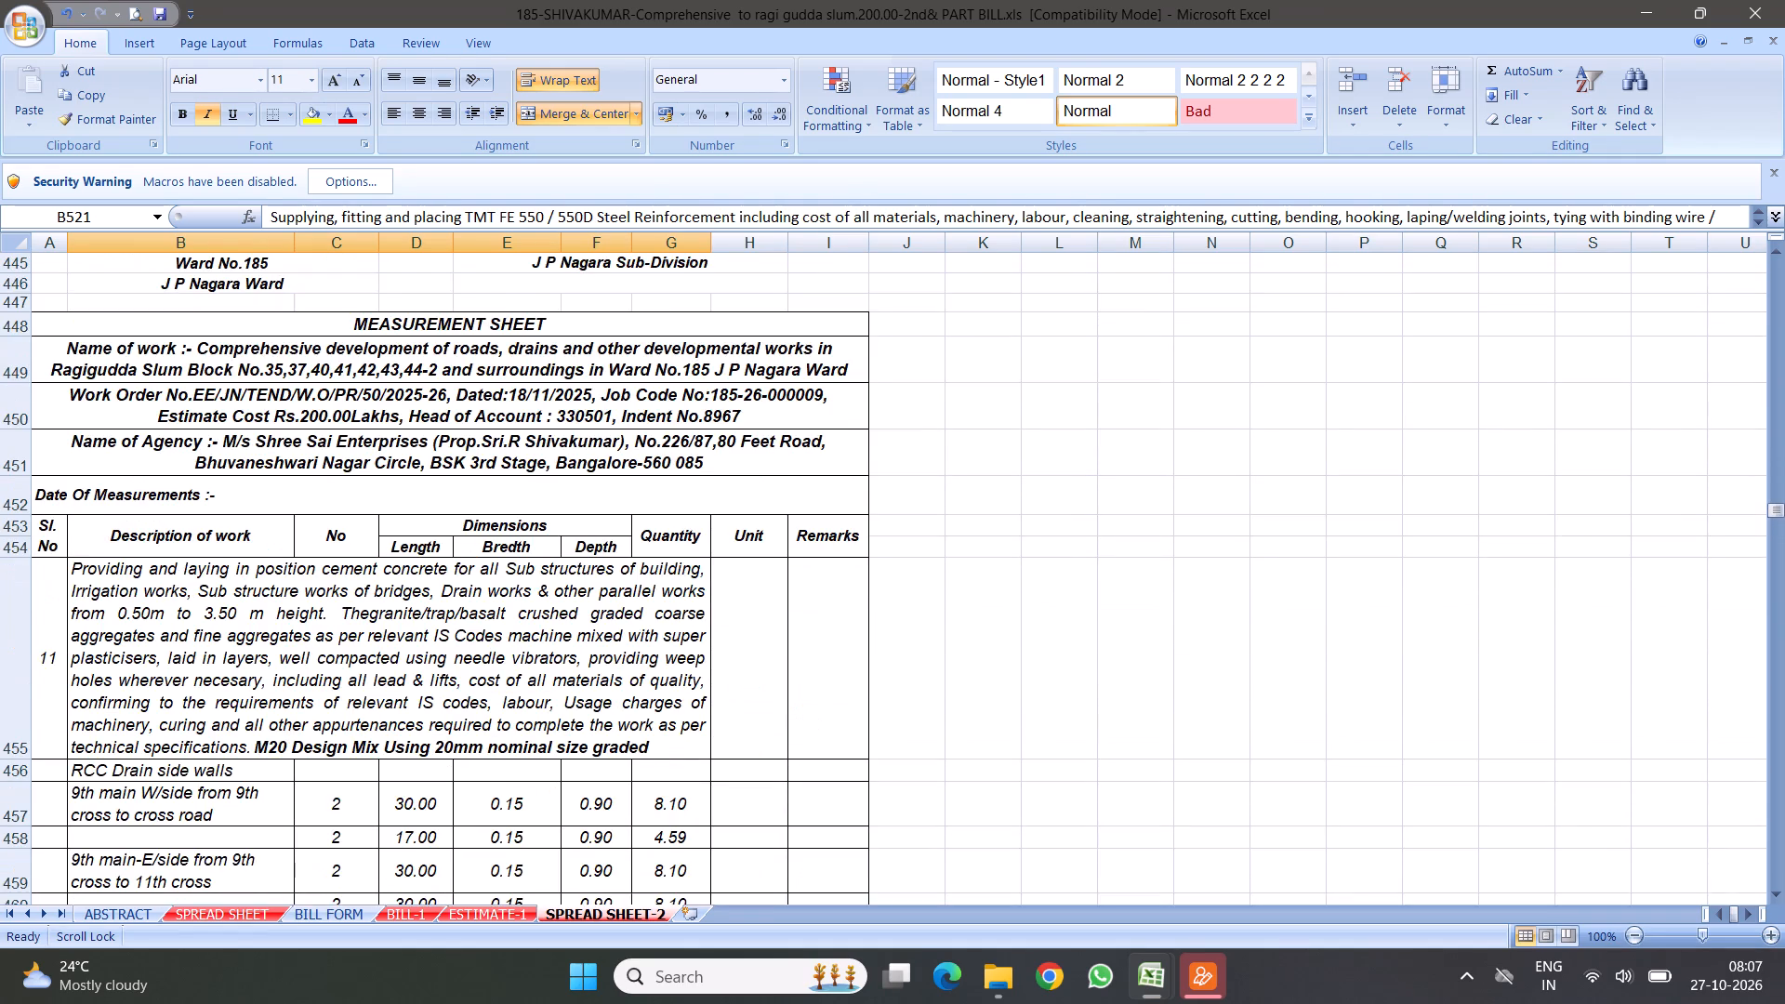
{"action": "scroll", "coordinate": [396, 574], "scroll_direction": "down", "scroll_amount": 3}
{"action": "right_click", "coordinate": [113, 514]}
{"action": "left_click", "coordinate": [170, 557]}
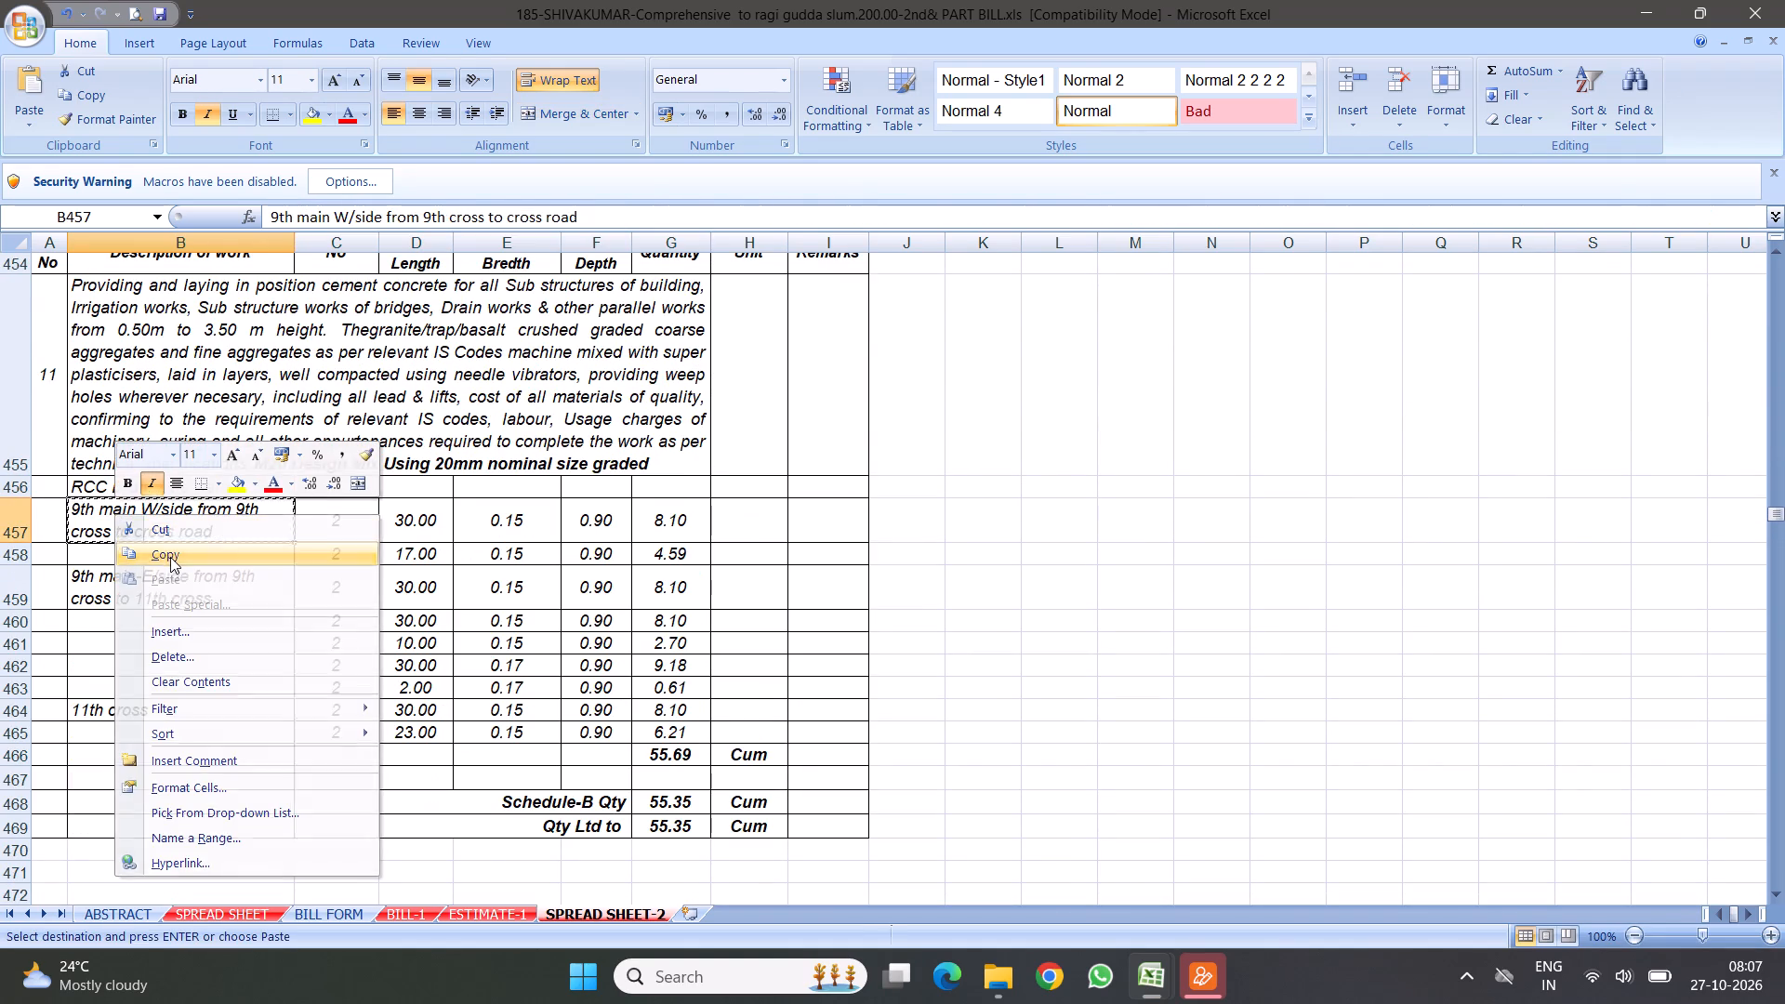
{"action": "scroll", "coordinate": [614, 694], "scroll_direction": "down", "scroll_amount": 13}
{"action": "scroll", "coordinate": [560, 588], "scroll_direction": "down", "scroll_amount": 8}
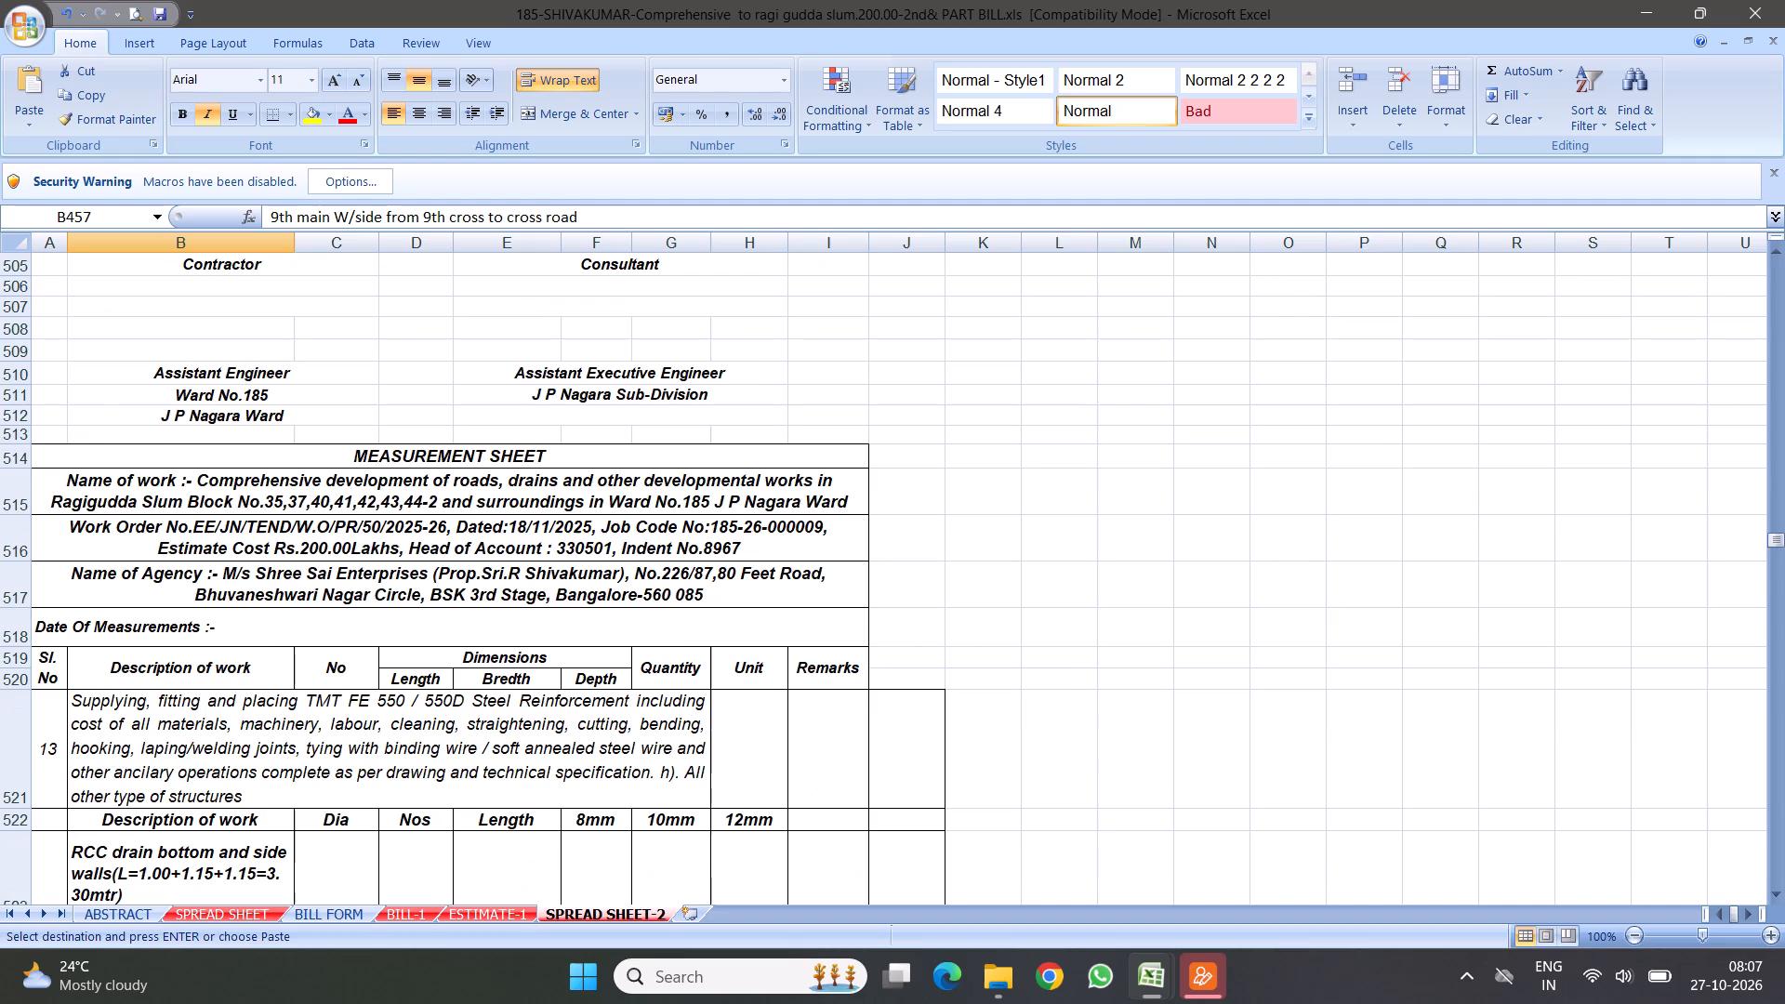
{"action": "scroll", "coordinate": [497, 598], "scroll_direction": "down", "scroll_amount": 3}
{"action": "right_click", "coordinate": [170, 382]}
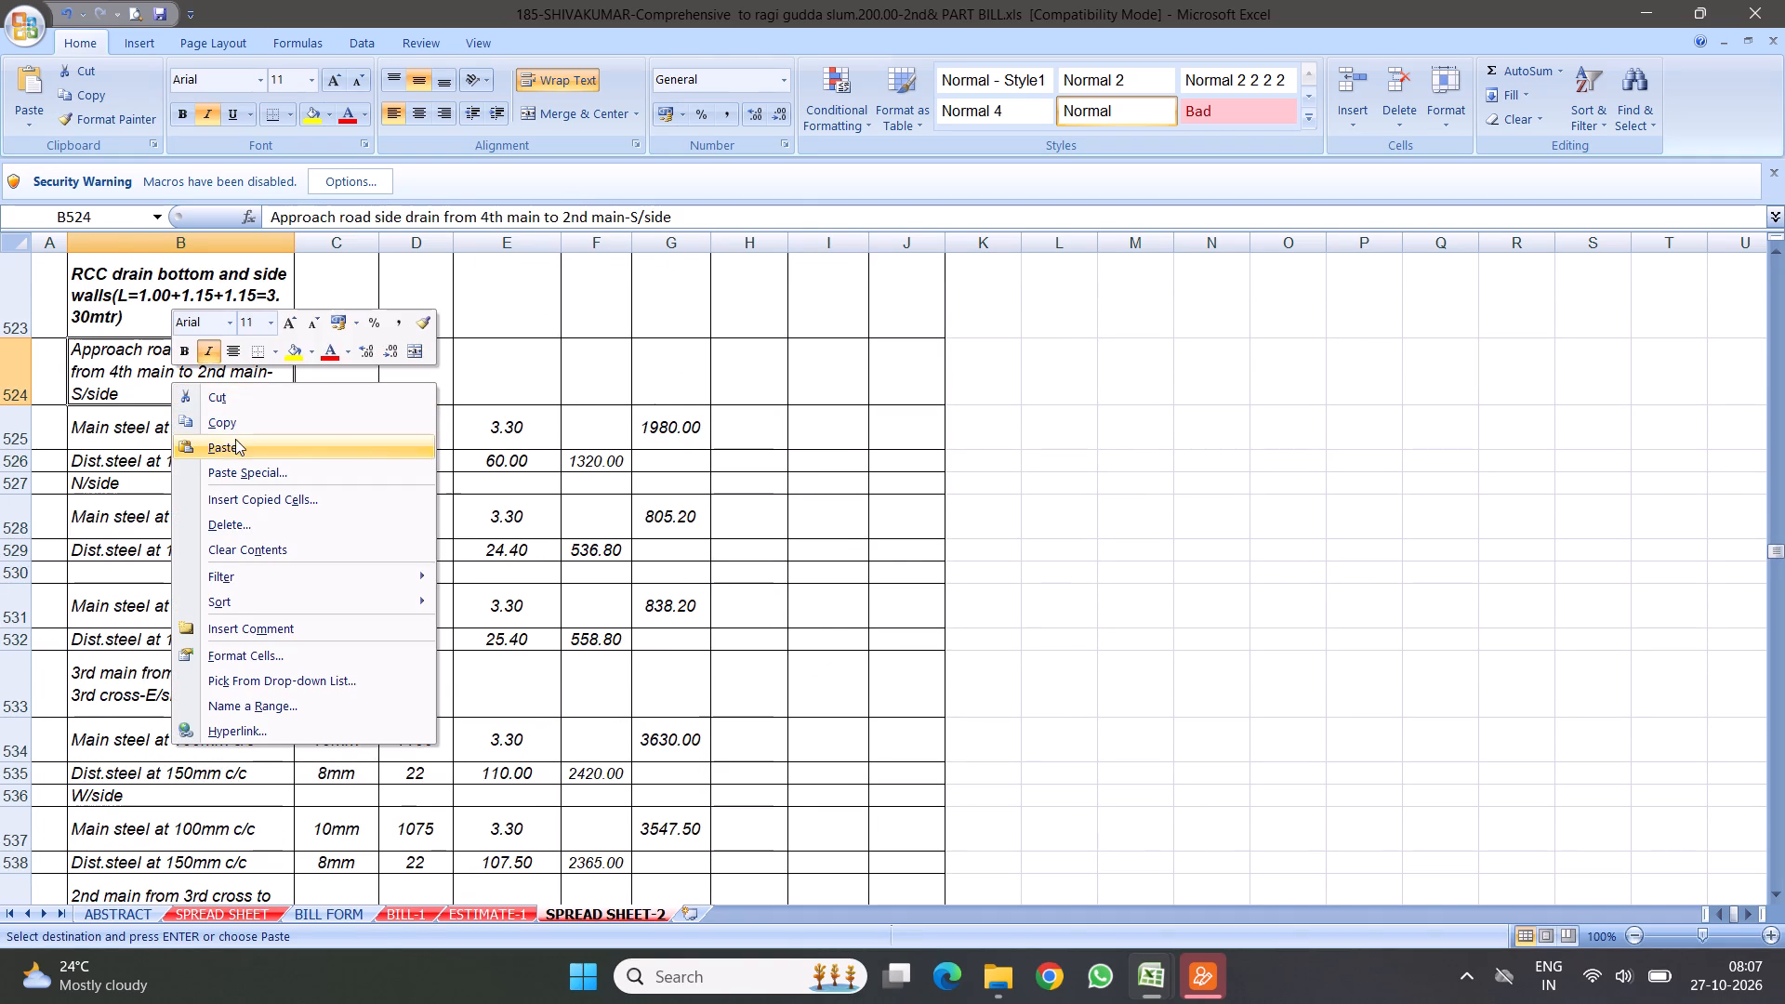
{"action": "left_click", "coordinate": [231, 439]}
Set the distribution steel length for the 9th main W/side drain to 47.
{"action": "left_click", "coordinate": [495, 438]}
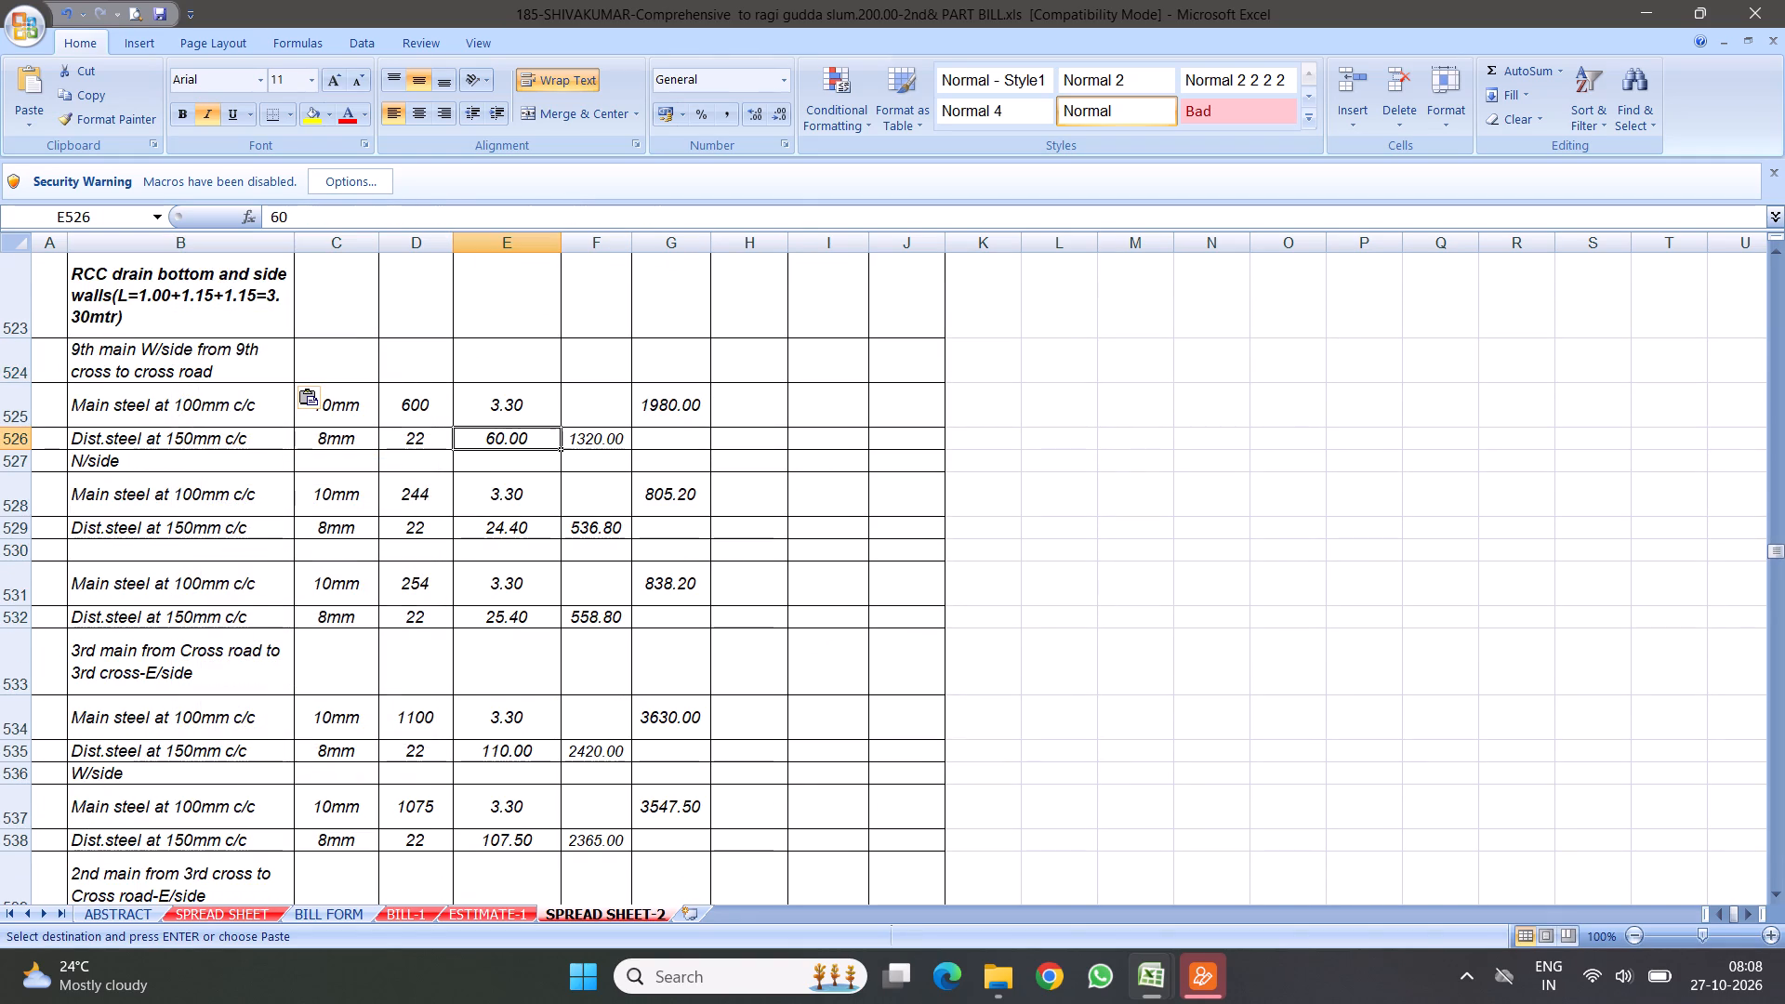
{"action": "type", "text": "47"}
{"action": "key", "text": "Return"}
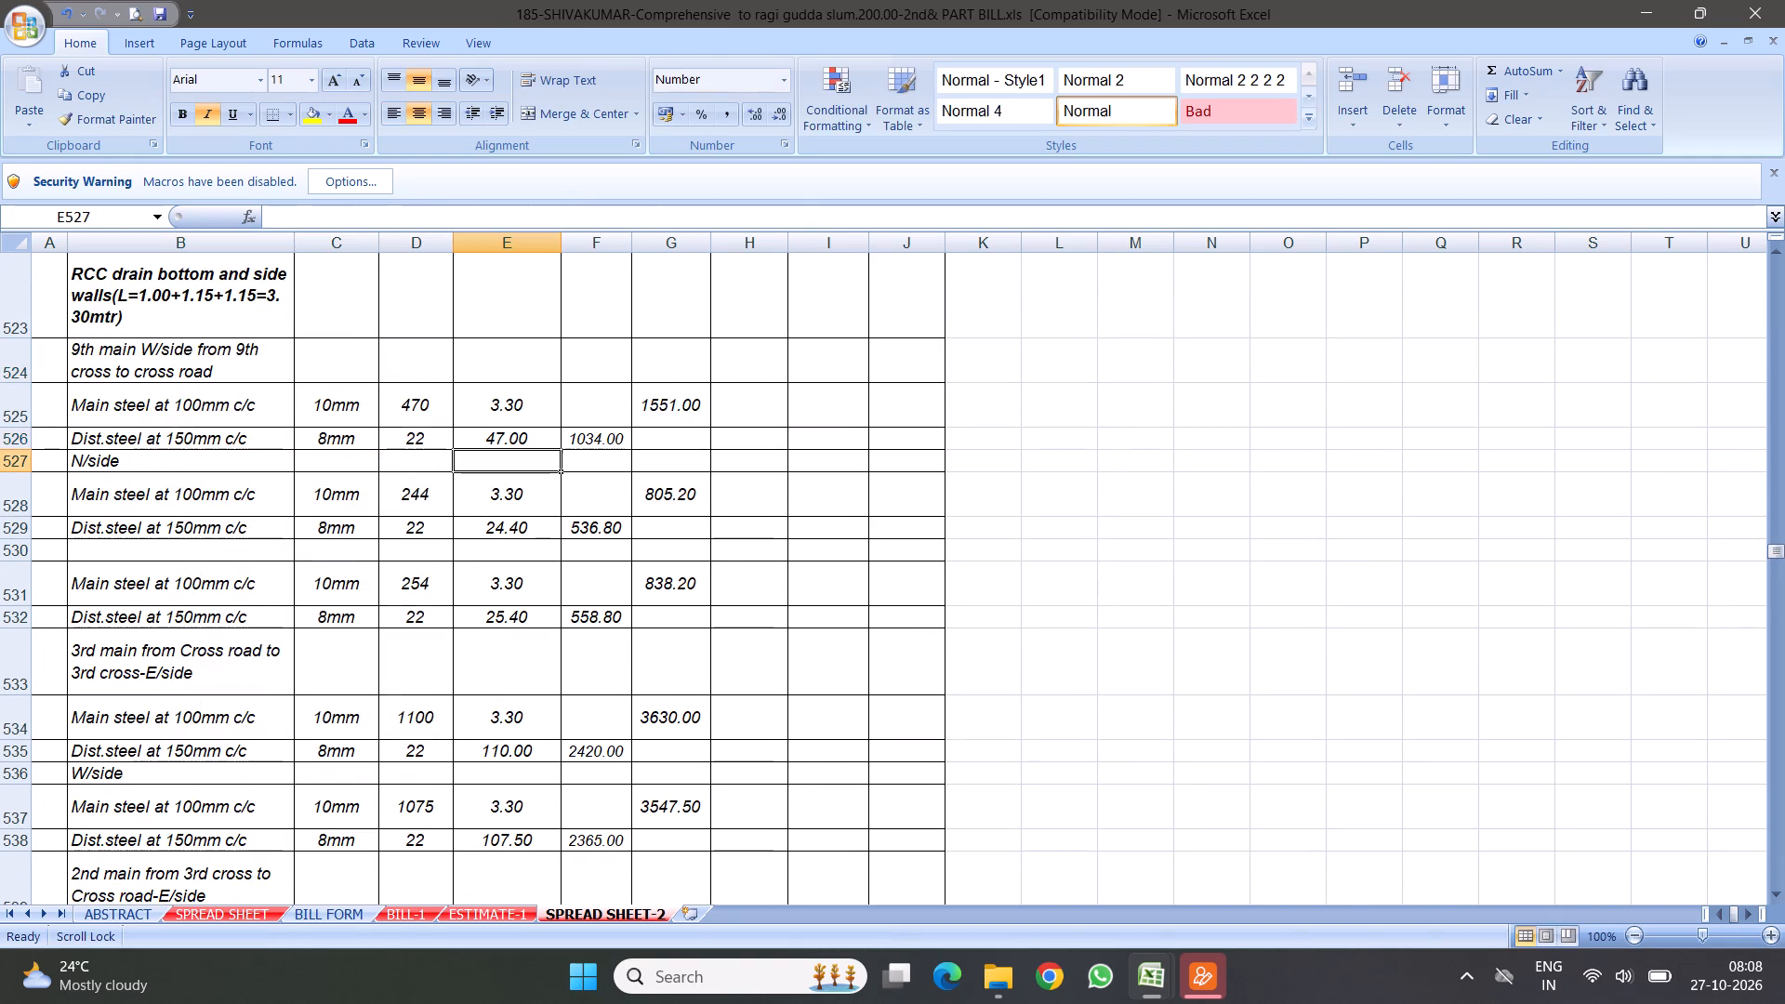
Clear the "N/side" location label below the 9th main W/side steel rows in item 13.
{"action": "left_click", "coordinate": [103, 455]}
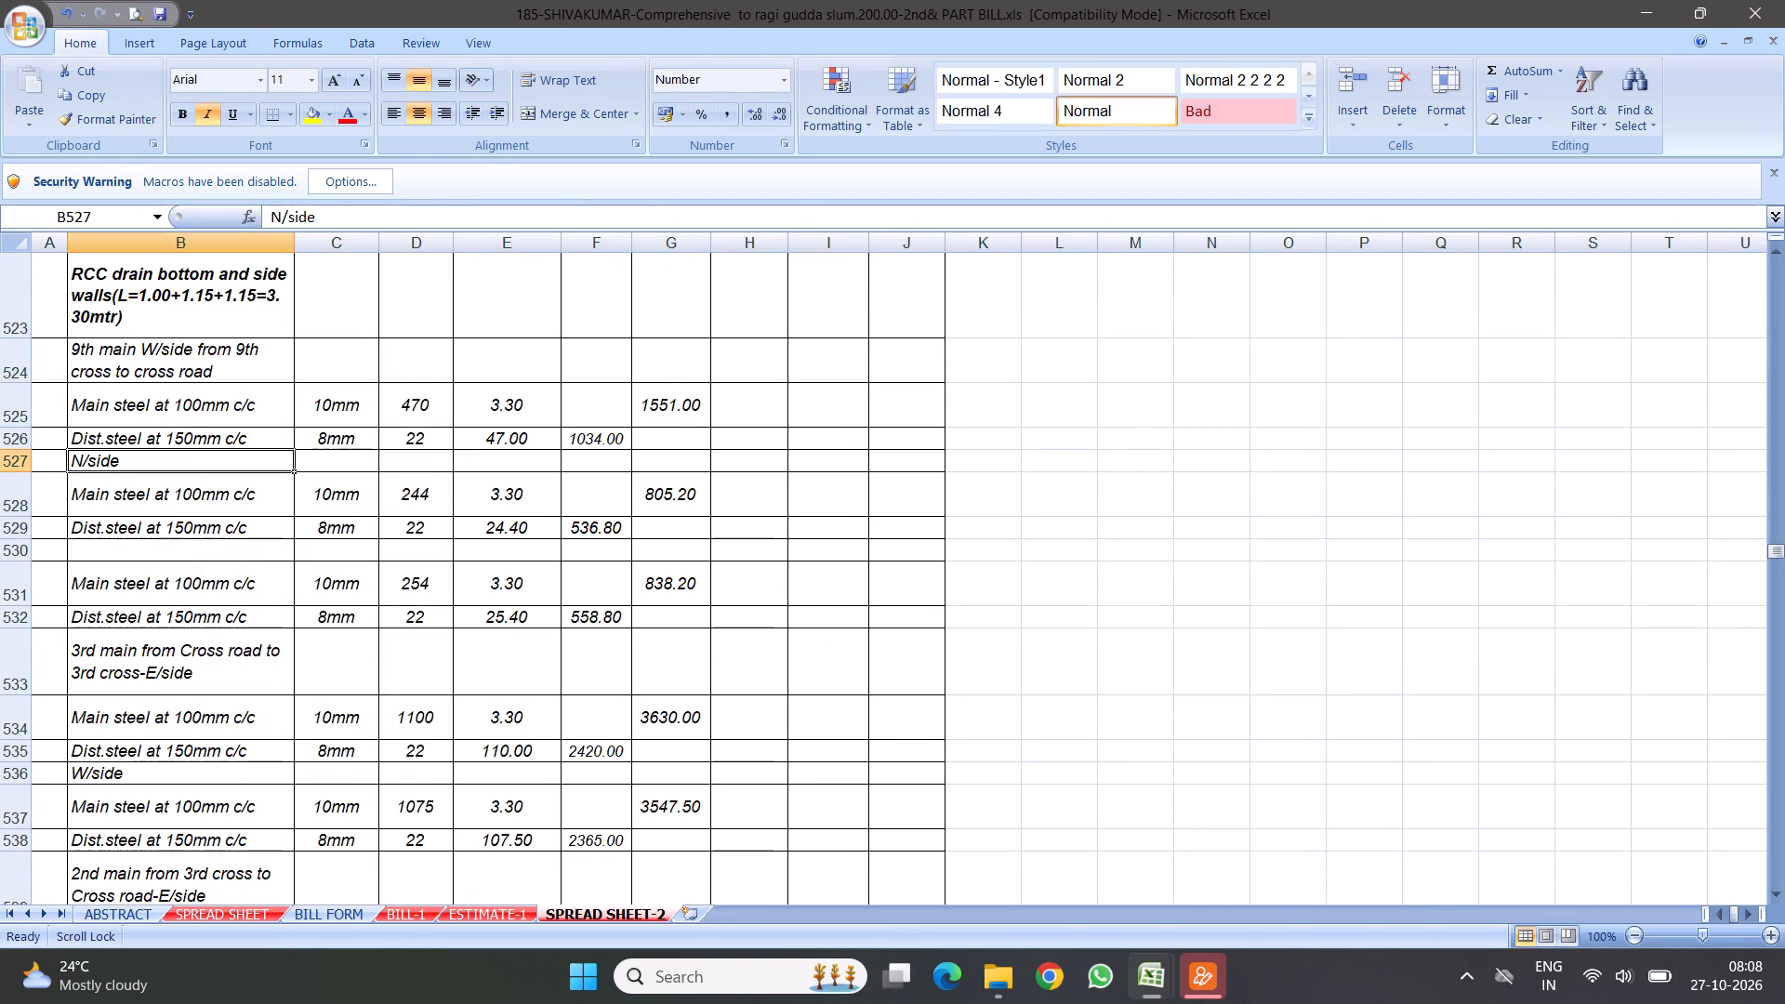
{"action": "key", "text": "Delete"}
Label the empty location row below item 13's 9th main W/side steel "9th main-E/side from 9th cross to 11th cross", copied from item 10.
{"action": "scroll", "coordinate": [571, 503], "scroll_direction": "up", "scroll_amount": 7}
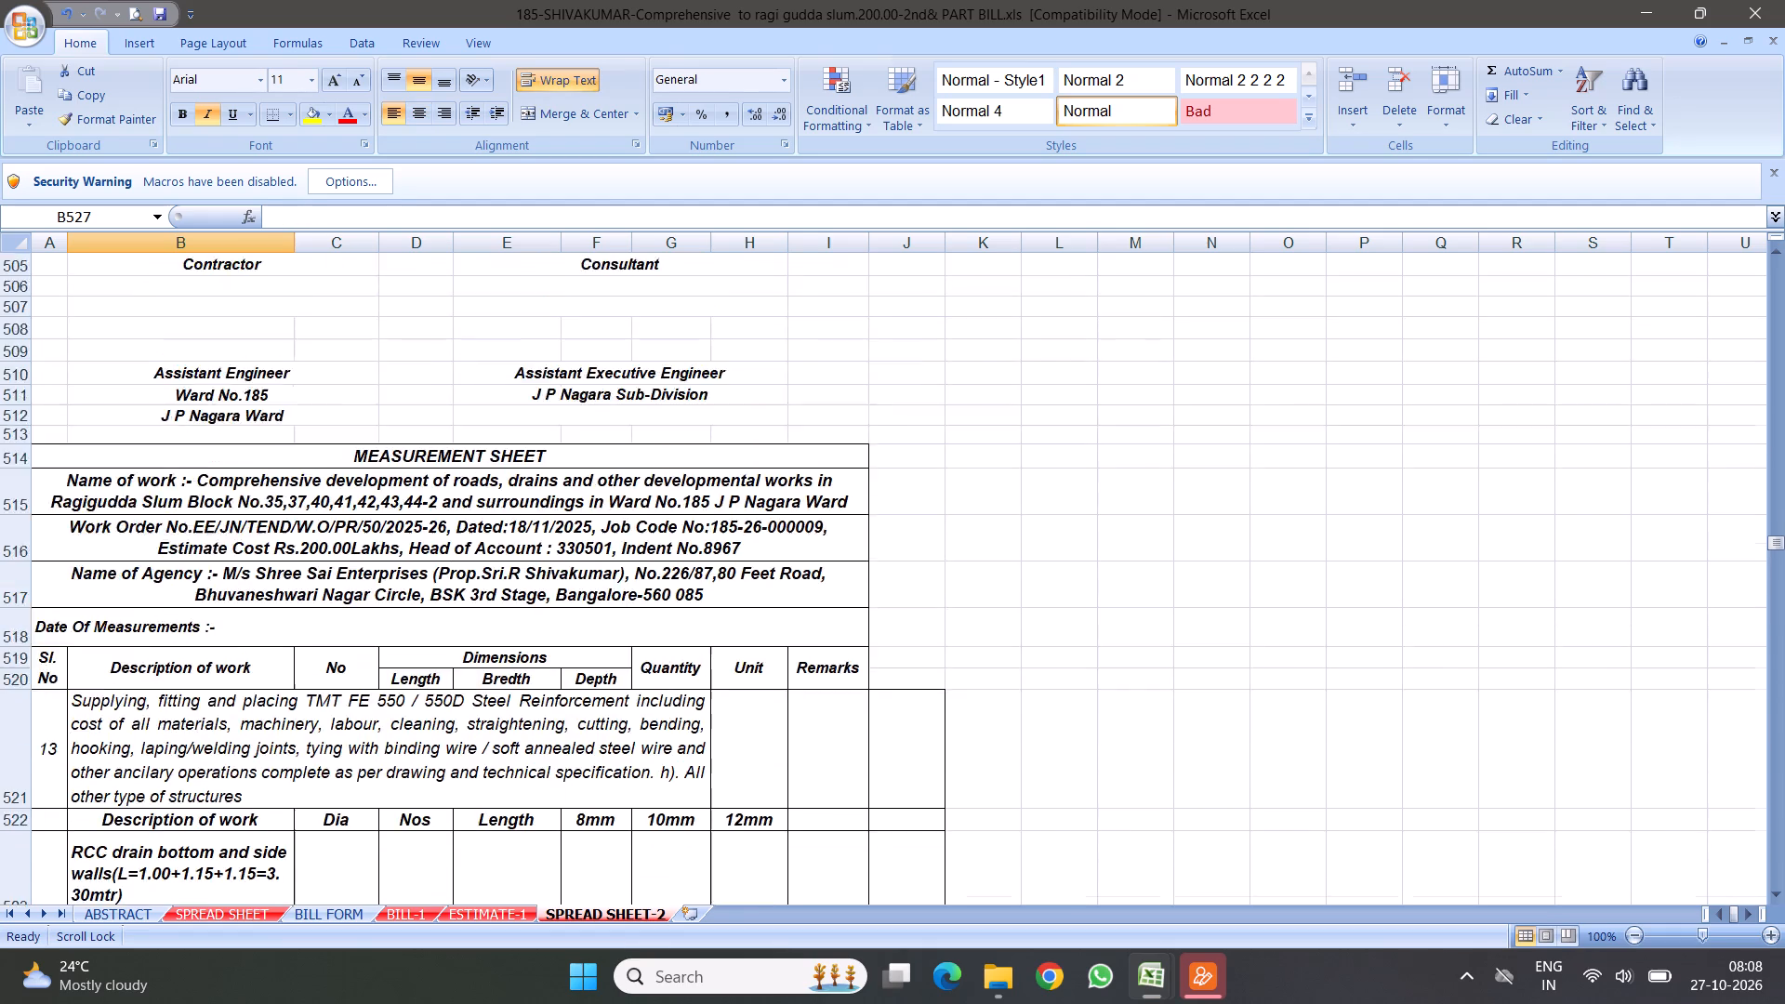
{"action": "scroll", "coordinate": [322, 521], "scroll_direction": "up", "scroll_amount": 14}
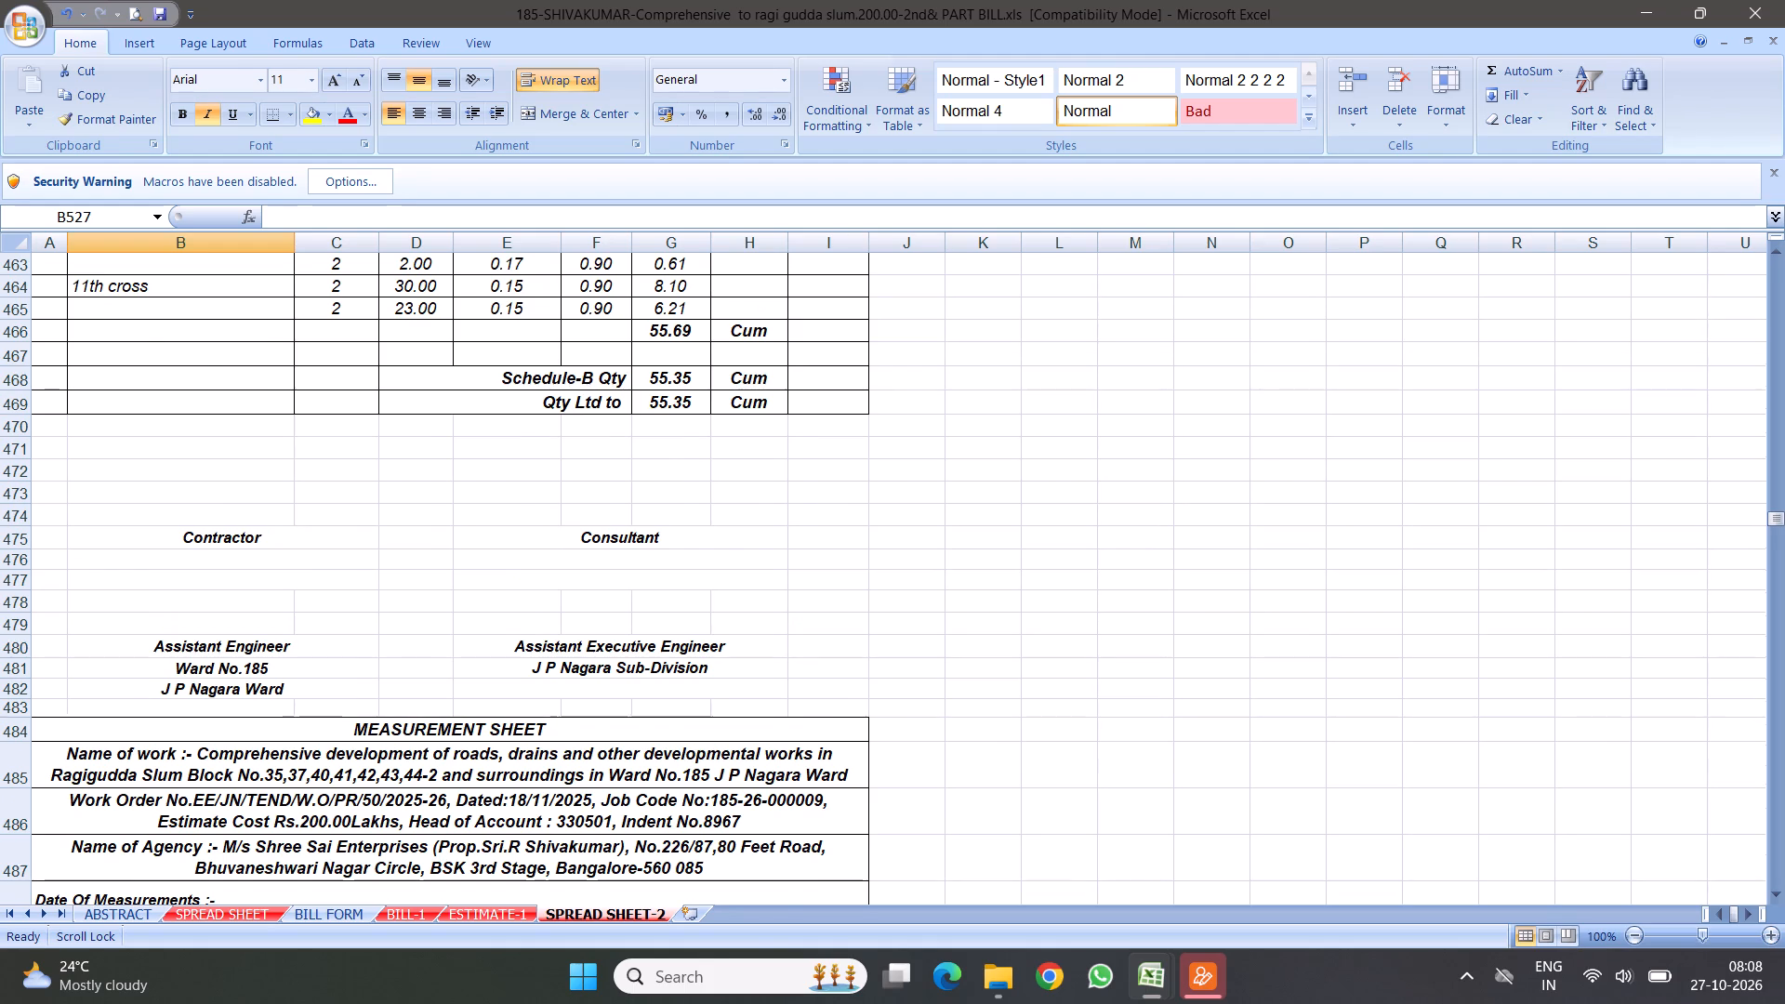
{"action": "scroll", "coordinate": [324, 516], "scroll_direction": "up", "scroll_amount": 5}
{"action": "scroll", "coordinate": [393, 560], "scroll_direction": "down", "scroll_amount": 3}
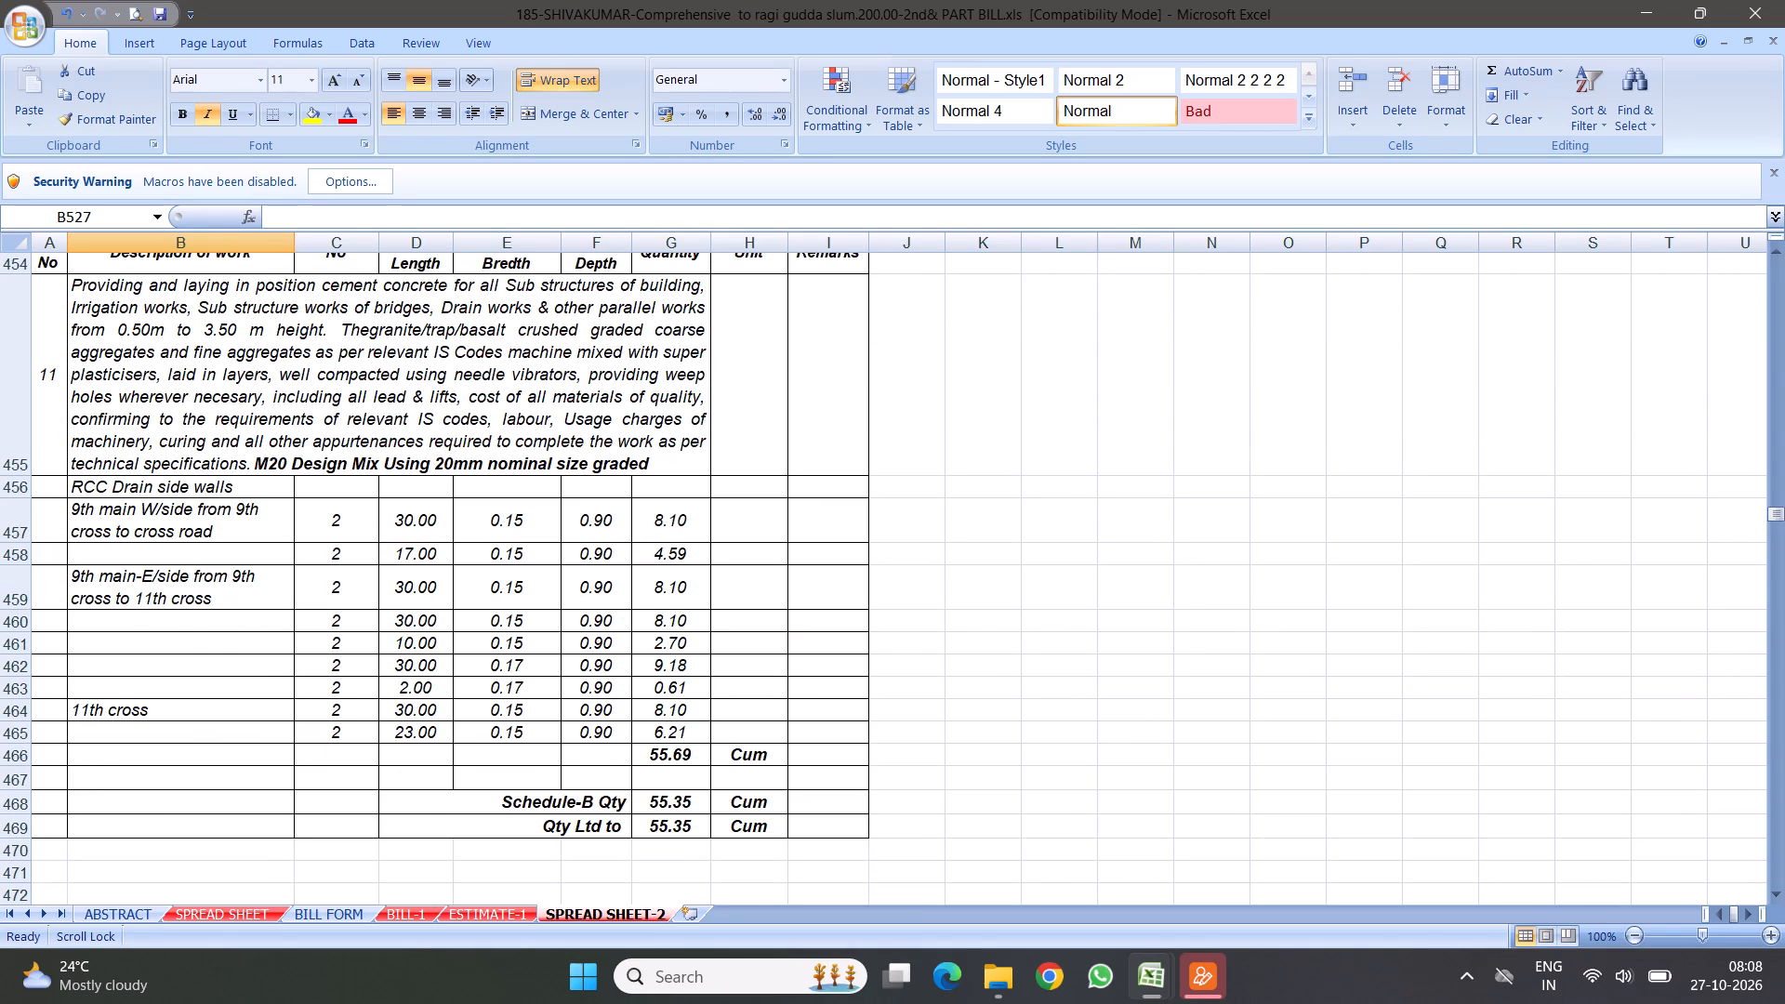
{"action": "right_click", "coordinate": [165, 593]}
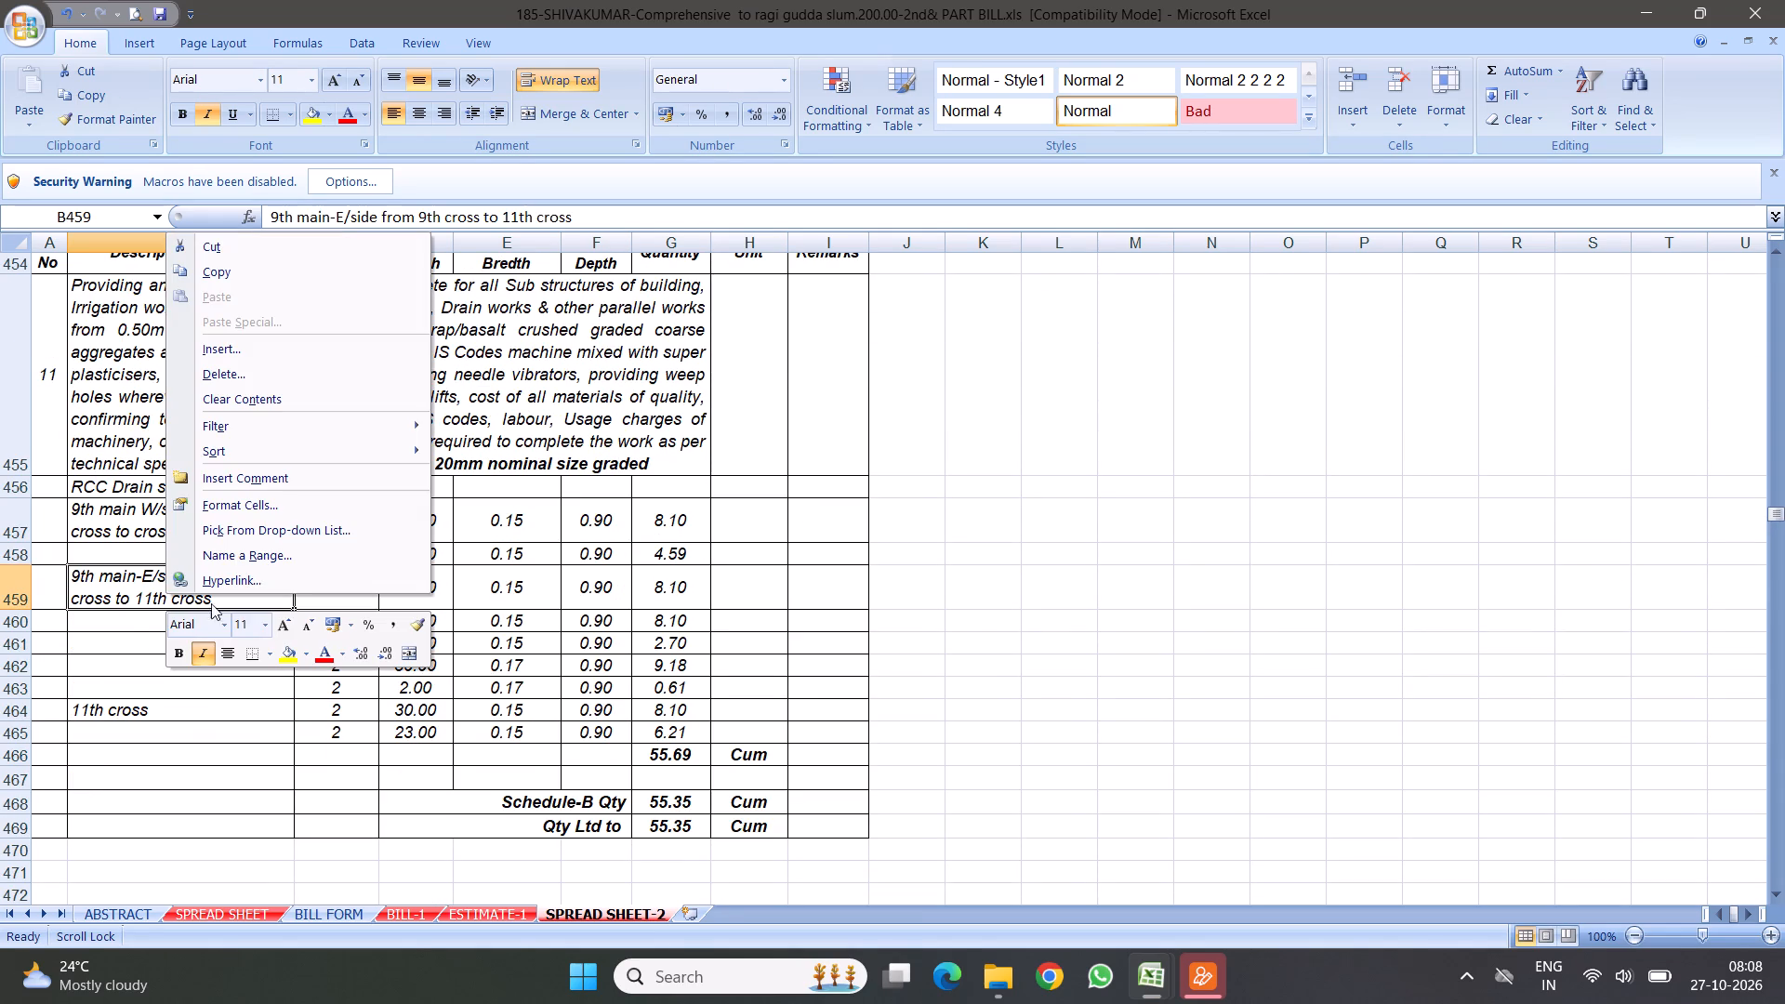
{"action": "left_click", "coordinate": [773, 460]}
{"action": "scroll", "coordinate": [374, 582], "scroll_direction": "up", "scroll_amount": 11}
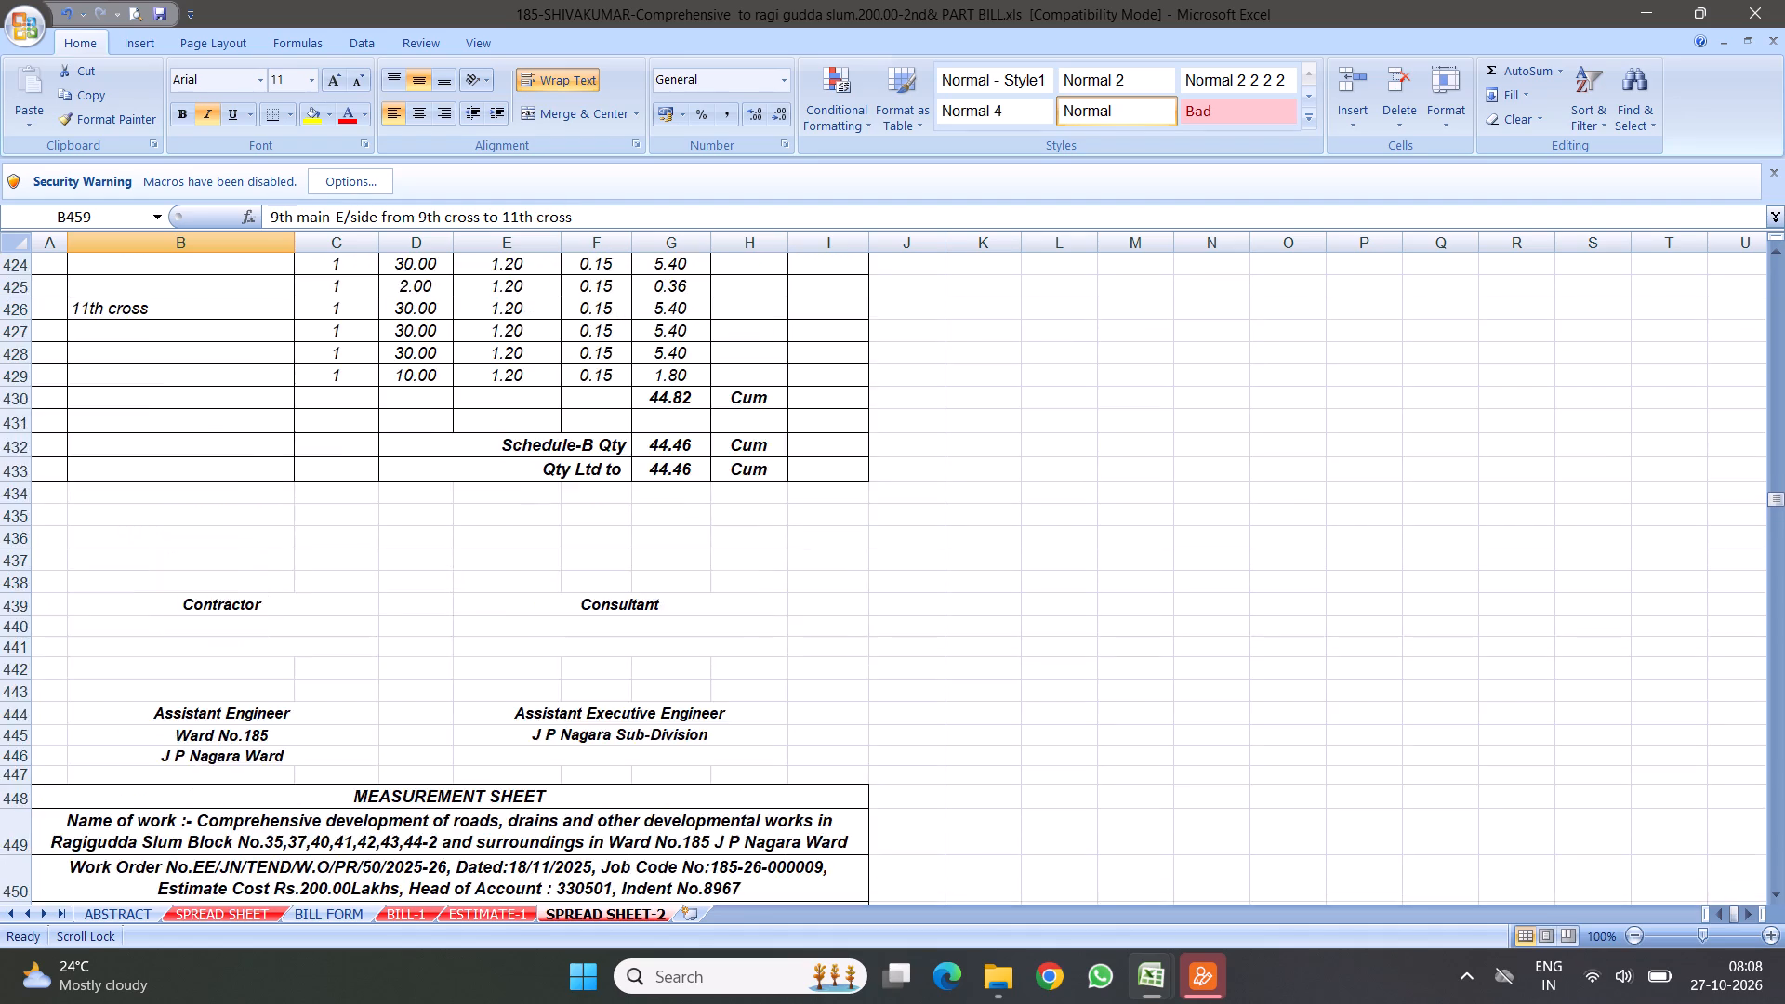
{"action": "scroll", "coordinate": [355, 614], "scroll_direction": "up", "scroll_amount": 2}
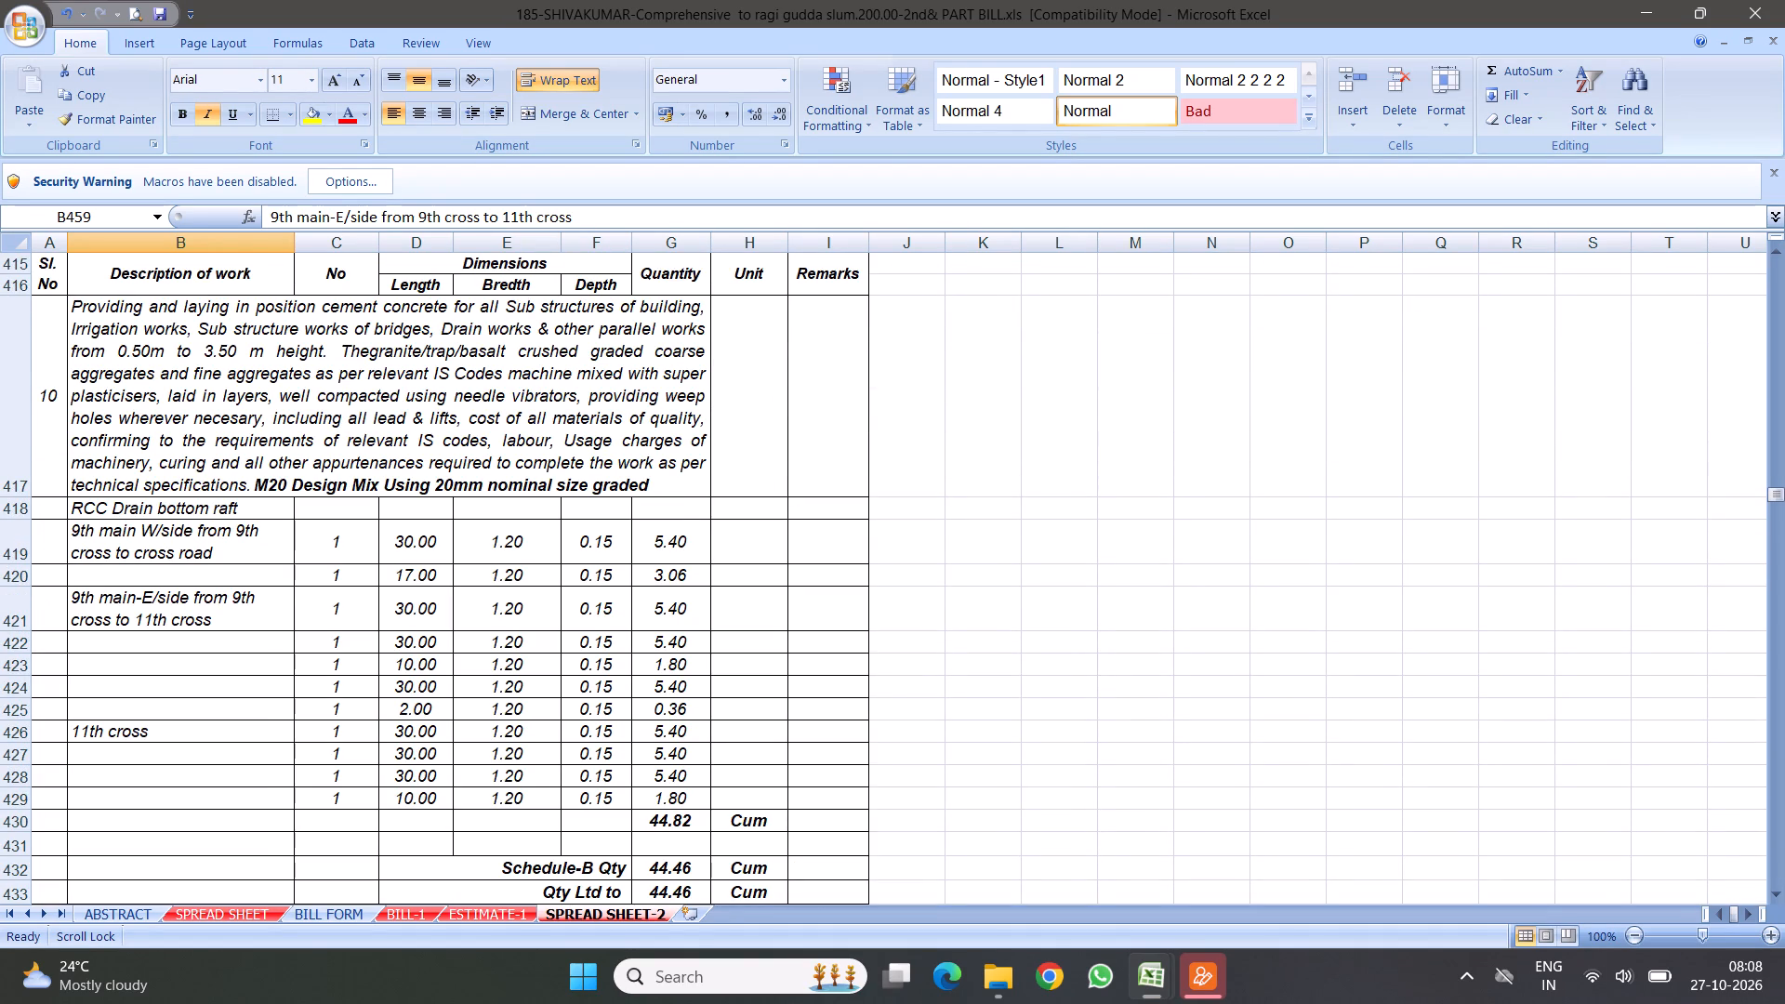
{"action": "left_click_drag", "start_coordinate": [407, 614], "coordinate": [407, 663]}
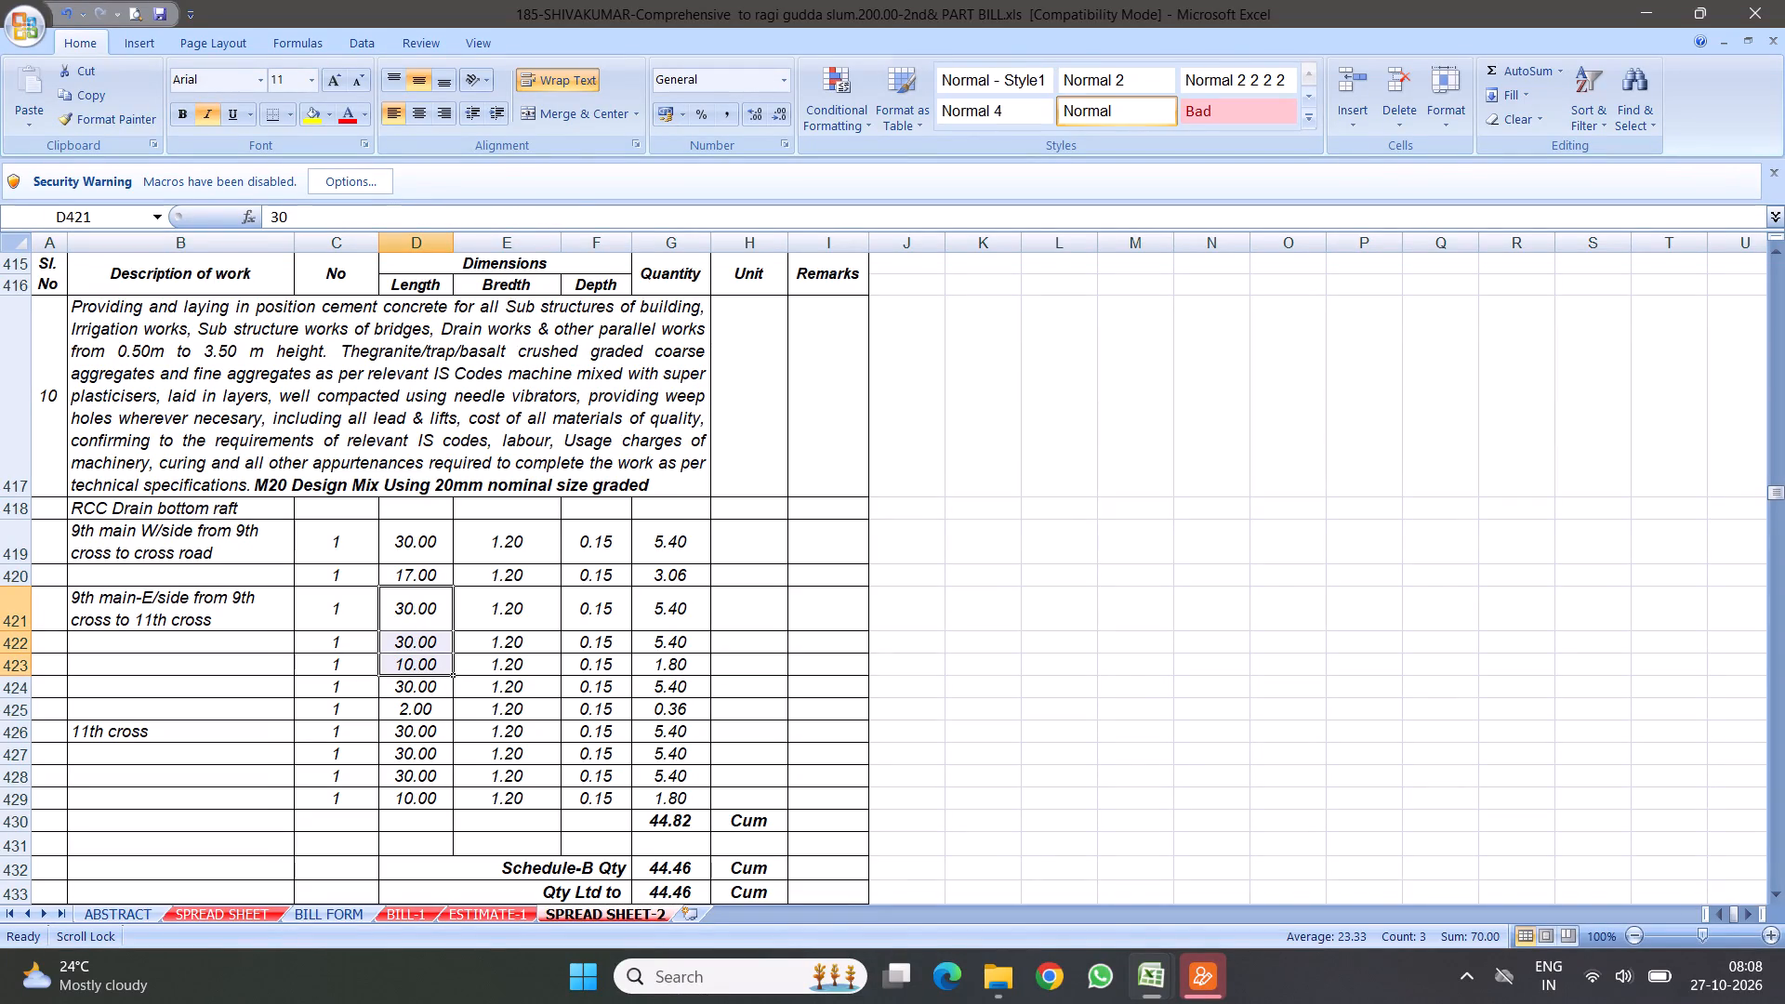
{"action": "left_click", "coordinate": [114, 604]}
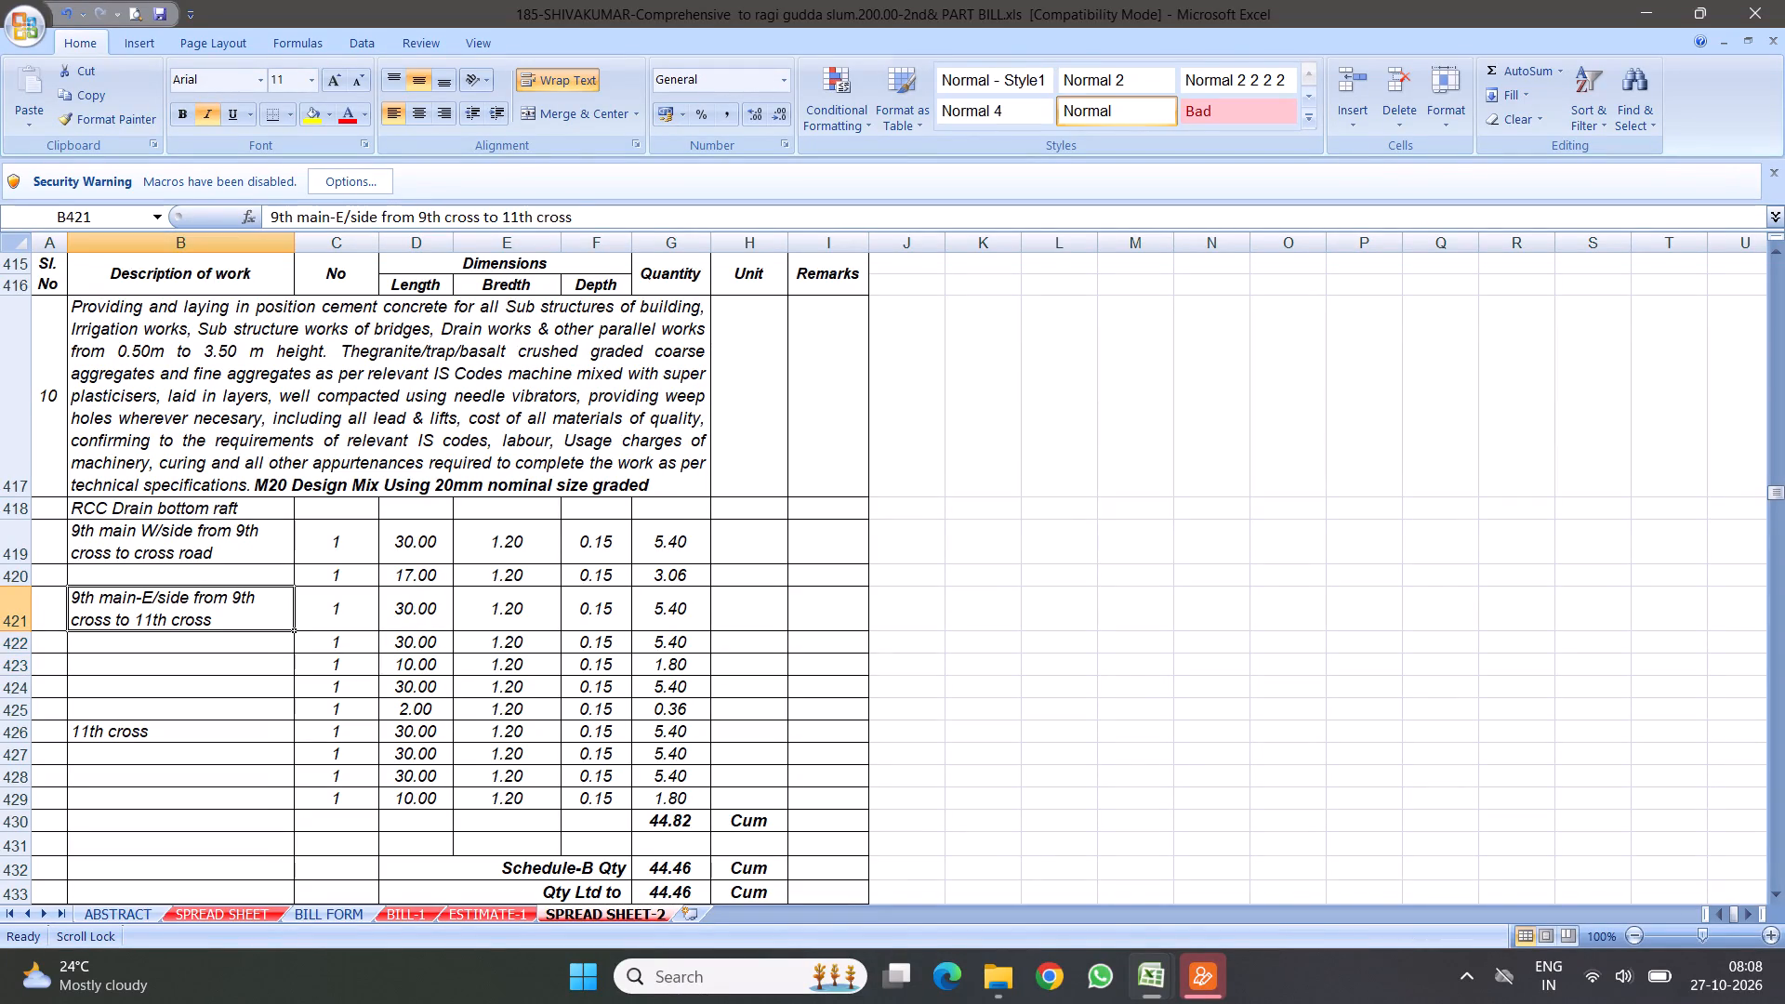
{"action": "right_click", "coordinate": [114, 604]}
{"action": "left_click", "coordinate": [173, 284]}
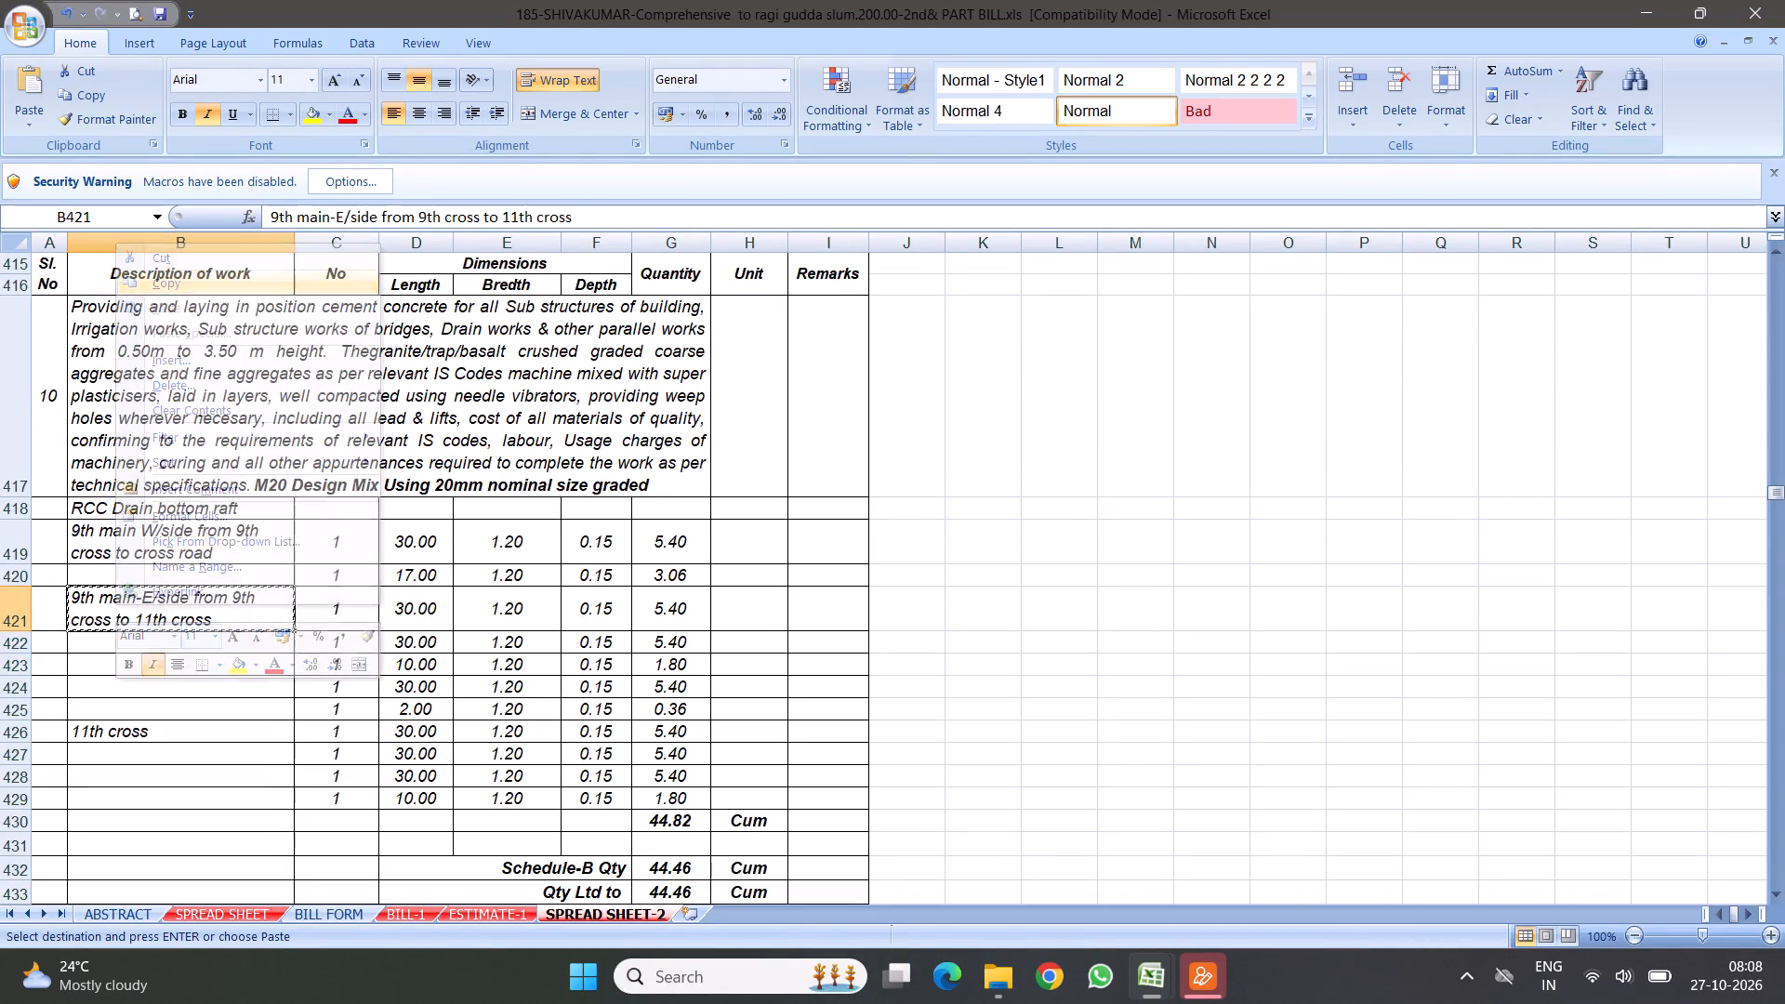
{"action": "scroll", "coordinate": [469, 578], "scroll_direction": "down", "scroll_amount": 10}
{"action": "scroll", "coordinate": [403, 658], "scroll_direction": "down", "scroll_amount": 11}
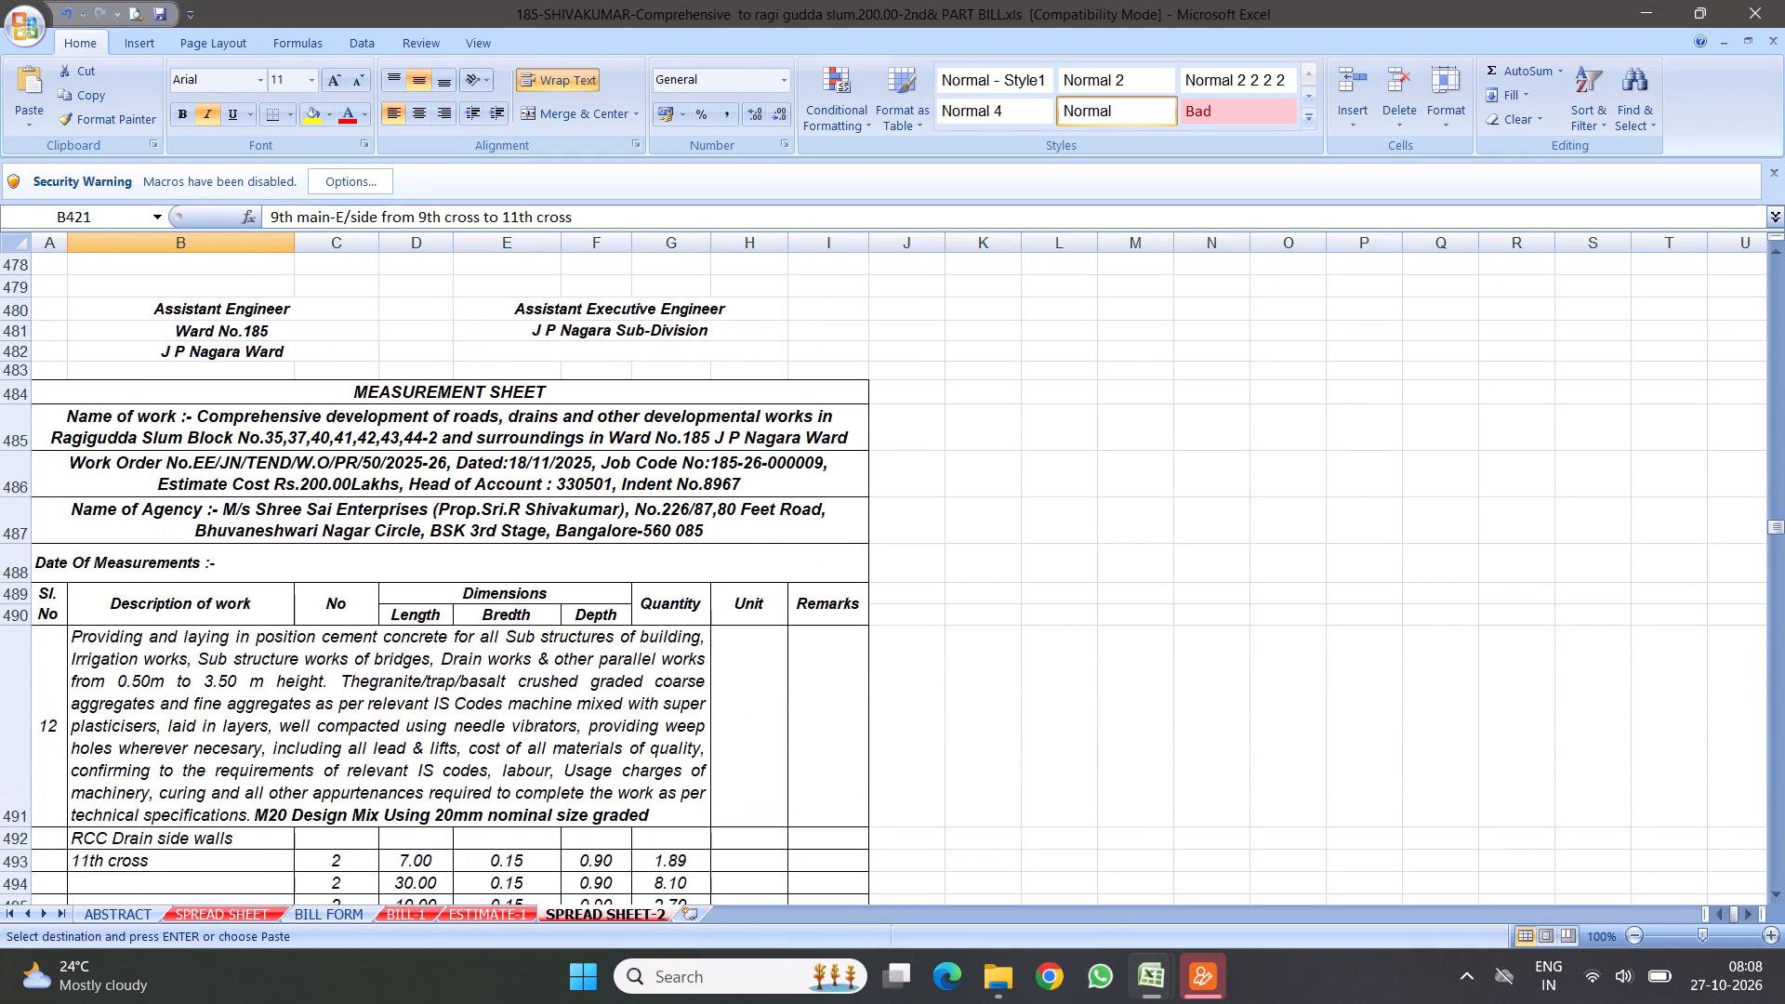
{"action": "scroll", "coordinate": [429, 671], "scroll_direction": "down", "scroll_amount": 13}
{"action": "scroll", "coordinate": [306, 787], "scroll_direction": "down", "scroll_amount": 1}
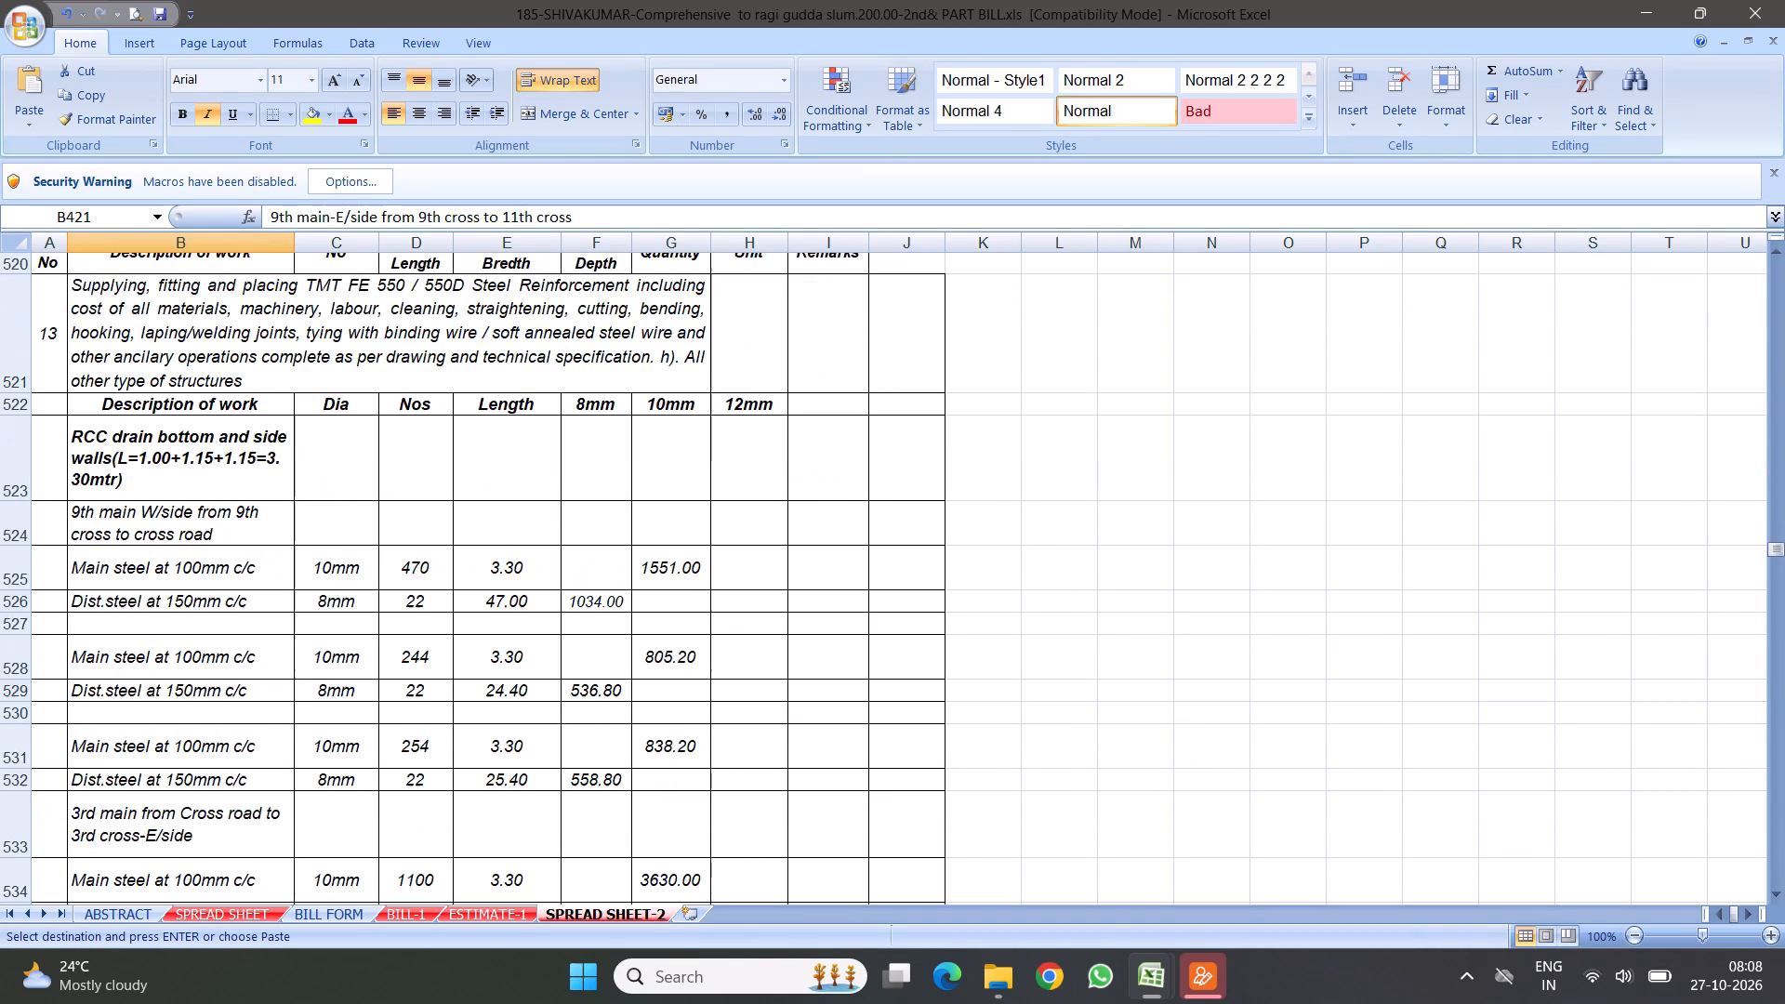
{"action": "right_click", "coordinate": [156, 618]}
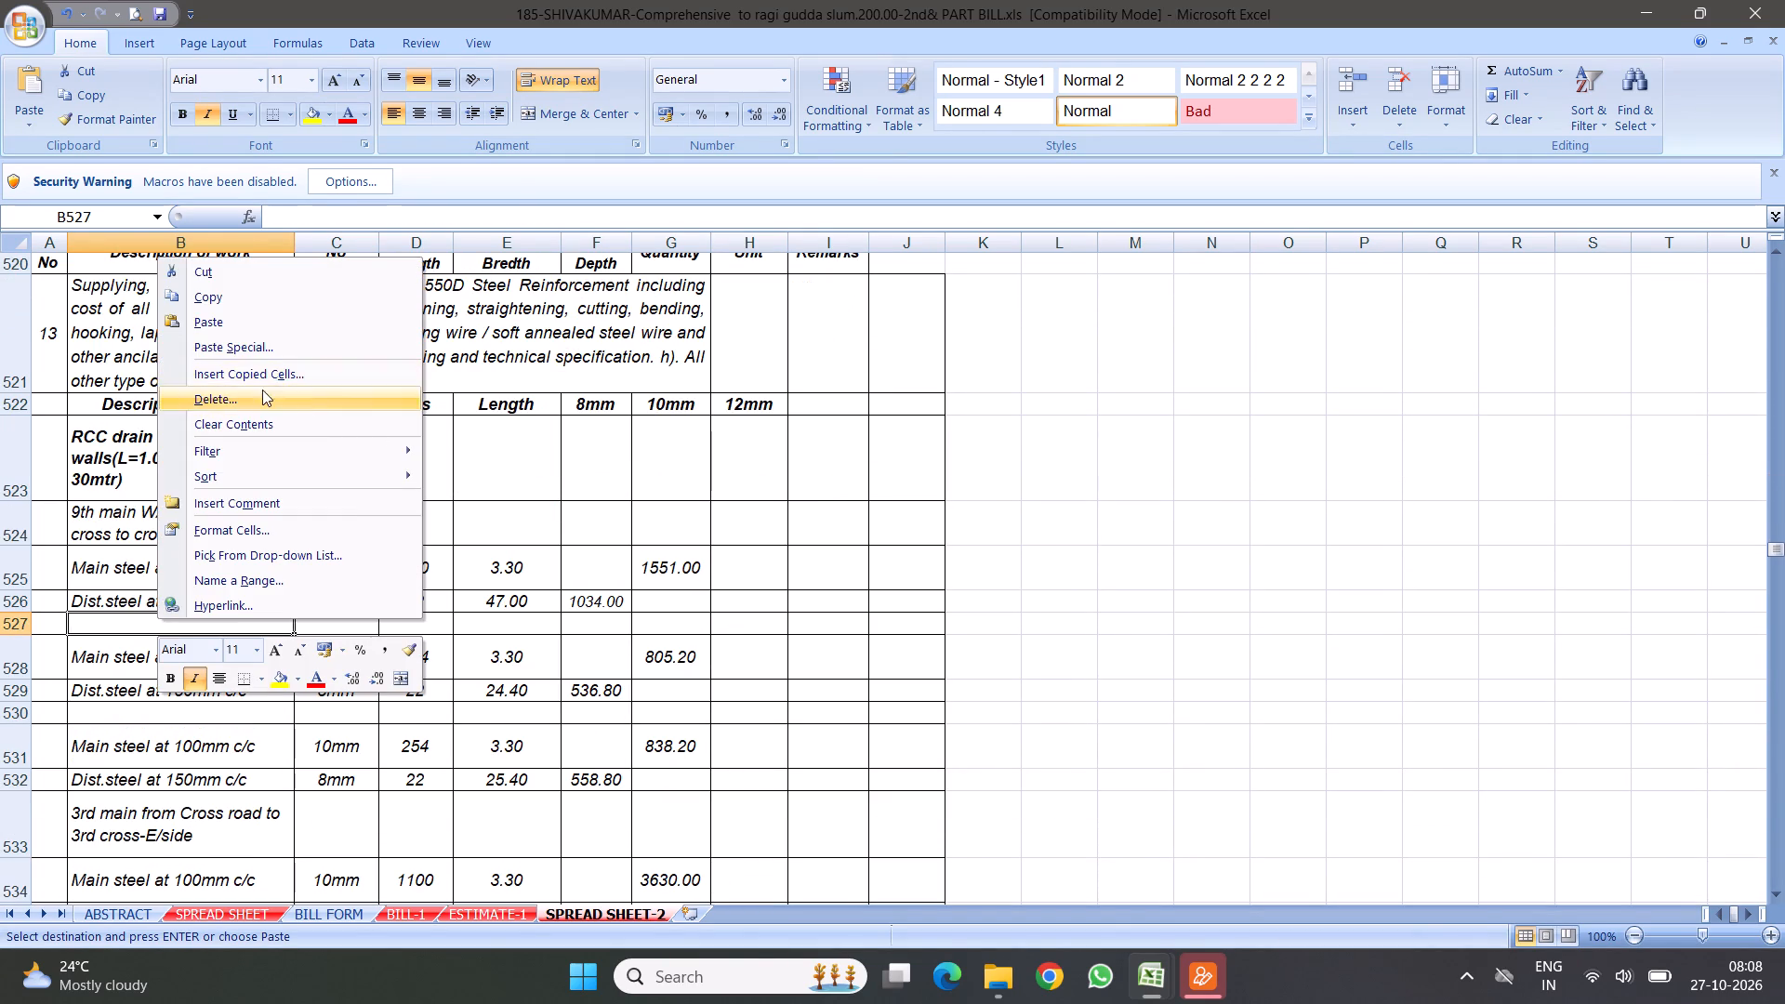
{"action": "left_click", "coordinate": [206, 320]}
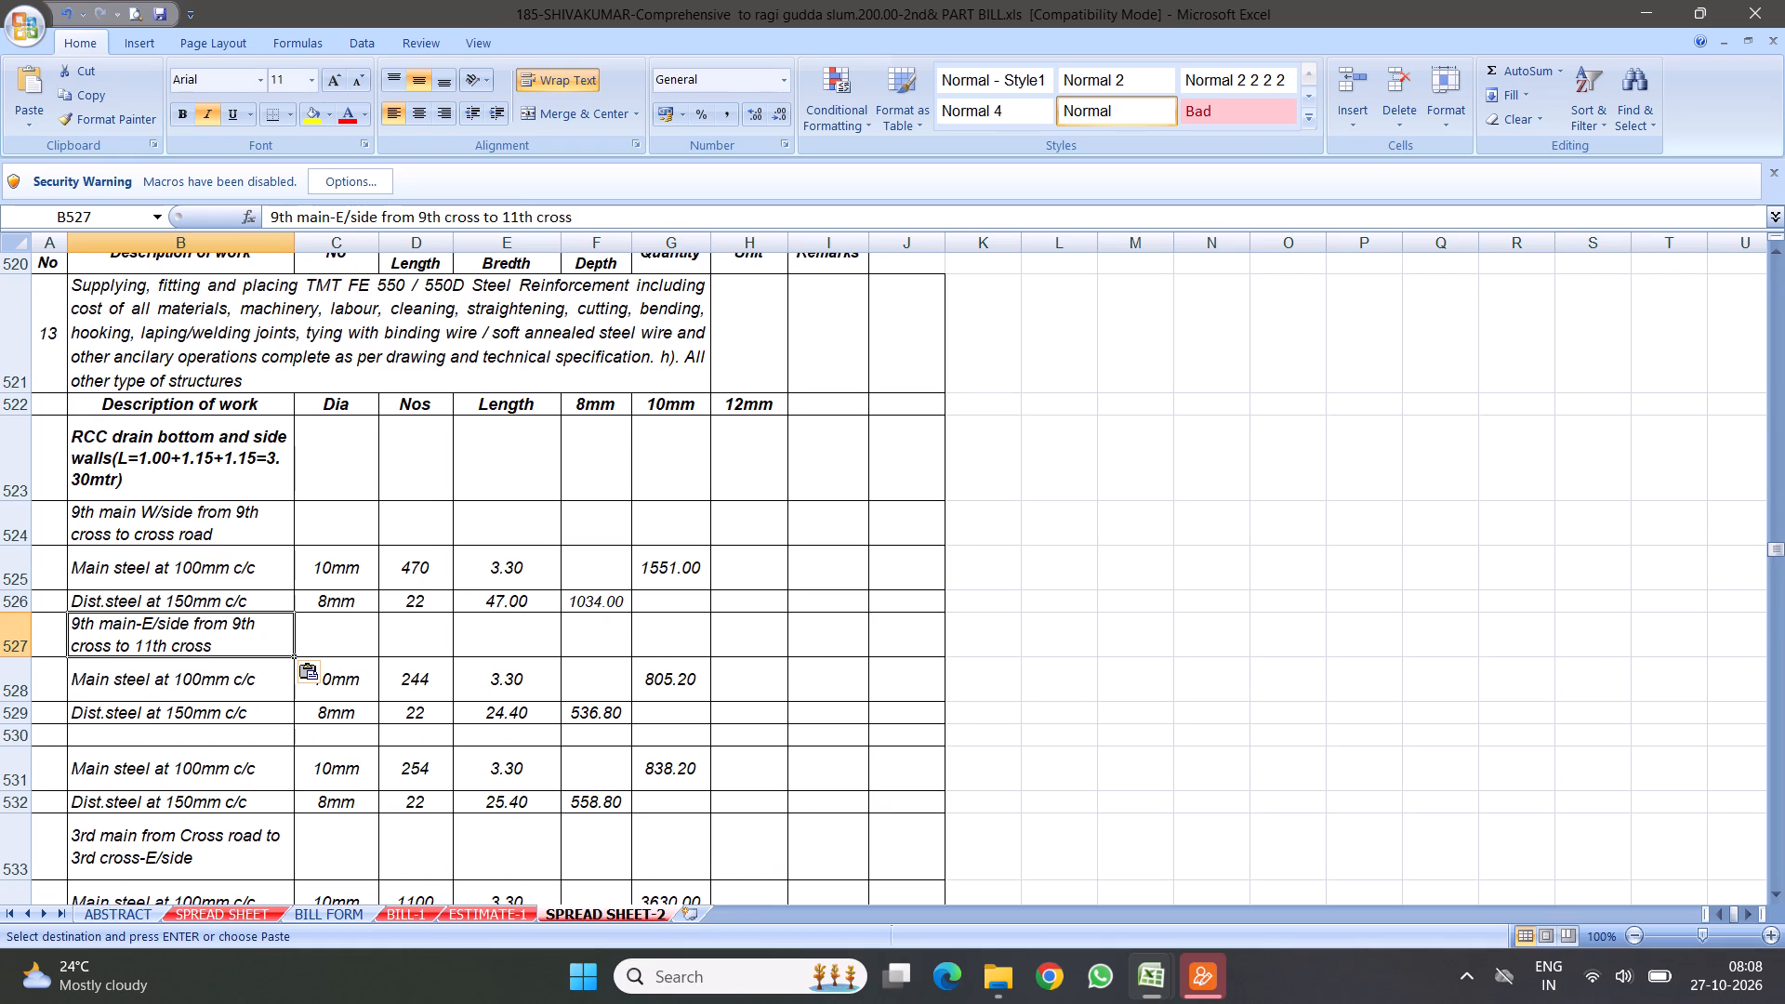
Set the distribution steel length for the 9th main-E/side drain in item 13 to 70.
{"action": "left_click", "coordinate": [509, 714]}
{"action": "key", "text": "7"}
{"action": "key", "text": "0"}
{"action": "left_click", "coordinate": [722, 692]}
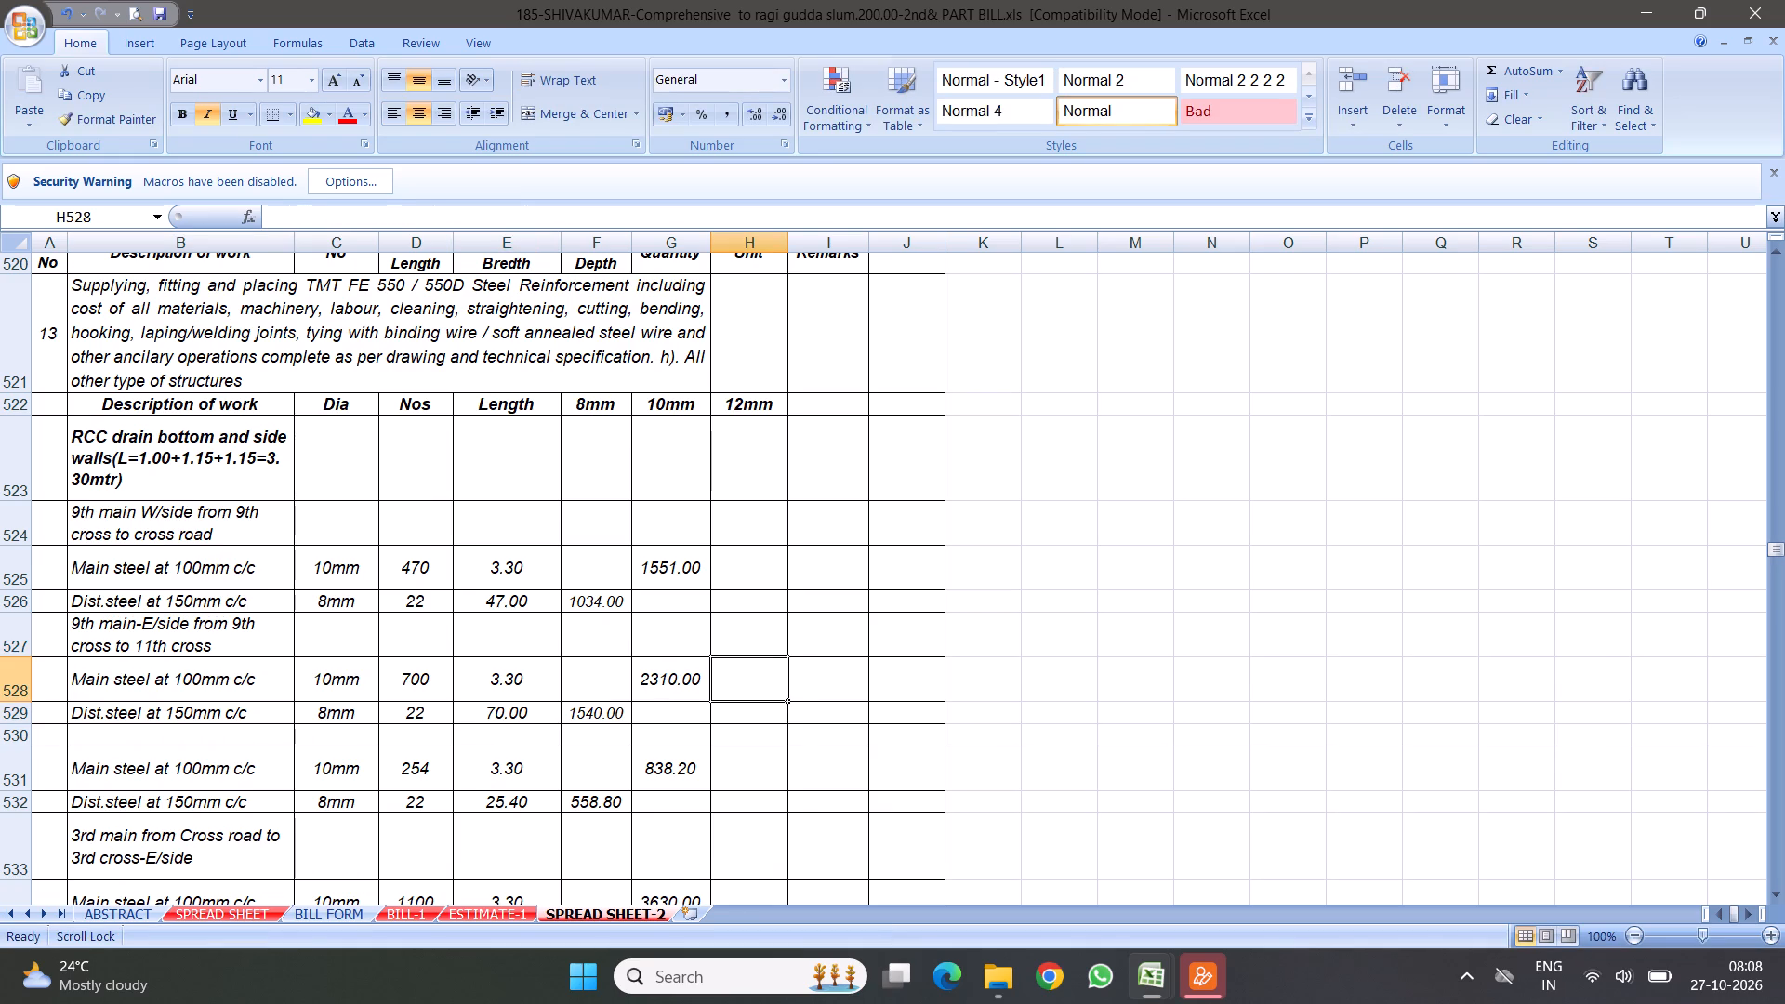
Check the remaining 9th main-E/side lengths in item 11 and set the distribution steel length in item 13's following unlabelled drain block to 32.
{"action": "left_click", "coordinate": [404, 679]}
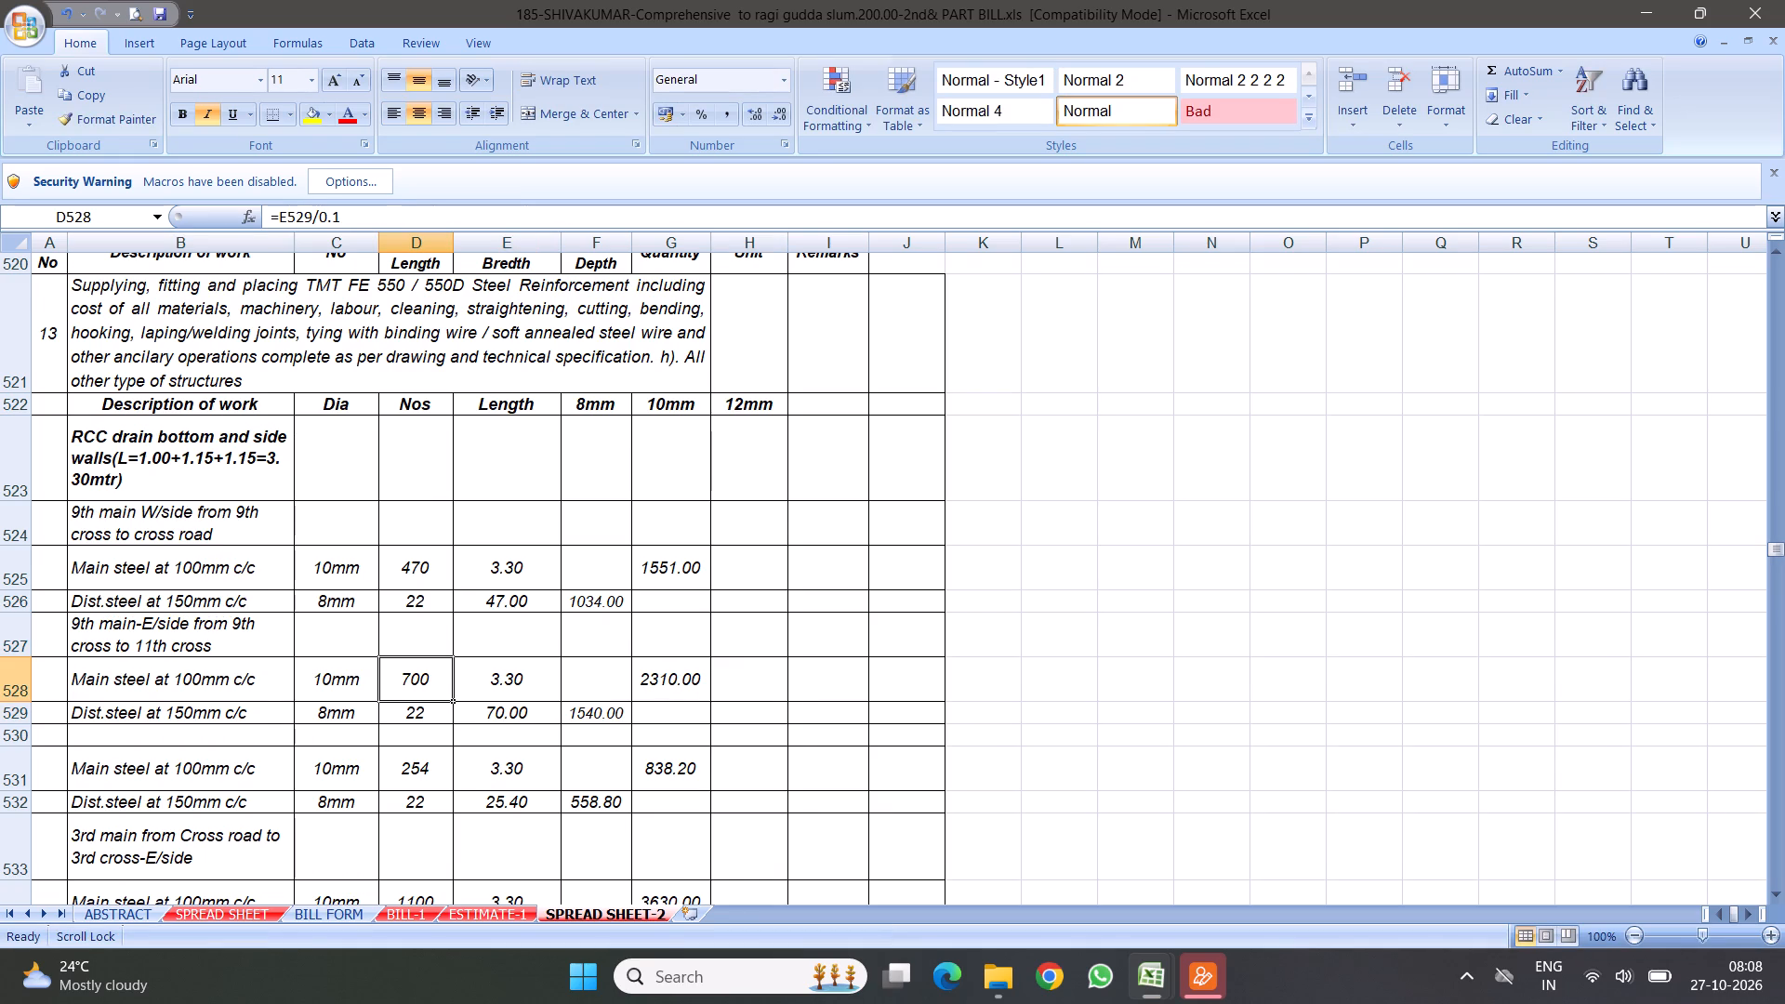
{"action": "scroll", "coordinate": [422, 530], "scroll_direction": "up", "scroll_amount": 11}
{"action": "scroll", "coordinate": [334, 665], "scroll_direction": "up", "scroll_amount": 12}
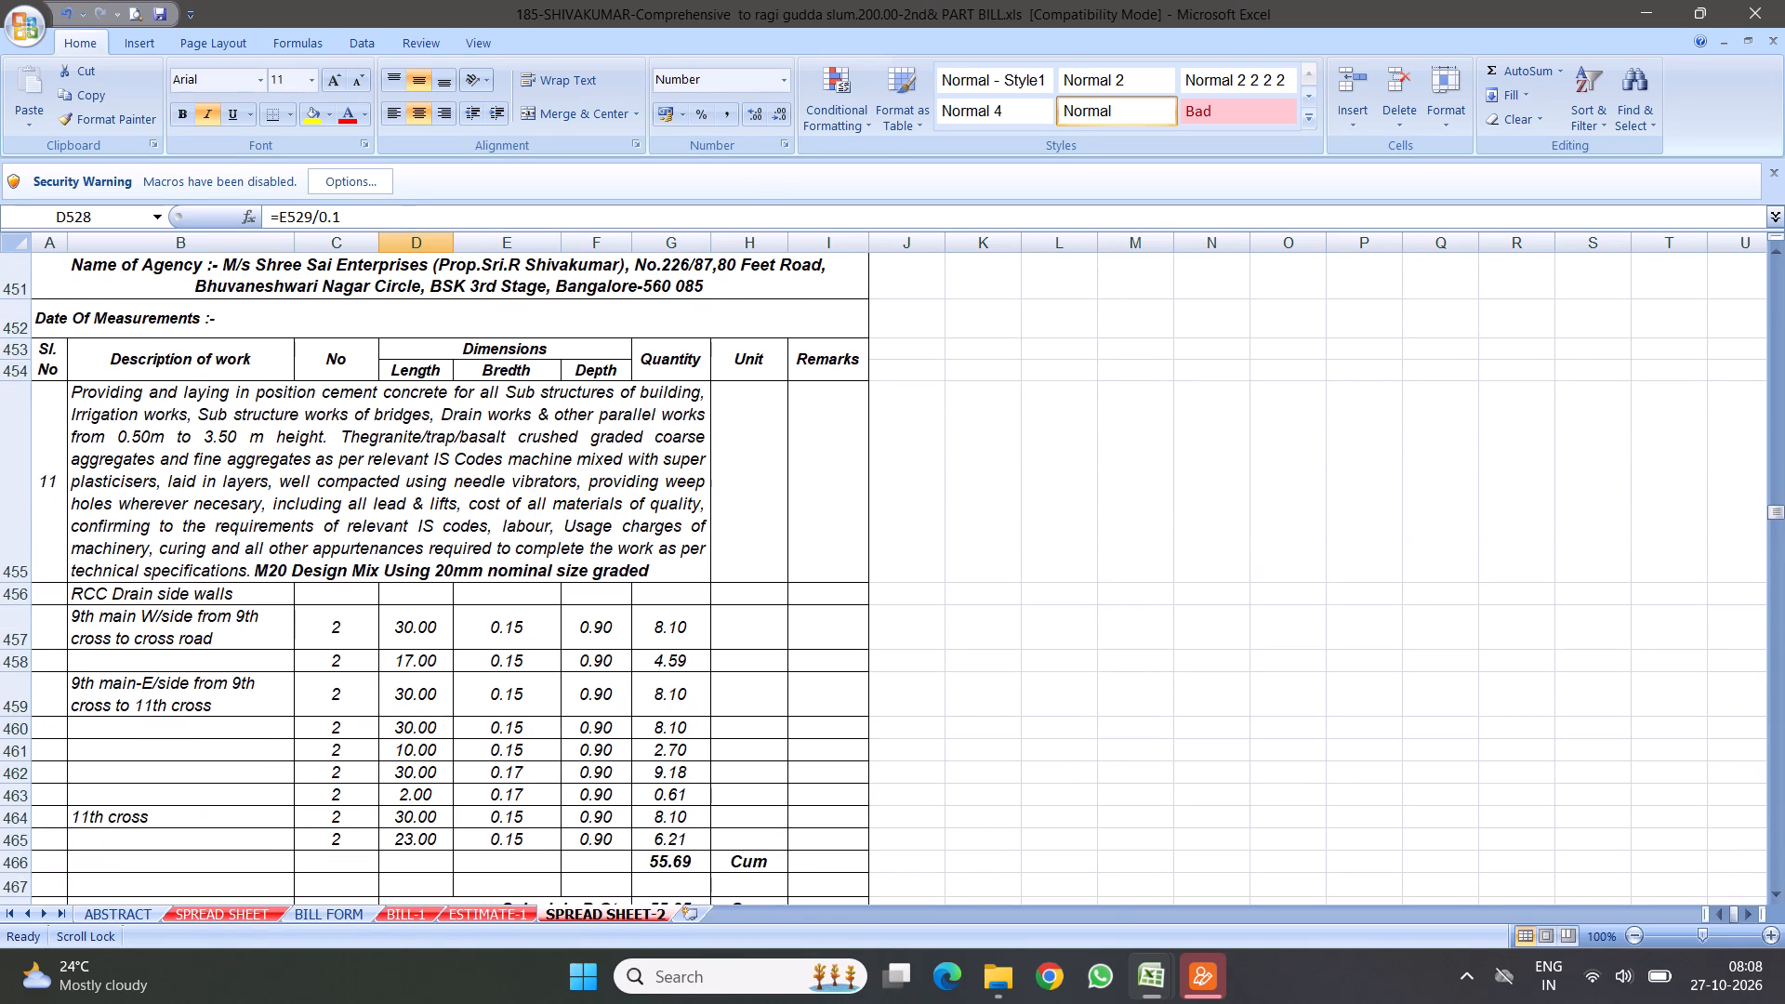
{"action": "left_click", "coordinate": [399, 775]}
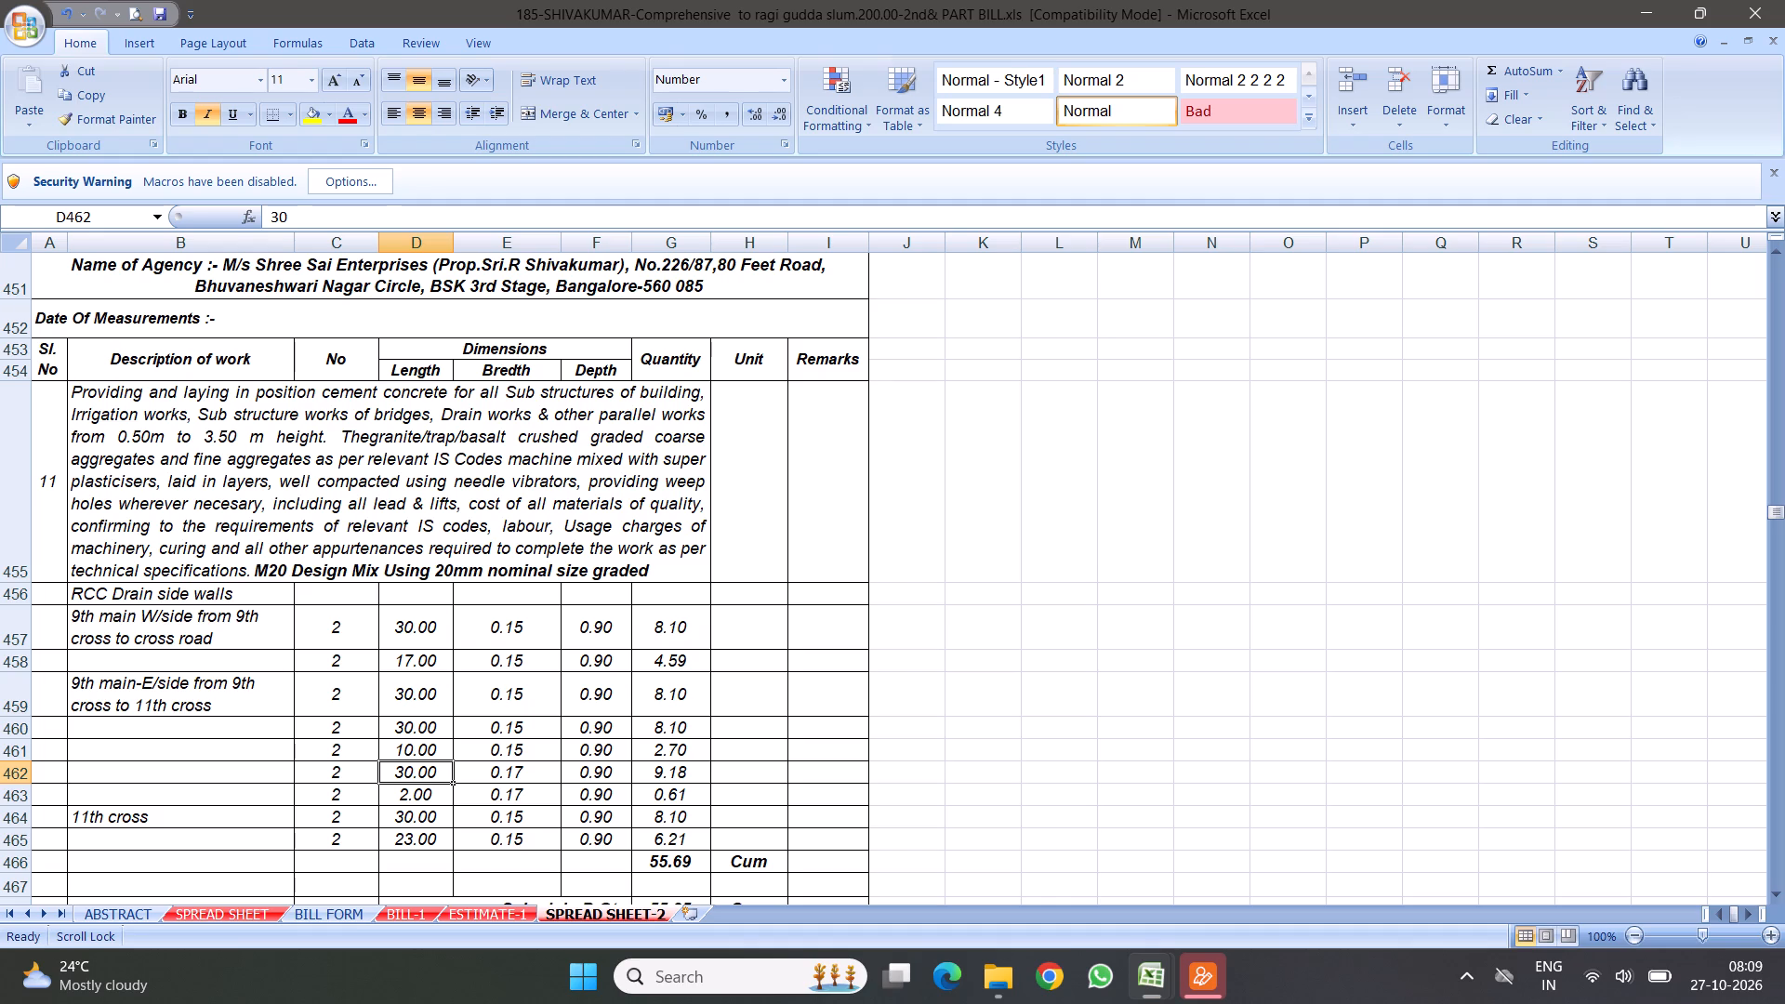
{"action": "scroll", "coordinate": [492, 793], "scroll_direction": "down", "scroll_amount": 2}
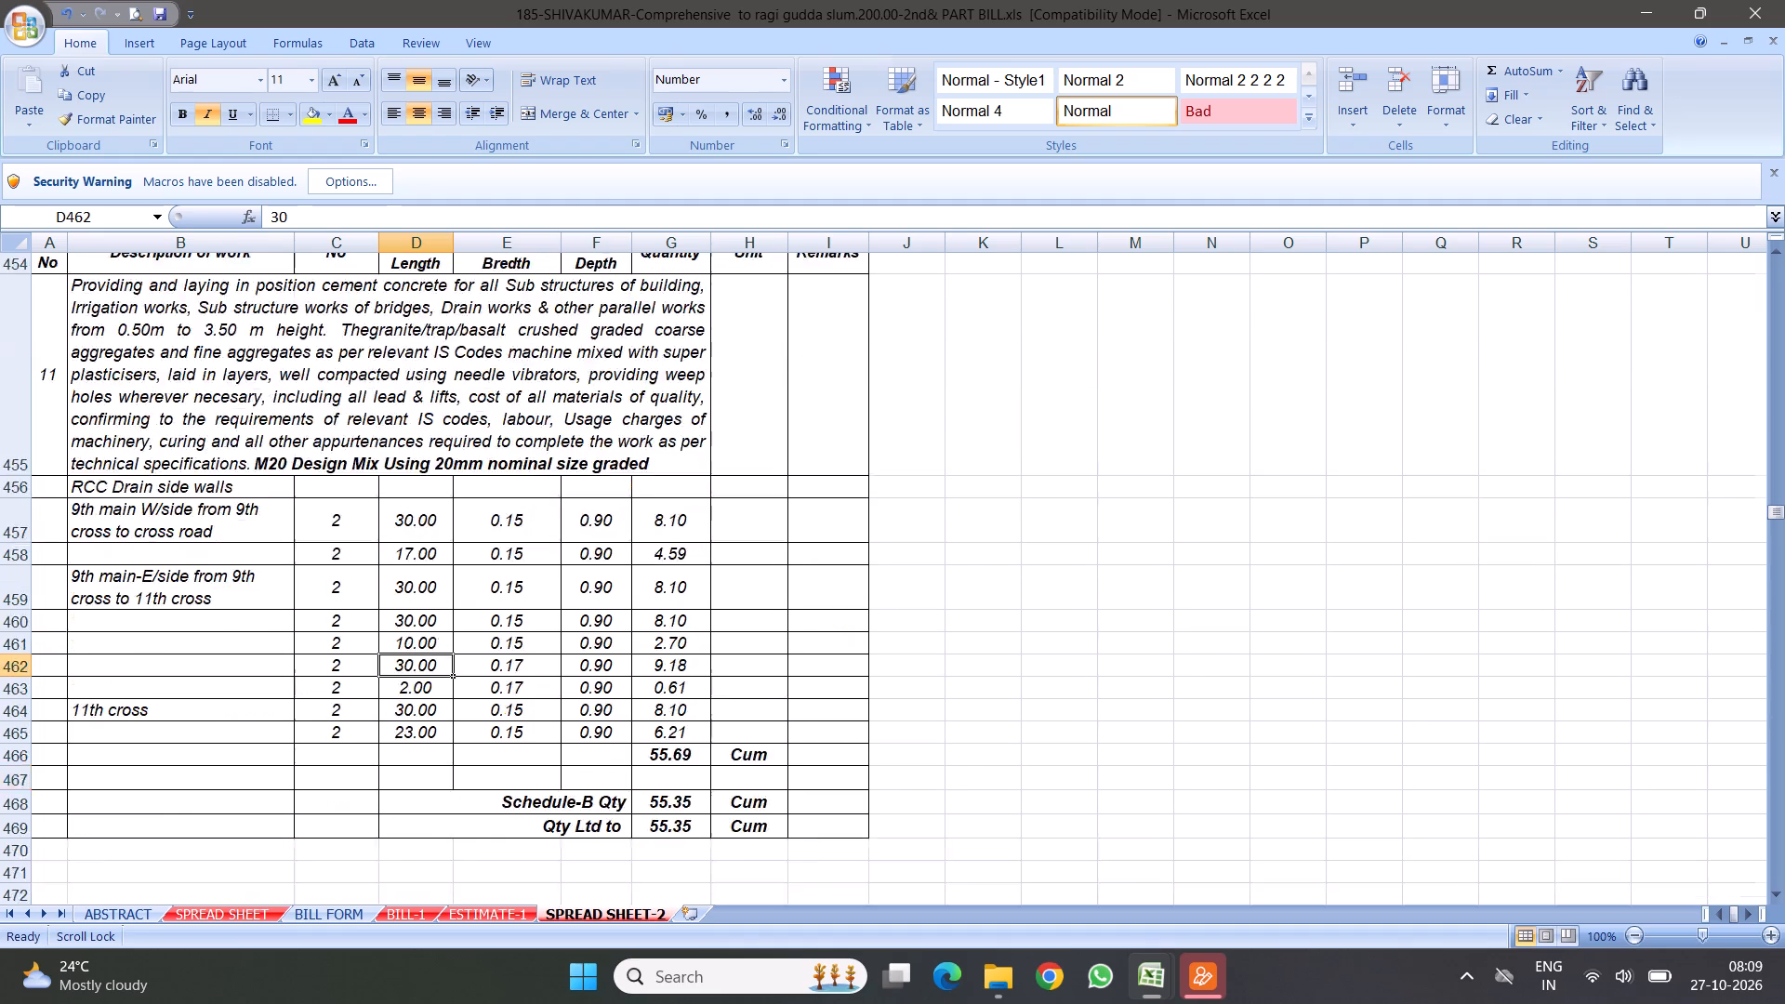
{"action": "scroll", "coordinate": [493, 796], "scroll_direction": "down", "scroll_amount": 4}
{"action": "scroll", "coordinate": [475, 715], "scroll_direction": "down", "scroll_amount": 7}
{"action": "scroll", "coordinate": [552, 680], "scroll_direction": "down", "scroll_amount": 10}
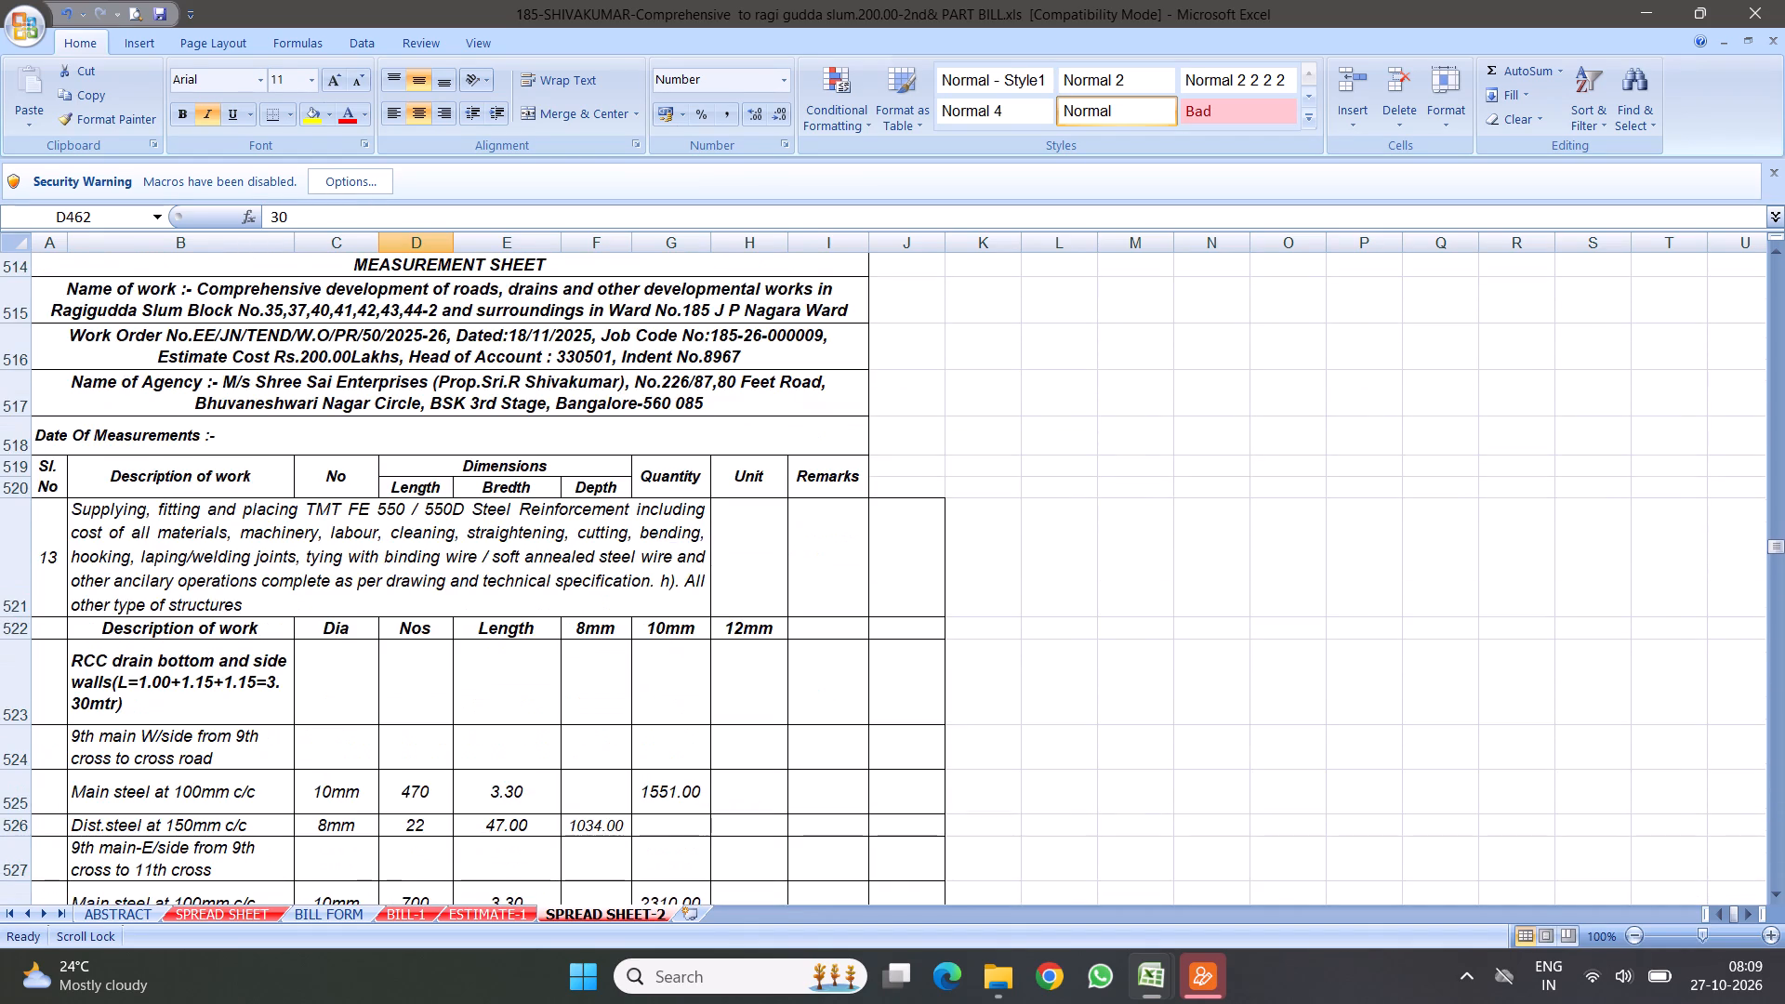
{"action": "scroll", "coordinate": [593, 646], "scroll_direction": "down", "scroll_amount": 5}
{"action": "scroll", "coordinate": [583, 590], "scroll_direction": "up", "scroll_amount": 3}
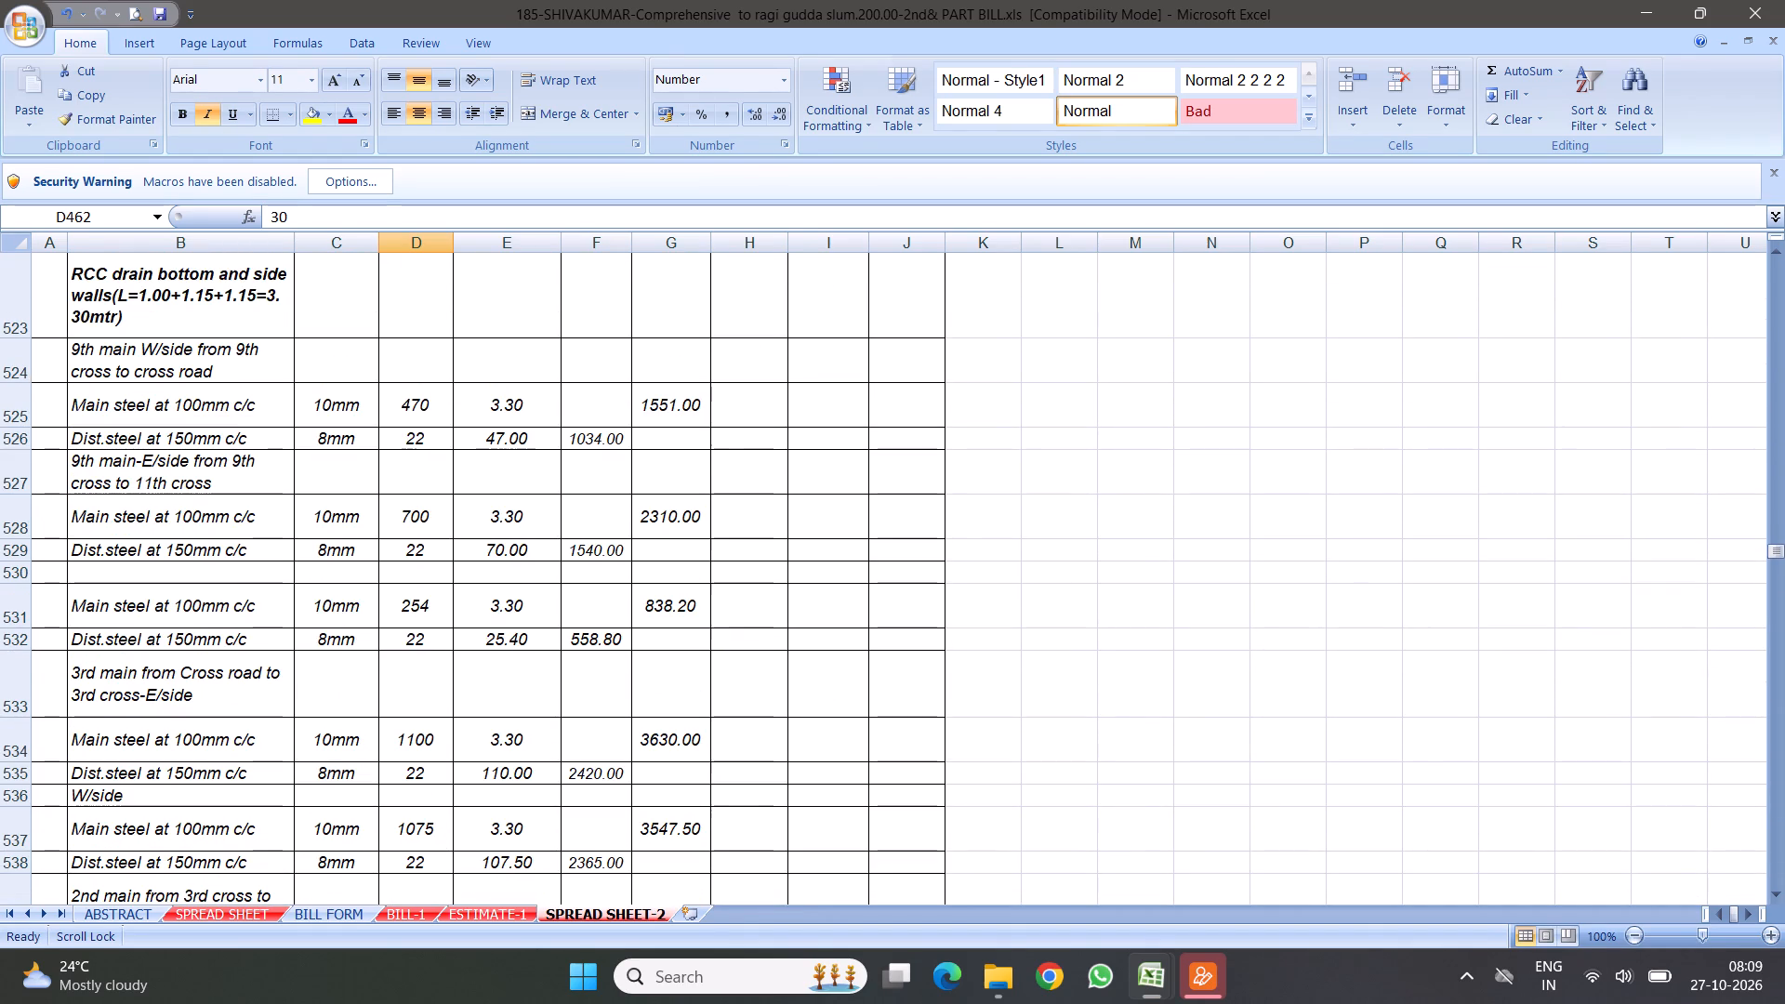
{"action": "left_click", "coordinate": [495, 548]}
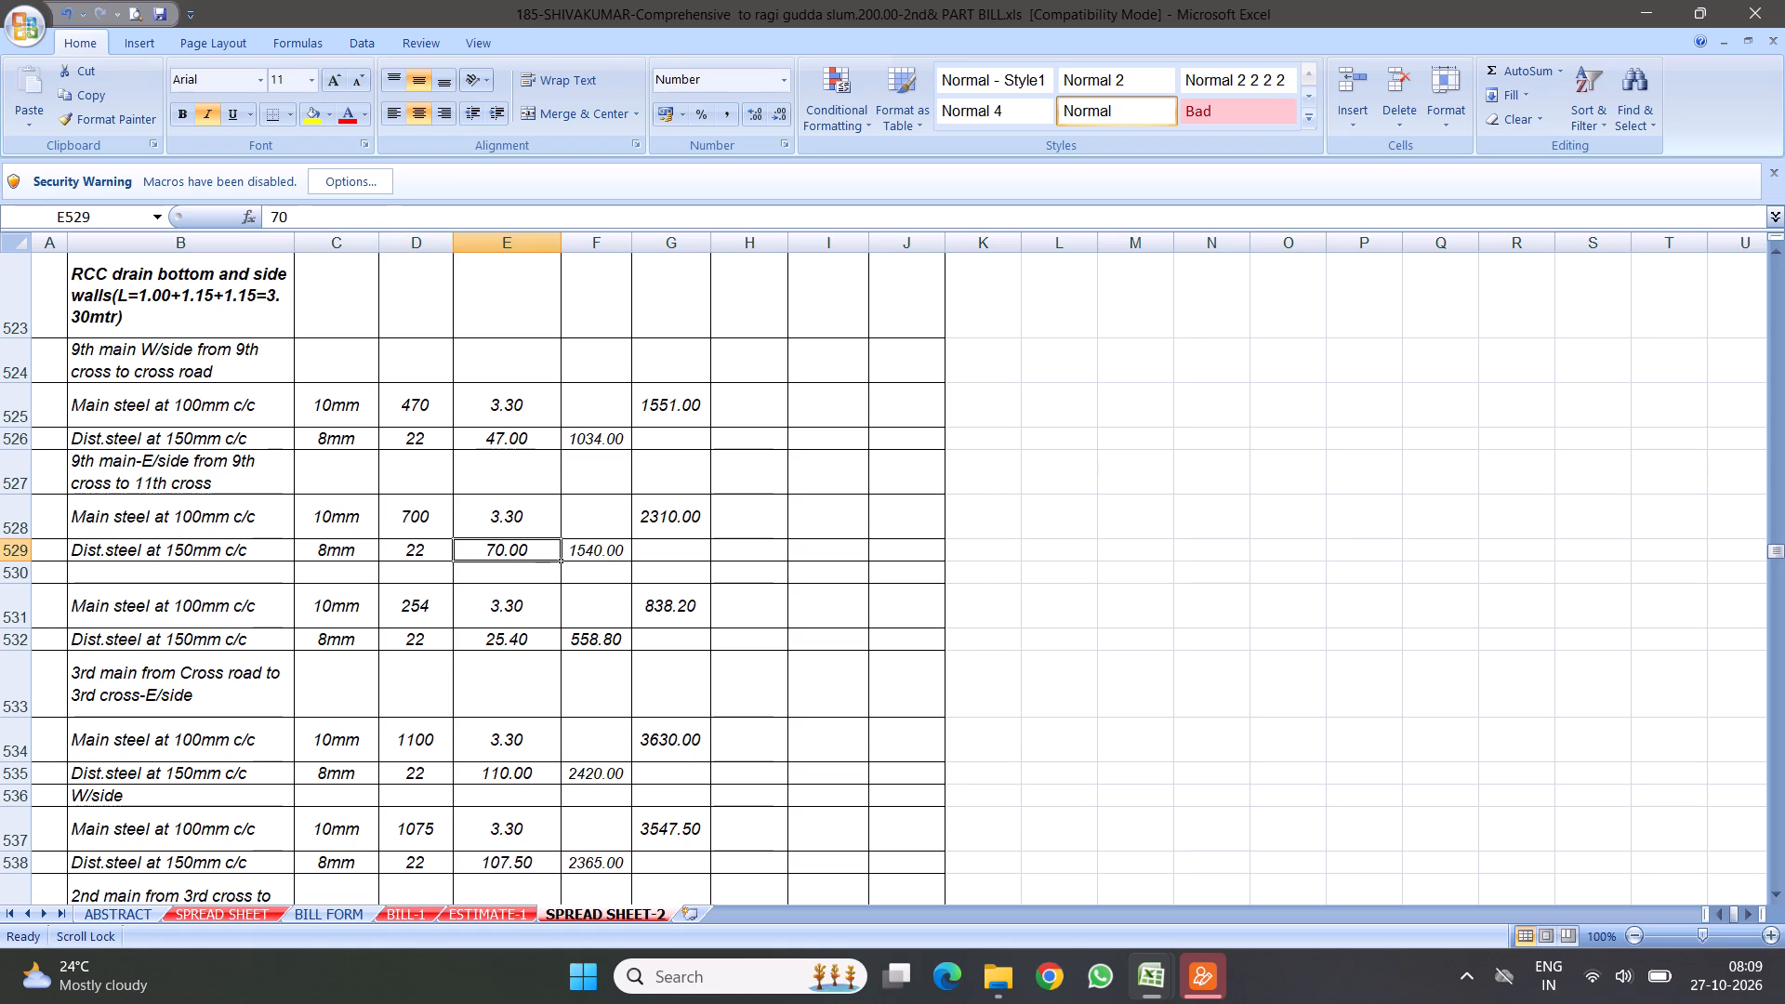
{"action": "left_click", "coordinate": [496, 638]}
{"action": "key", "text": "3"}
{"action": "key", "text": "2"}
{"action": "left_click", "coordinate": [605, 663]}
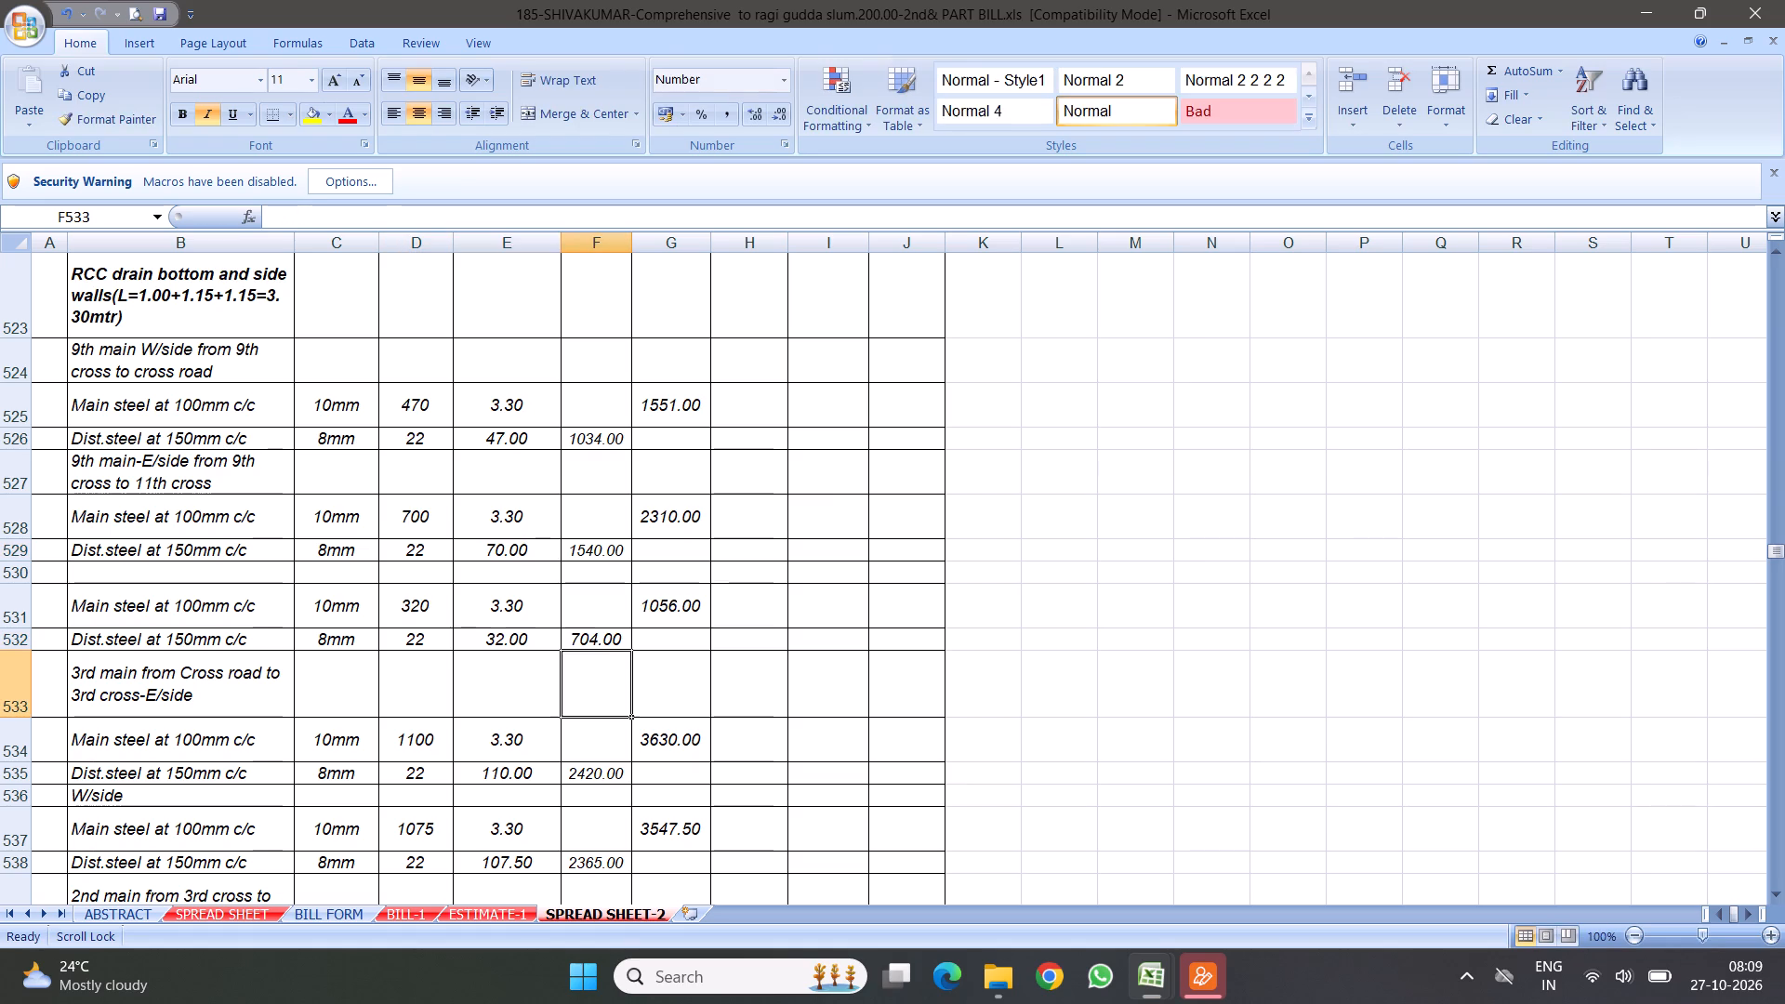
Replace item 13's "3rd main from Cross road to 3rd cross-E/side" label with "11th cross", copied from item 12.
{"action": "left_click", "coordinate": [141, 606]}
{"action": "left_click", "coordinate": [130, 691]}
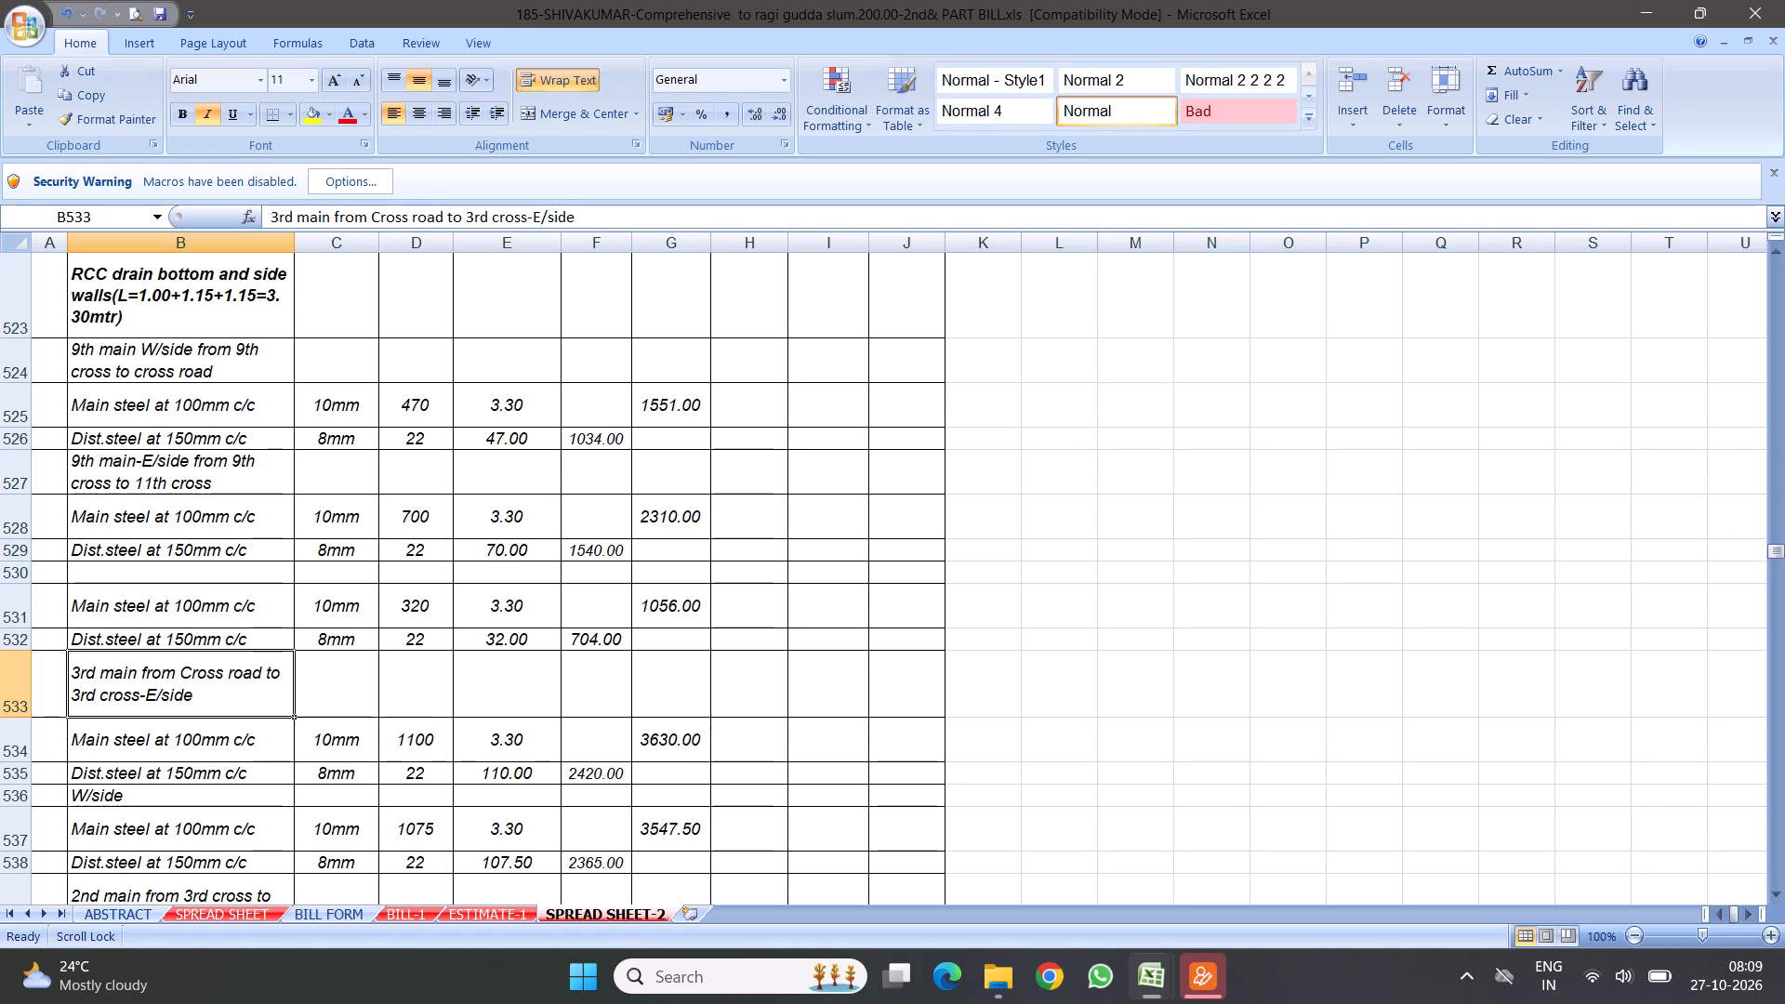
{"action": "key", "text": "Delete"}
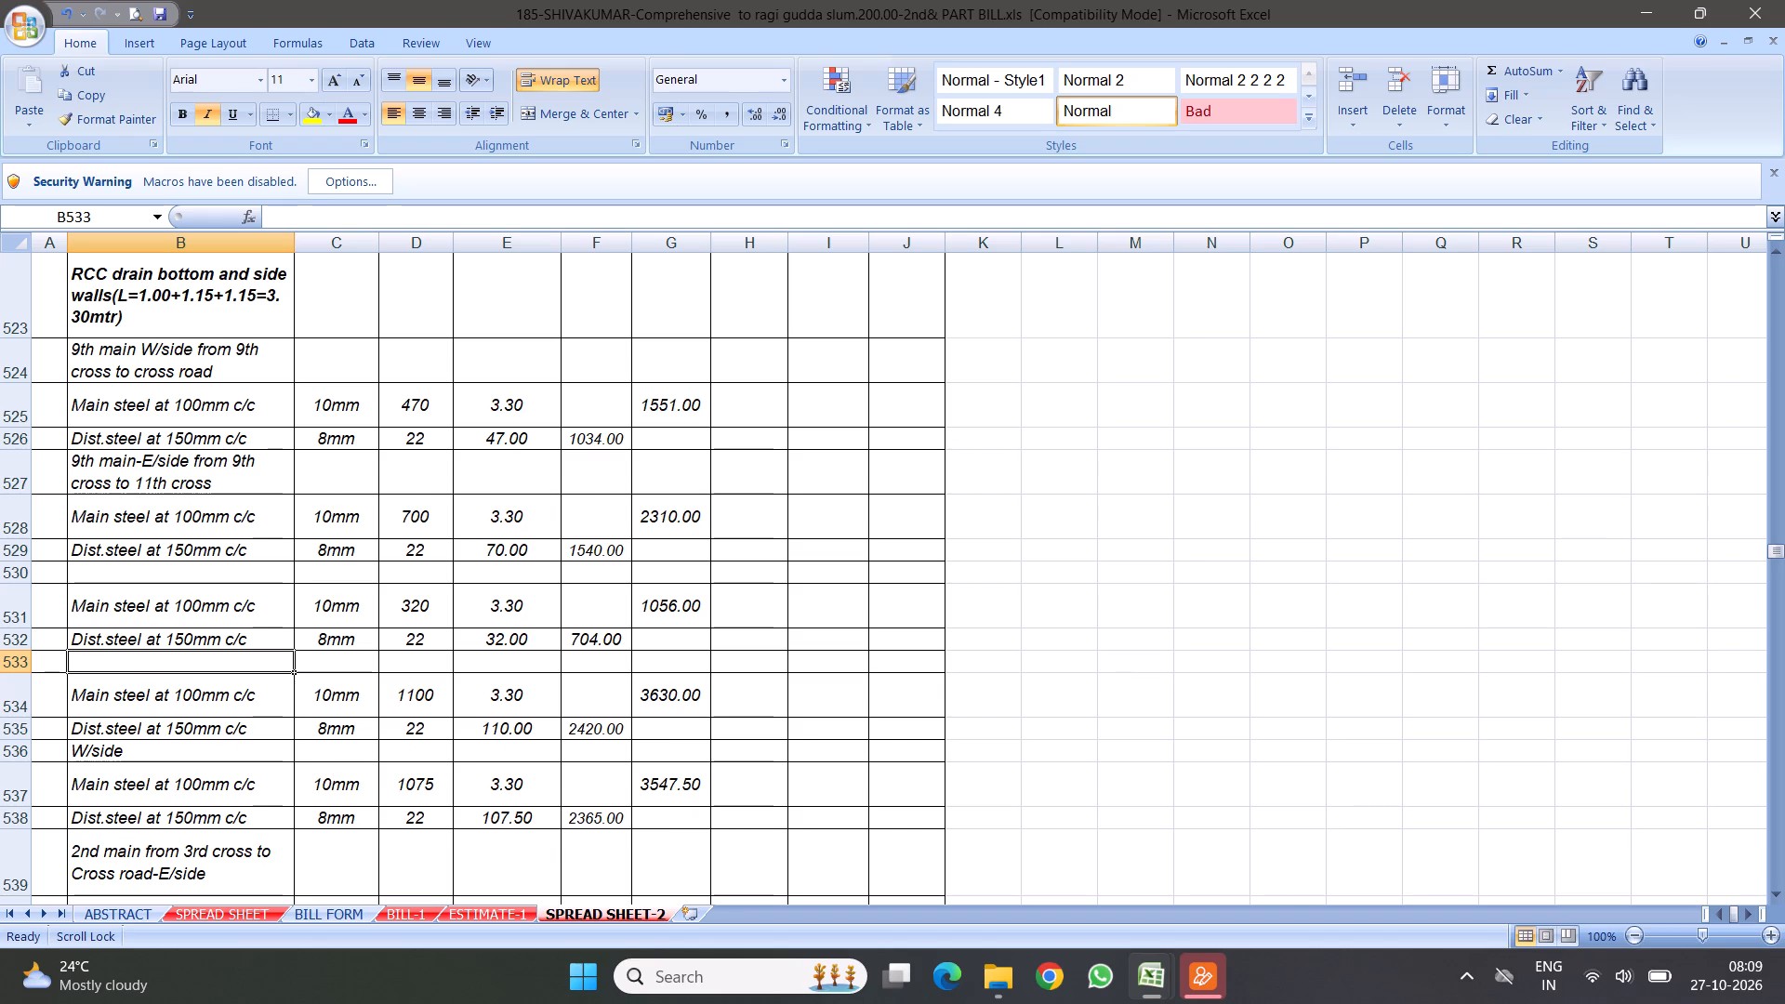
{"action": "scroll", "coordinate": [379, 510], "scroll_direction": "up", "scroll_amount": 16}
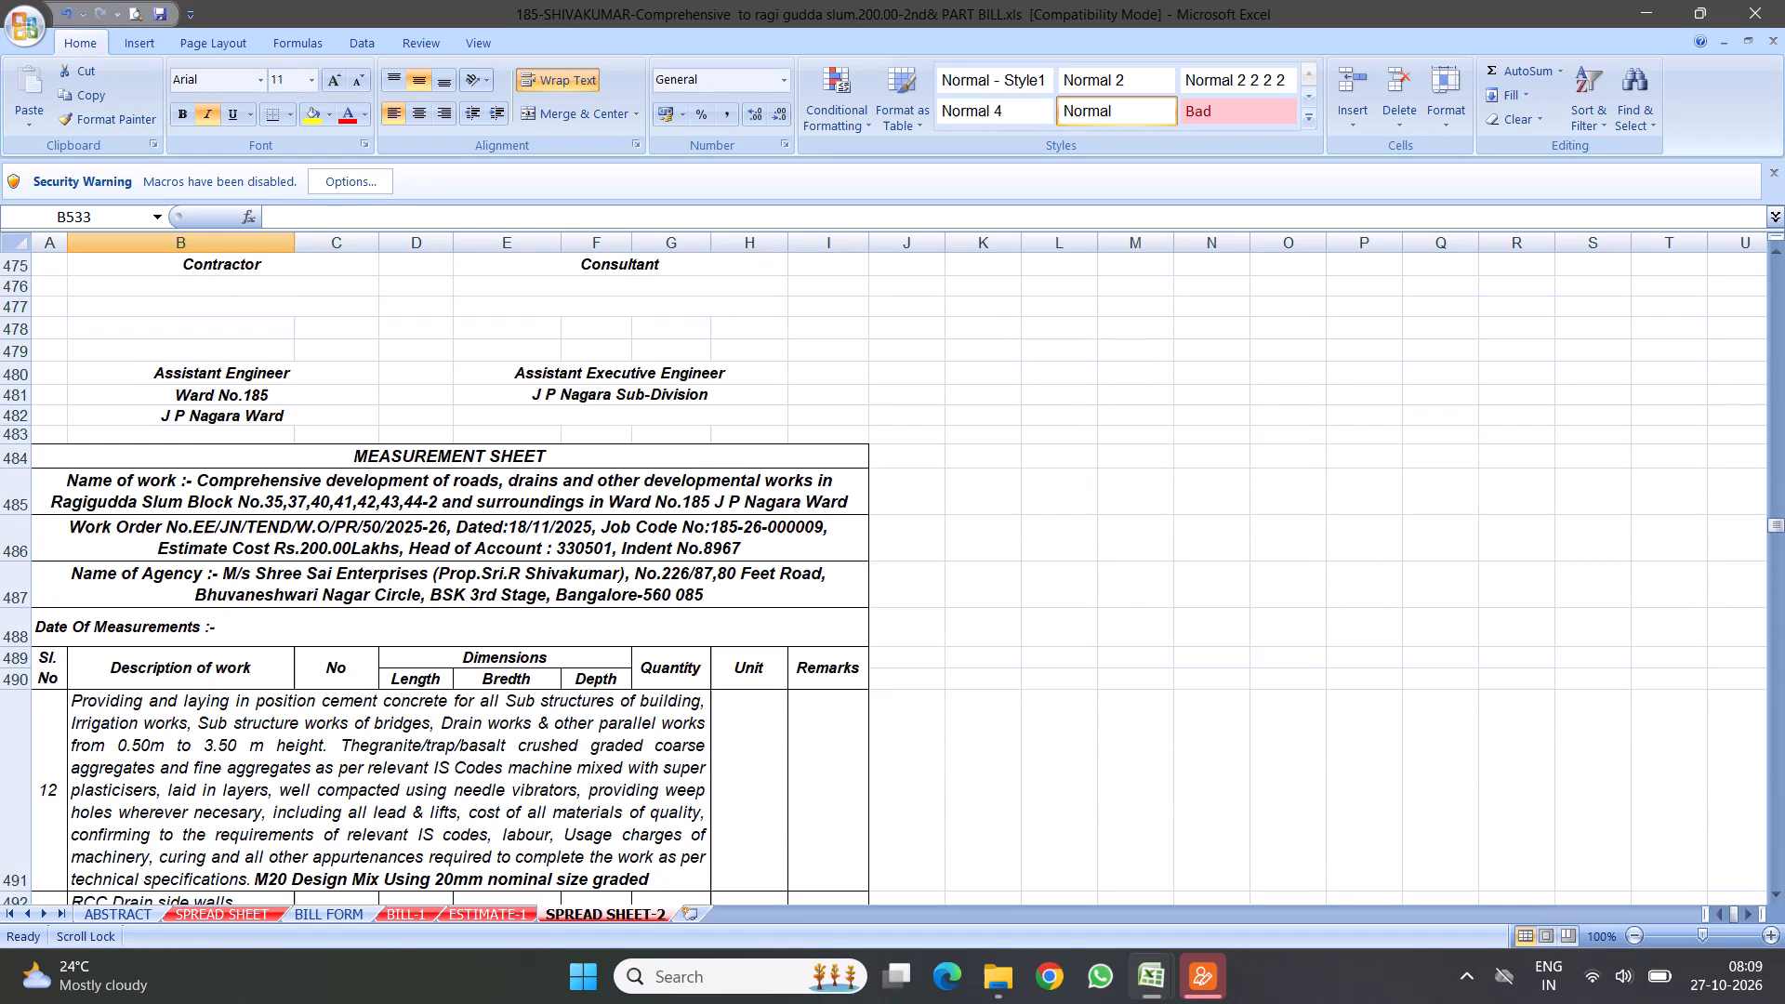
{"action": "scroll", "coordinate": [434, 597], "scroll_direction": "down", "scroll_amount": 5}
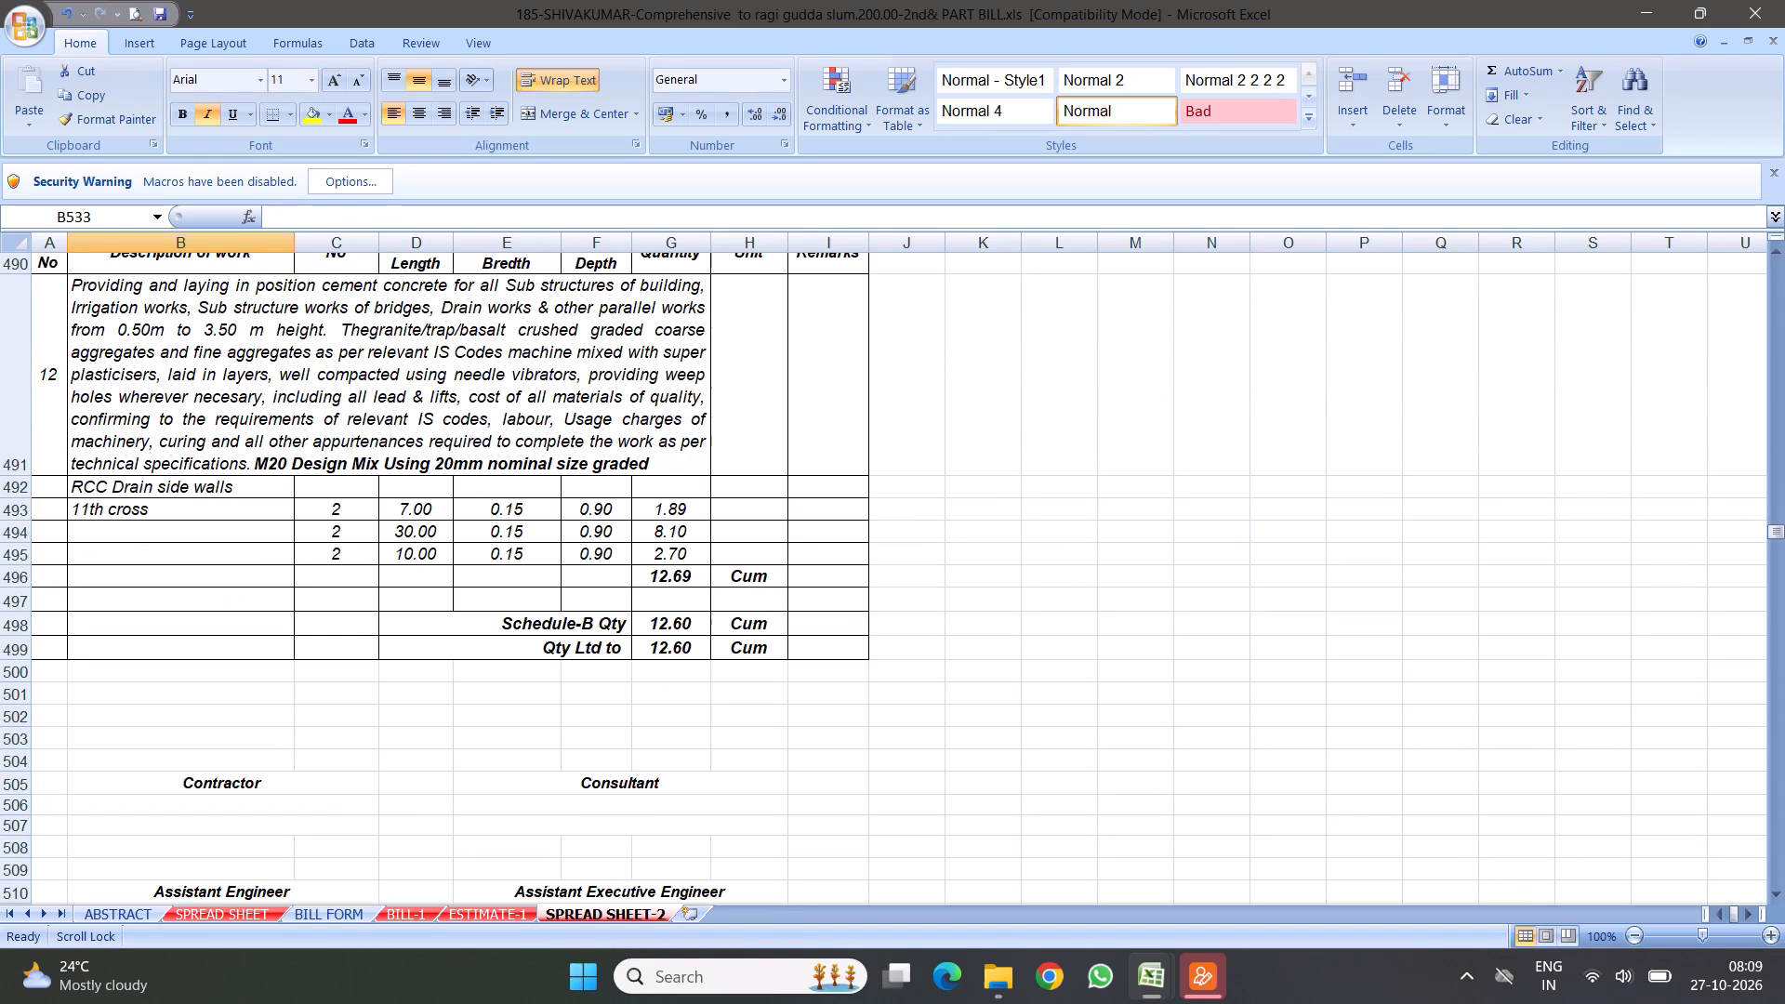
{"action": "right_click", "coordinate": [125, 509]}
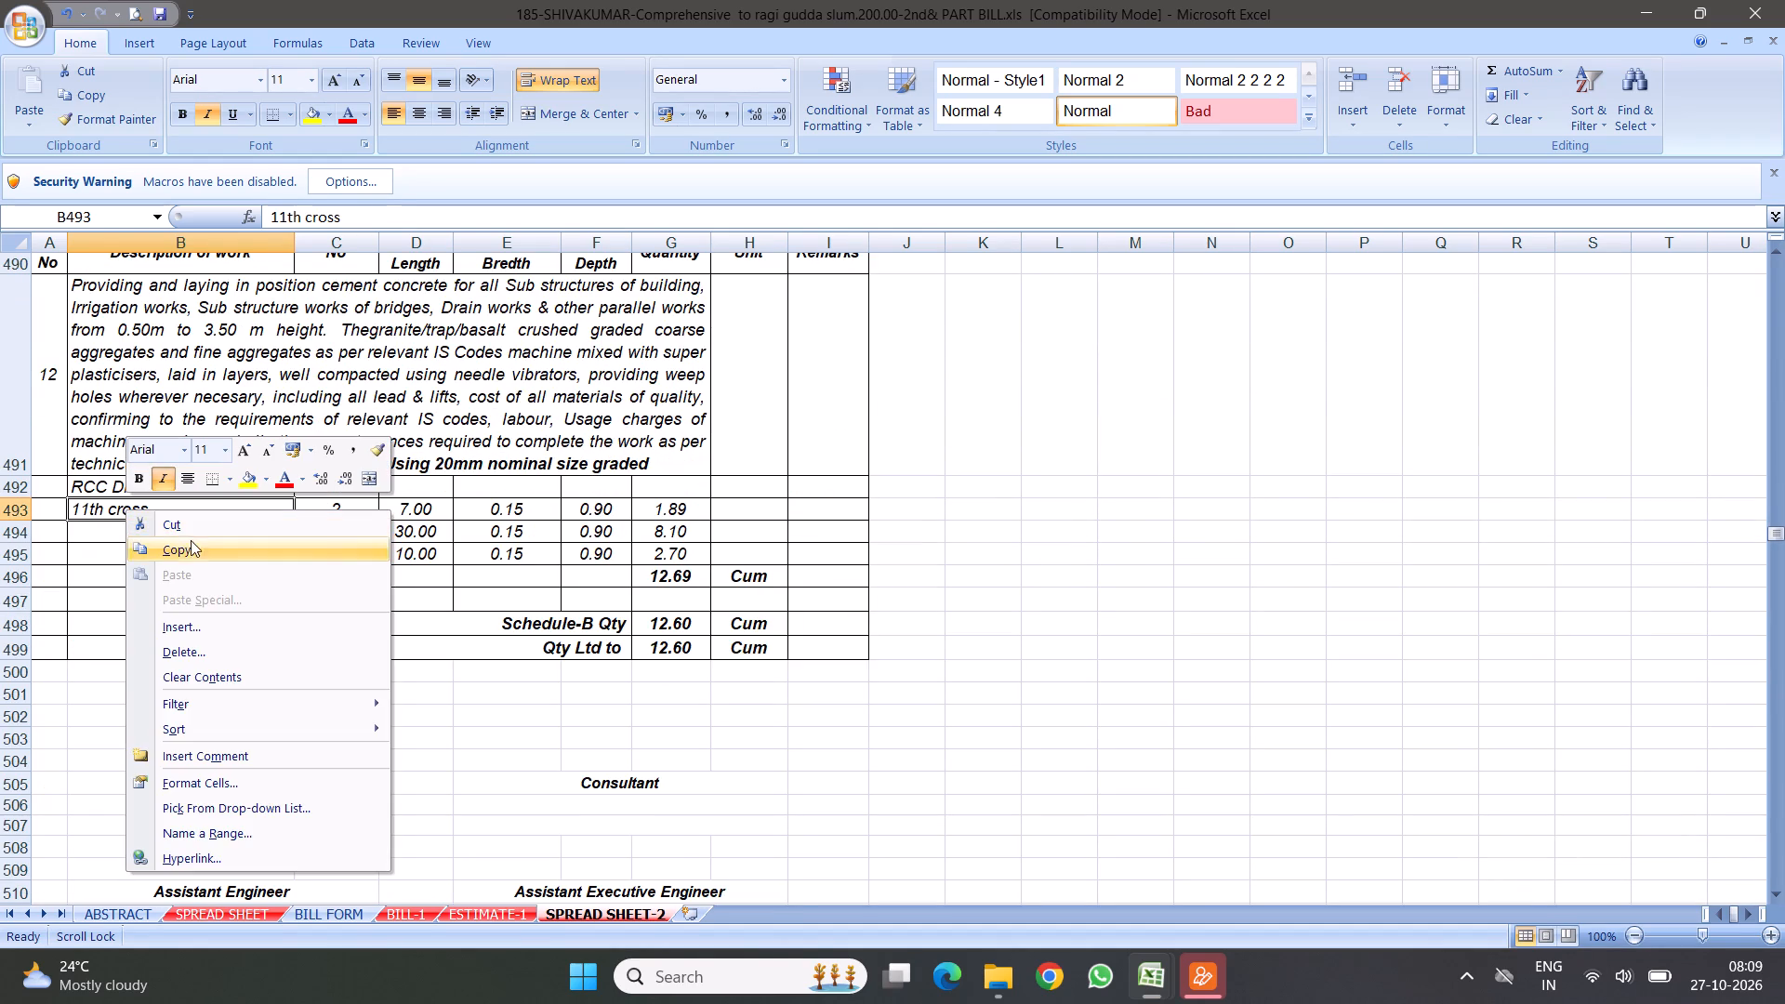
{"action": "left_click", "coordinate": [178, 546]}
{"action": "scroll", "coordinate": [573, 645], "scroll_direction": "down", "scroll_amount": 7}
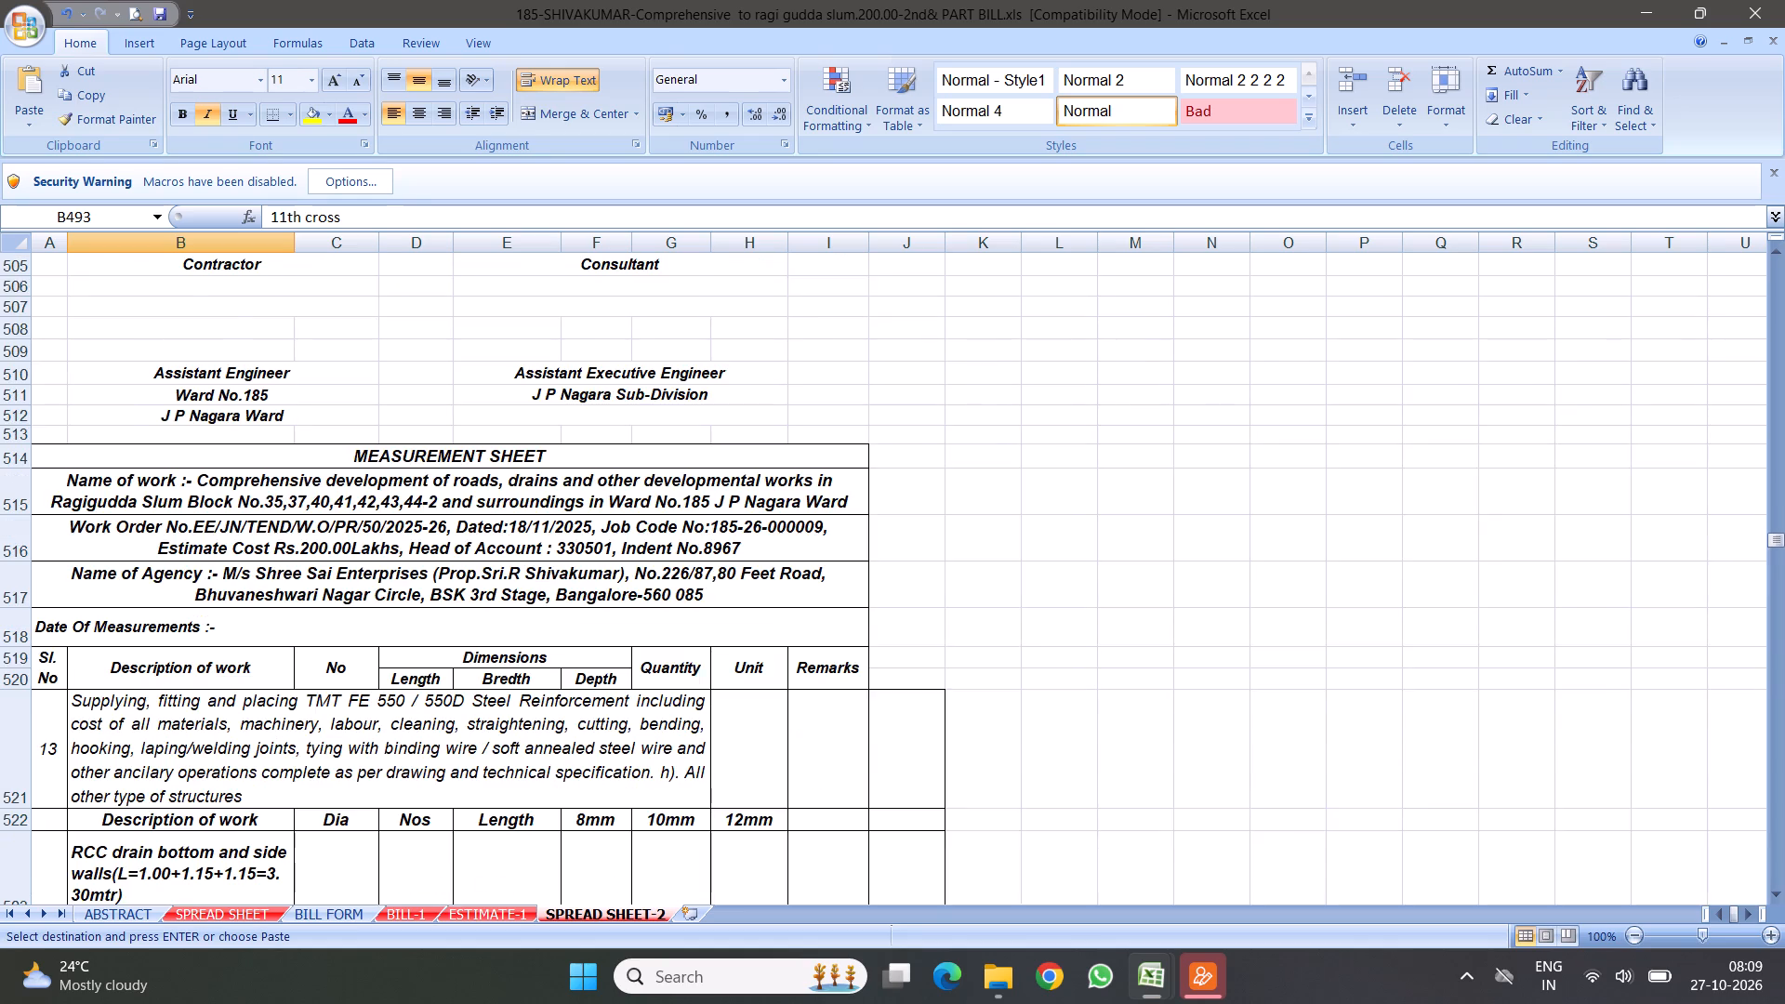
{"action": "scroll", "coordinate": [547, 585], "scroll_direction": "down", "scroll_amount": 4}
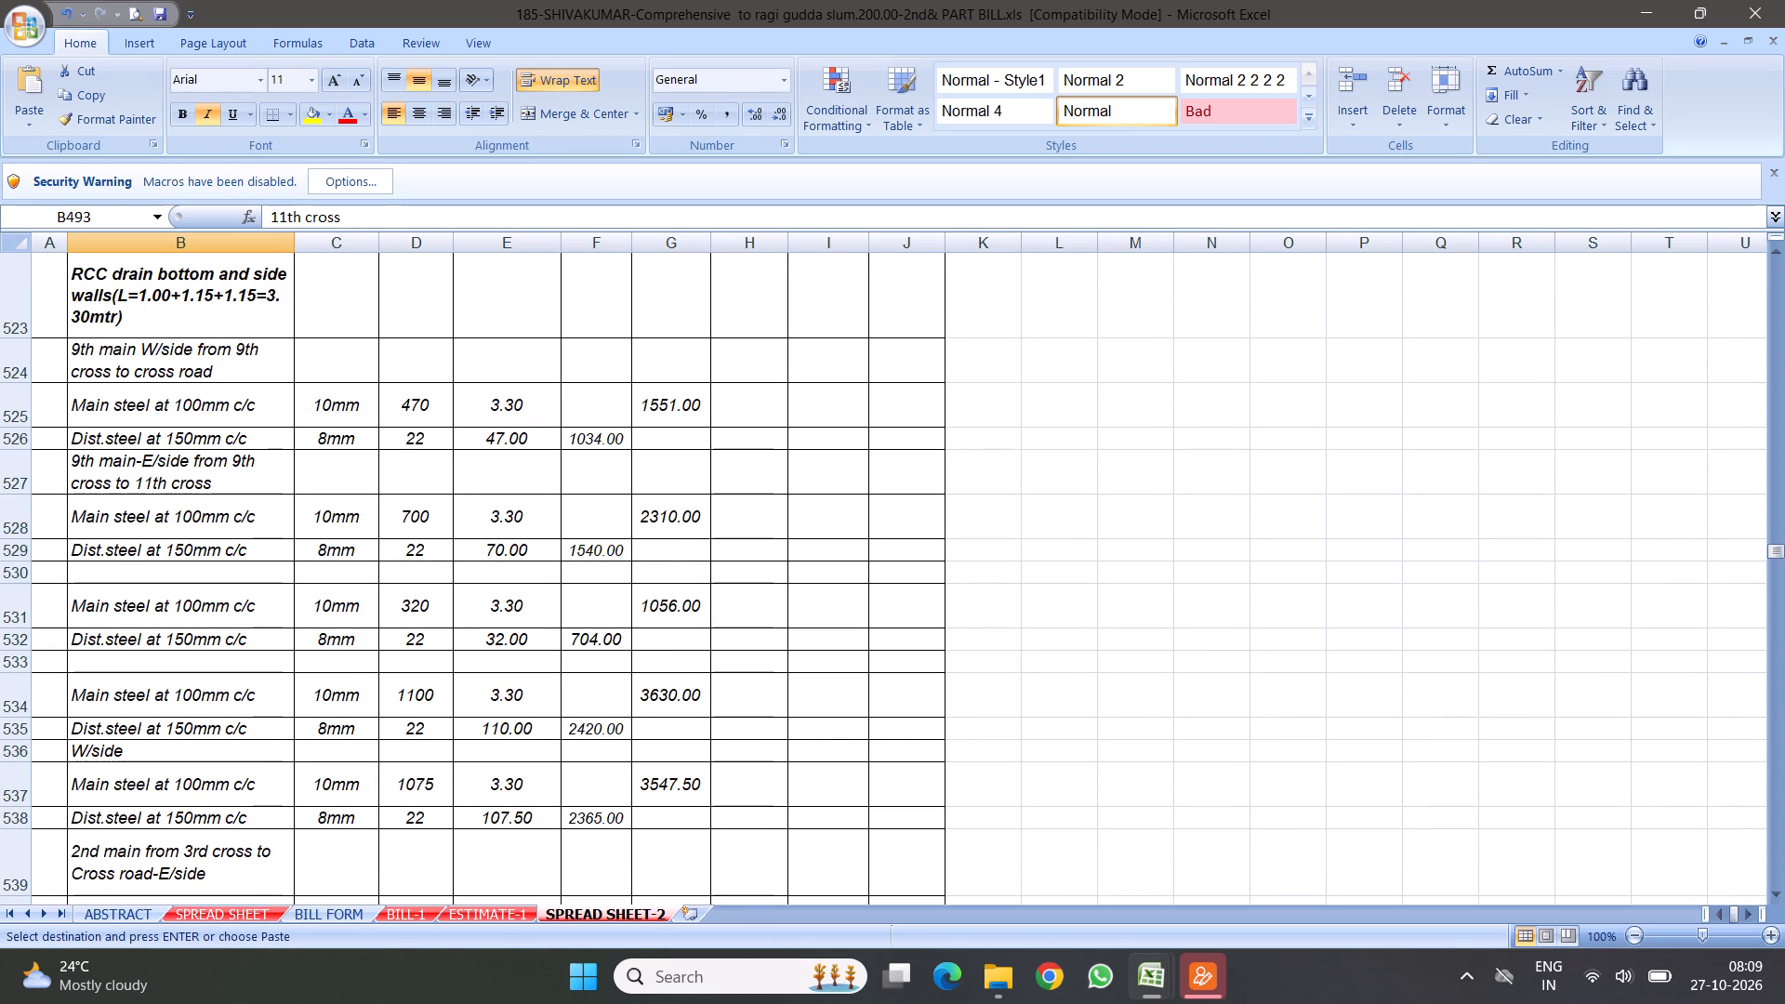
{"action": "right_click", "coordinate": [185, 658]}
{"action": "left_click", "coordinate": [231, 355]}
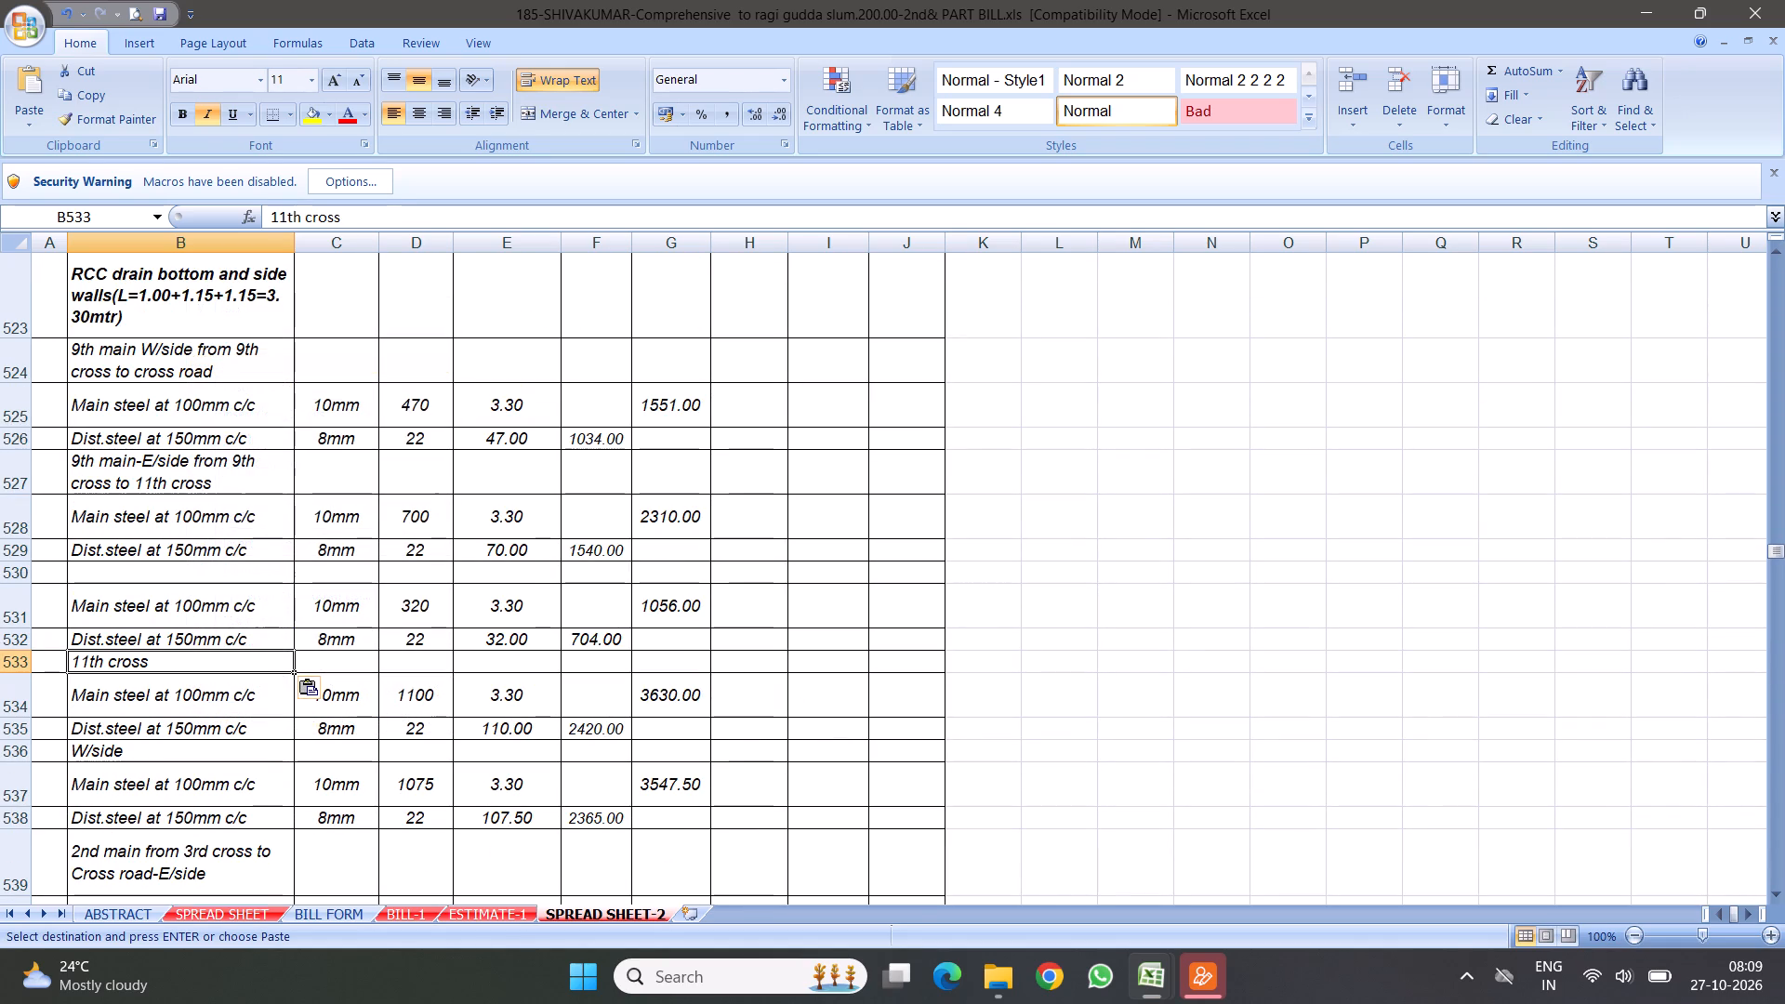
Set the distribution steel length for the 11th cross drain in item 13 to 100.
{"action": "left_click", "coordinate": [491, 727]}
{"action": "key", "text": "1"}
{"action": "key", "text": "0"}
{"action": "key", "text": "0"}
{"action": "left_click", "coordinate": [748, 716]}
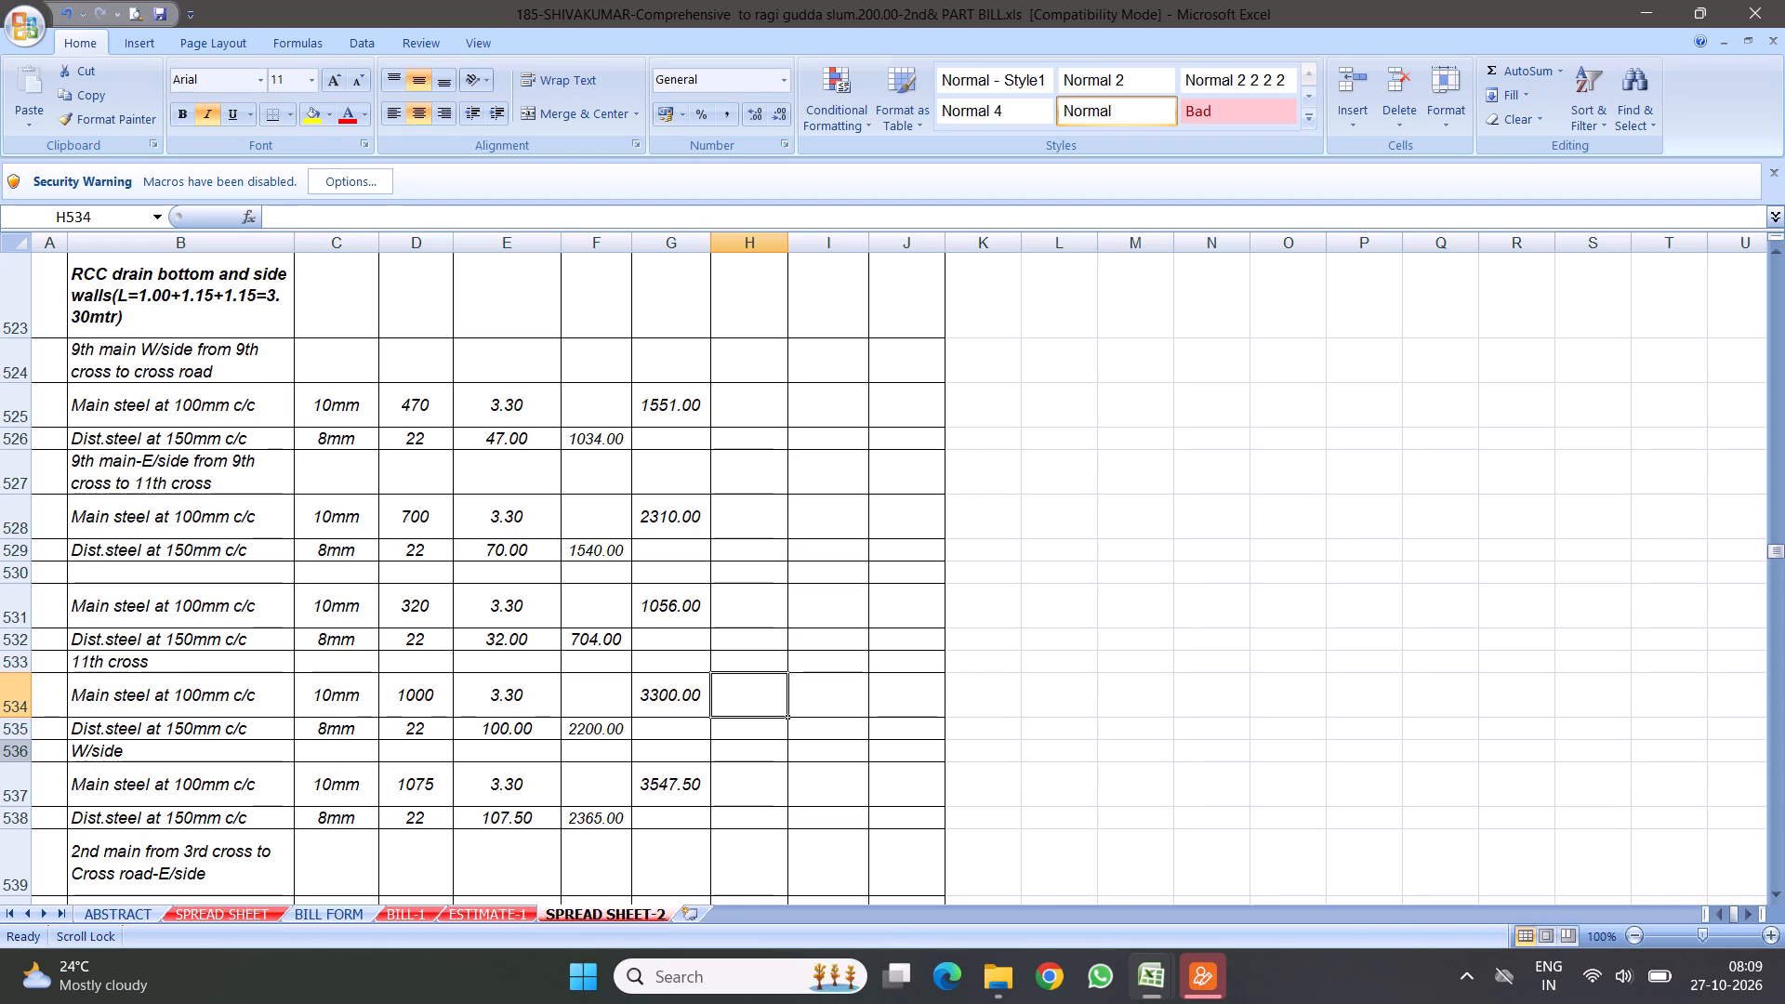
Delete item 13's leftover drain and culvert rows, from the W/side label below 11th cross down to just above the Mtr totals row.
{"action": "left_click_drag", "start_coordinate": [26, 753], "coordinate": [86, 924]}
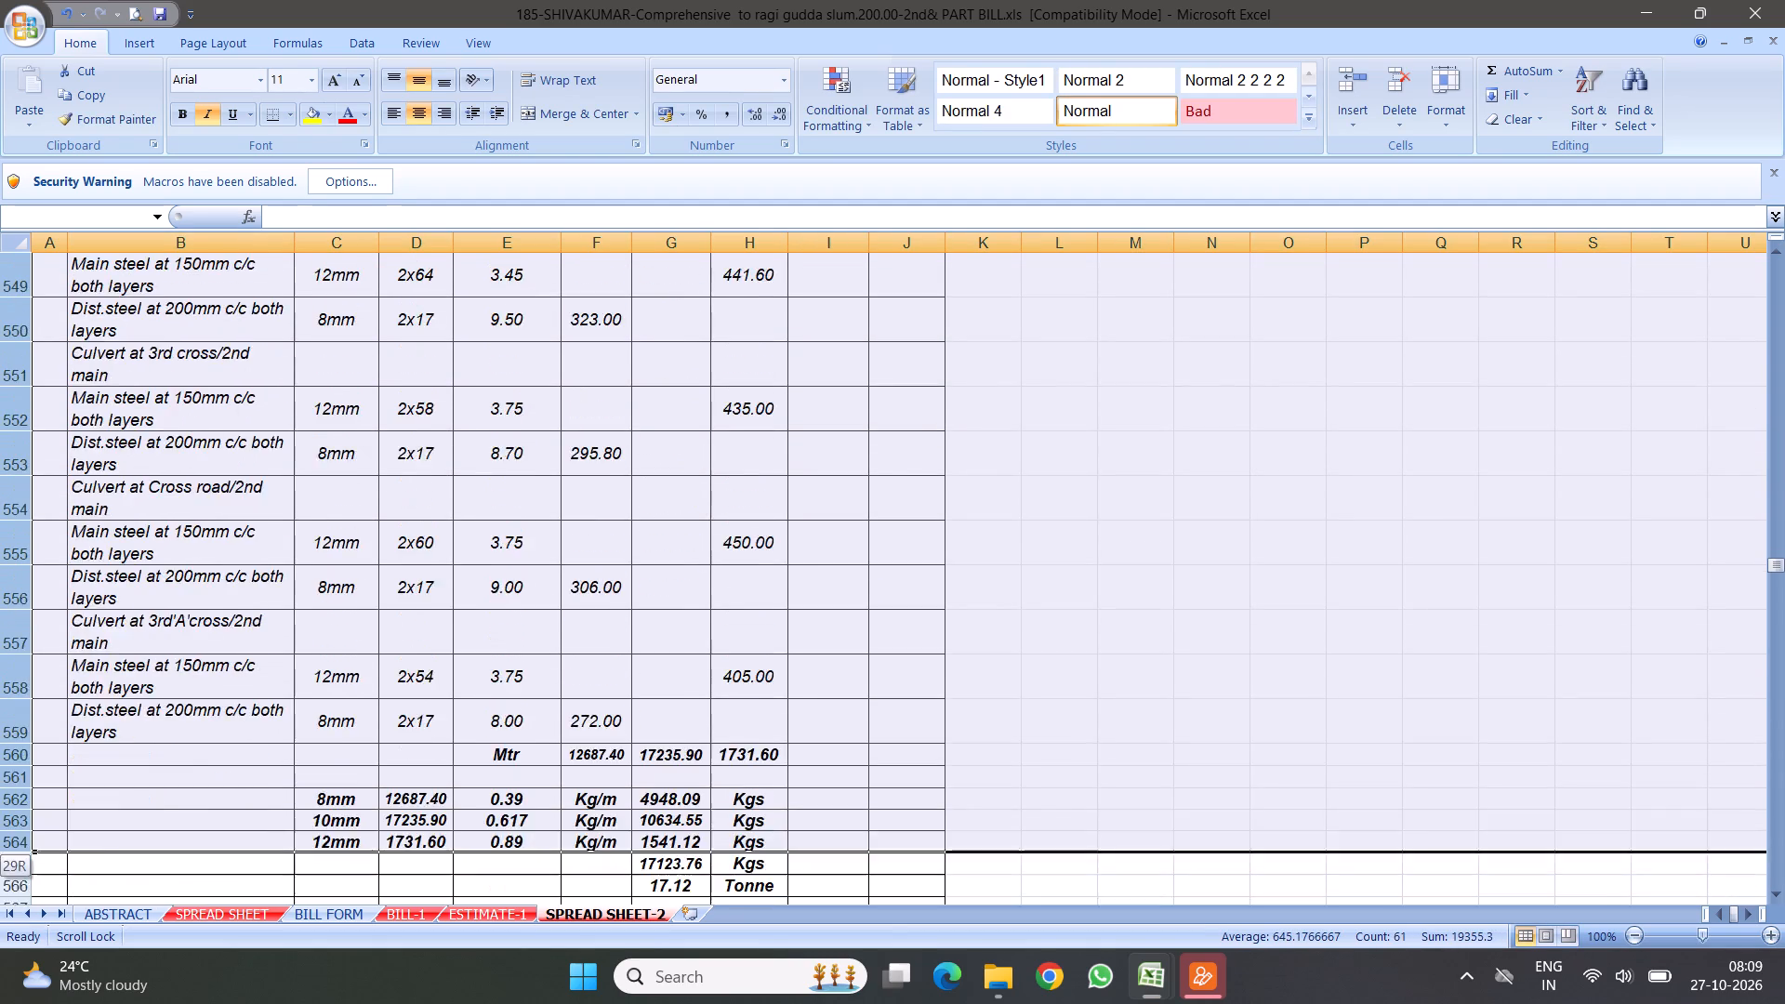
{"action": "left_click_drag", "start_coordinate": [86, 924], "coordinate": [448, 593]}
{"action": "right_click", "coordinate": [376, 495]}
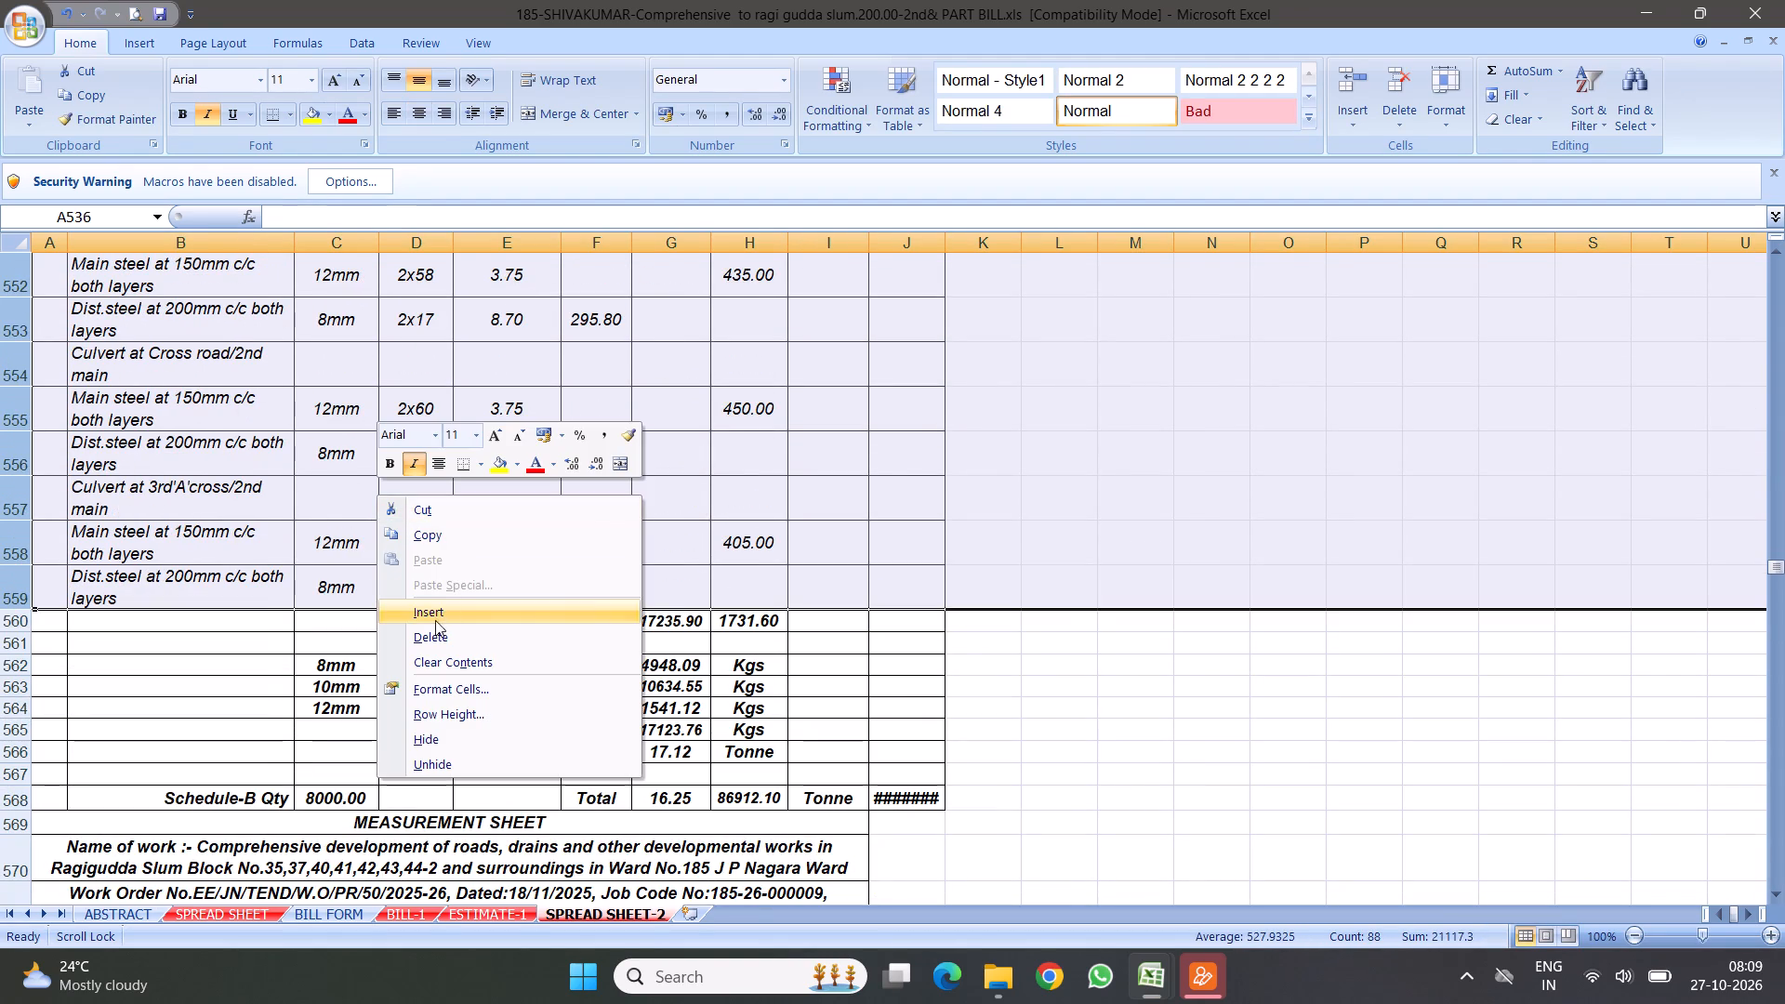
{"action": "left_click", "coordinate": [431, 632]}
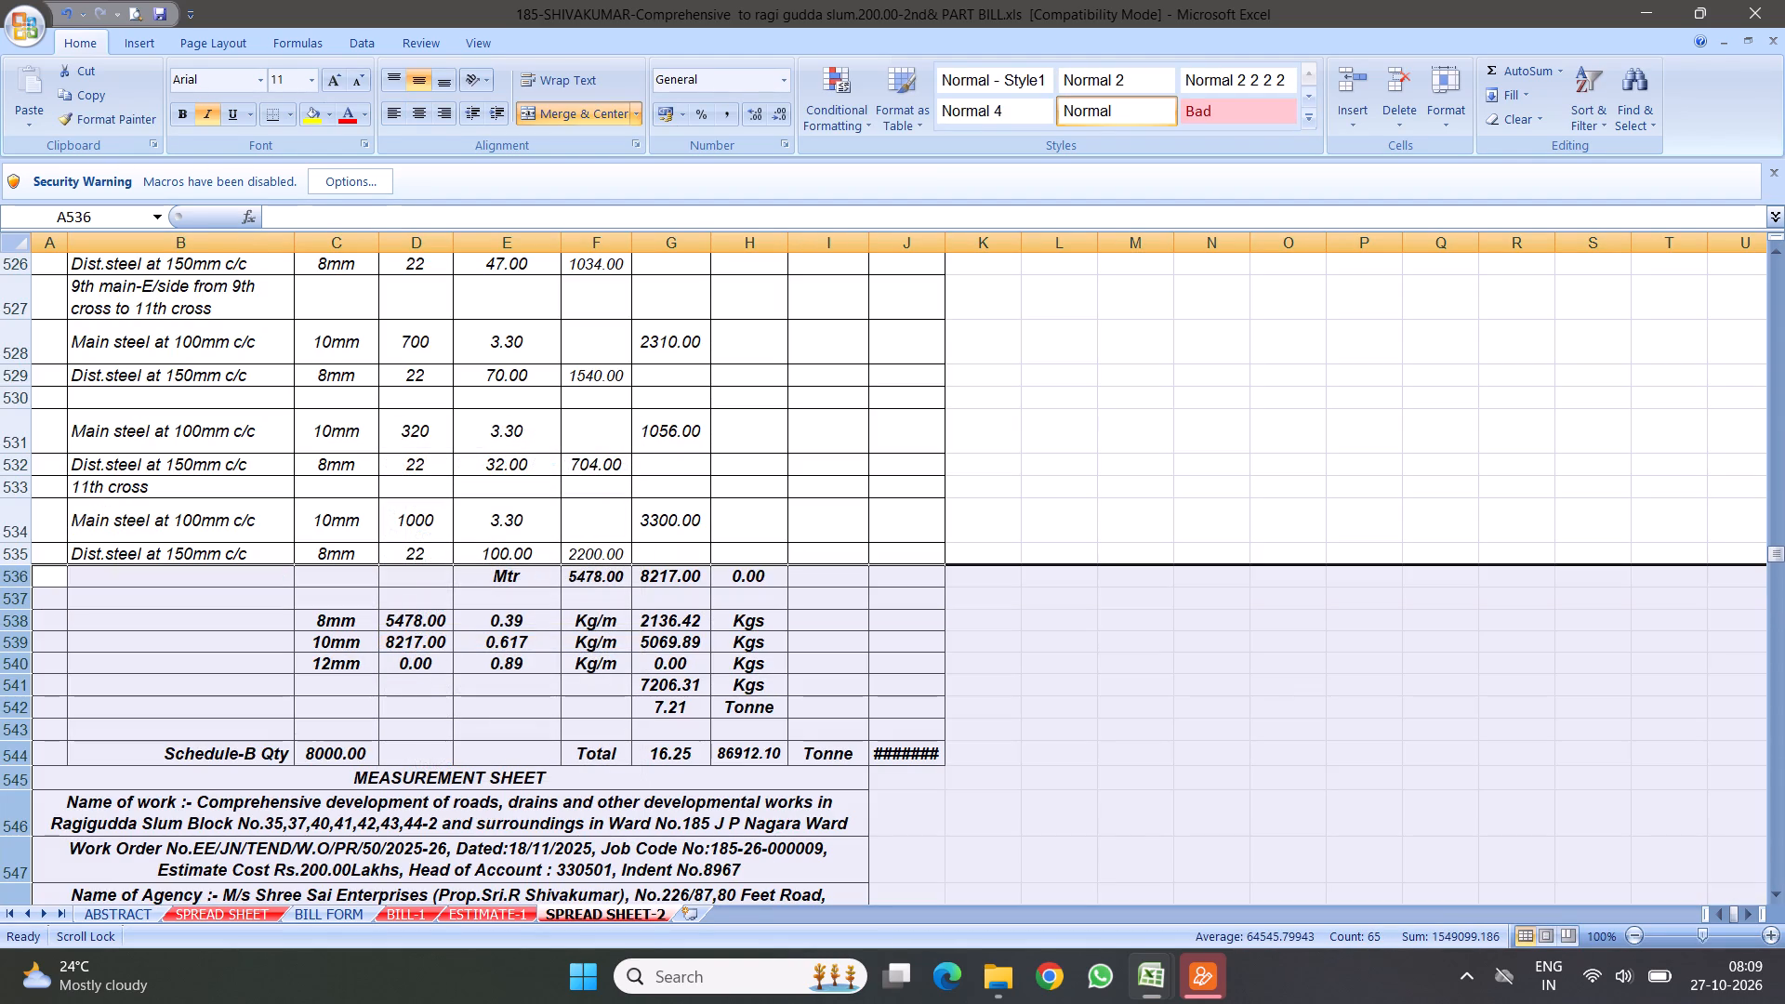
{"action": "scroll", "coordinate": [390, 586], "scroll_direction": "up", "scroll_amount": 4}
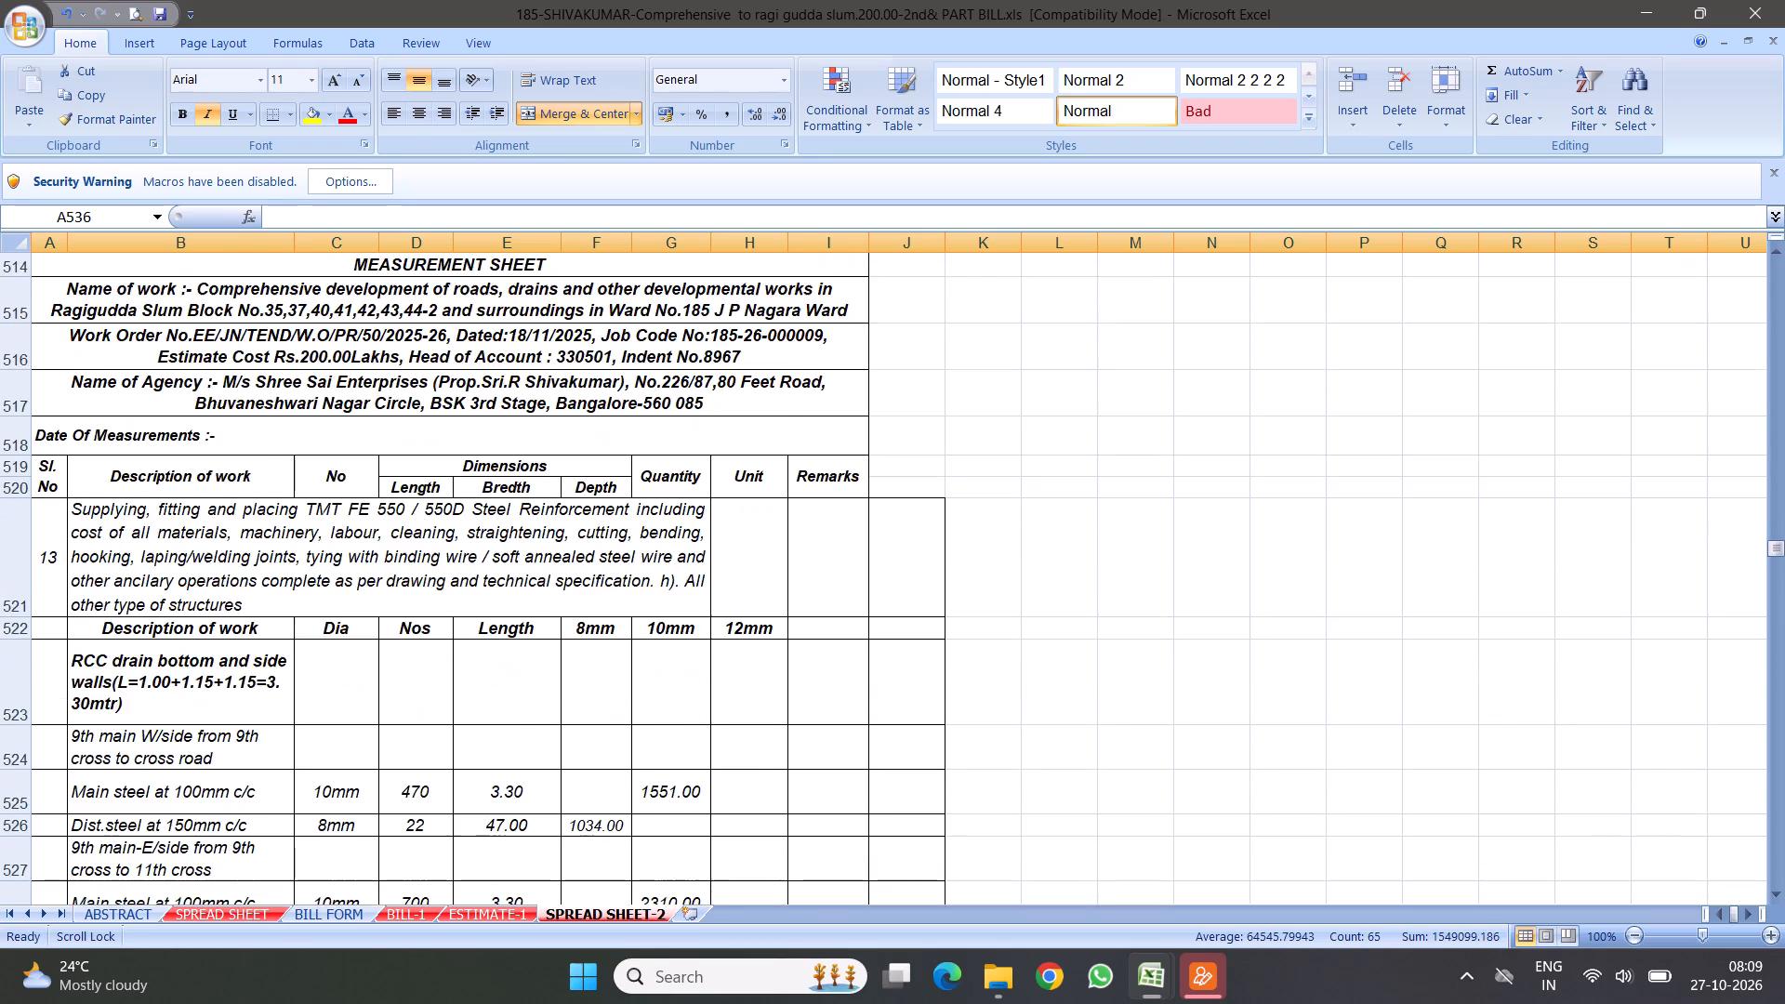
Check item 13's drain blocks and distribution steel lengths against the side-wall lengths measured in items 11 and 12.
{"action": "scroll", "coordinate": [475, 600], "scroll_direction": "down", "scroll_amount": 3}
{"action": "left_click", "coordinate": [525, 545]}
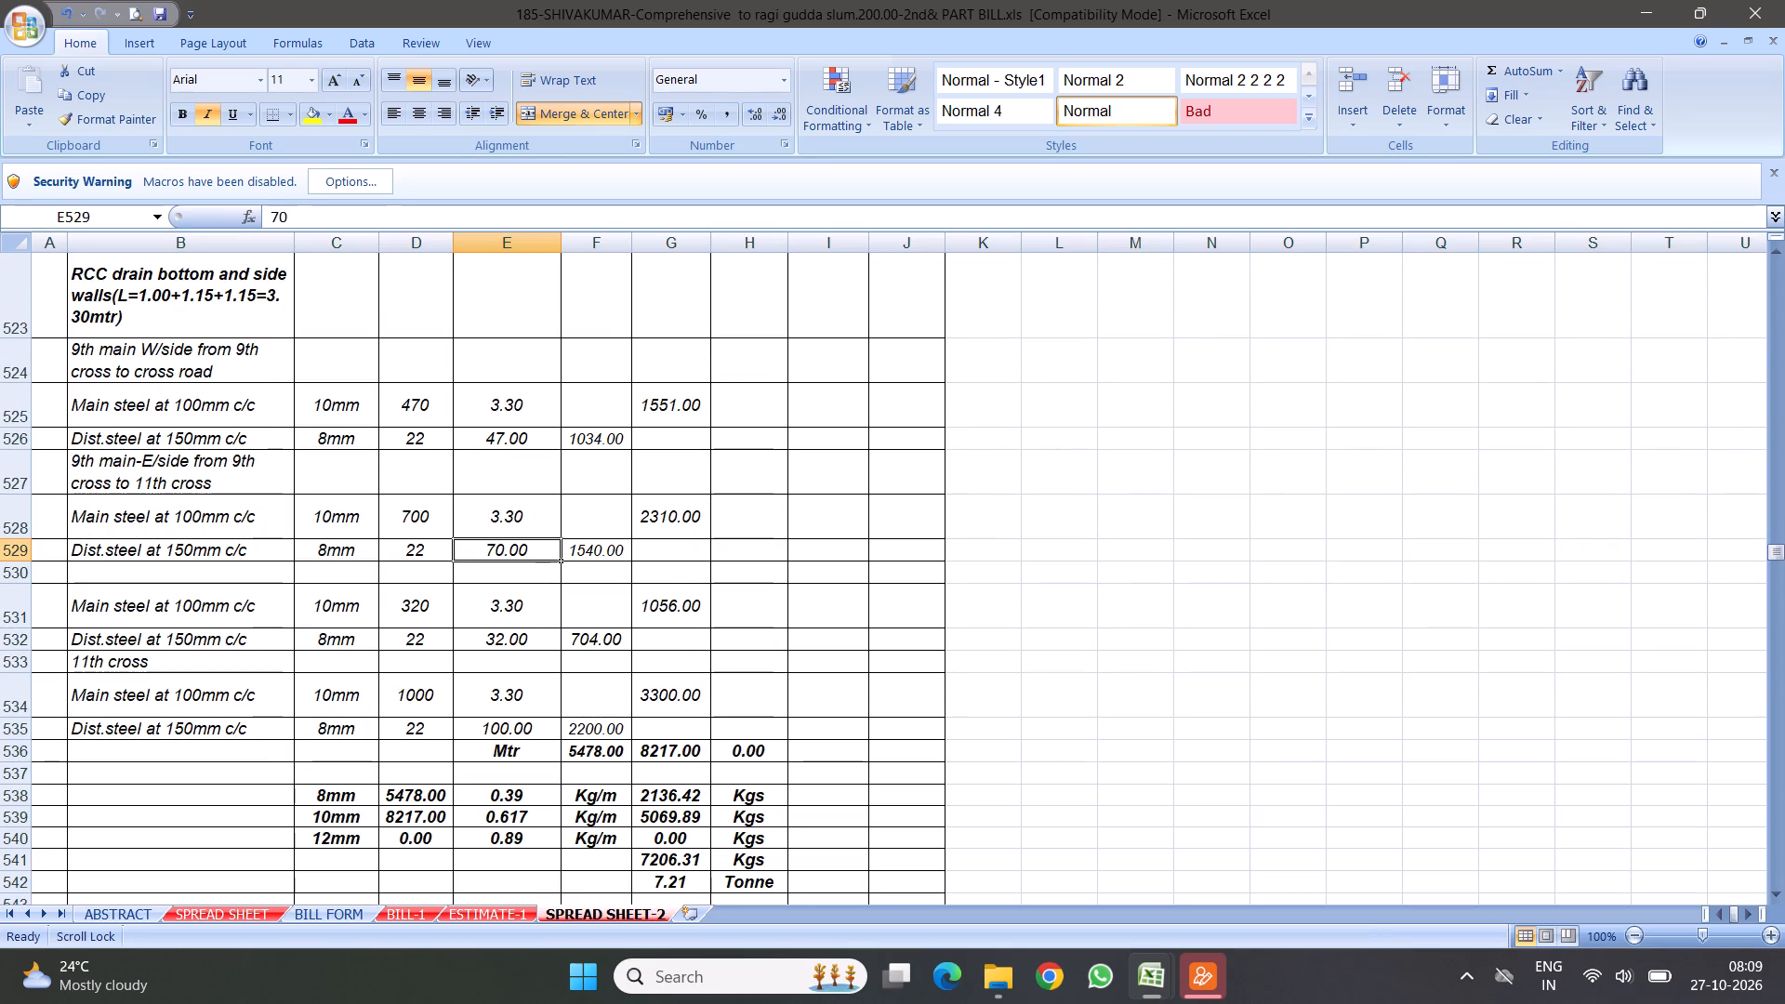
{"action": "scroll", "coordinate": [376, 536], "scroll_direction": "up", "scroll_amount": 14}
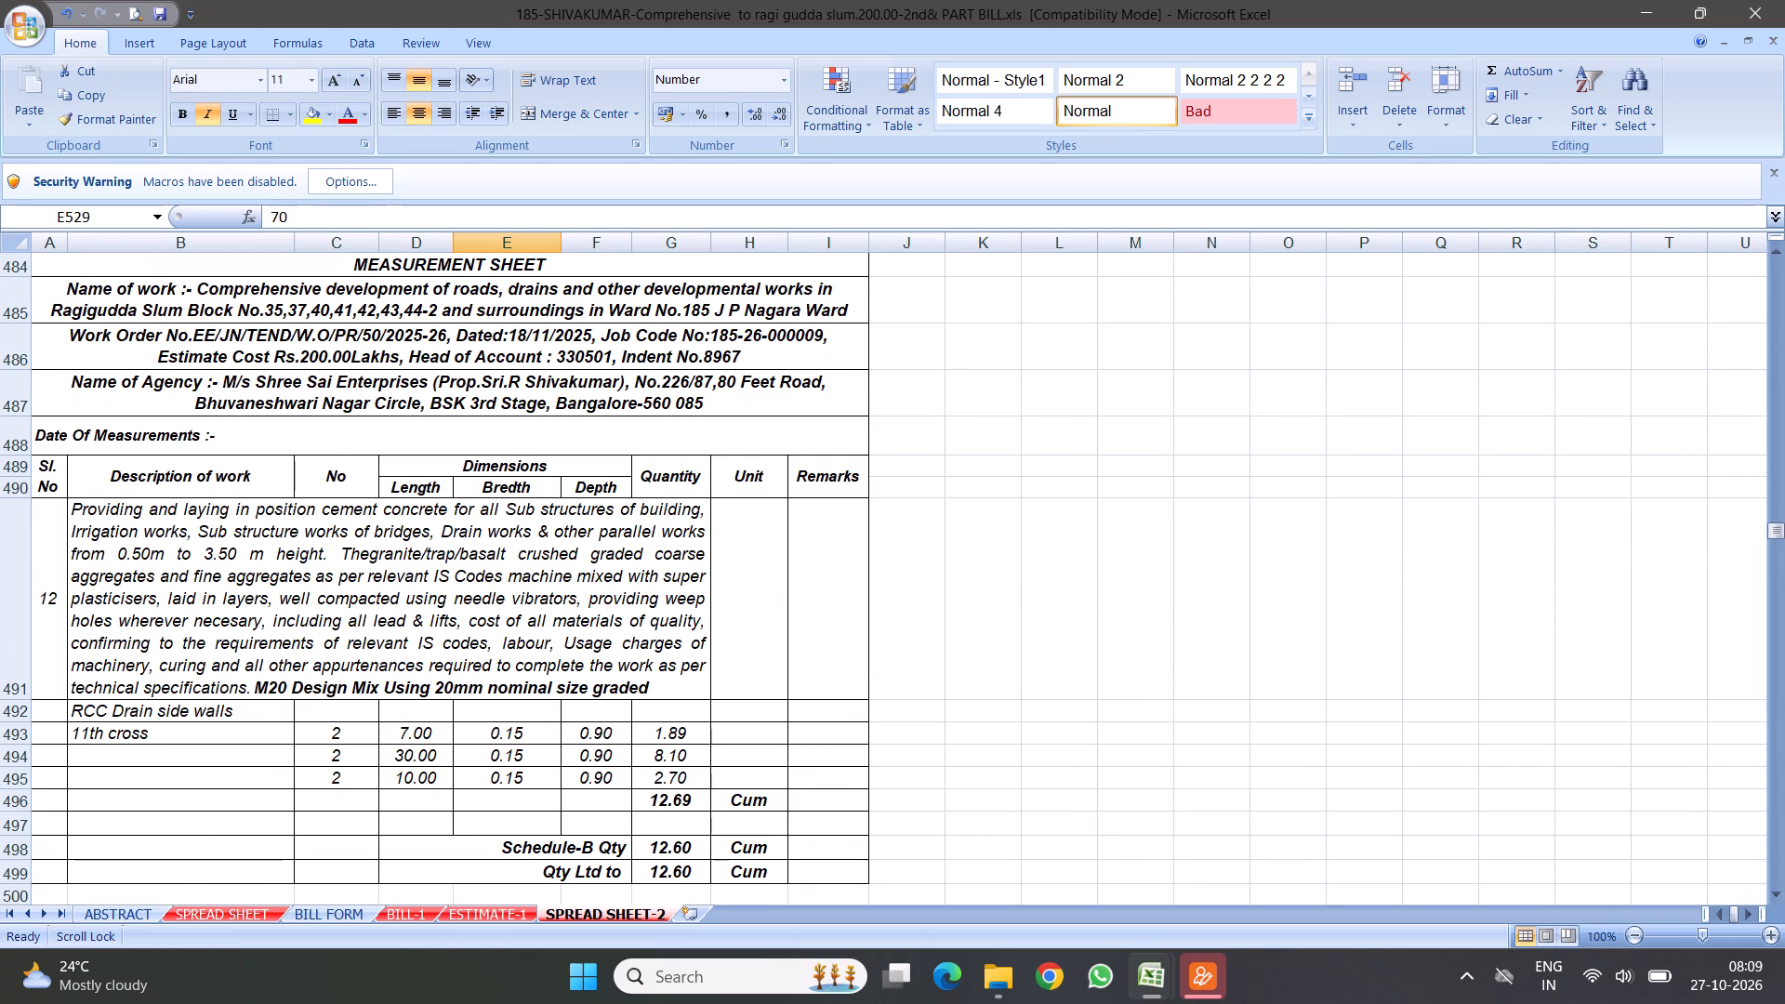
{"action": "scroll", "coordinate": [463, 527], "scroll_direction": "up", "scroll_amount": 5}
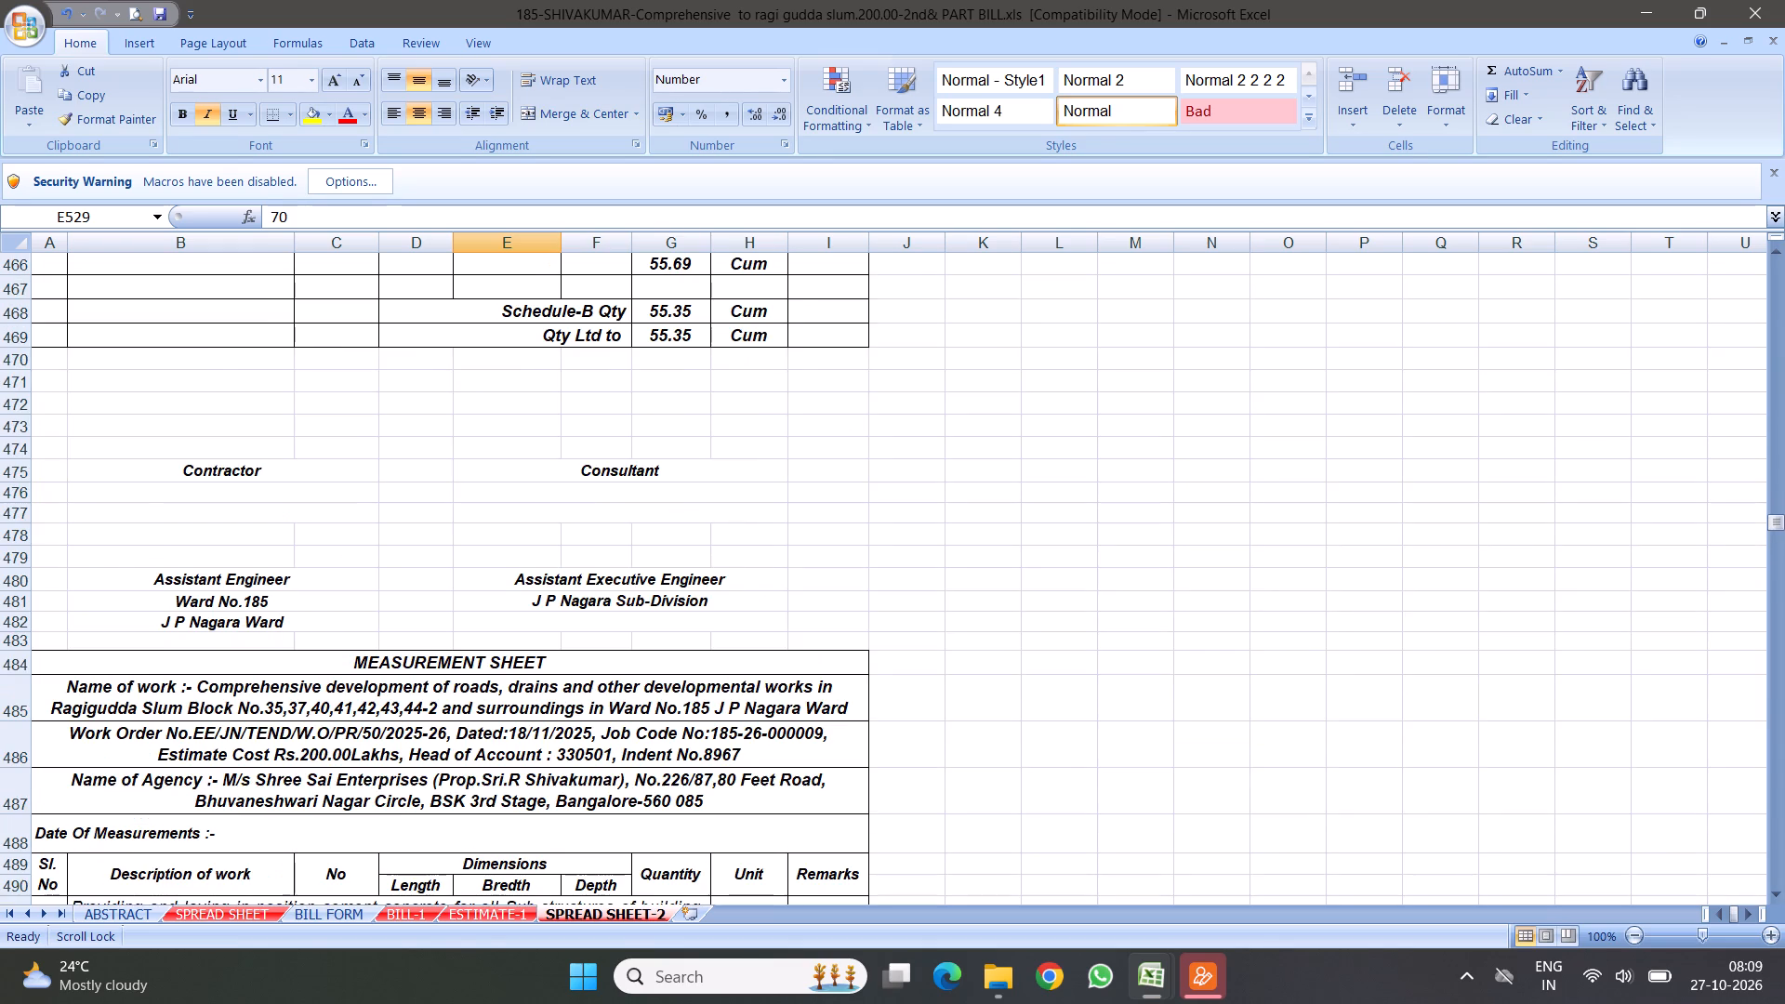
{"action": "scroll", "coordinate": [446, 642], "scroll_direction": "up", "scroll_amount": 6}
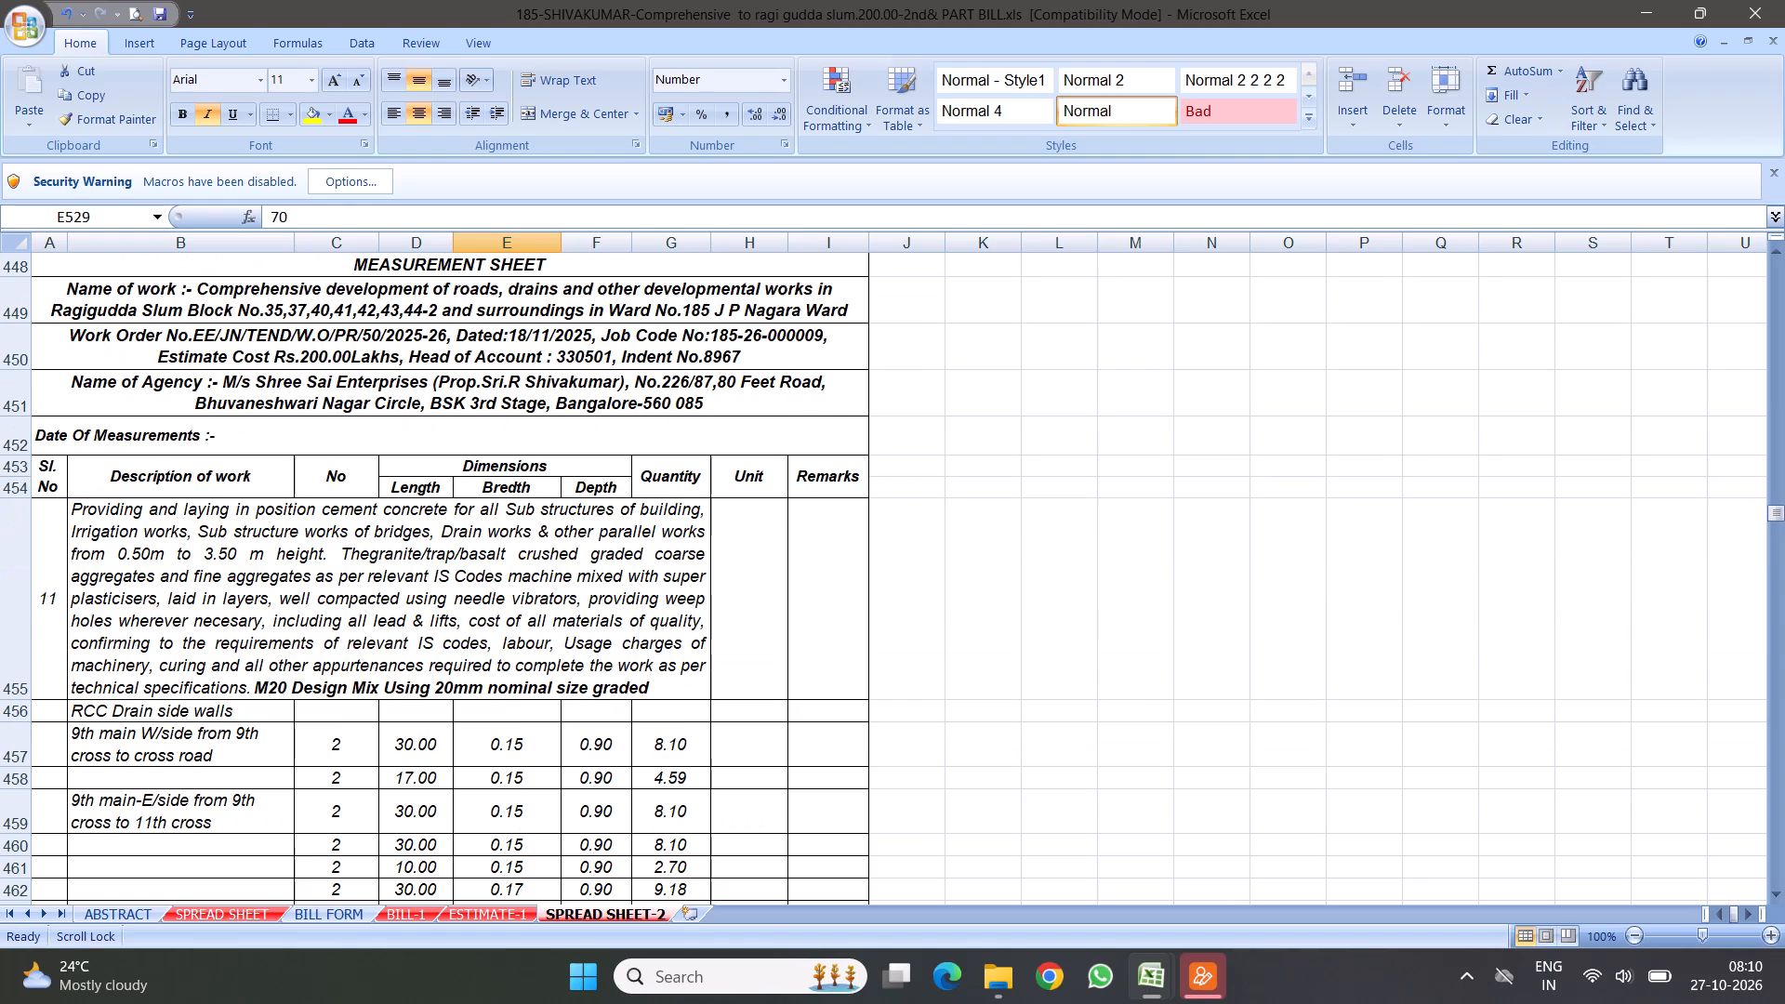
{"action": "scroll", "coordinate": [444, 642], "scroll_direction": "down", "scroll_amount": 3}
{"action": "scroll", "coordinate": [450, 515], "scroll_direction": "up", "scroll_amount": 1}
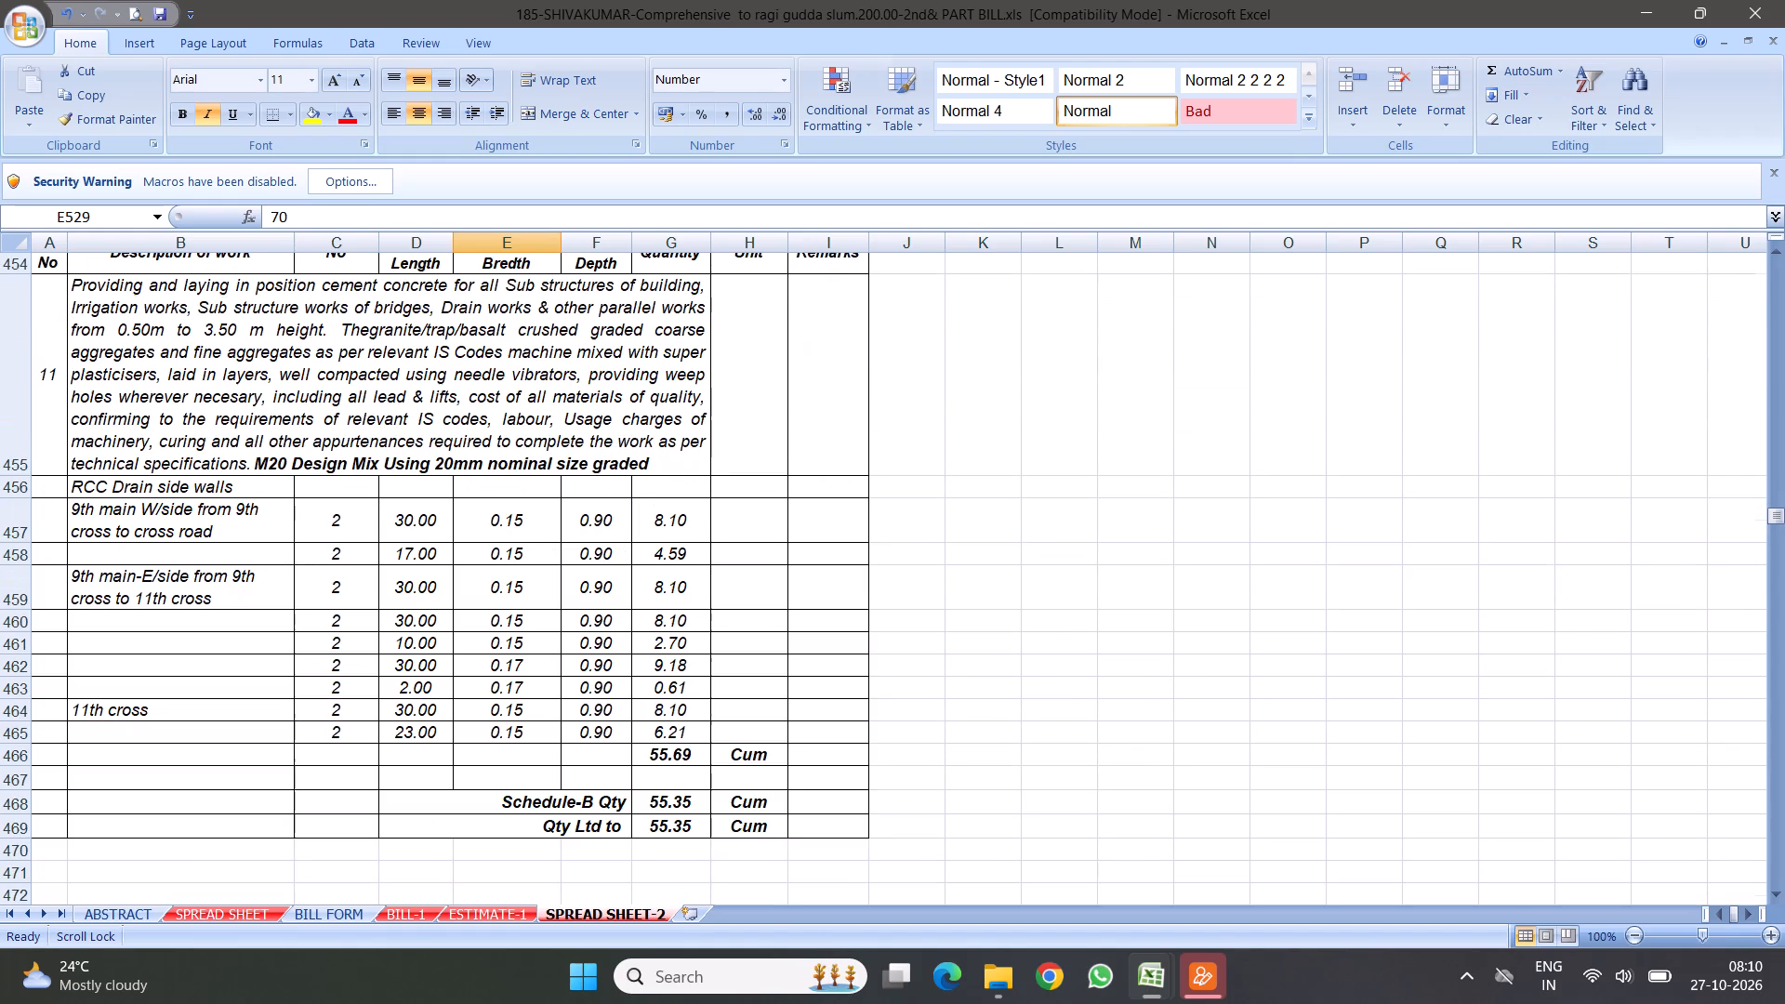
{"action": "left_click", "coordinate": [399, 528]}
{"action": "left_click_drag", "start_coordinate": [416, 592], "coordinate": [416, 592]}
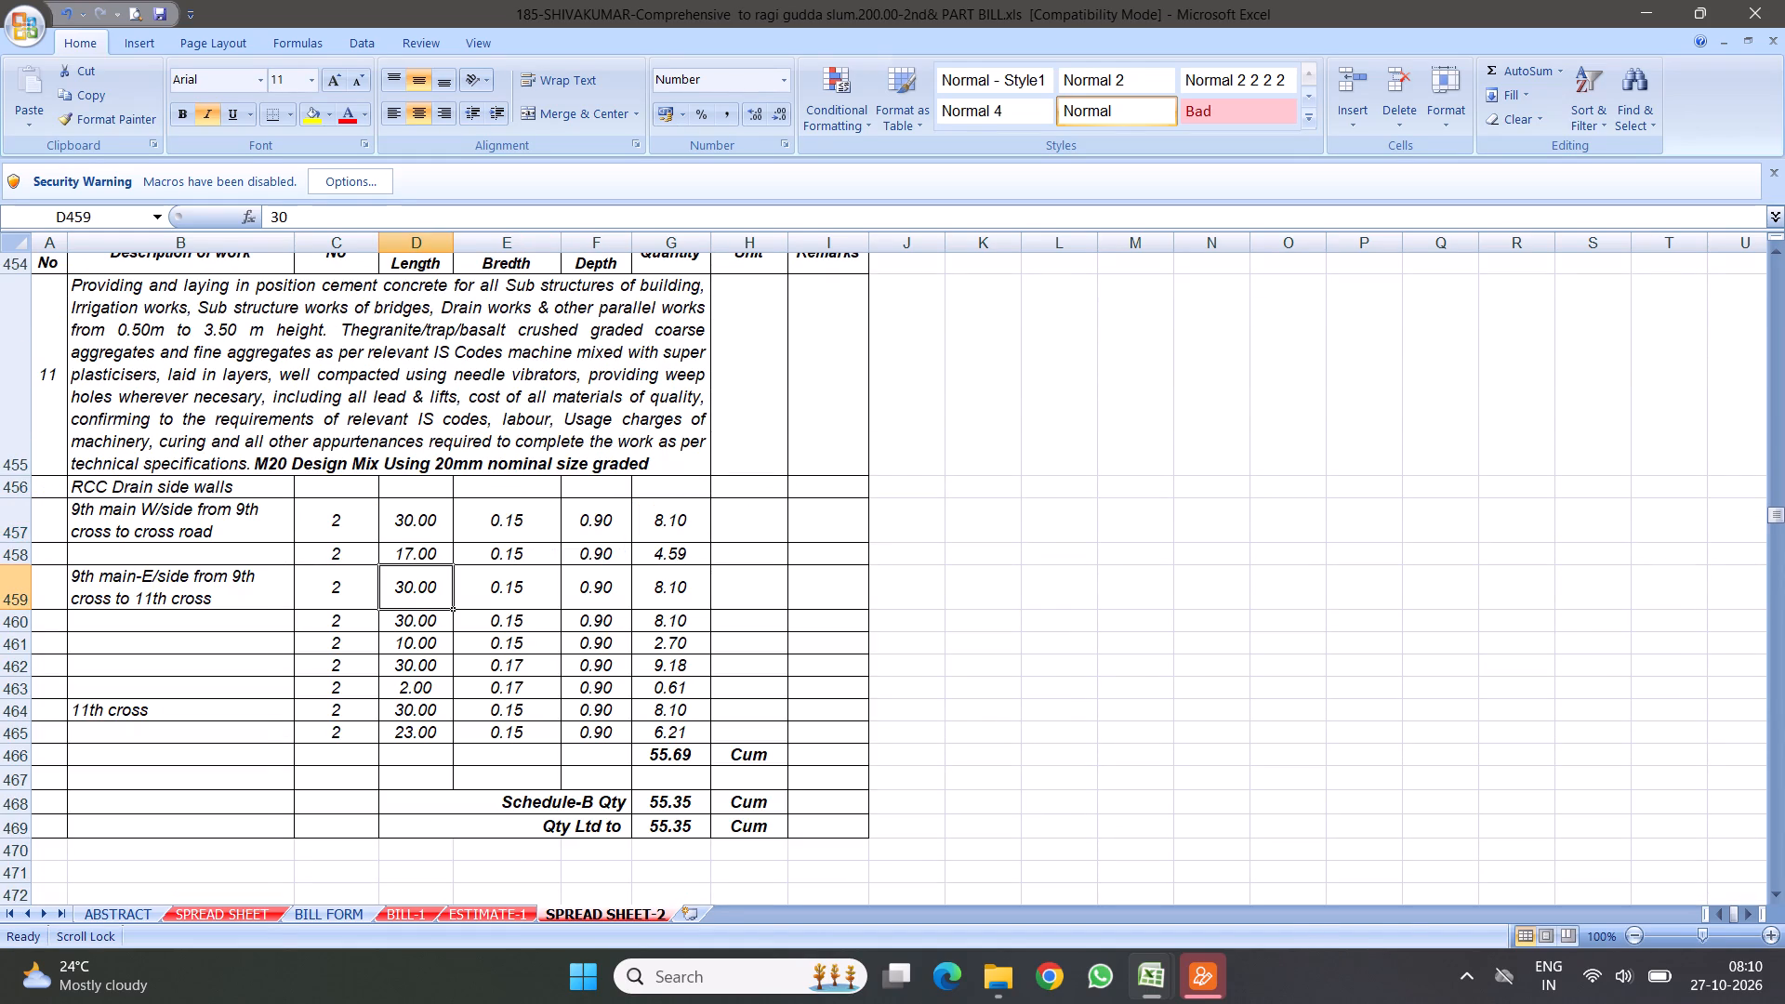
{"action": "left_click_drag", "start_coordinate": [416, 592], "coordinate": [412, 643]}
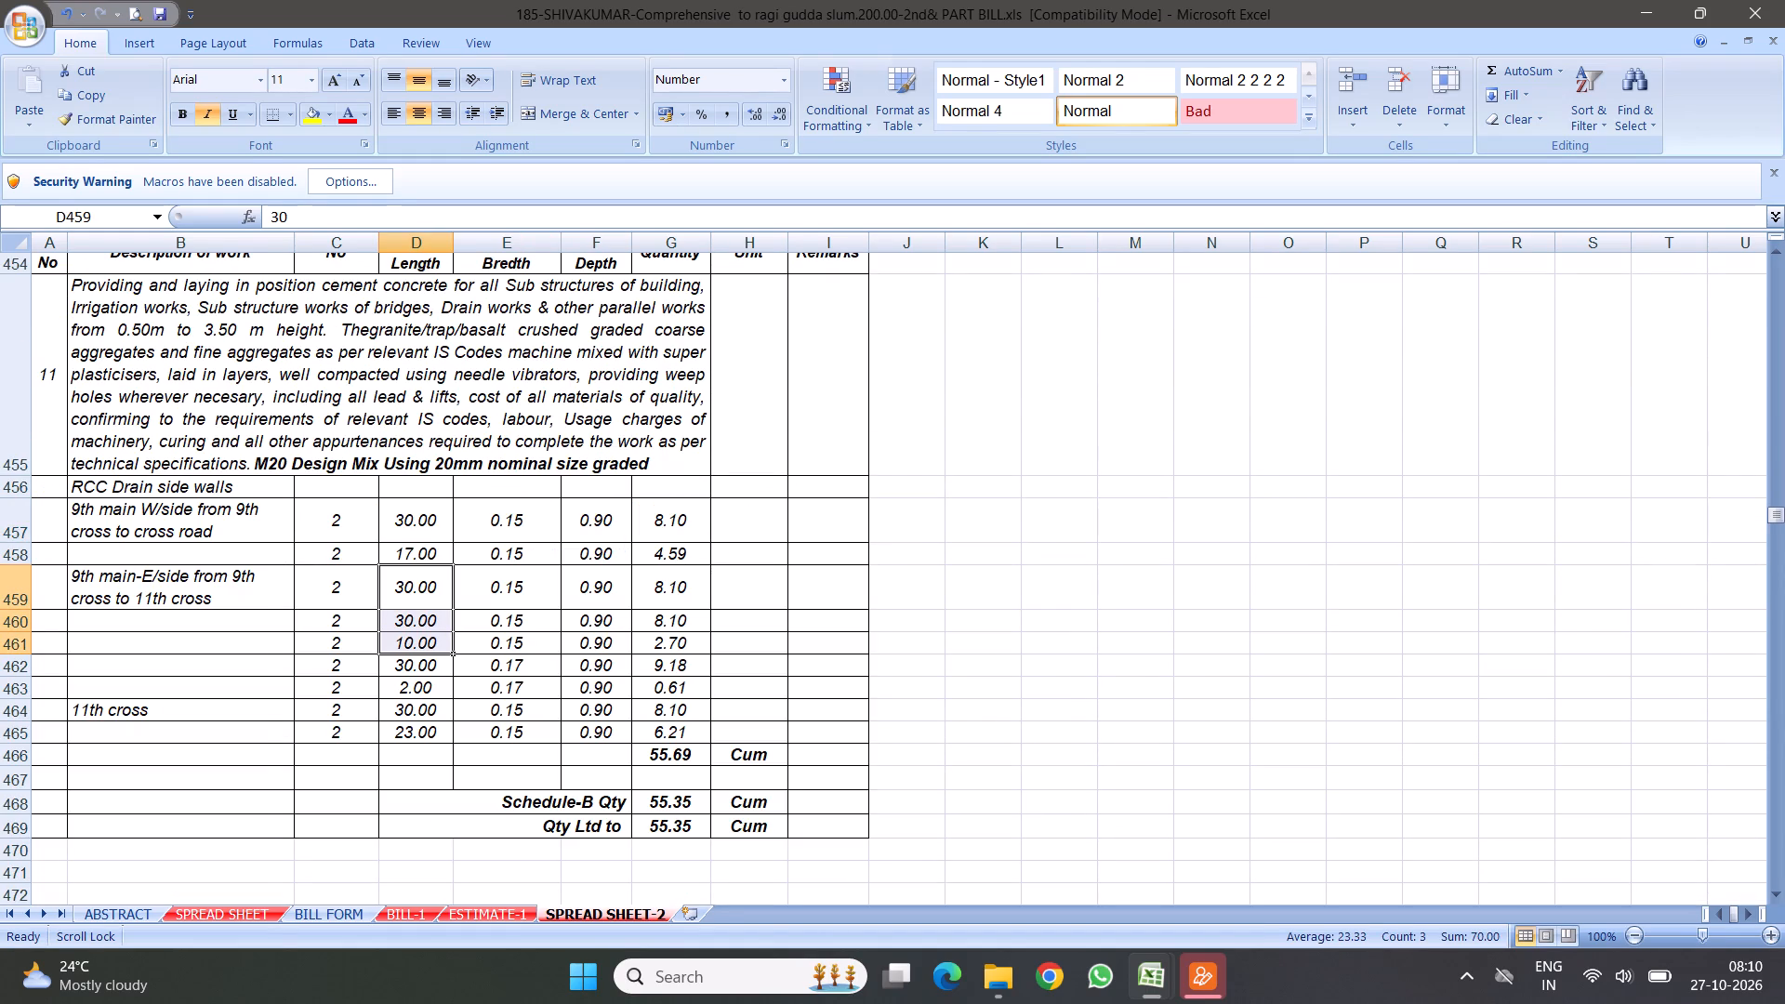
{"action": "left_click_drag", "start_coordinate": [406, 668], "coordinate": [405, 691]}
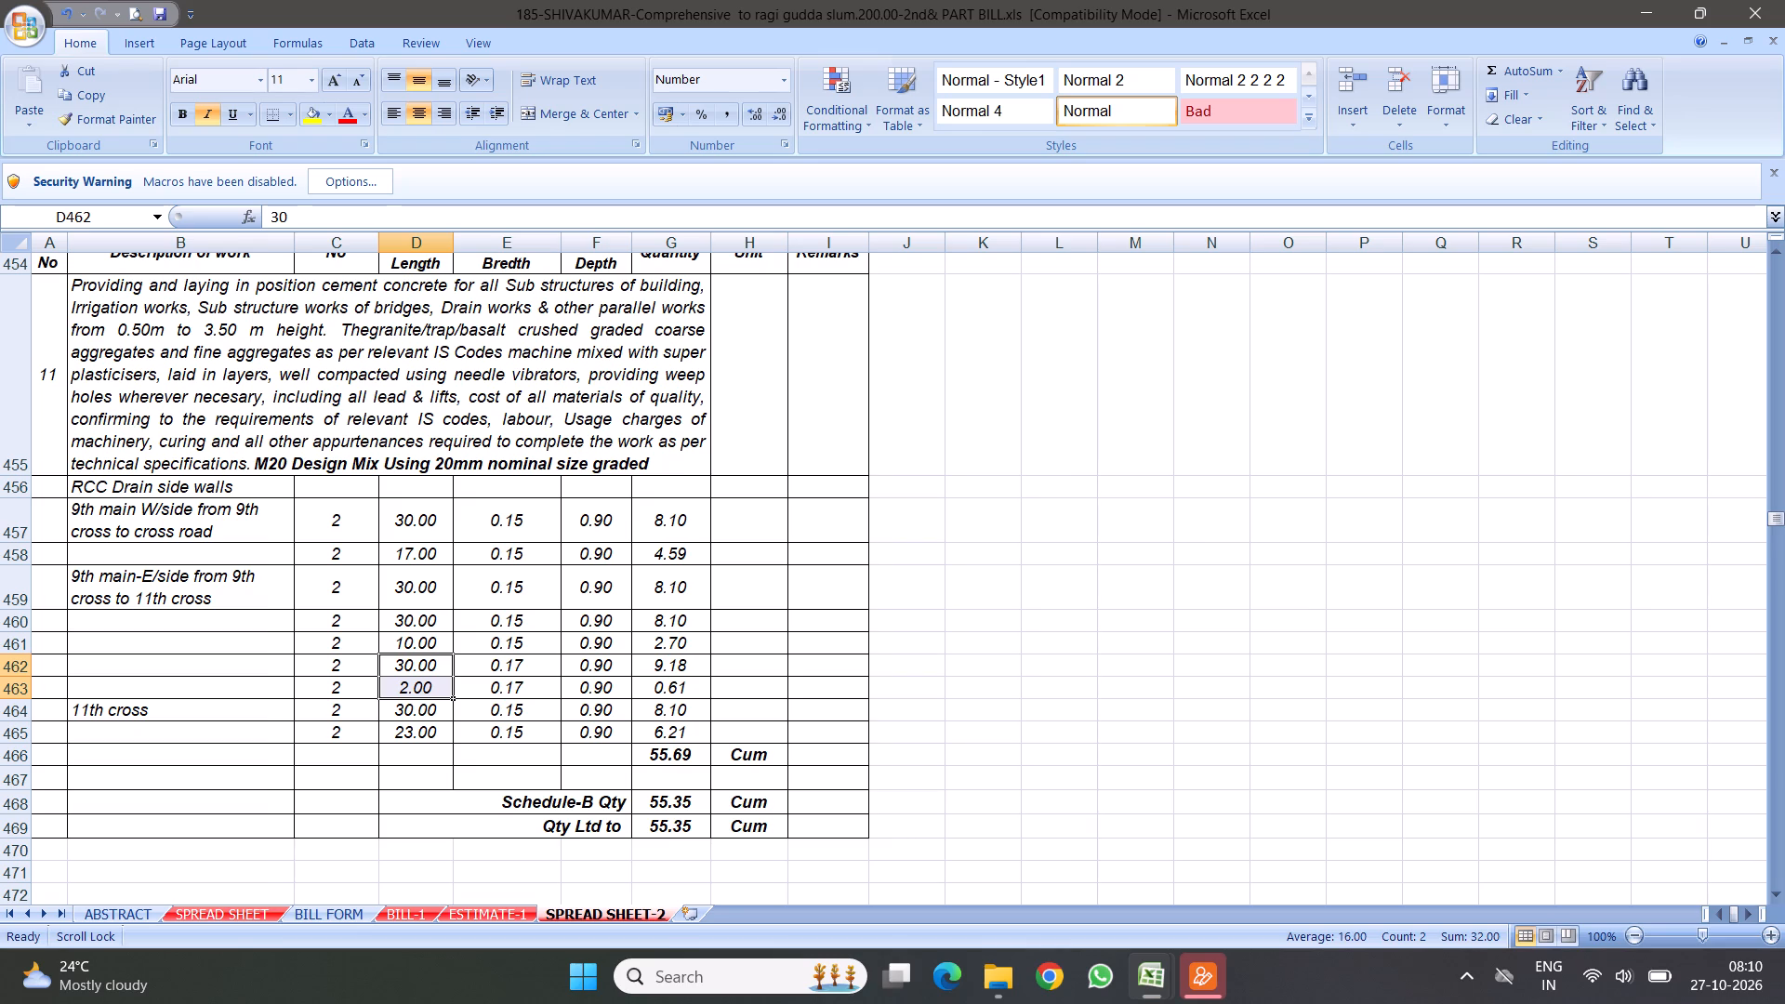
{"action": "scroll", "coordinate": [661, 728], "scroll_direction": "down", "scroll_amount": 7}
{"action": "scroll", "coordinate": [562, 691], "scroll_direction": "down", "scroll_amount": 4}
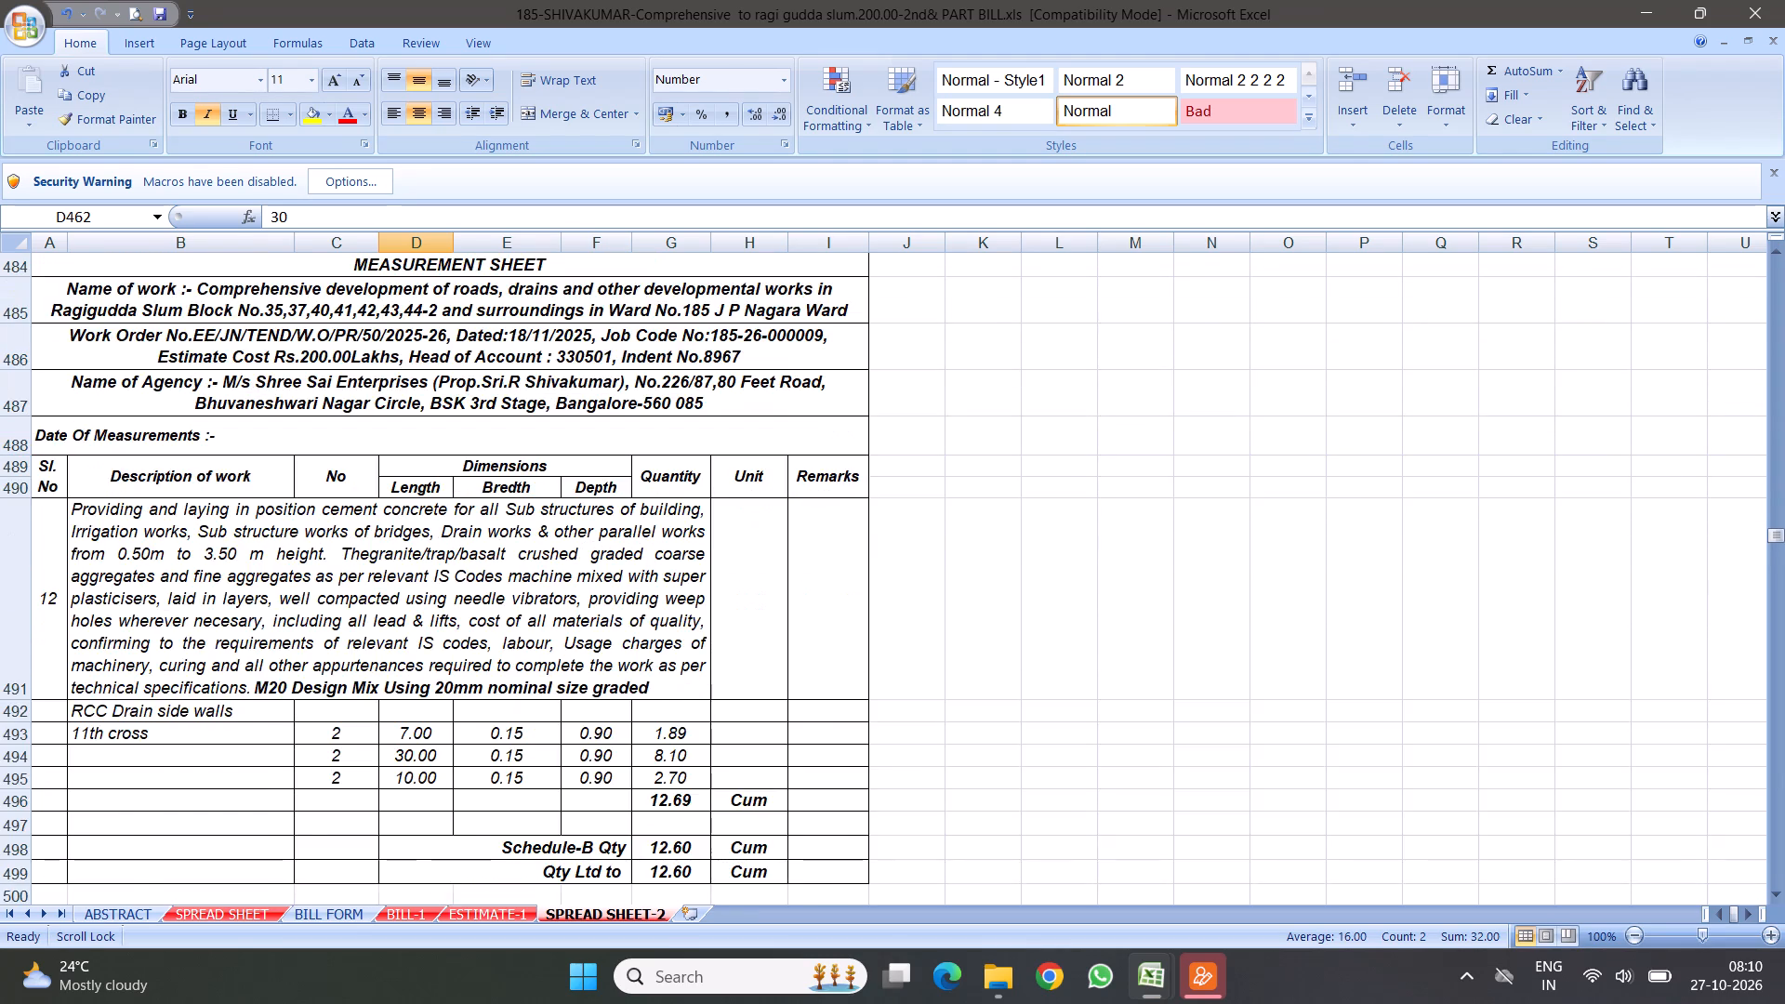
{"action": "scroll", "coordinate": [556, 677], "scroll_direction": "down", "scroll_amount": 13}
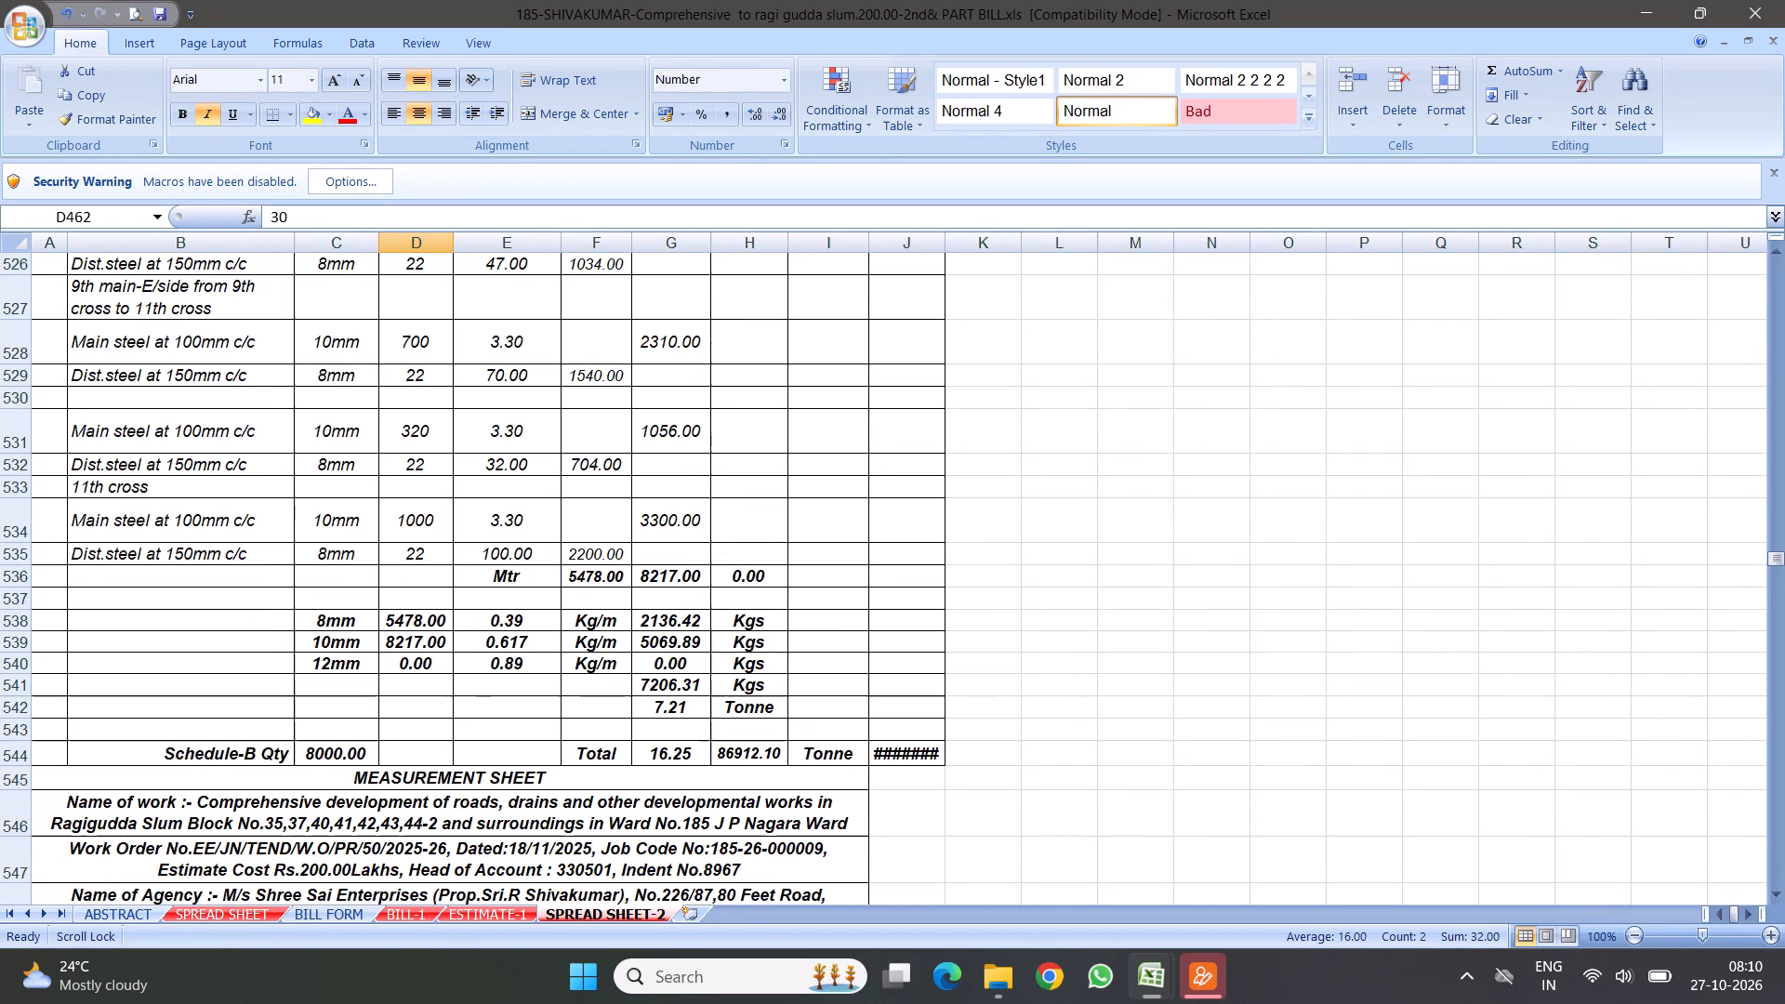
Copy item 12's closing rows, from the blank row above Schedule-B Qty through the signature block, and insert them below item 13's Tonne total.
{"action": "scroll", "coordinate": [543, 584], "scroll_direction": "up", "scroll_amount": 6}
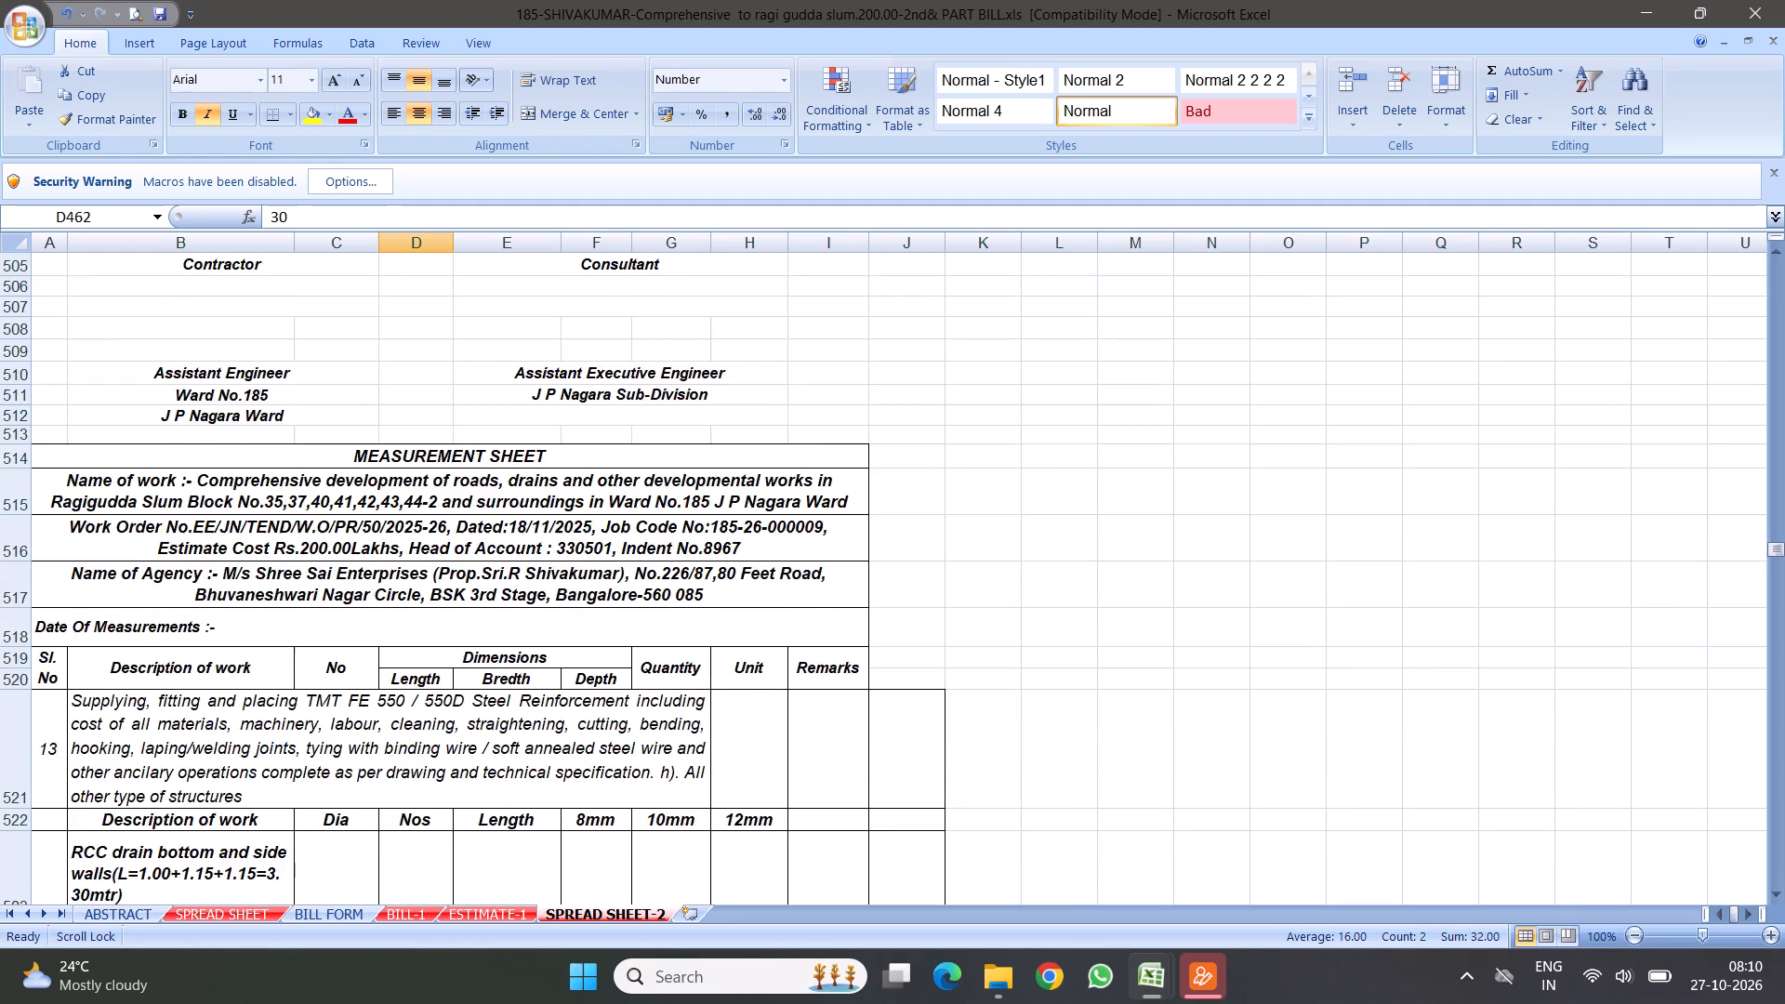
{"action": "scroll", "coordinate": [477, 602], "scroll_direction": "up", "scroll_amount": 5}
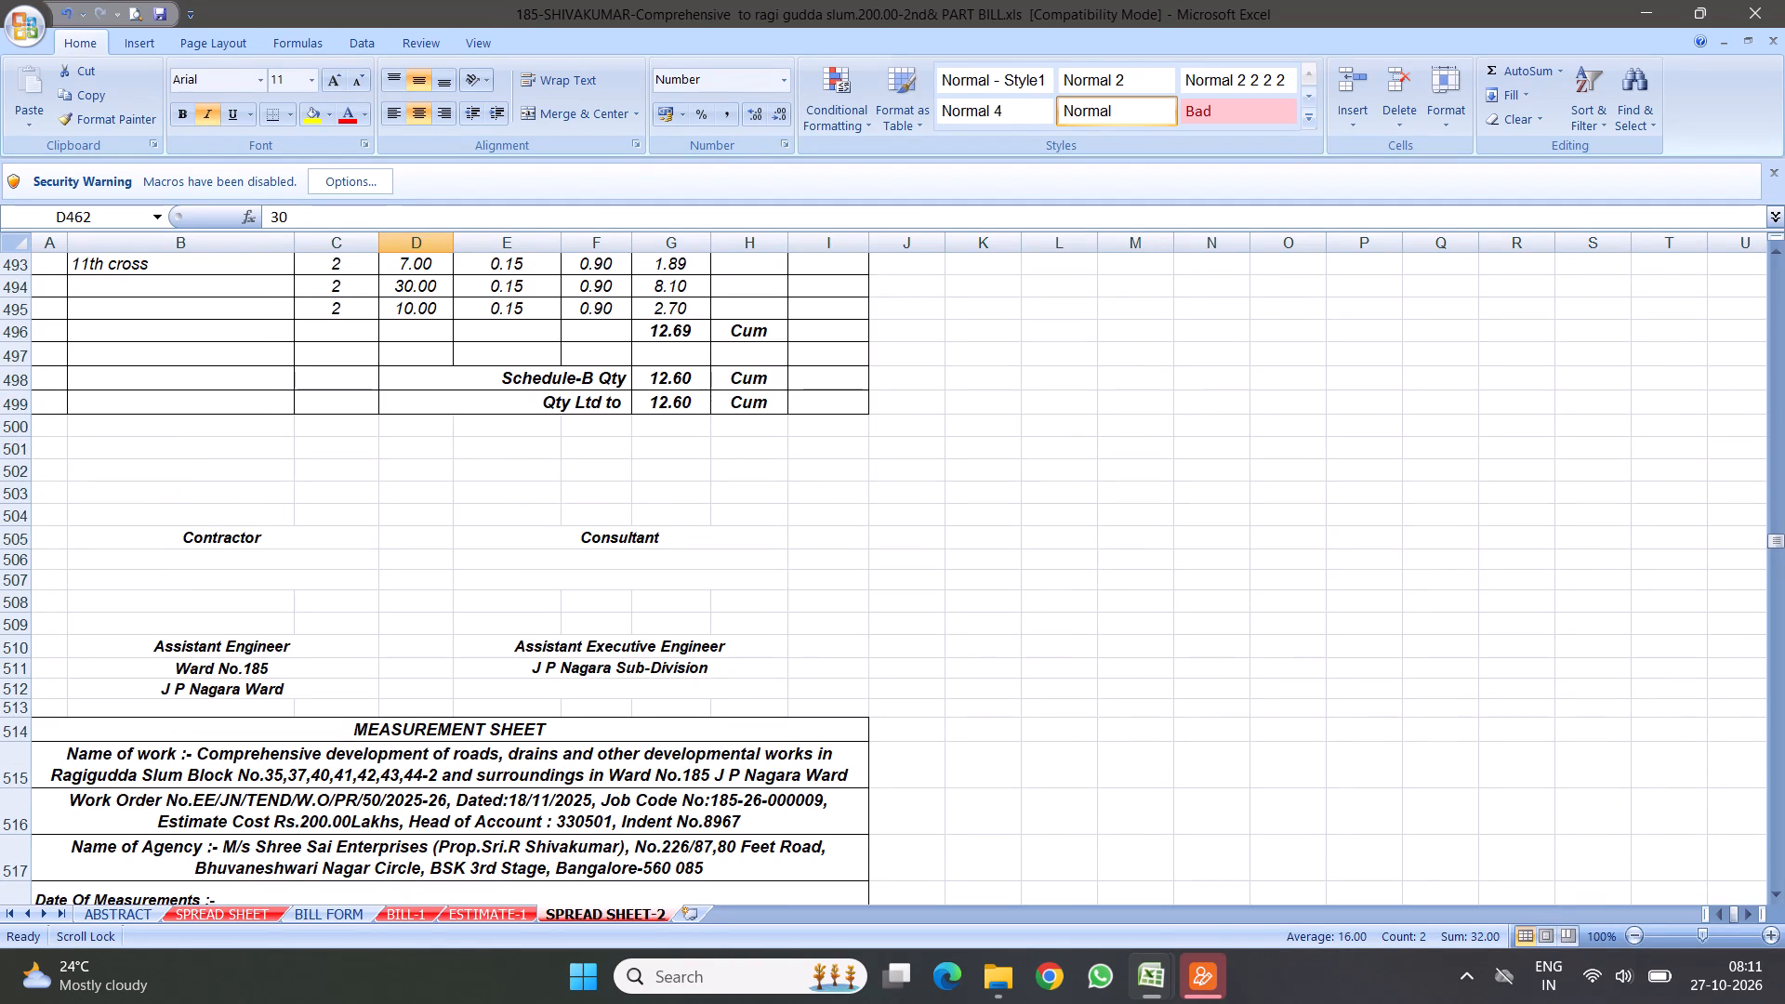
{"action": "left_click_drag", "start_coordinate": [11, 352], "coordinate": [114, 702]}
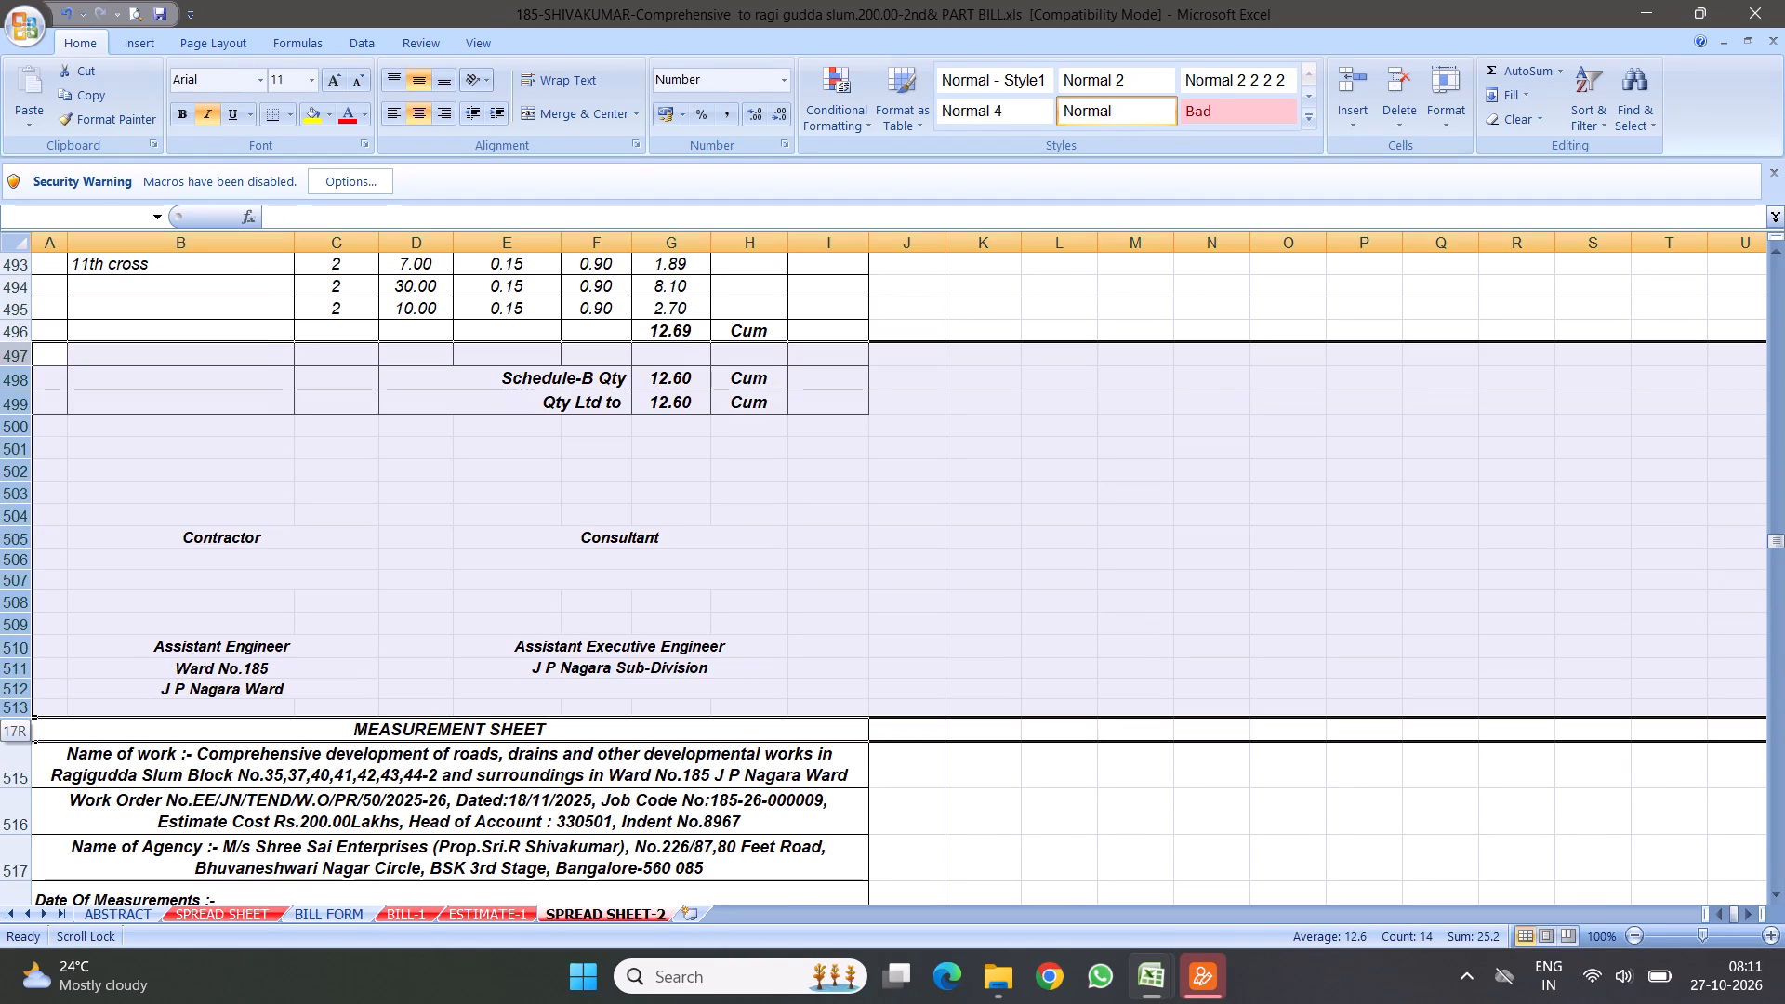
{"action": "left_click_drag", "start_coordinate": [114, 702], "coordinate": [117, 700]}
{"action": "right_click", "coordinate": [285, 492]}
{"action": "left_click", "coordinate": [339, 527]}
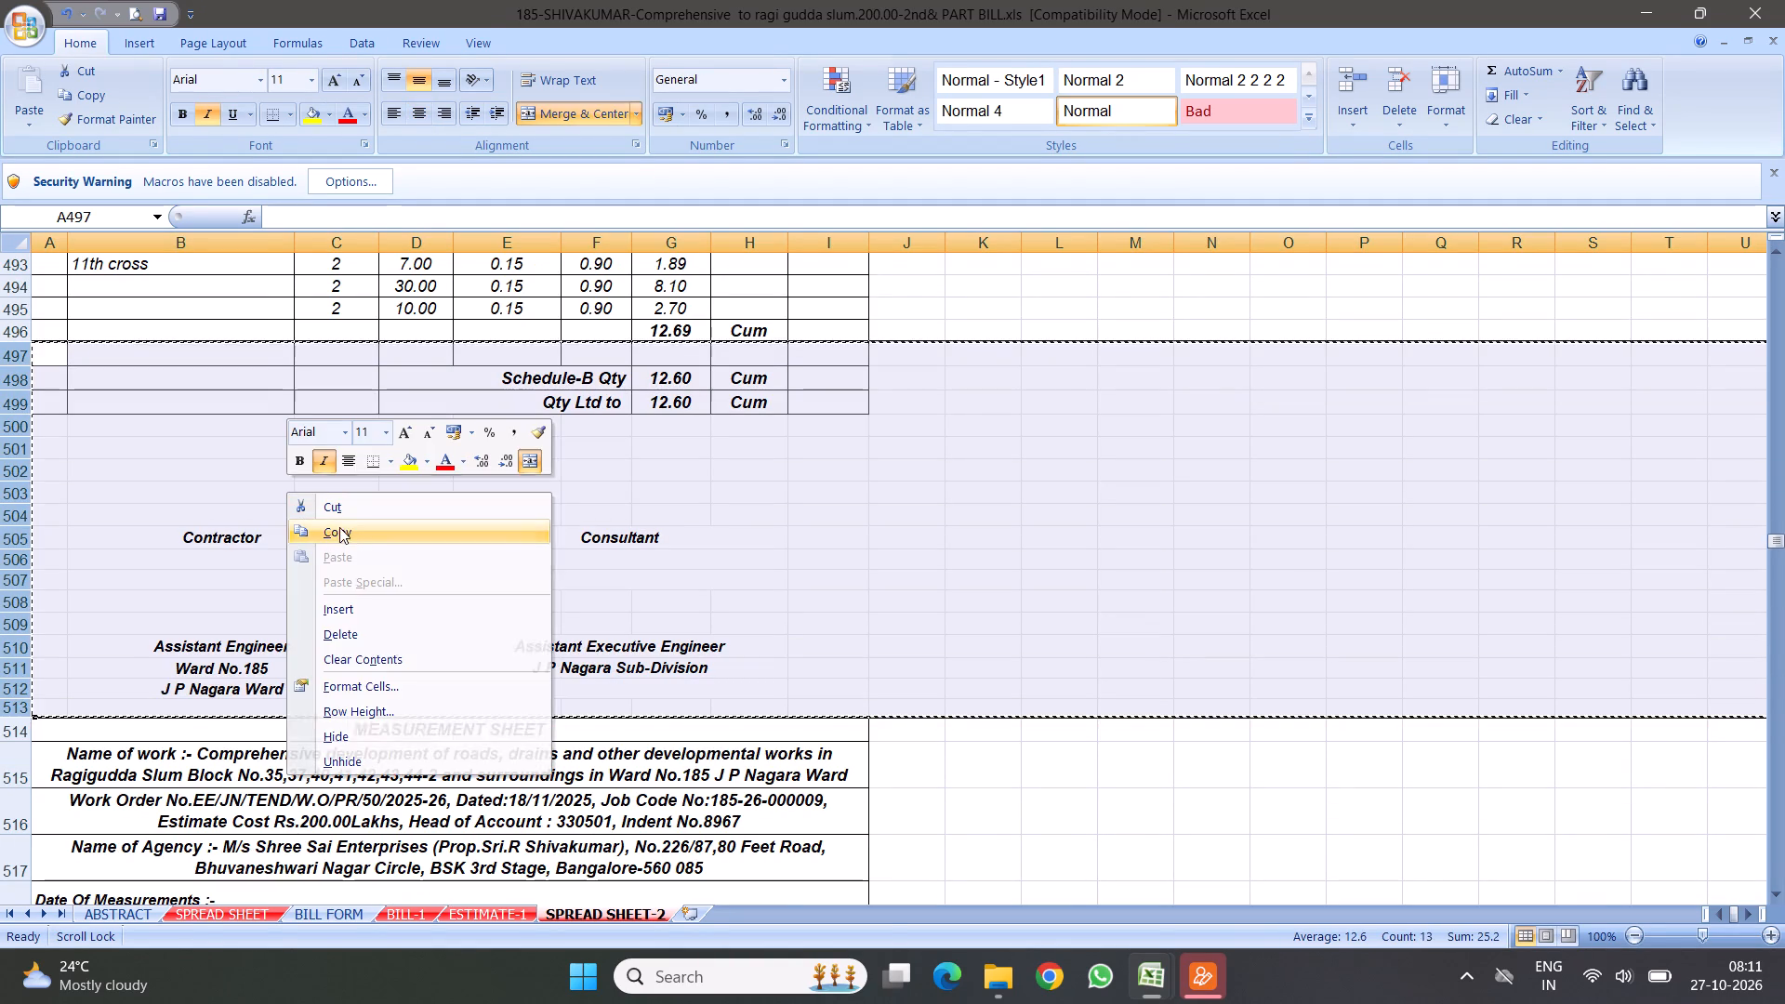
{"action": "scroll", "coordinate": [712, 643], "scroll_direction": "down", "scroll_amount": 2}
{"action": "scroll", "coordinate": [517, 605], "scroll_direction": "down", "scroll_amount": 10}
{"action": "scroll", "coordinate": [535, 514], "scroll_direction": "down", "scroll_amount": 1}
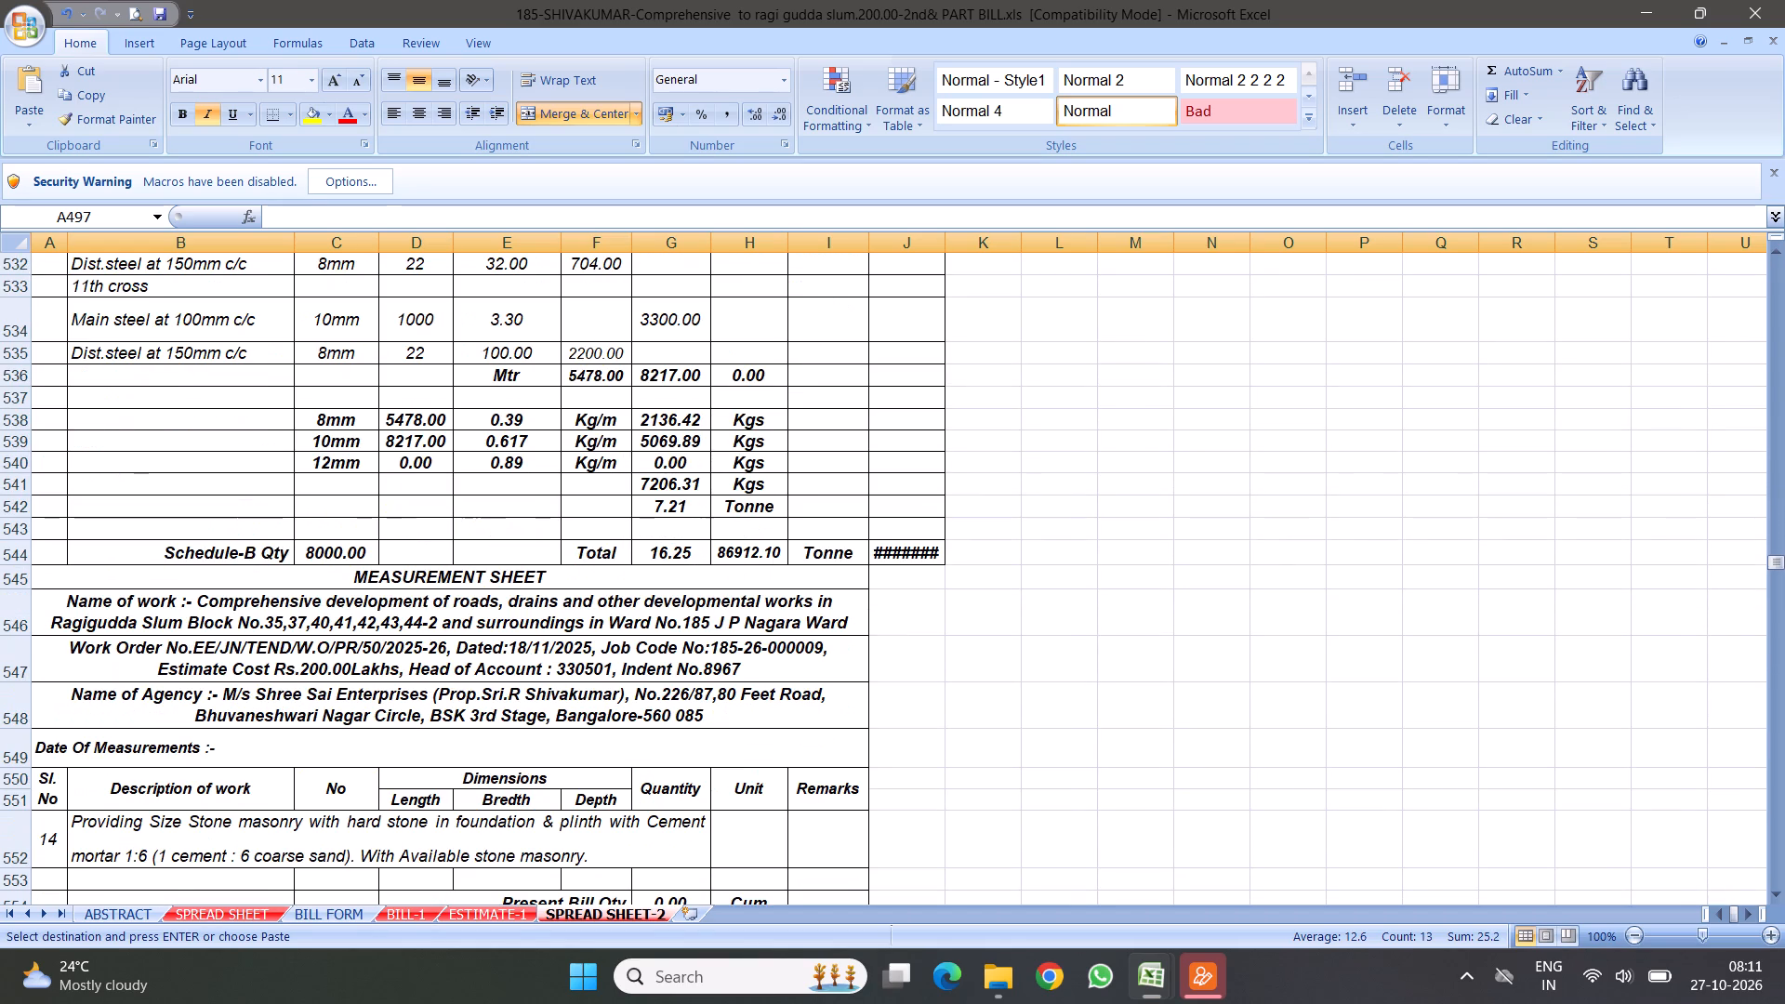
{"action": "left_click", "coordinate": [14, 530]}
{"action": "right_click", "coordinate": [14, 529]}
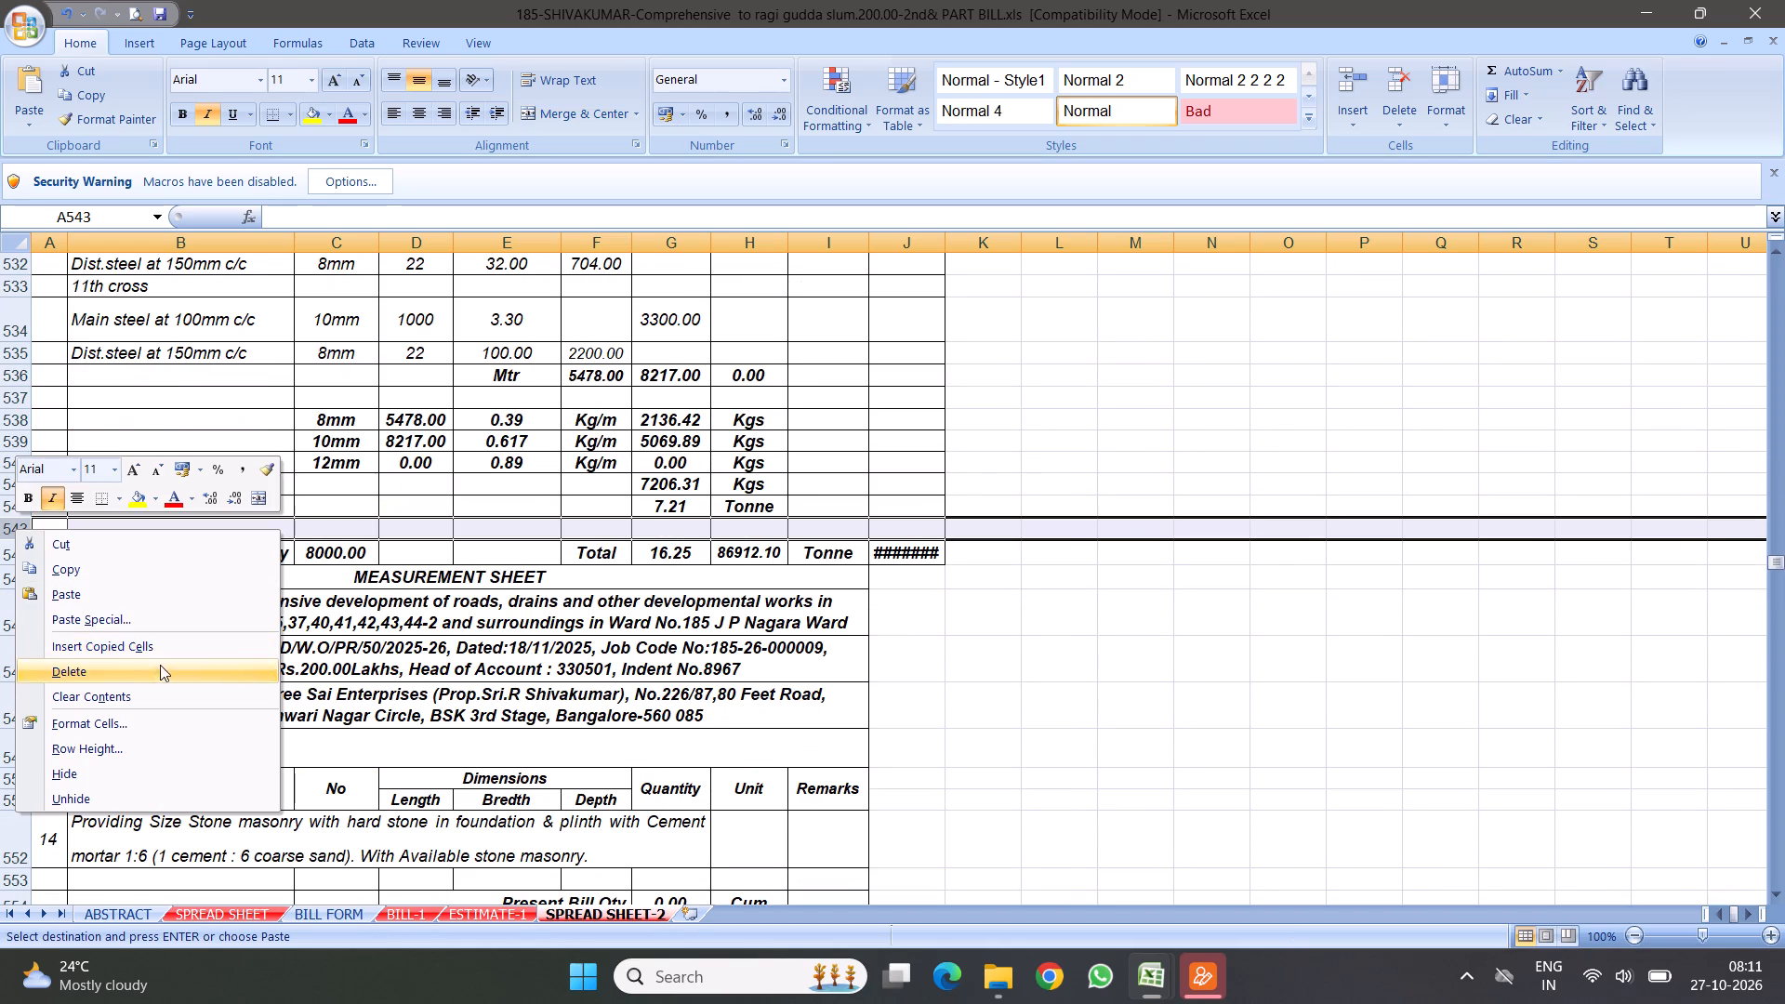
{"action": "left_click", "coordinate": [141, 648]}
Delete item 13's leftover blank row and old Schedule-B Qty/Total row below the inserted signature block.
{"action": "scroll", "coordinate": [556, 649], "scroll_direction": "down", "scroll_amount": 2}
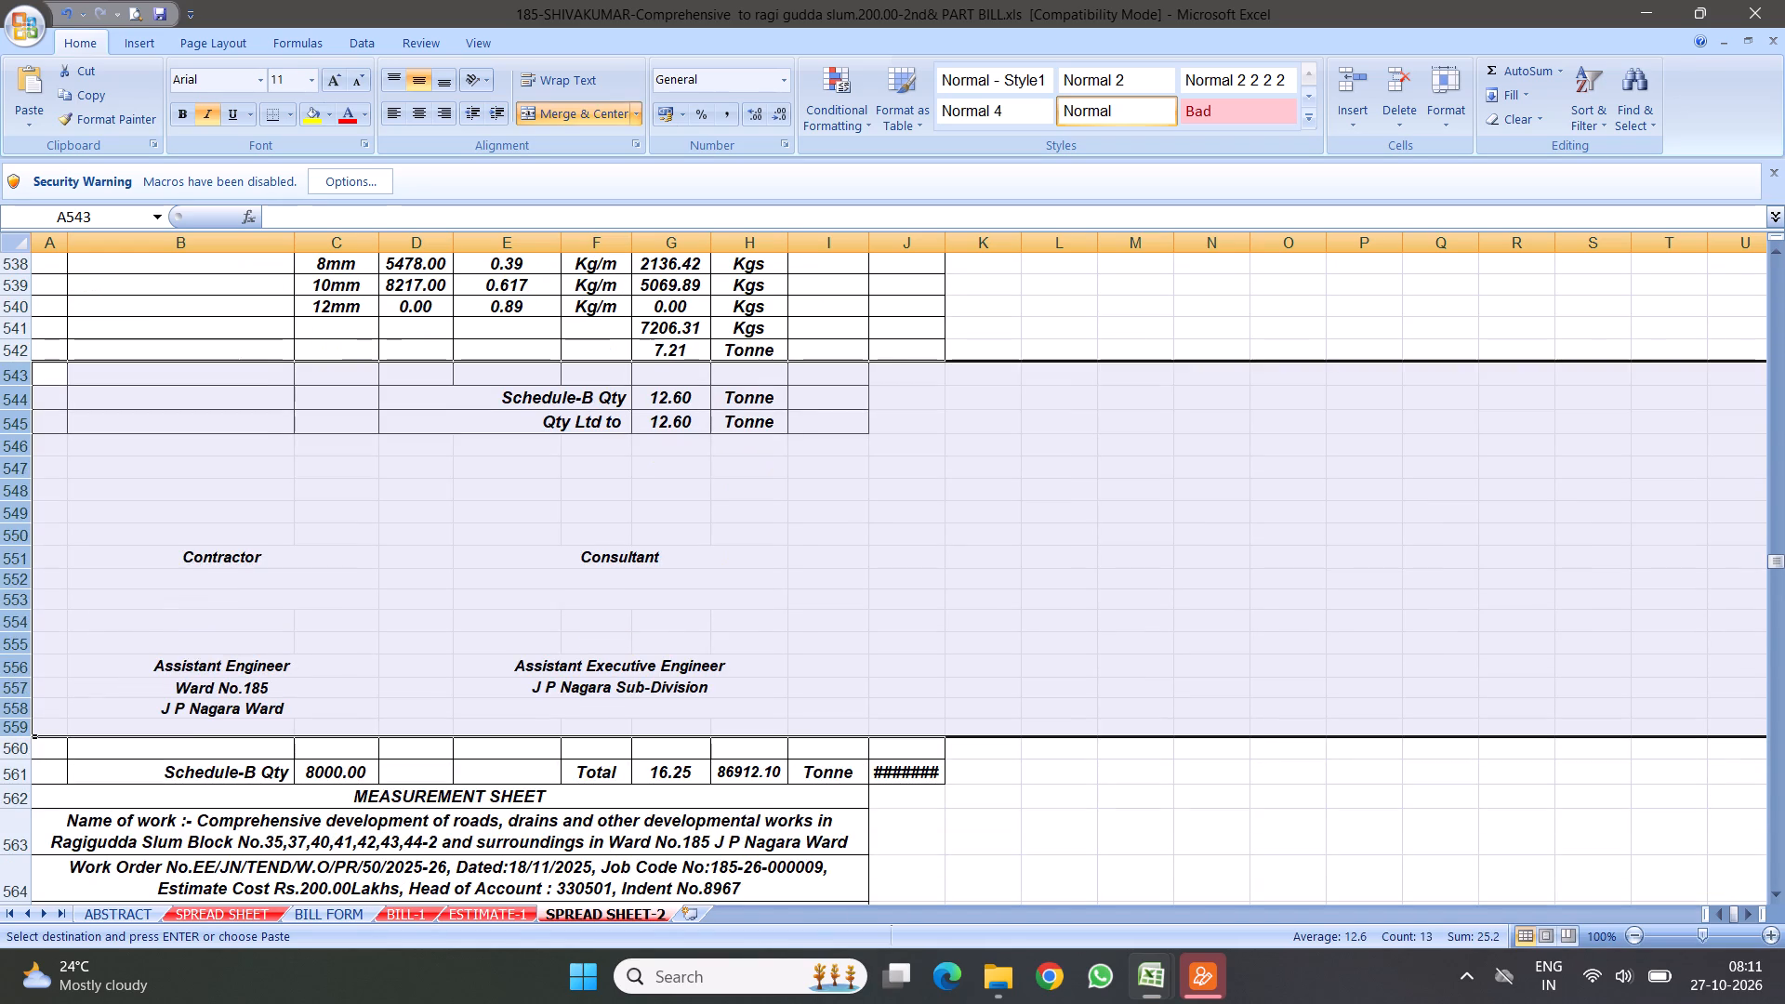
{"action": "left_click_drag", "start_coordinate": [20, 748], "coordinate": [21, 775]}
{"action": "right_click", "coordinate": [104, 770]}
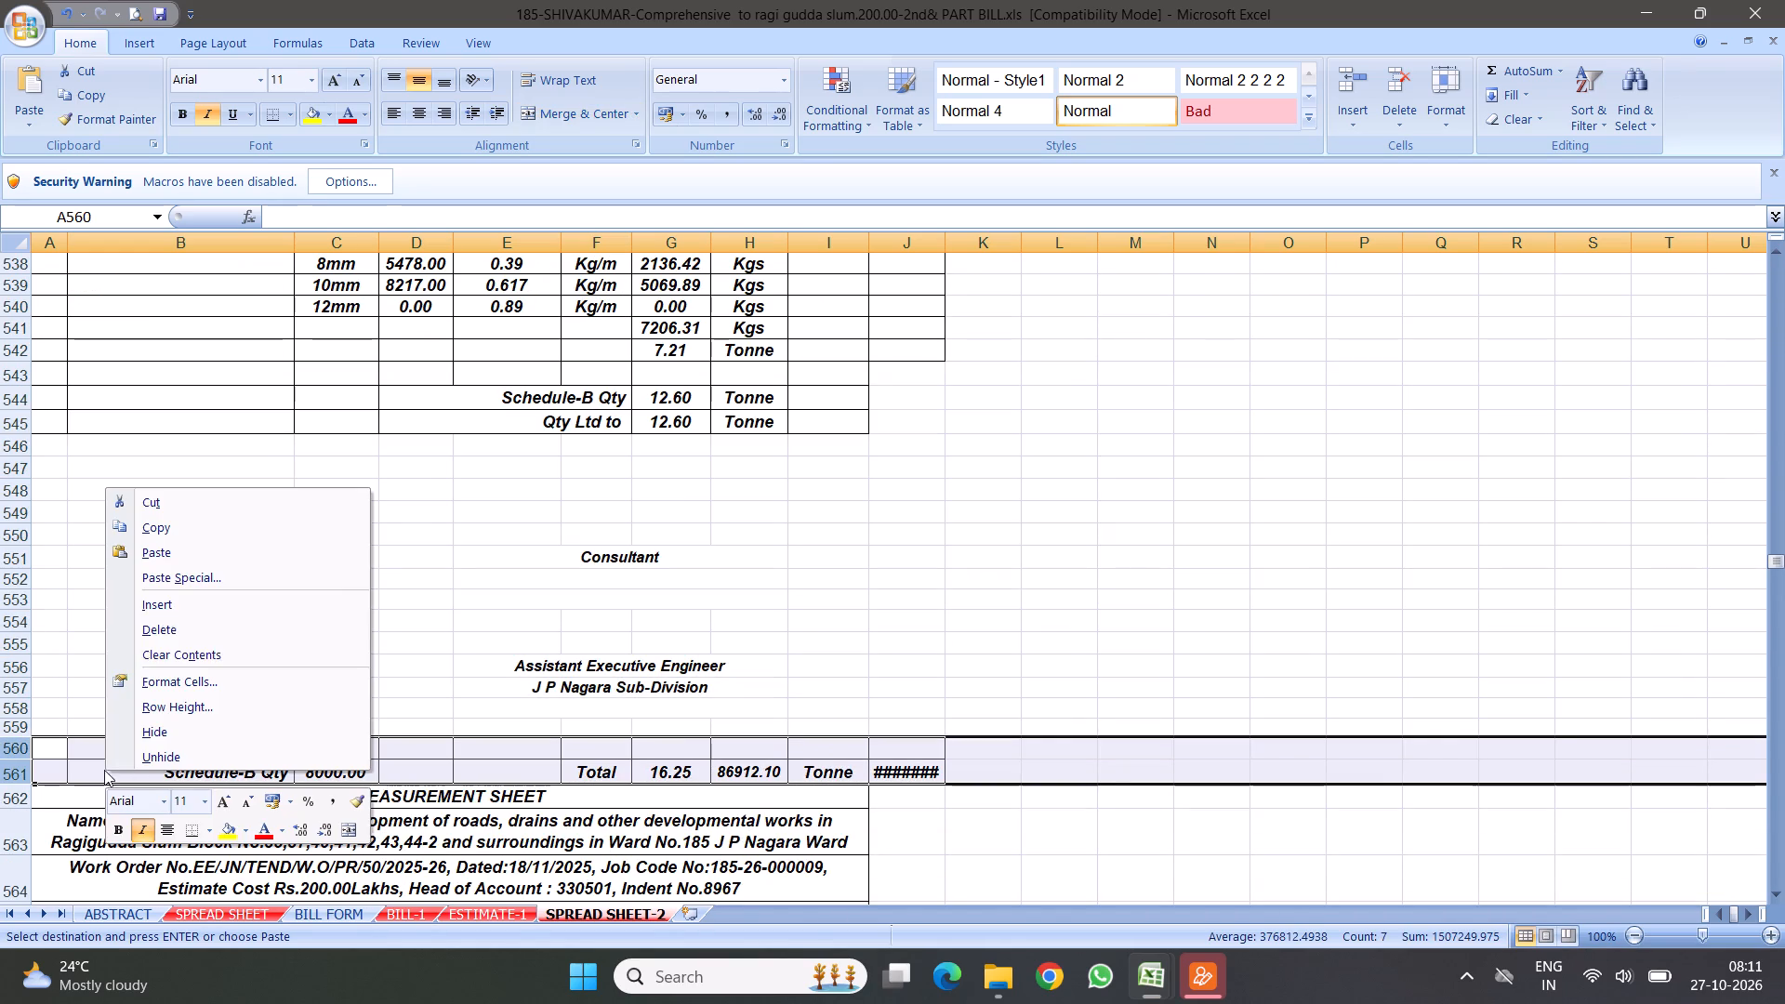
{"action": "left_click", "coordinate": [179, 627]}
In ESTIMATE-1, copy the formatting of item 13's description onto item 14's stone masonry description.
{"action": "scroll", "coordinate": [536, 516], "scroll_direction": "up", "scroll_amount": 1}
{"action": "scroll", "coordinate": [721, 514], "scroll_direction": "up", "scroll_amount": 2}
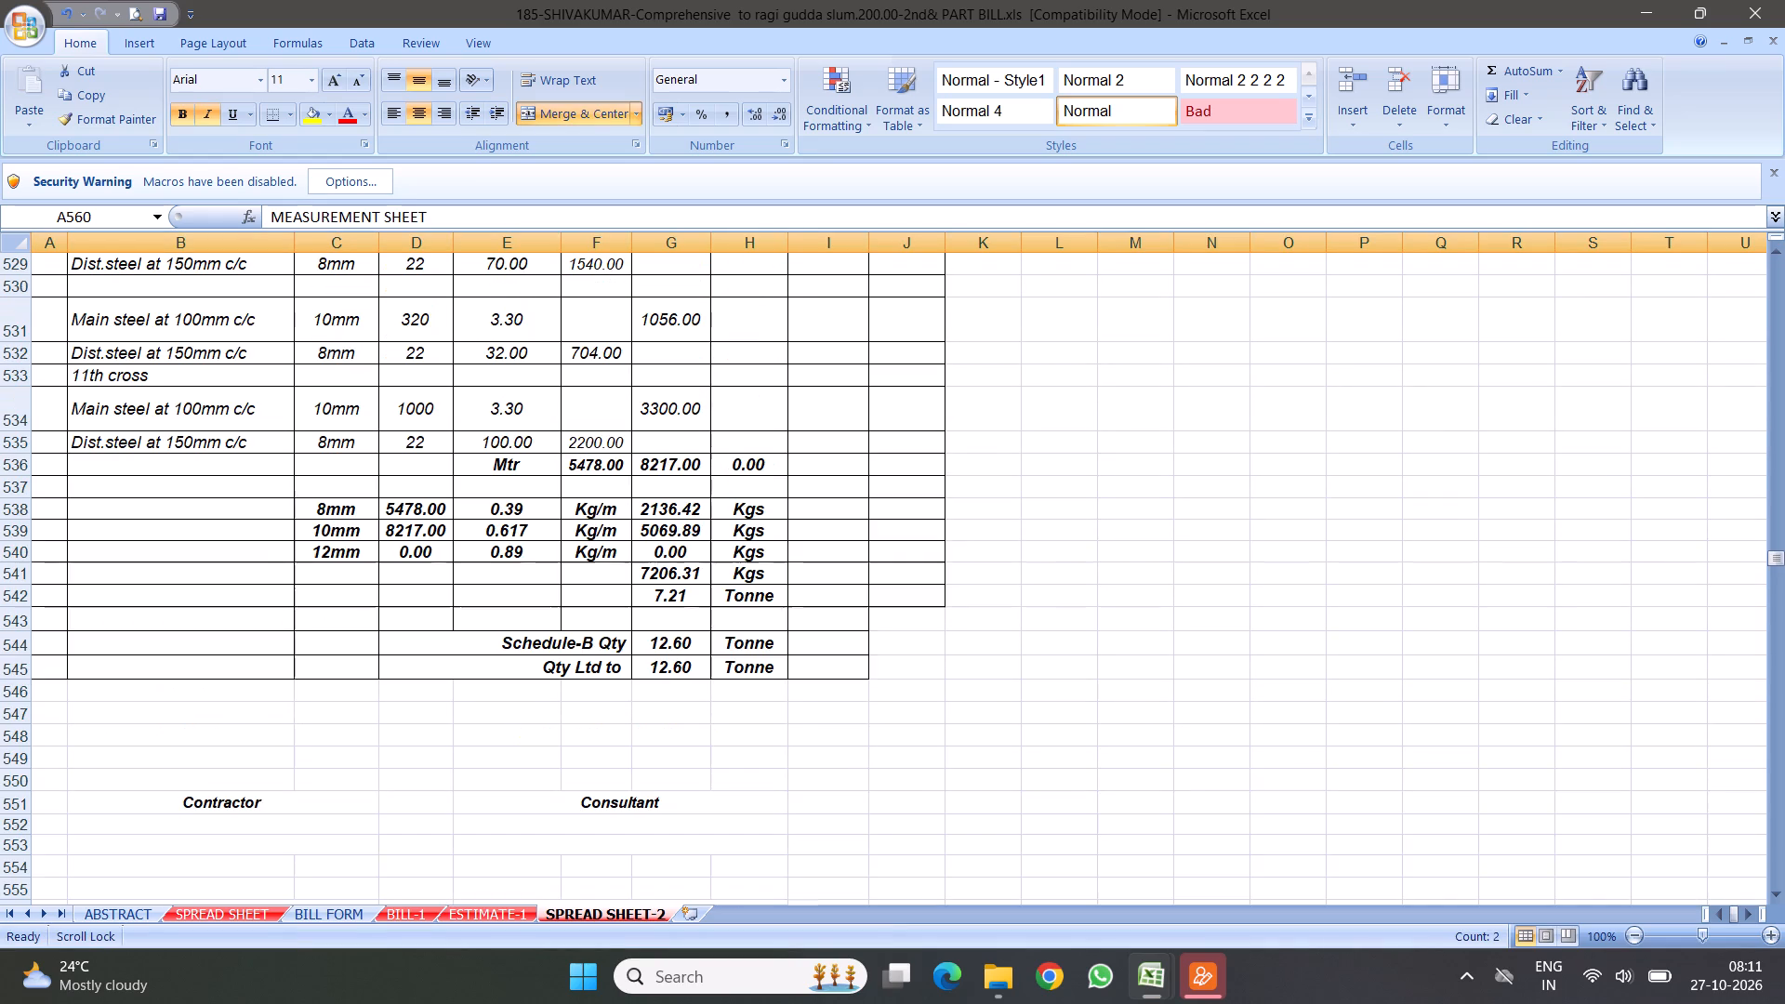
{"action": "left_click", "coordinate": [495, 910]}
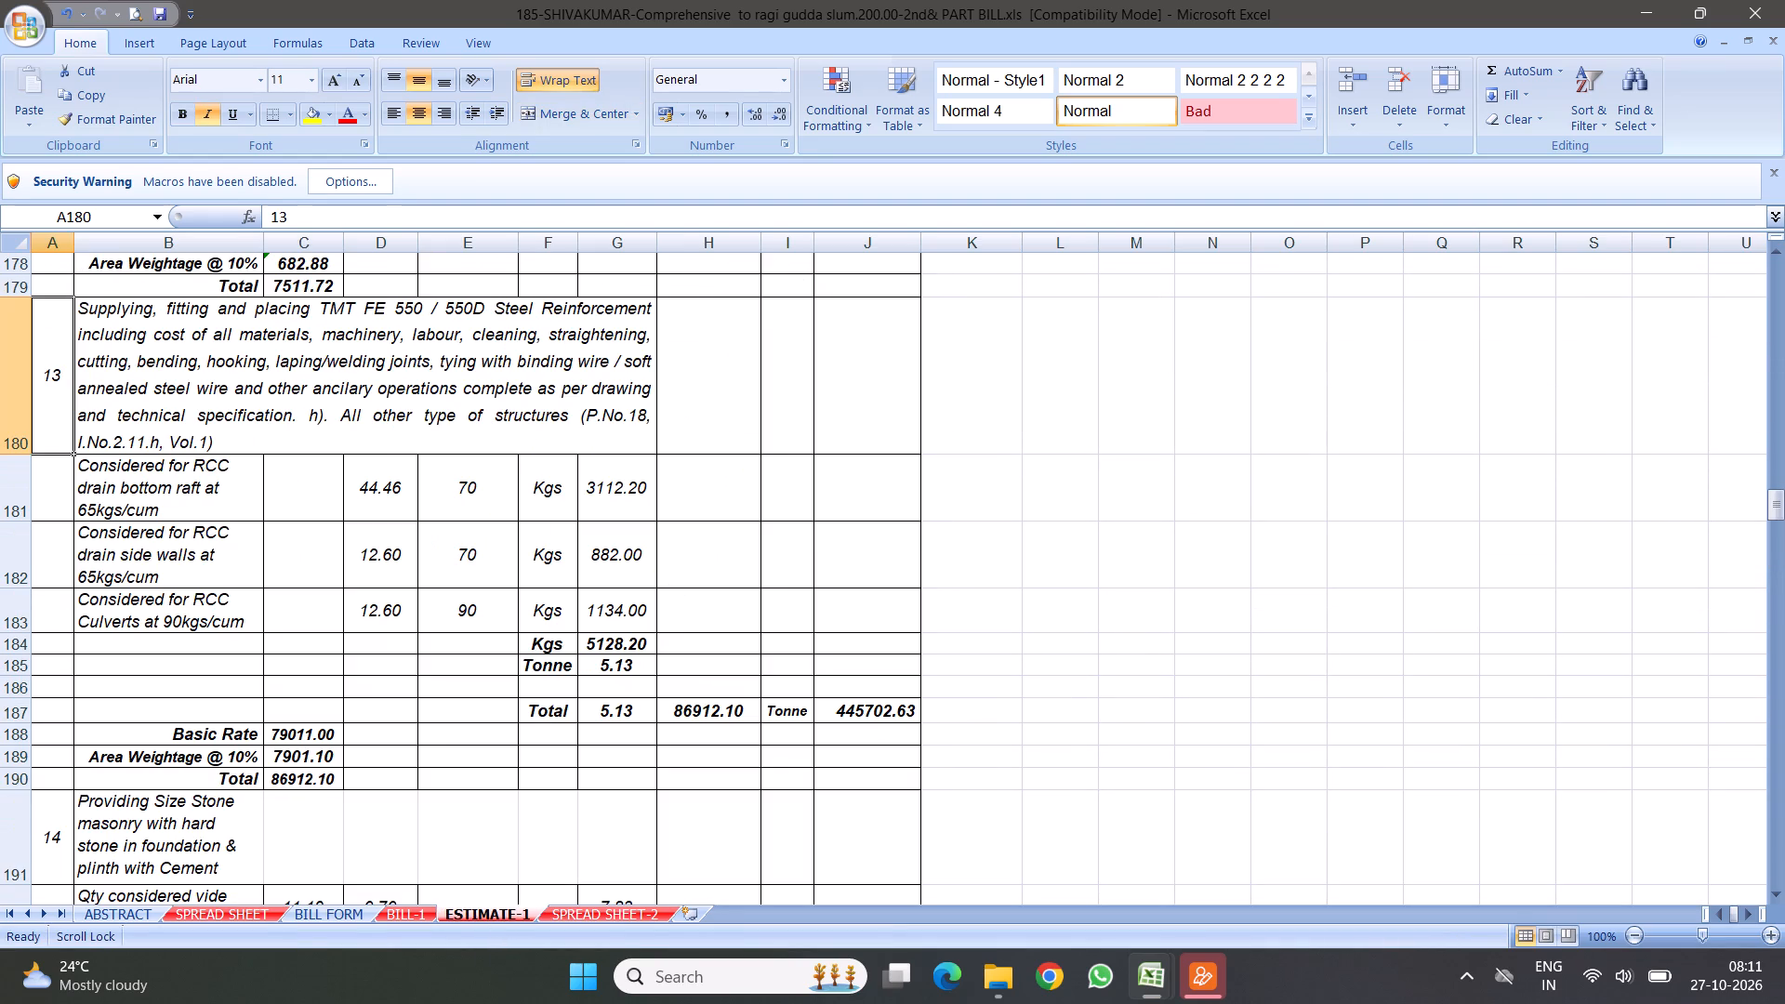
{"action": "left_click", "coordinate": [298, 381]}
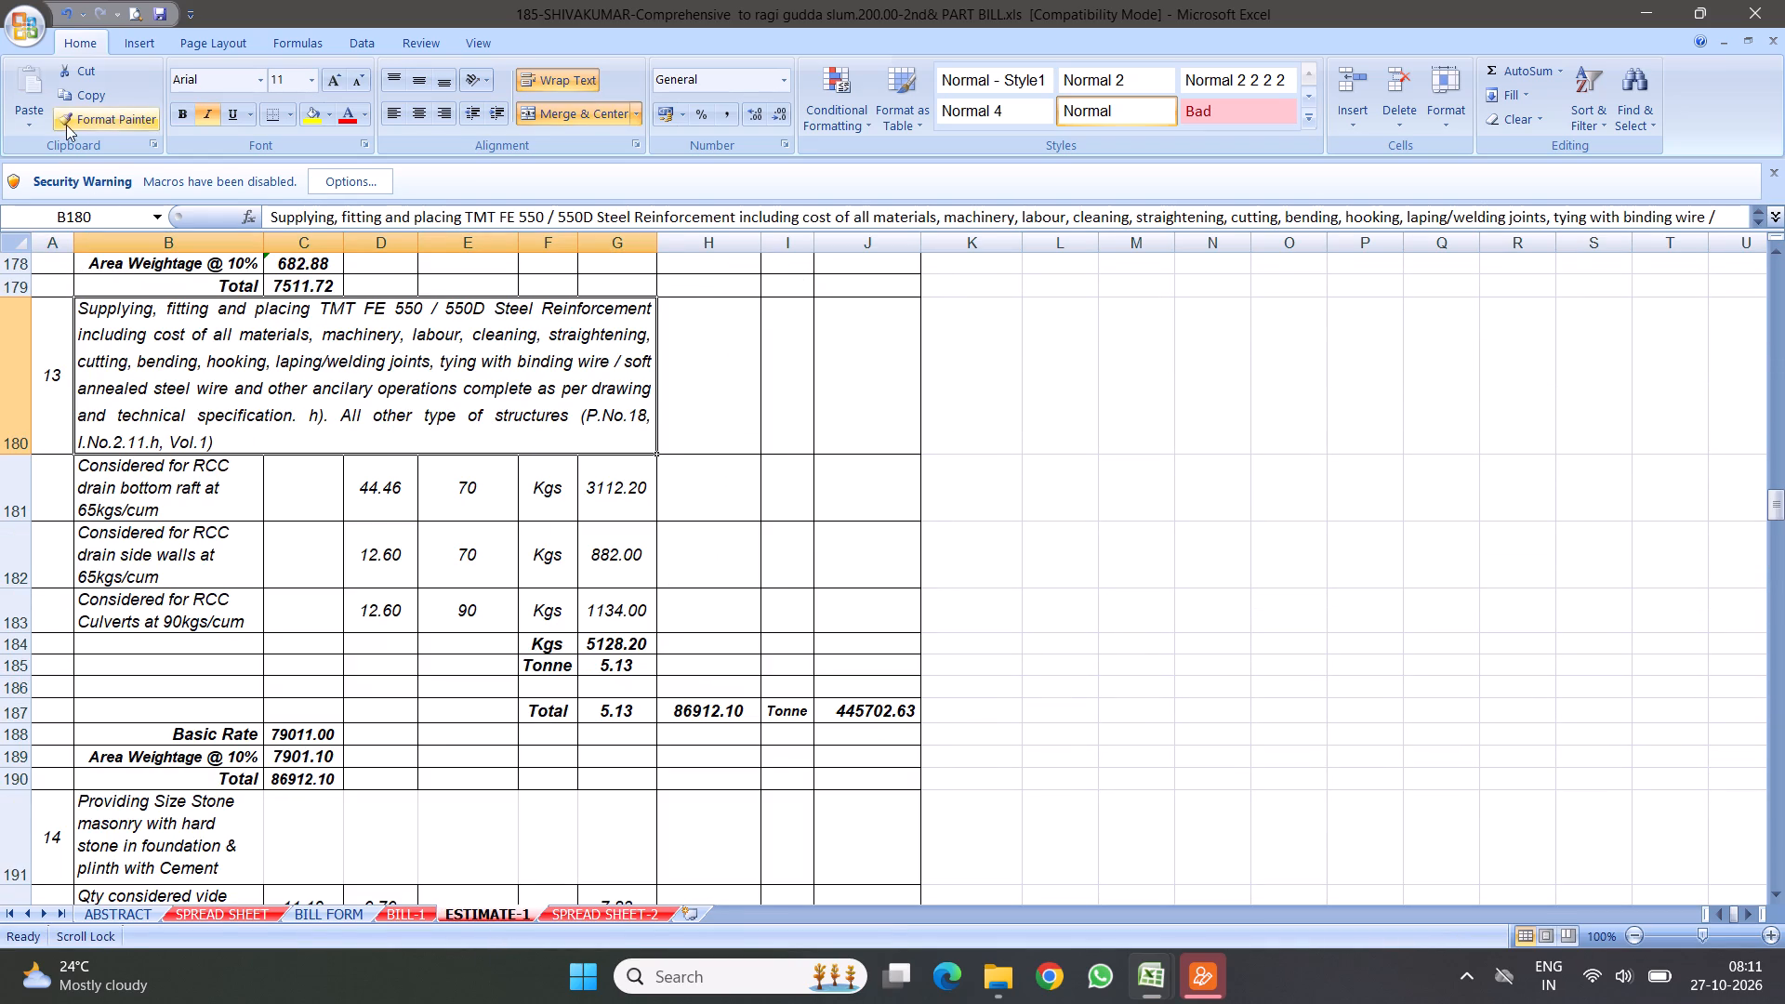
{"action": "left_click", "coordinate": [66, 119]}
{"action": "left_click", "coordinate": [172, 838]}
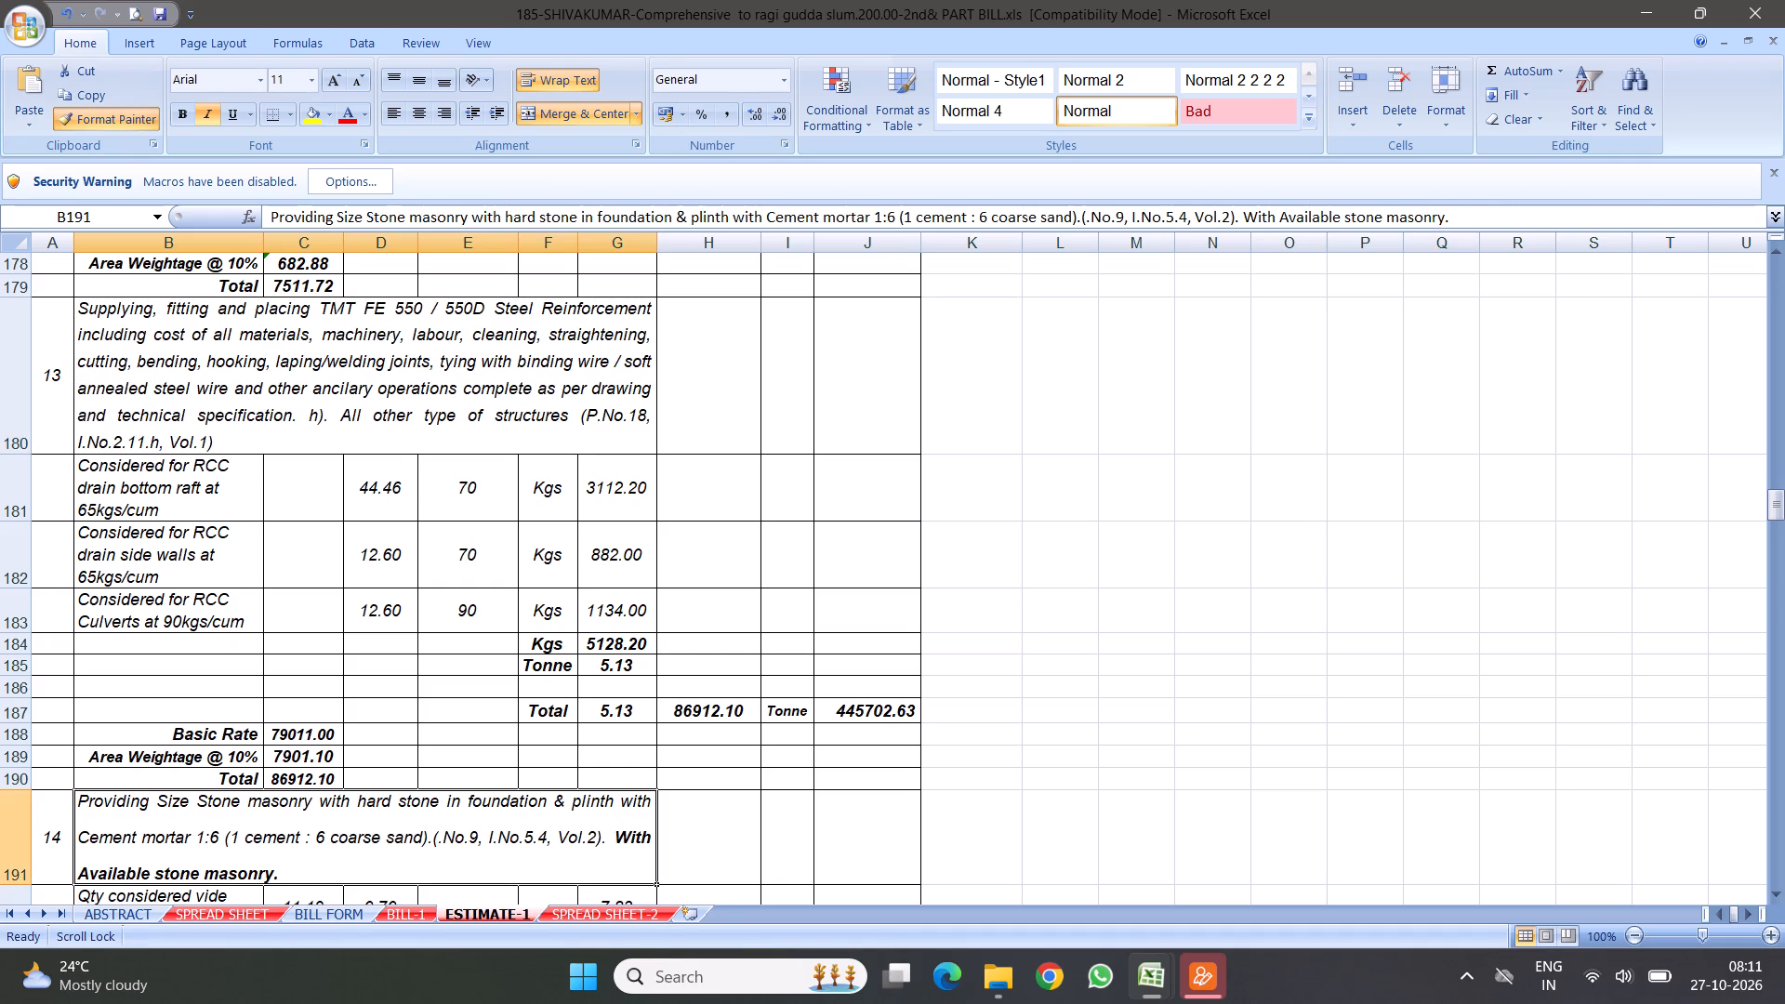
Set item 13's Schedule-B Qty in SPREAD SHEET-2 to 5.13, matching the tonnage in ESTIMATE-1.
{"action": "left_click", "coordinate": [575, 913]}
{"action": "left_click", "coordinate": [665, 647]}
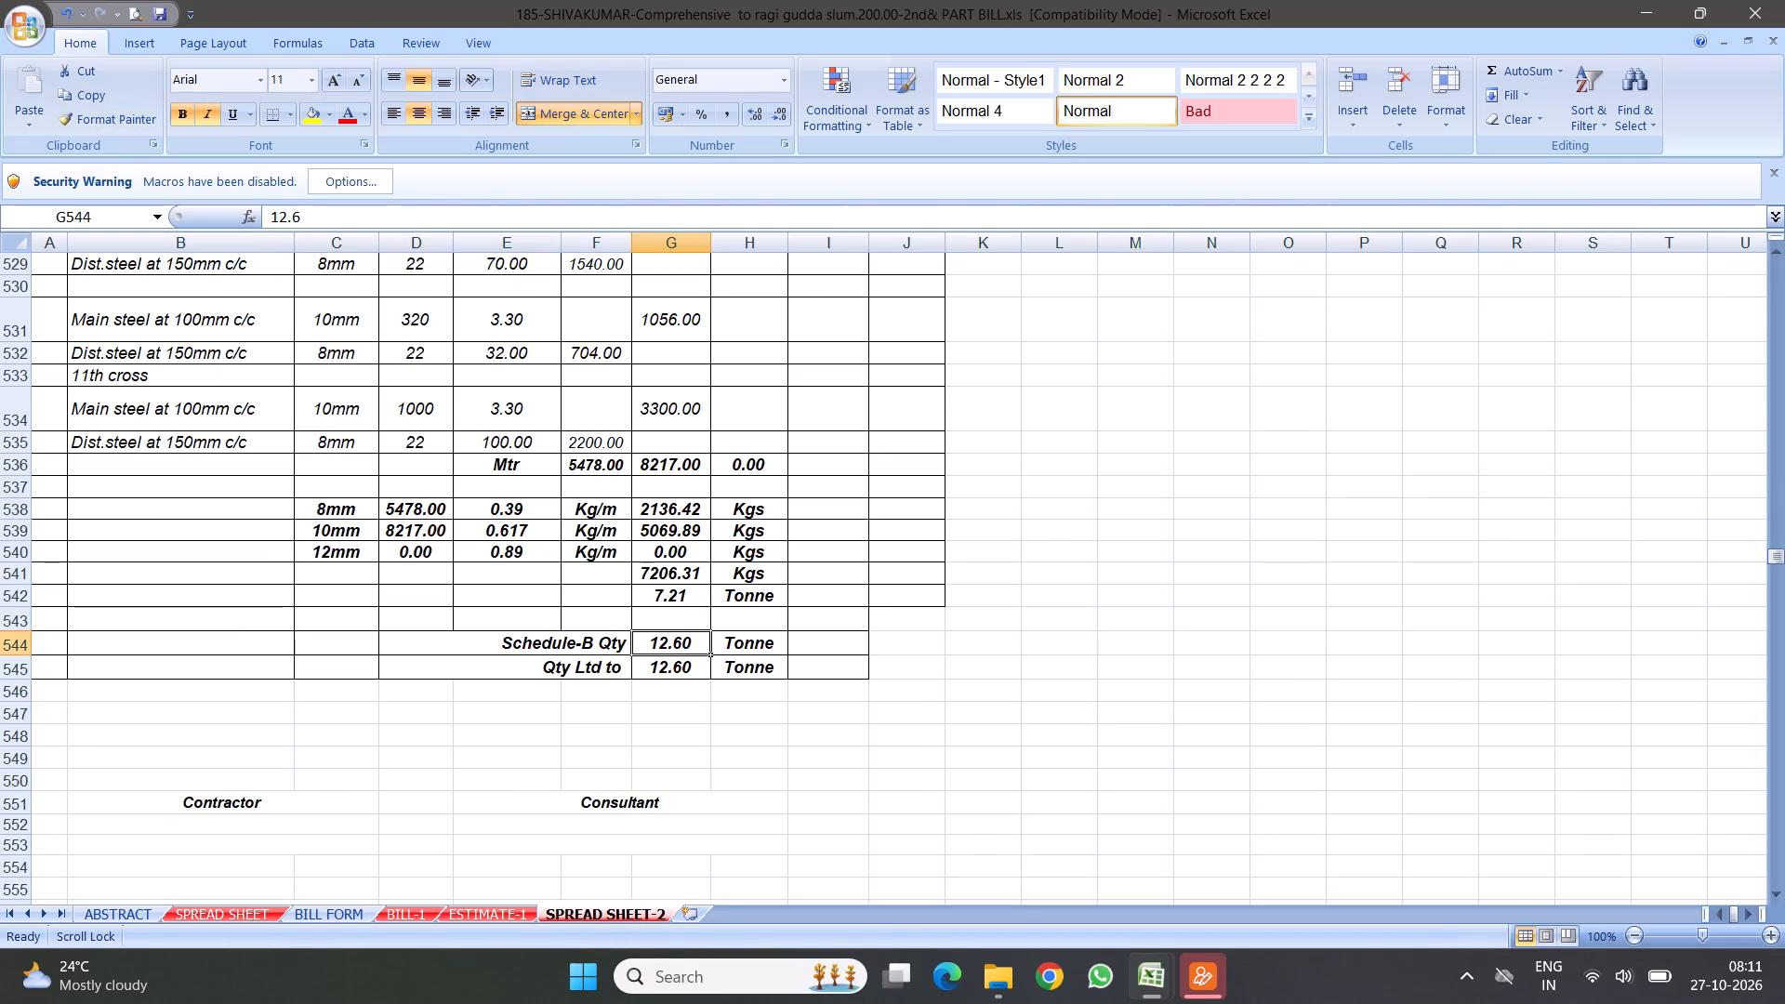
{"action": "type", "text": "5.1"}
{"action": "key", "text": "3"}
{"action": "left_click", "coordinate": [763, 651]}
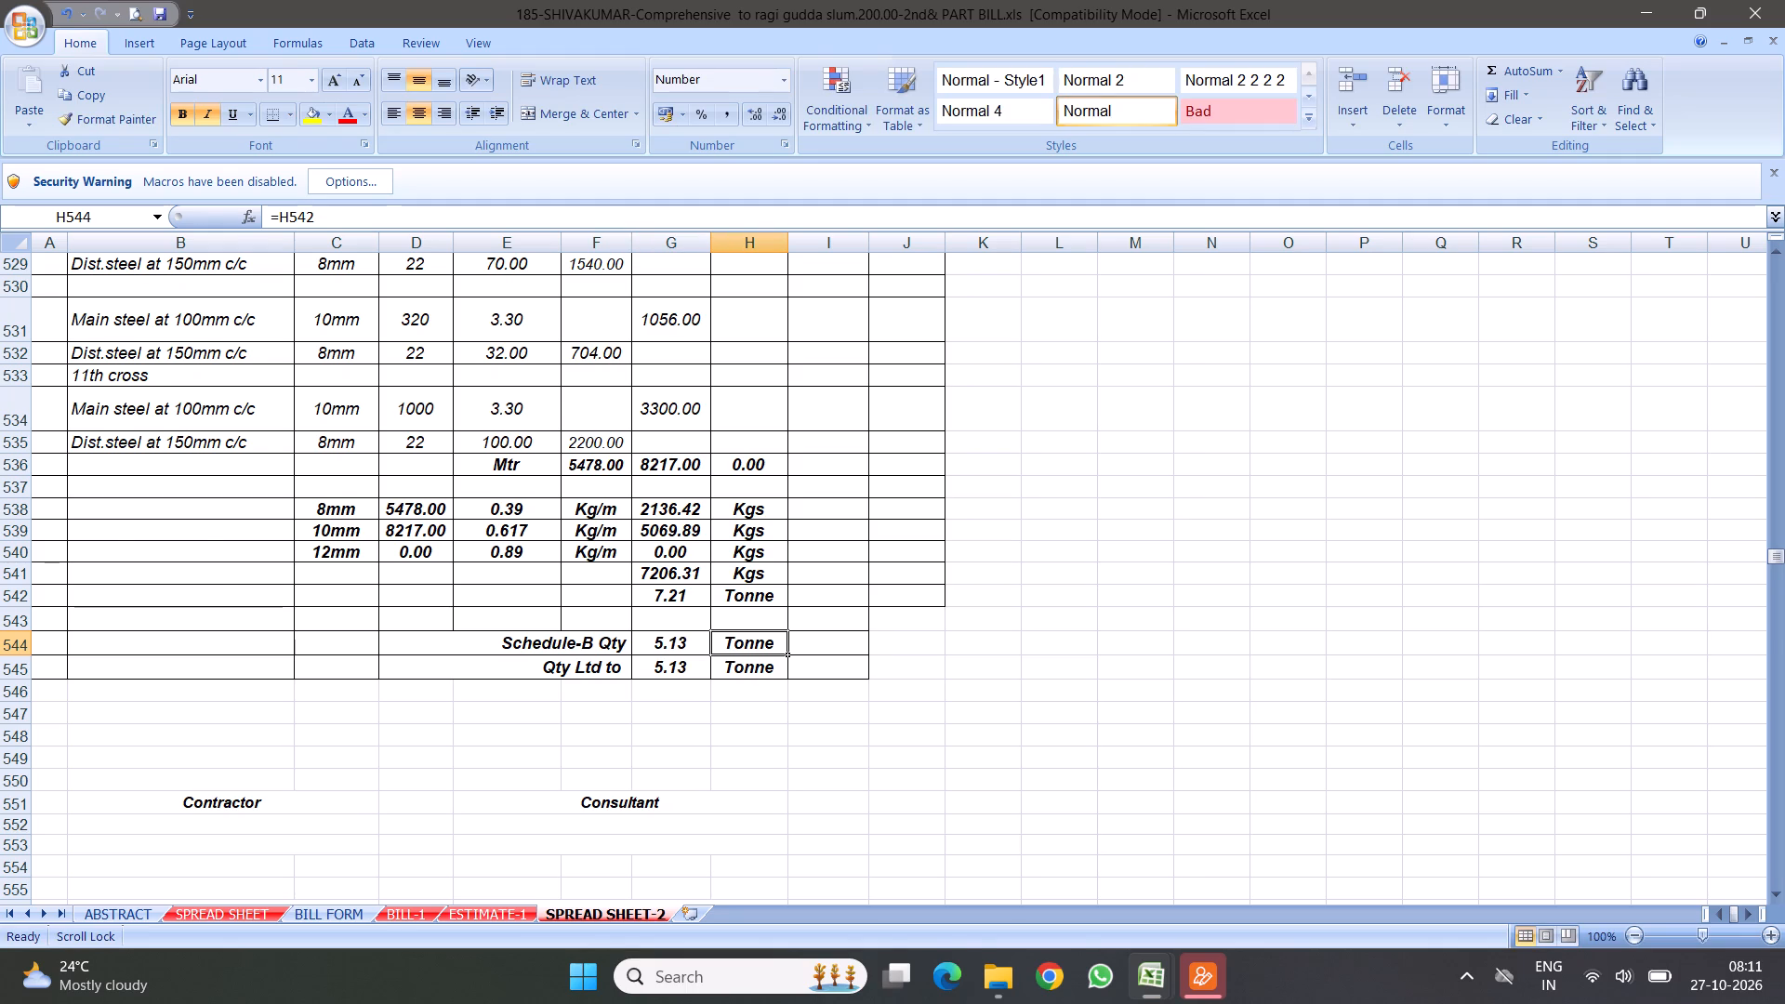
Delete the surplus columns after Remarks in SPREAD SHEET-2, starting at column J.
{"action": "scroll", "coordinate": [954, 522], "scroll_direction": "up", "scroll_amount": 6}
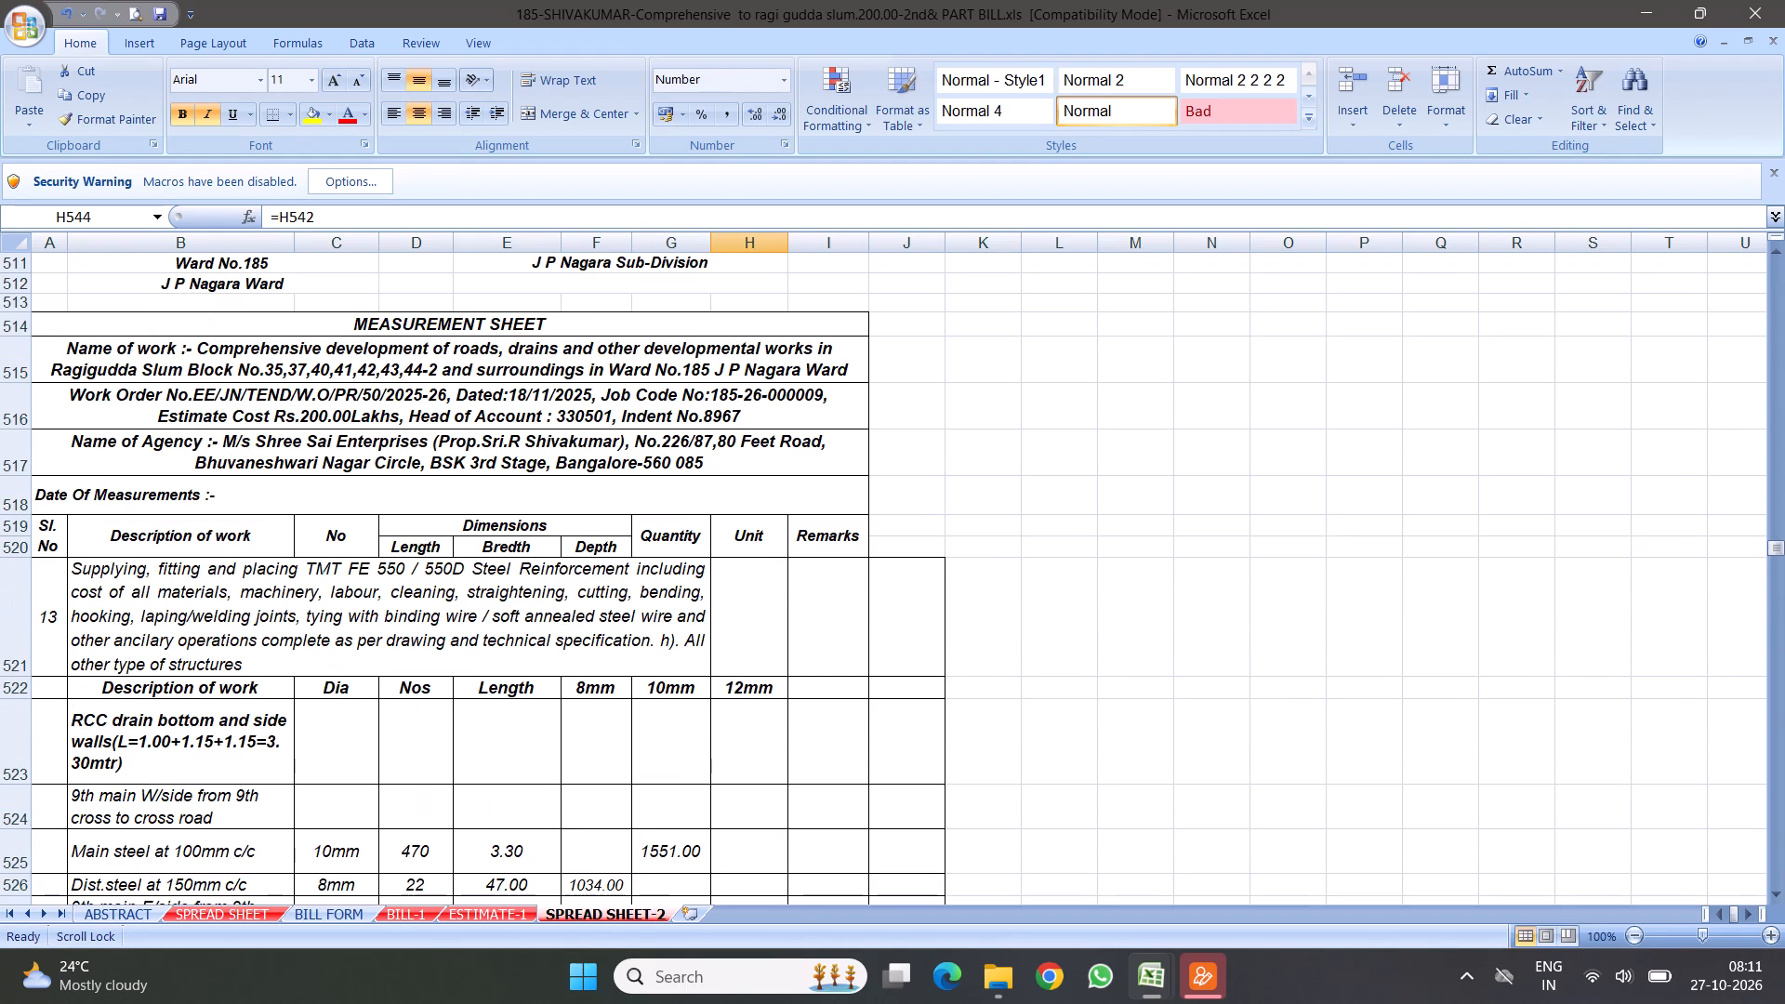
{"action": "scroll", "coordinate": [969, 346], "scroll_direction": "up", "scroll_amount": 1}
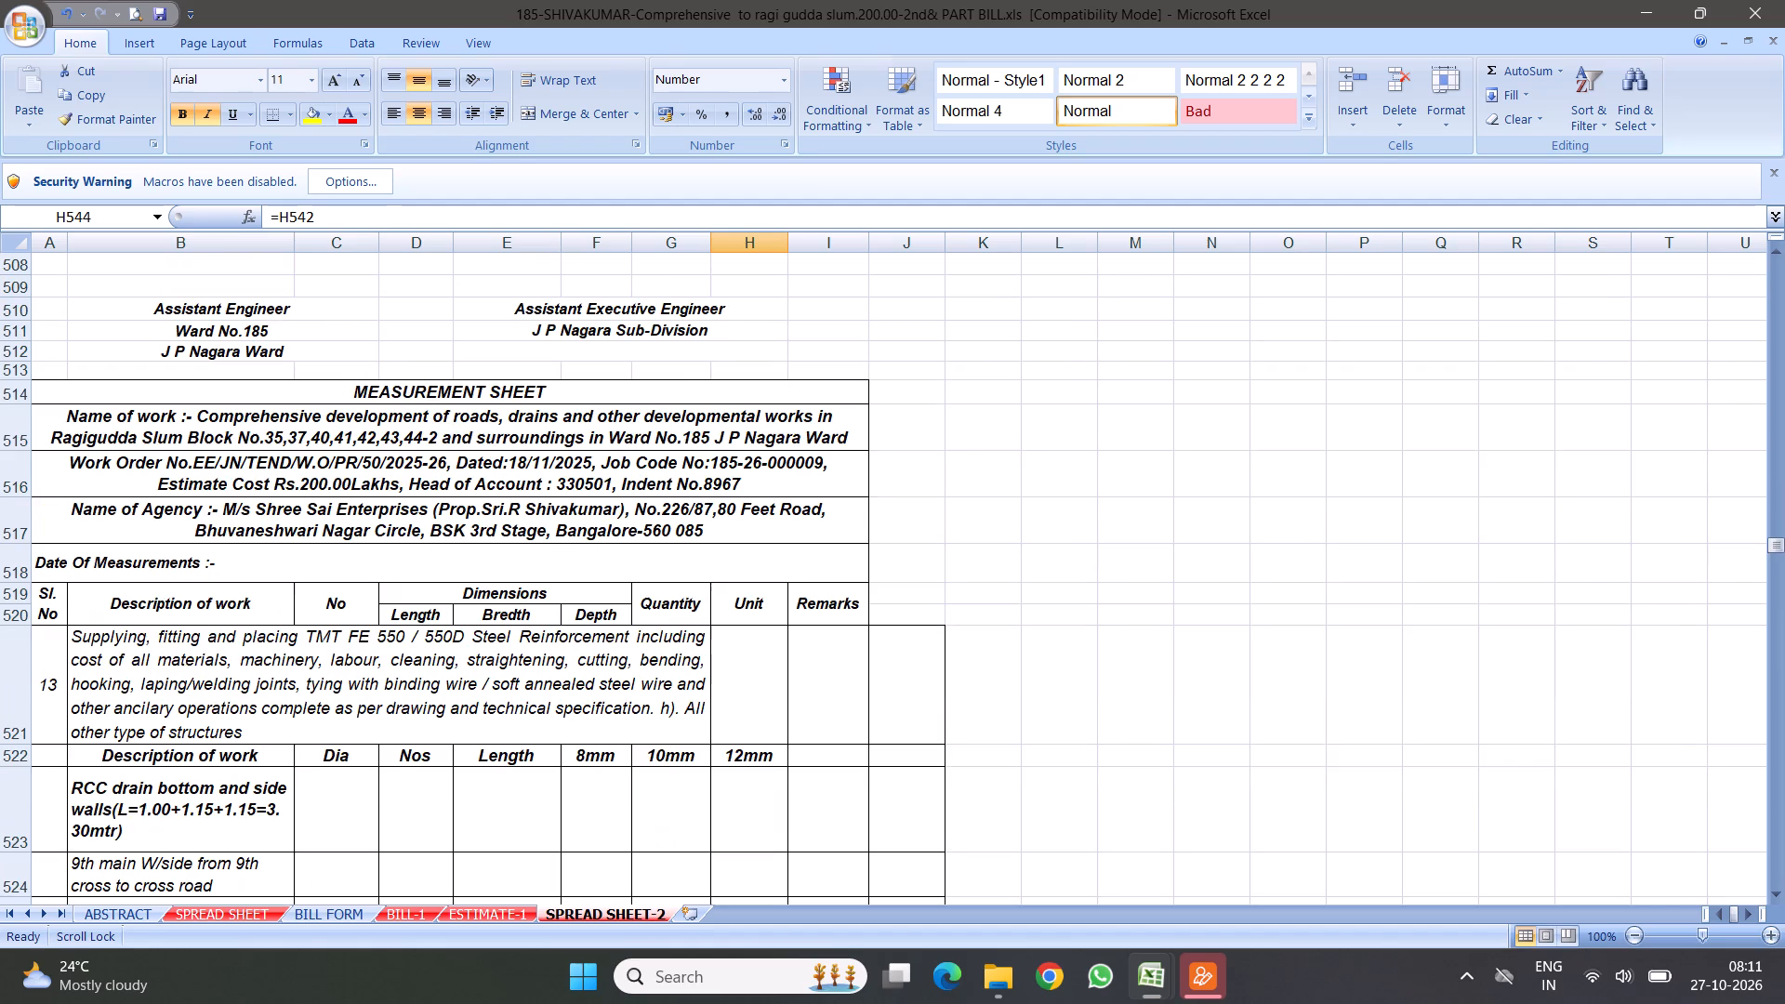
{"action": "left_click_drag", "start_coordinate": [906, 250], "coordinate": [922, 250]}
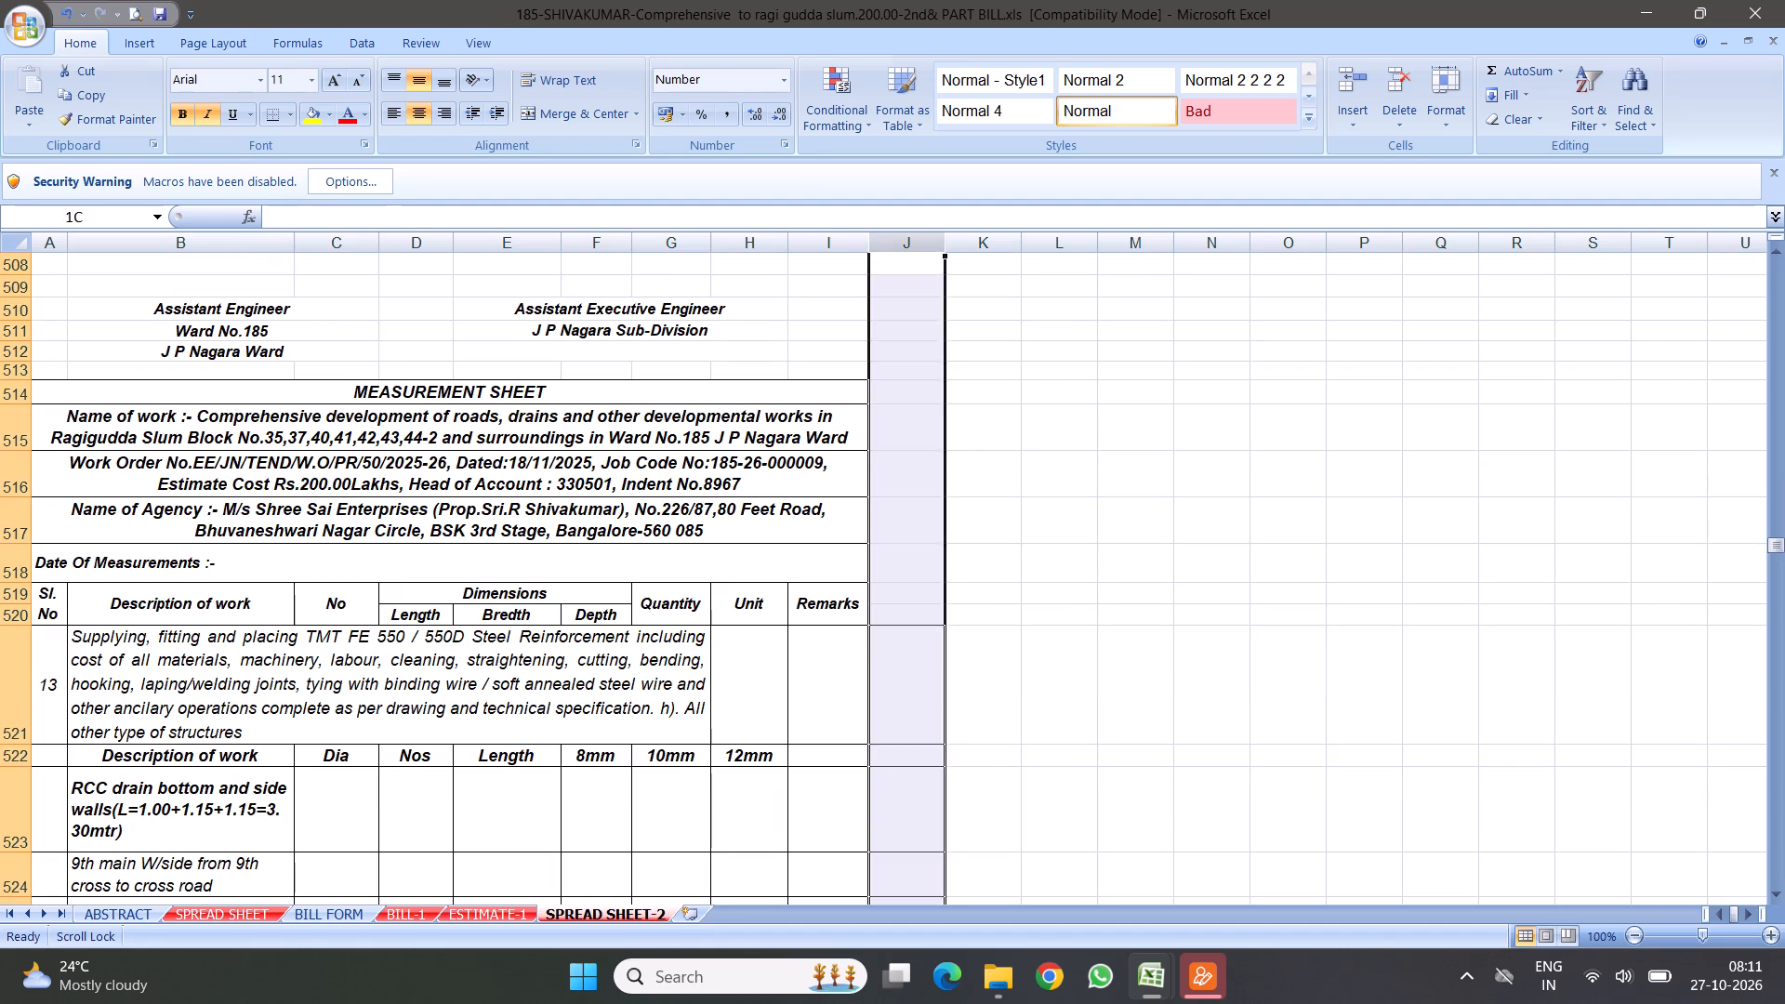
{"action": "left_click_drag", "start_coordinate": [922, 250], "coordinate": [1144, 235]}
{"action": "right_click", "coordinate": [917, 243]}
{"action": "left_click", "coordinate": [986, 380]}
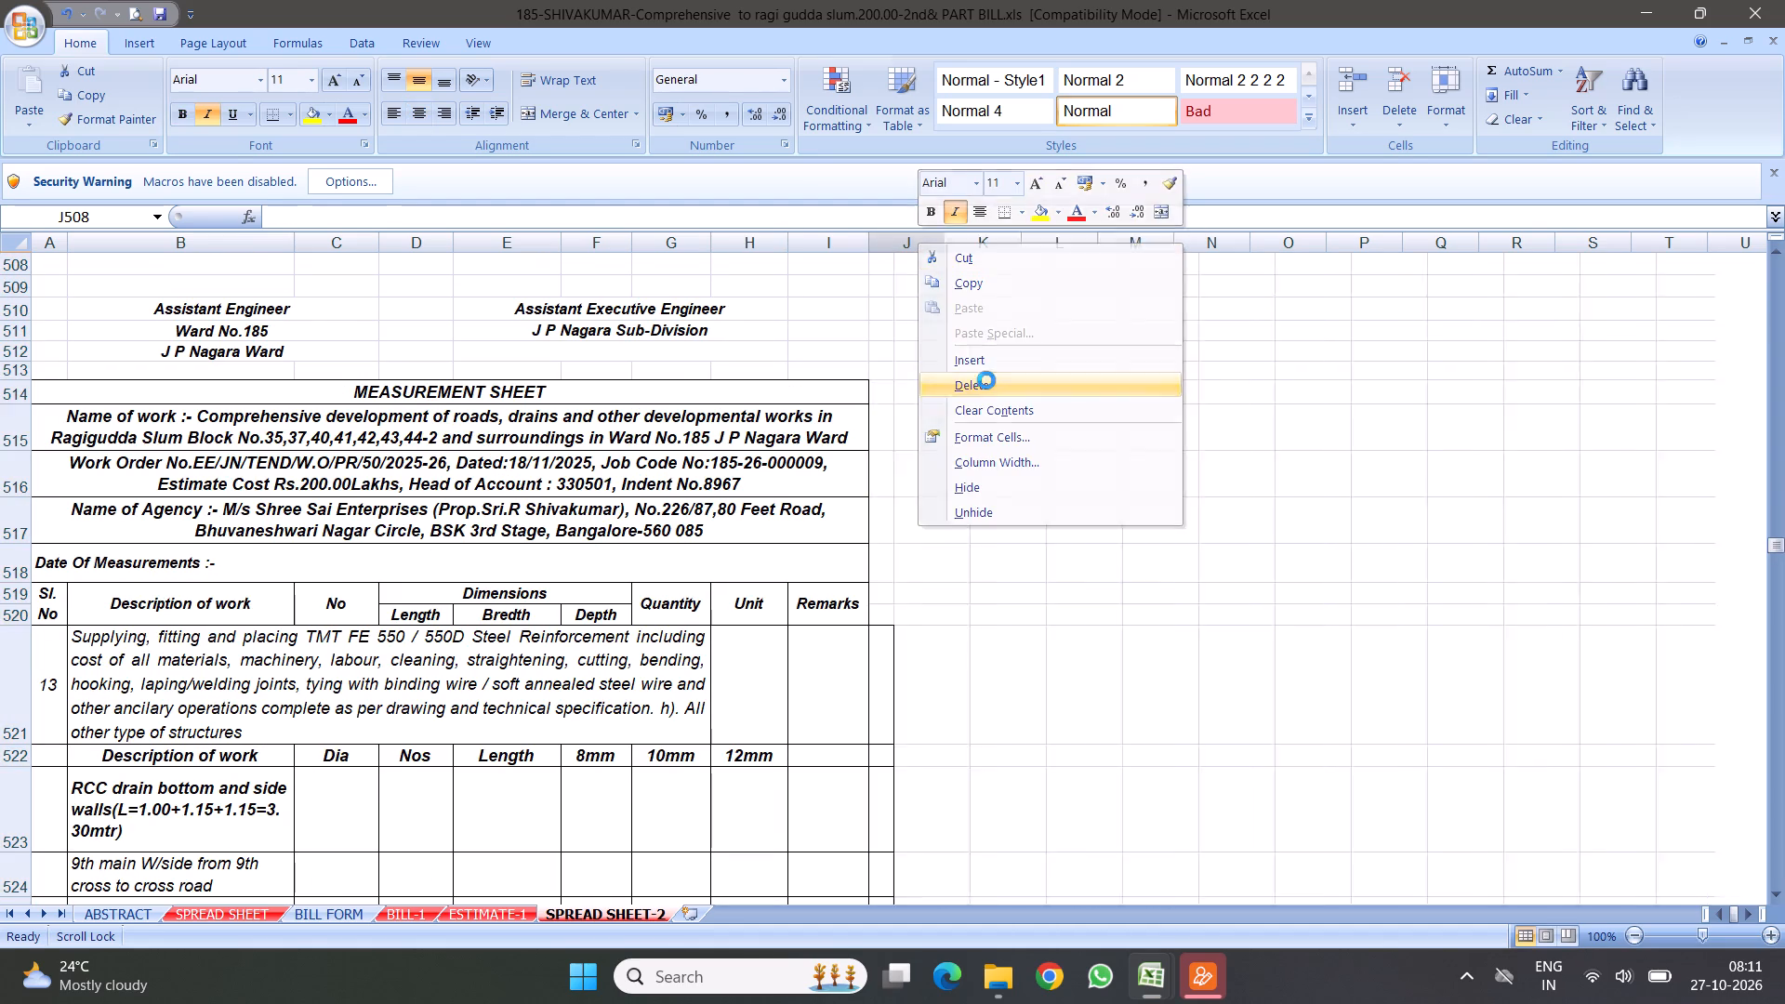
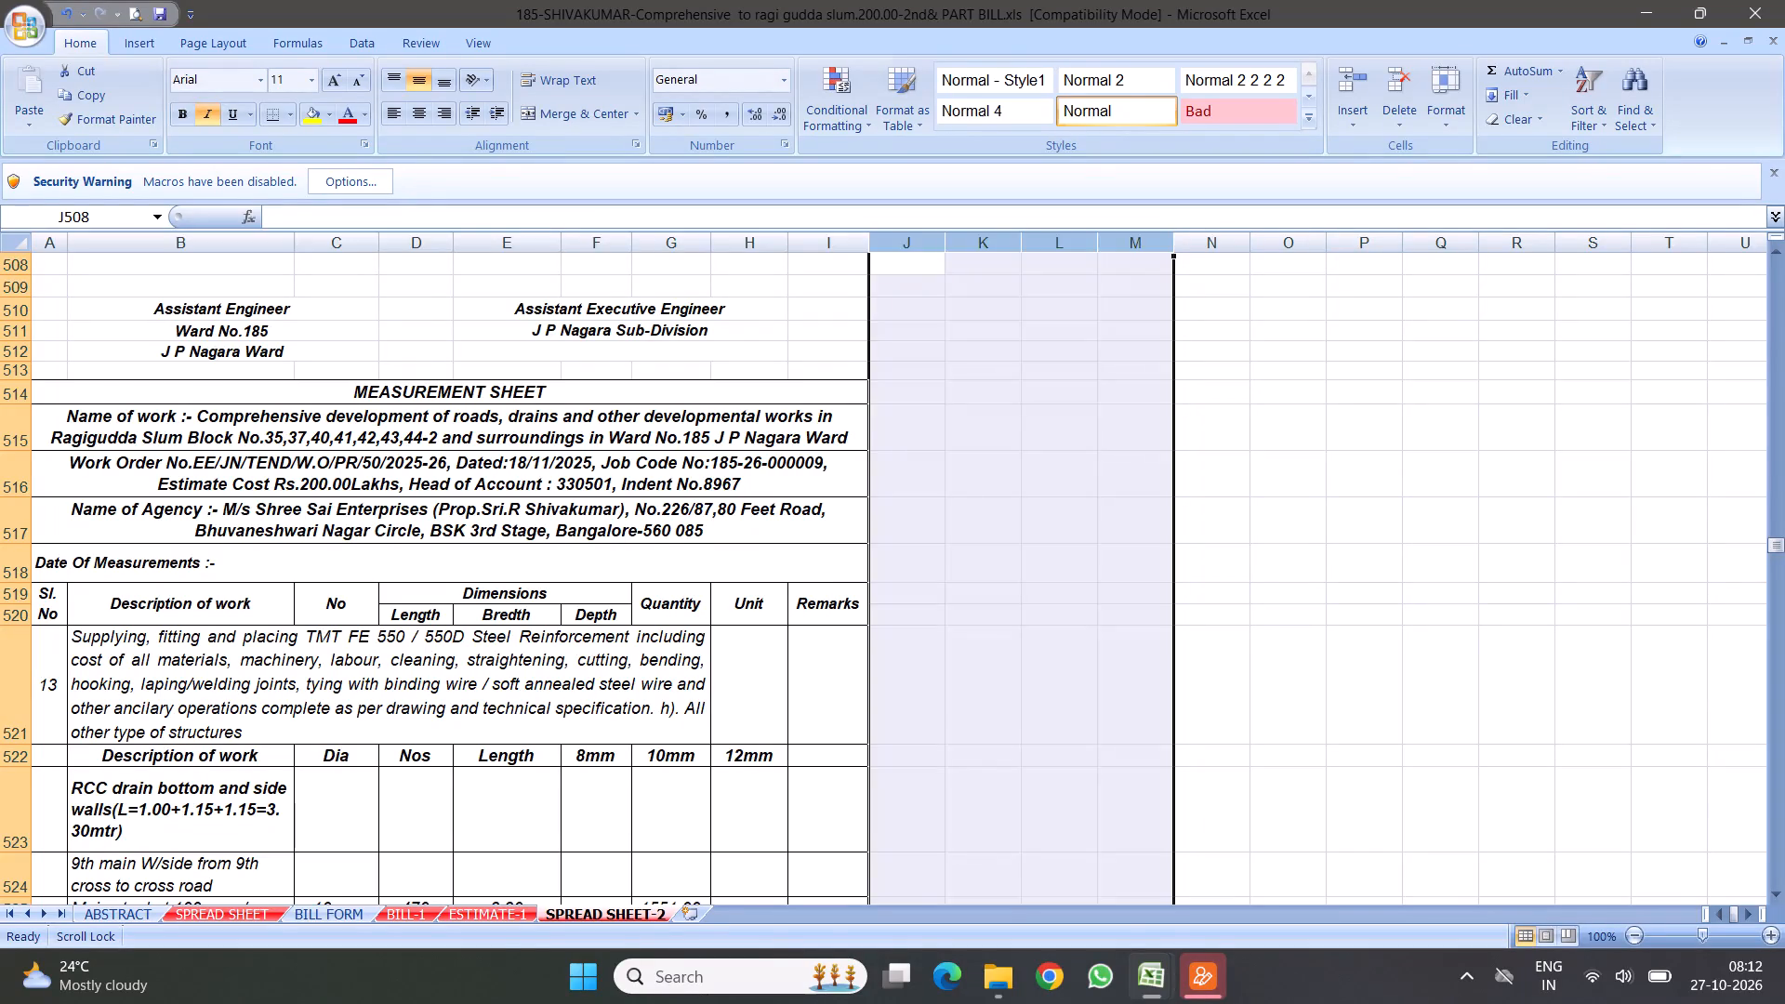
For item 13's 9th main W/side and E/side drains, change the main steel Nos formulas to divide by 0.15.
{"action": "left_click", "coordinate": [520, 487]}
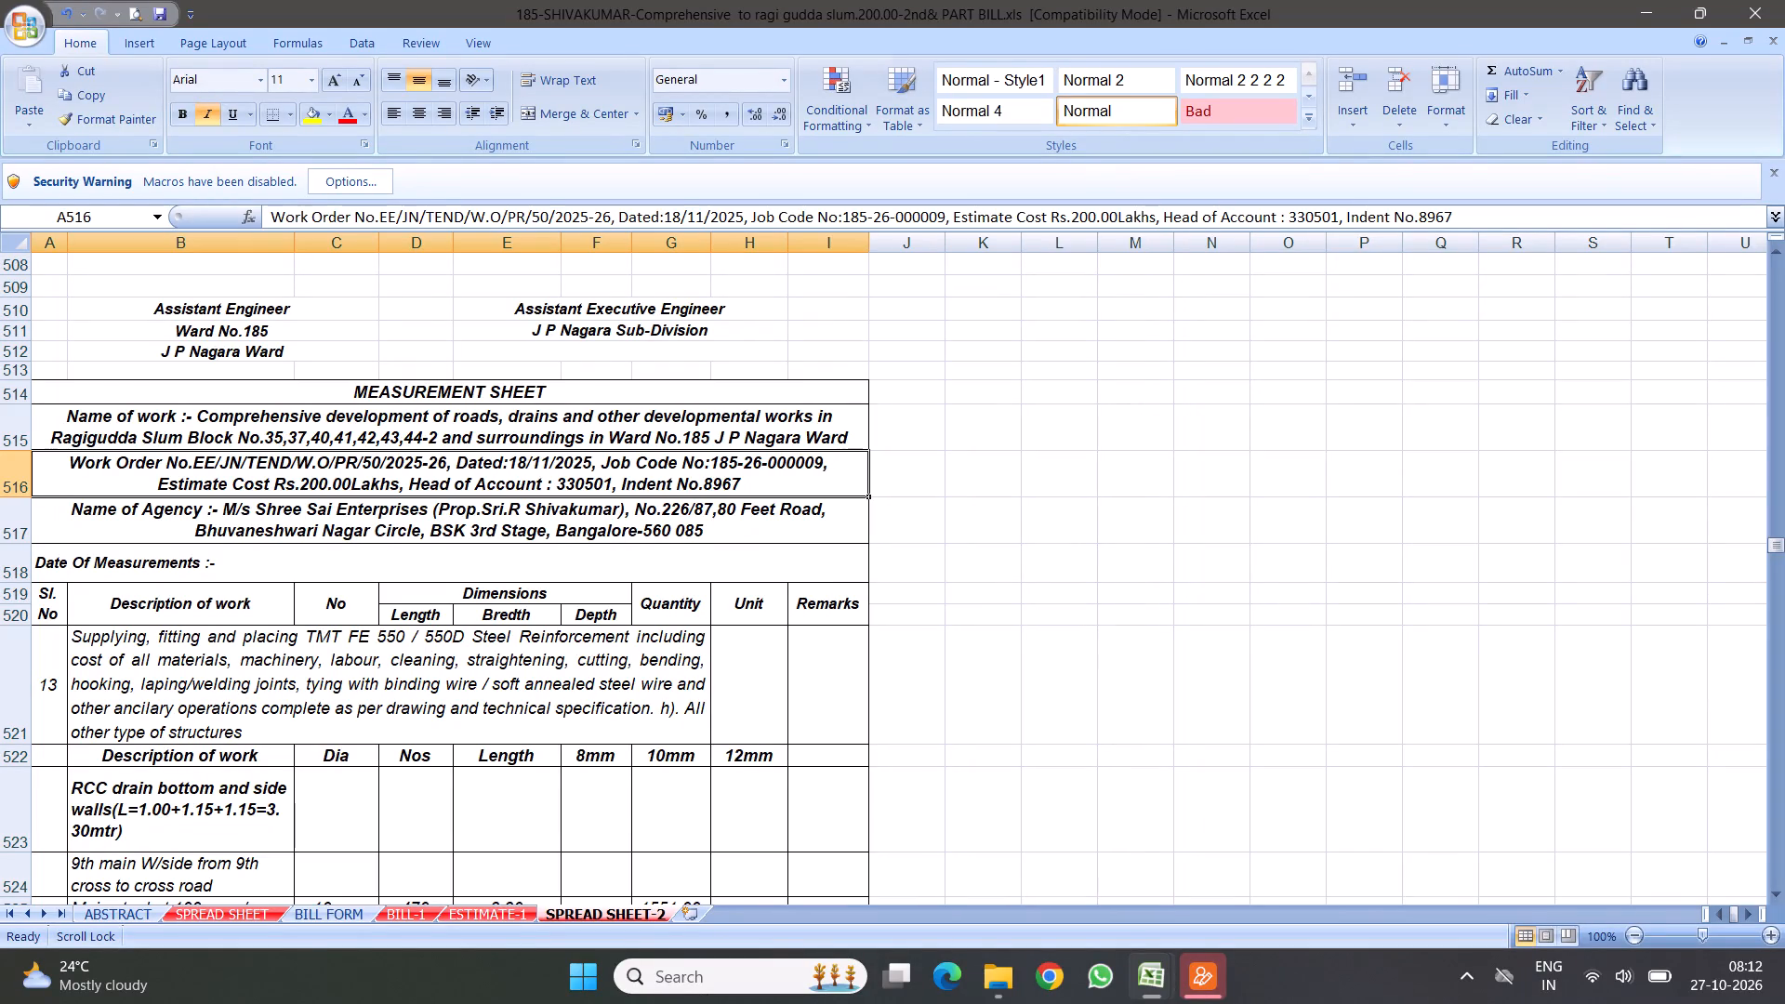
{"action": "left_click", "coordinate": [522, 425]}
{"action": "left_click", "coordinate": [524, 469]}
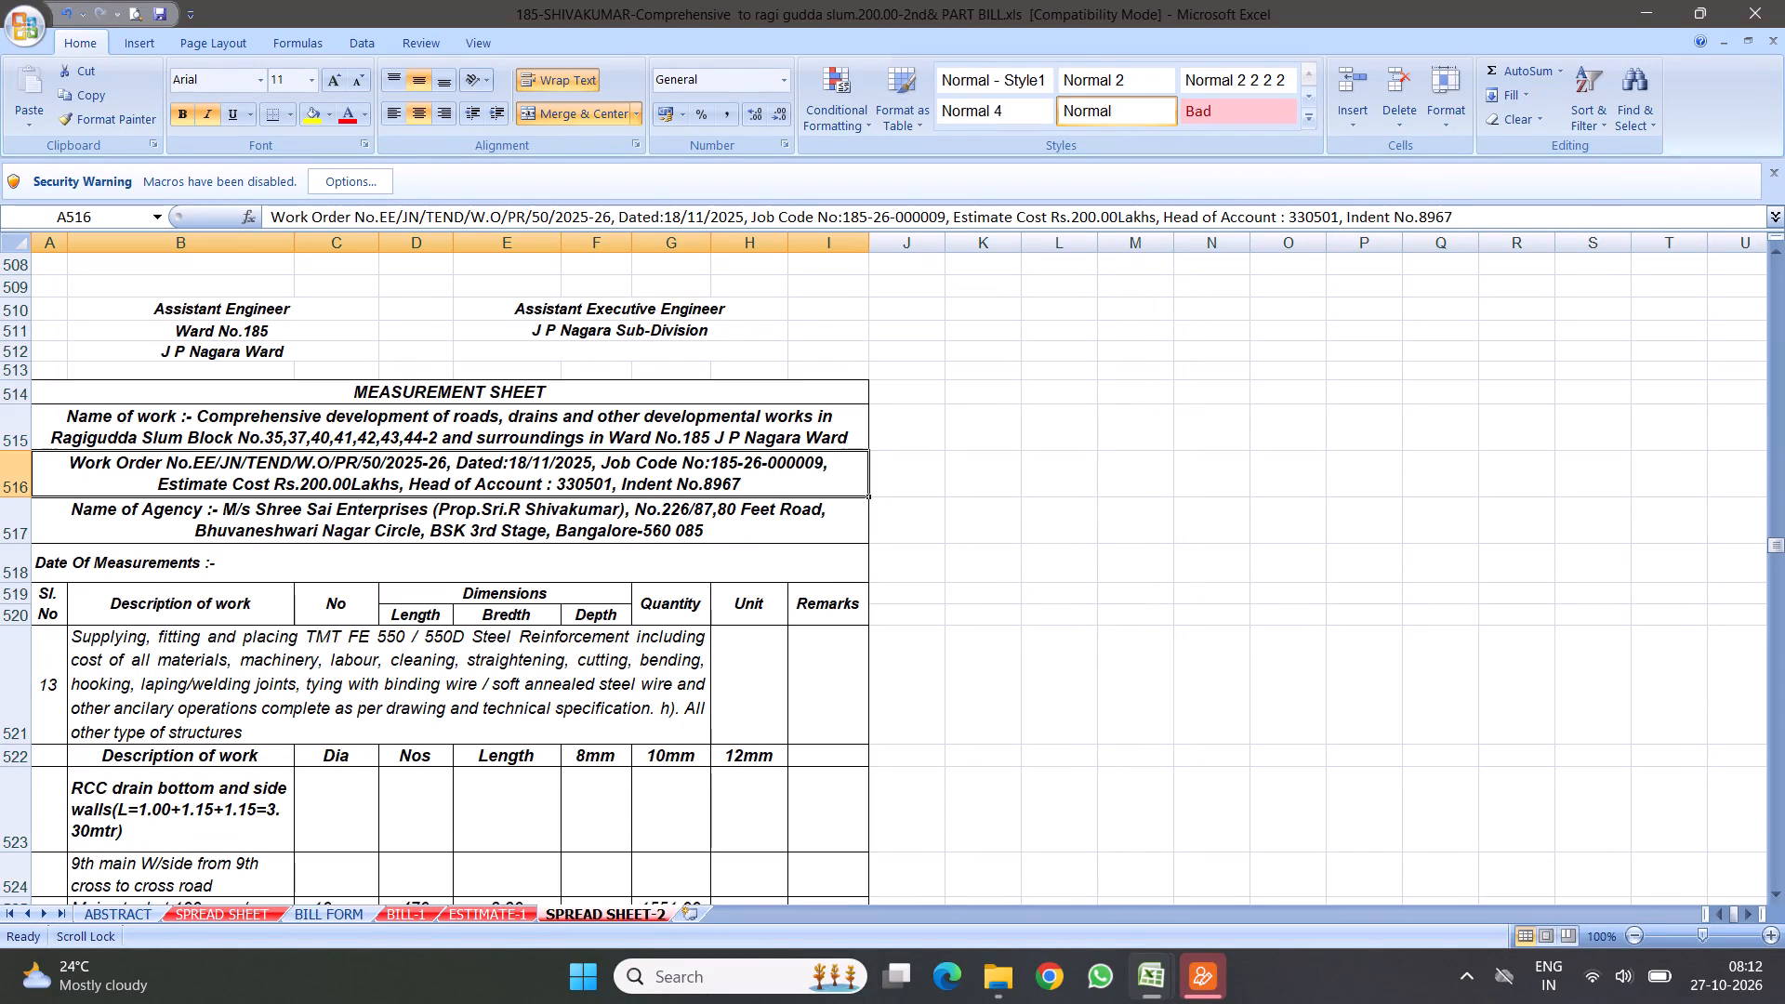
{"action": "scroll", "coordinate": [418, 562], "scroll_direction": "down", "scroll_amount": 4}
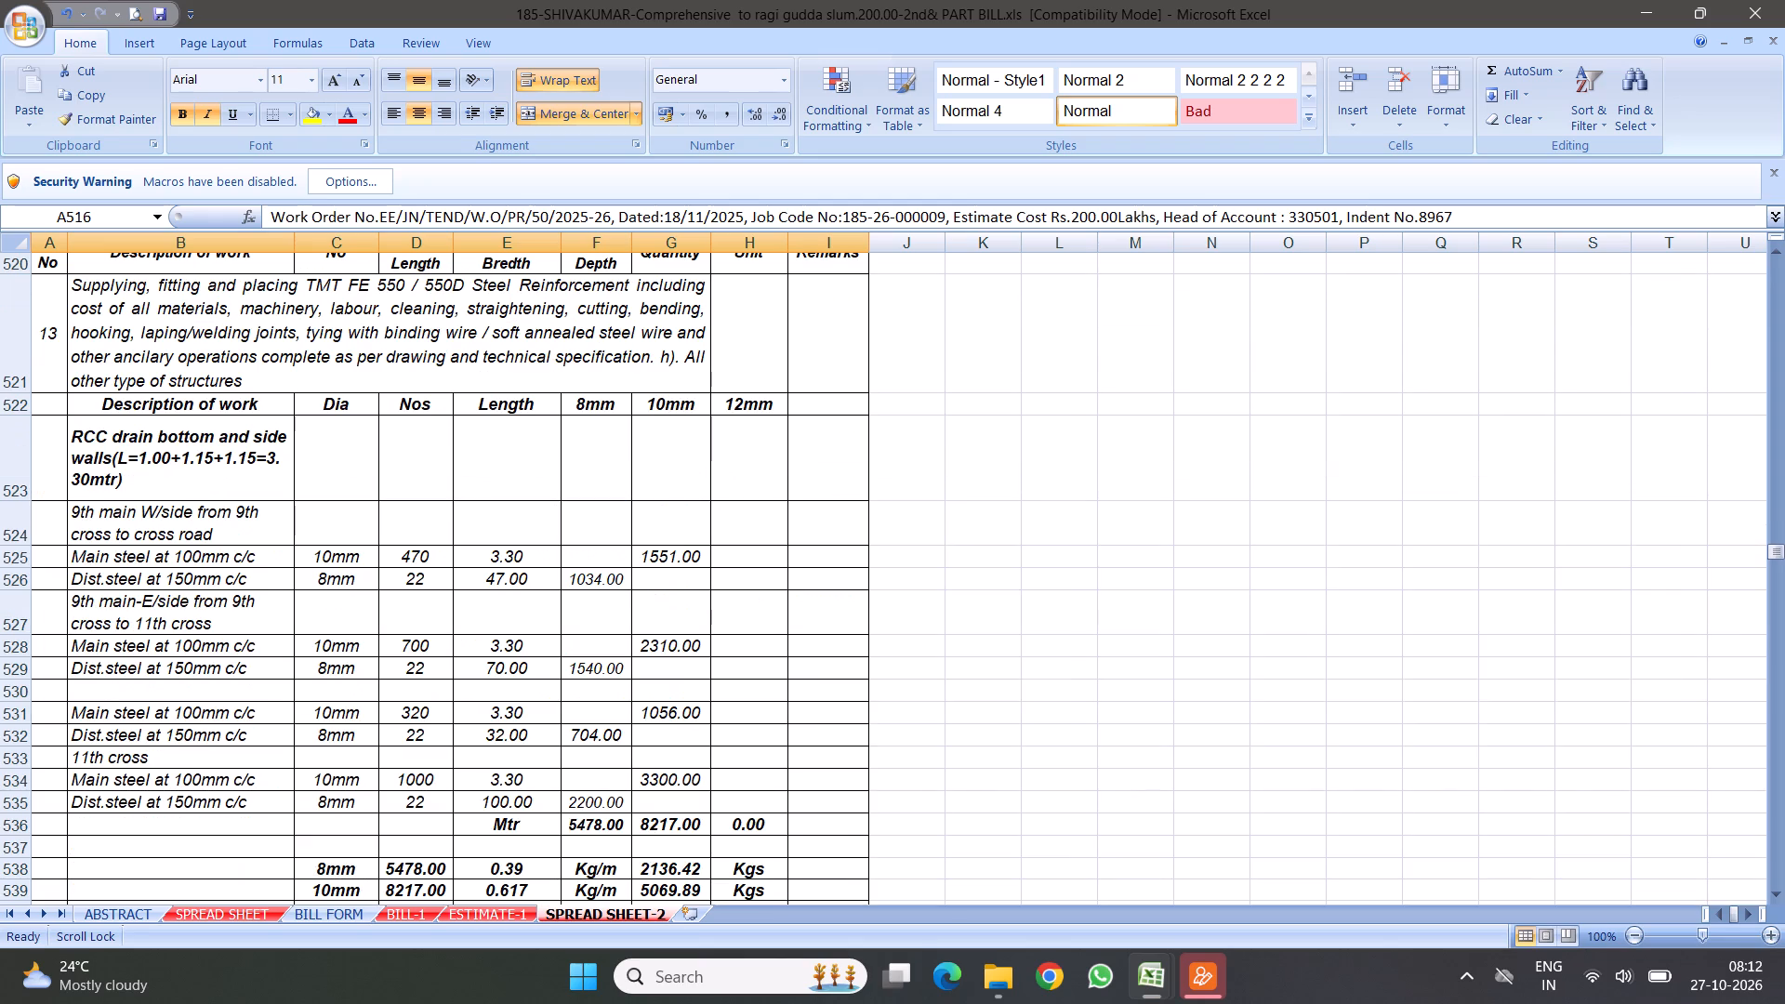
{"action": "scroll", "coordinate": [425, 548], "scroll_direction": "down", "scroll_amount": 1}
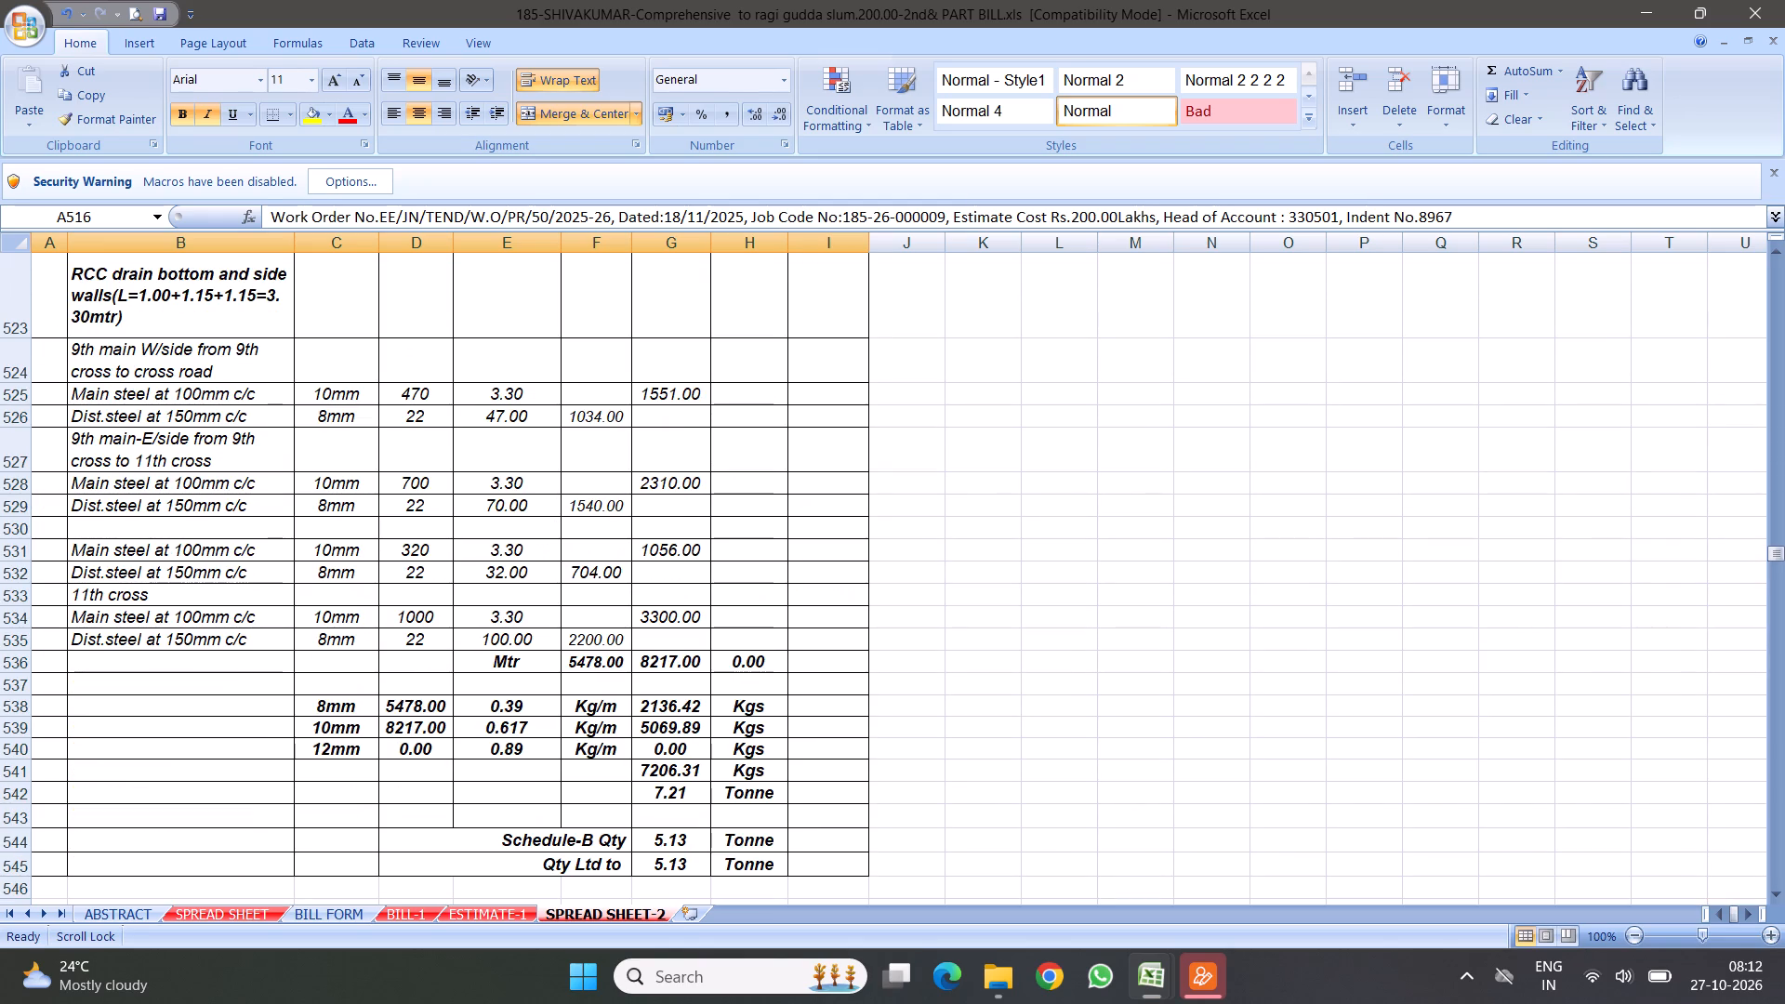
{"action": "left_click", "coordinate": [413, 393]}
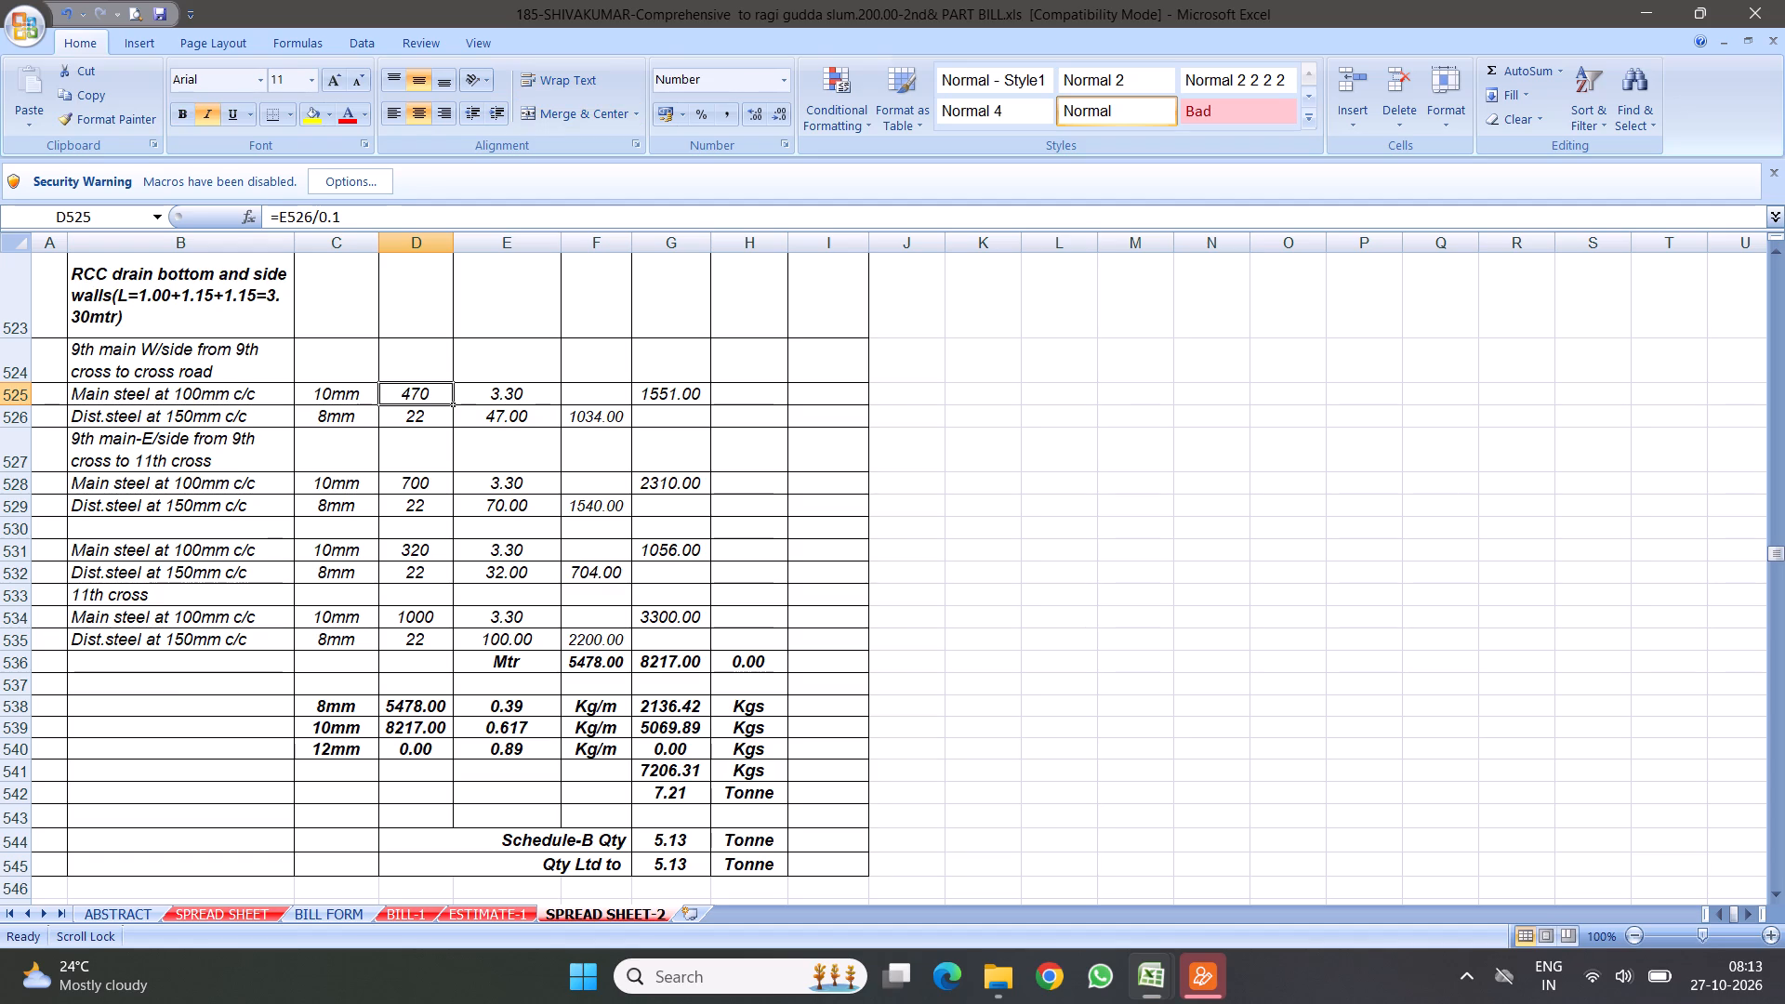
{"action": "left_click", "coordinate": [369, 221]}
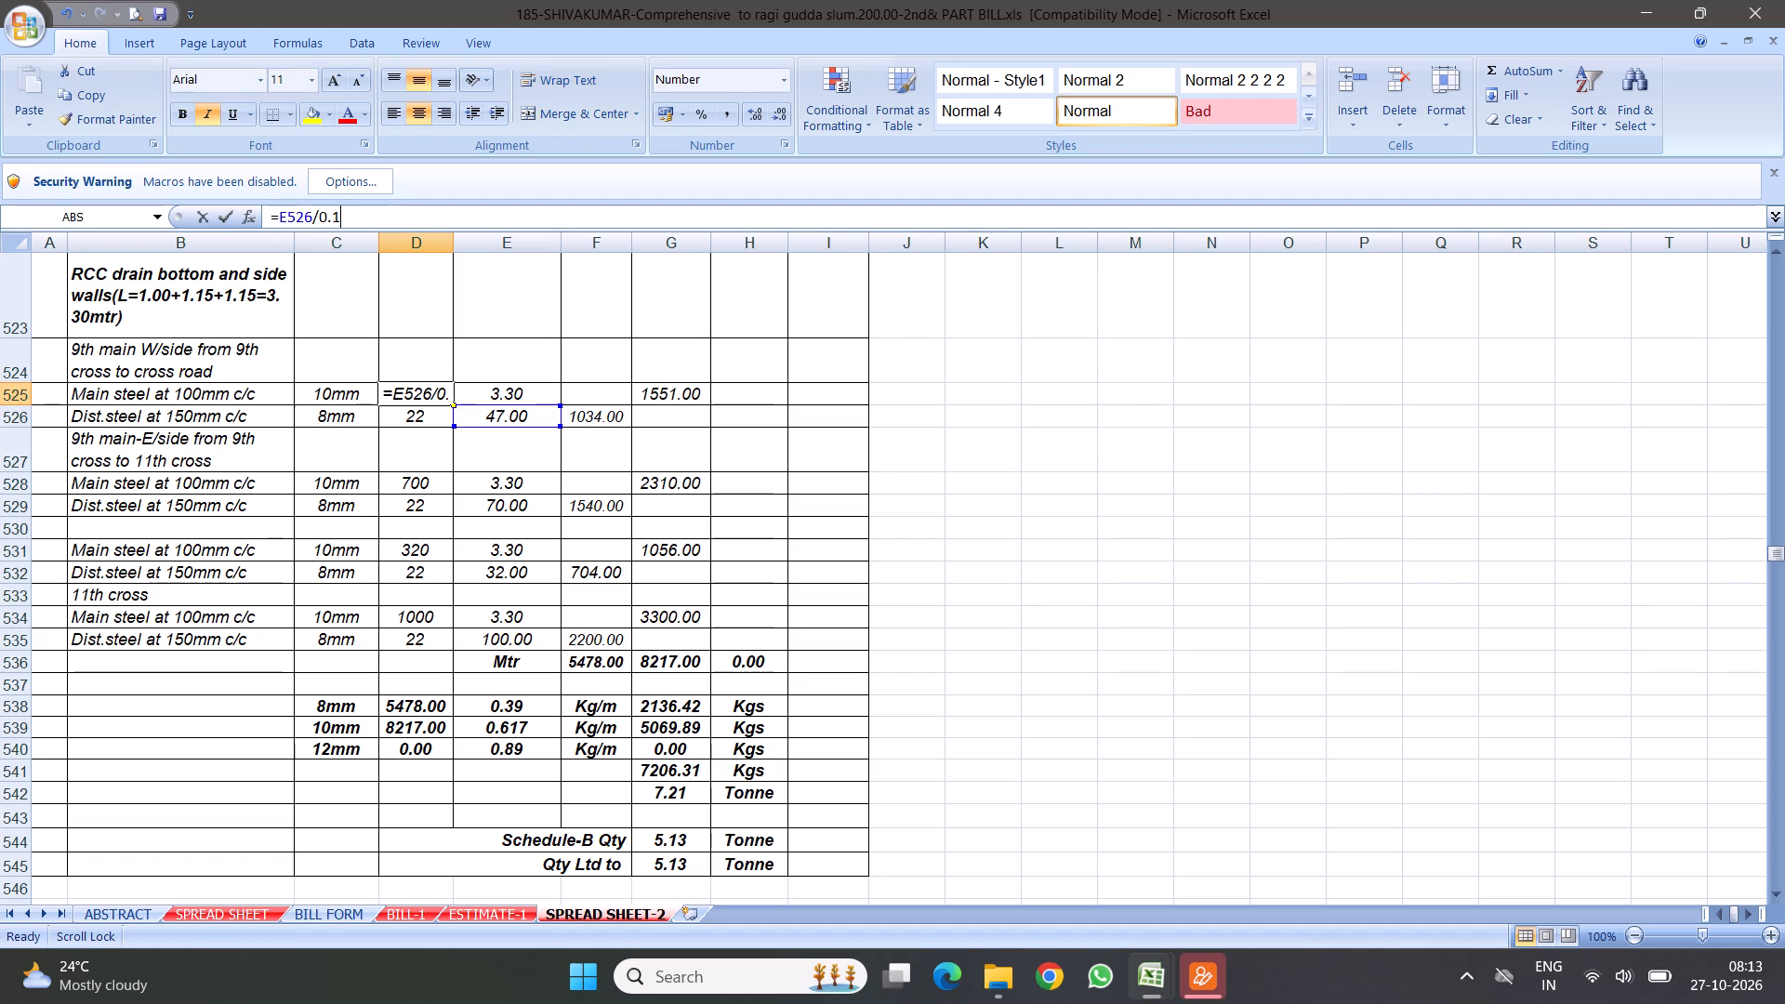
{"action": "key", "text": "5"}
{"action": "key", "text": "Return"}
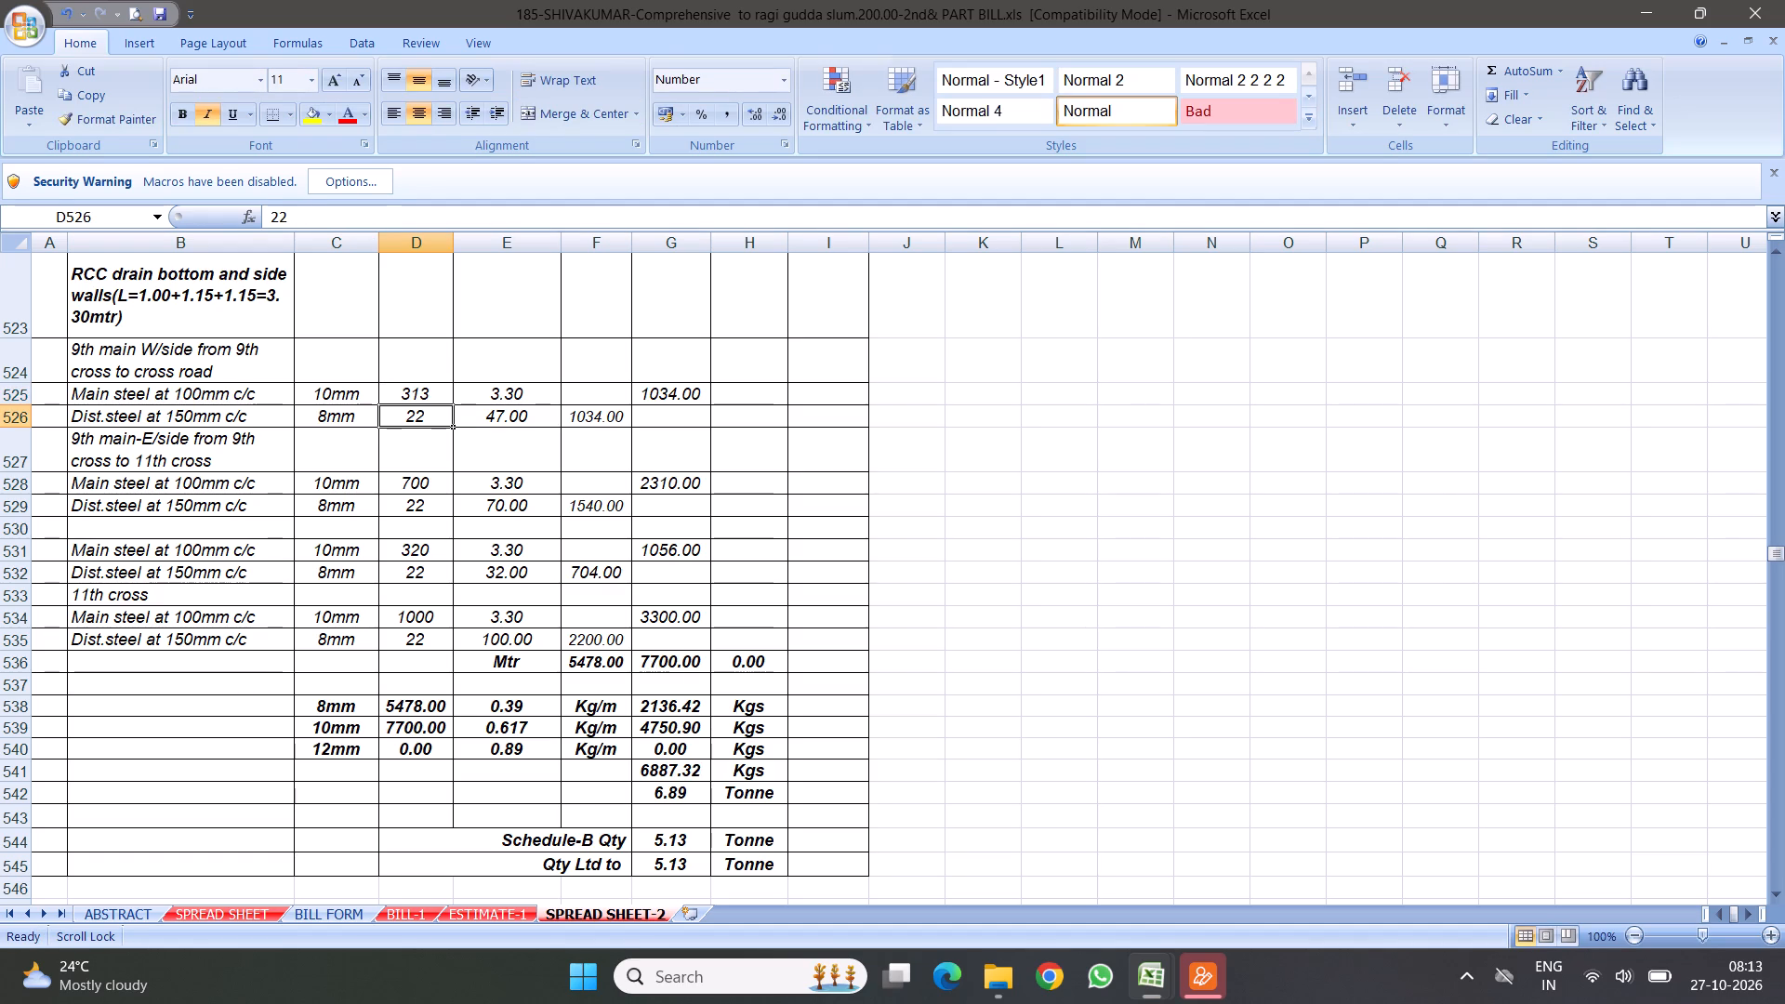
{"action": "left_click", "coordinate": [431, 482]}
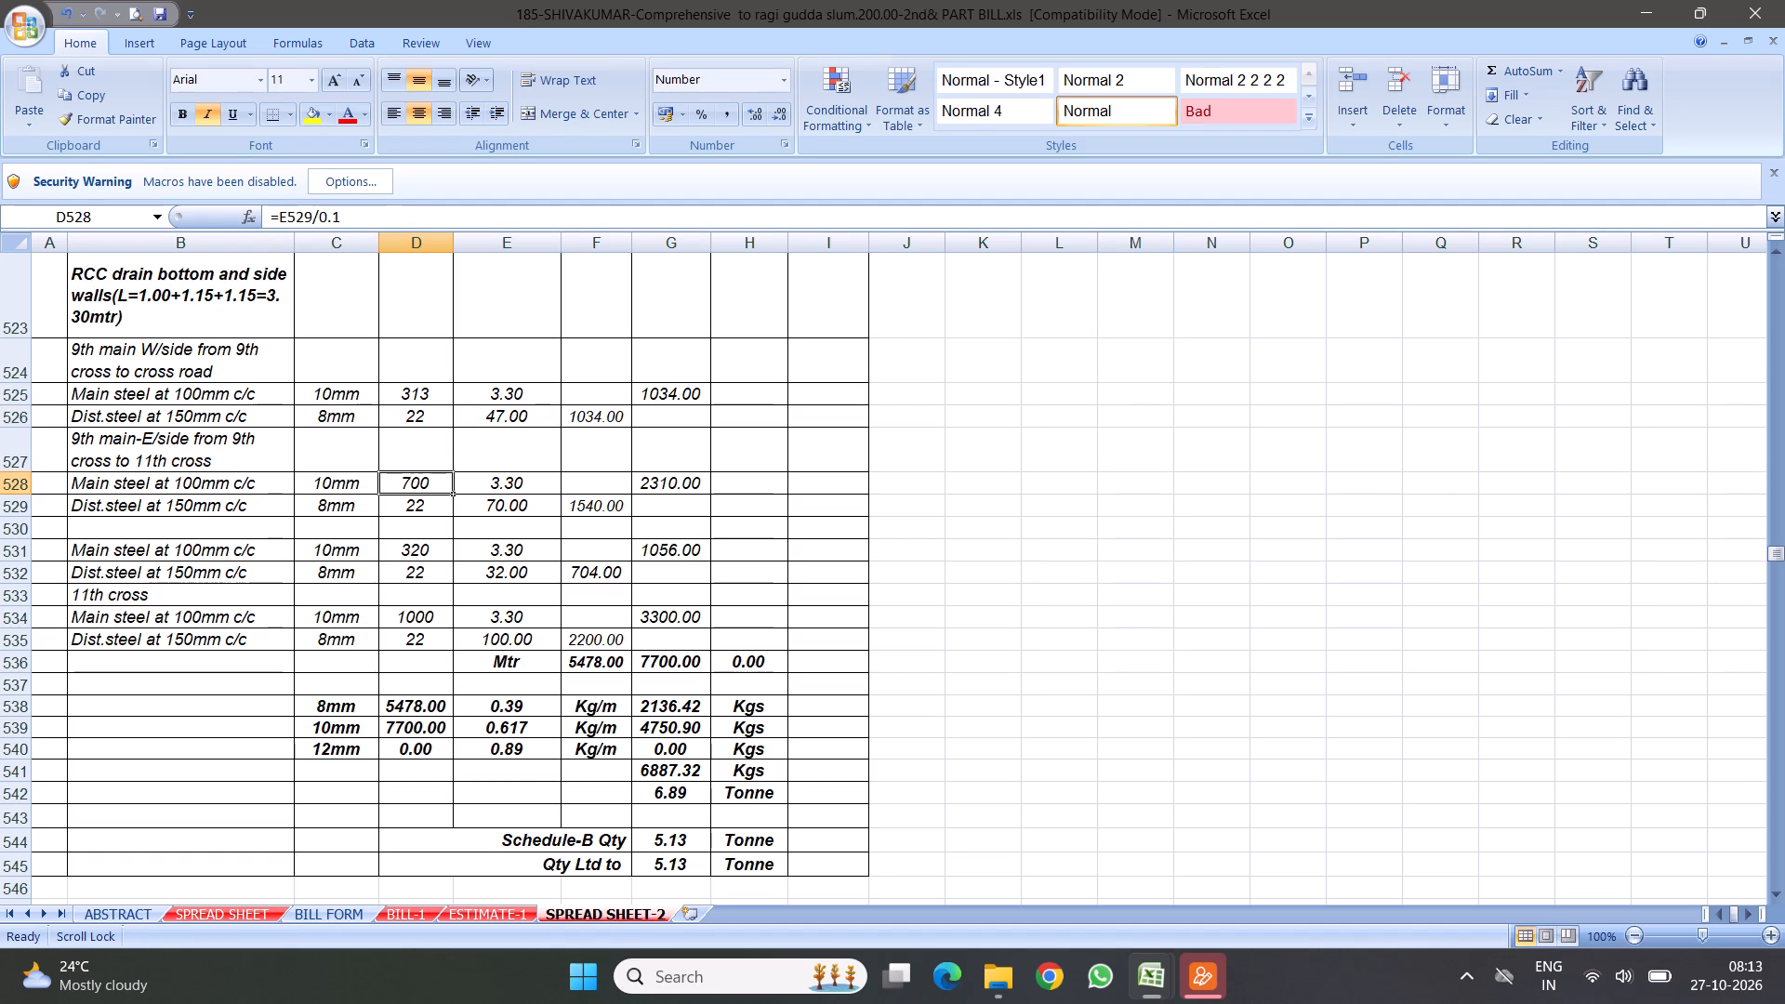
{"action": "left_click", "coordinate": [355, 217]}
{"action": "key", "text": "5"}
{"action": "left_click", "coordinate": [769, 496]}
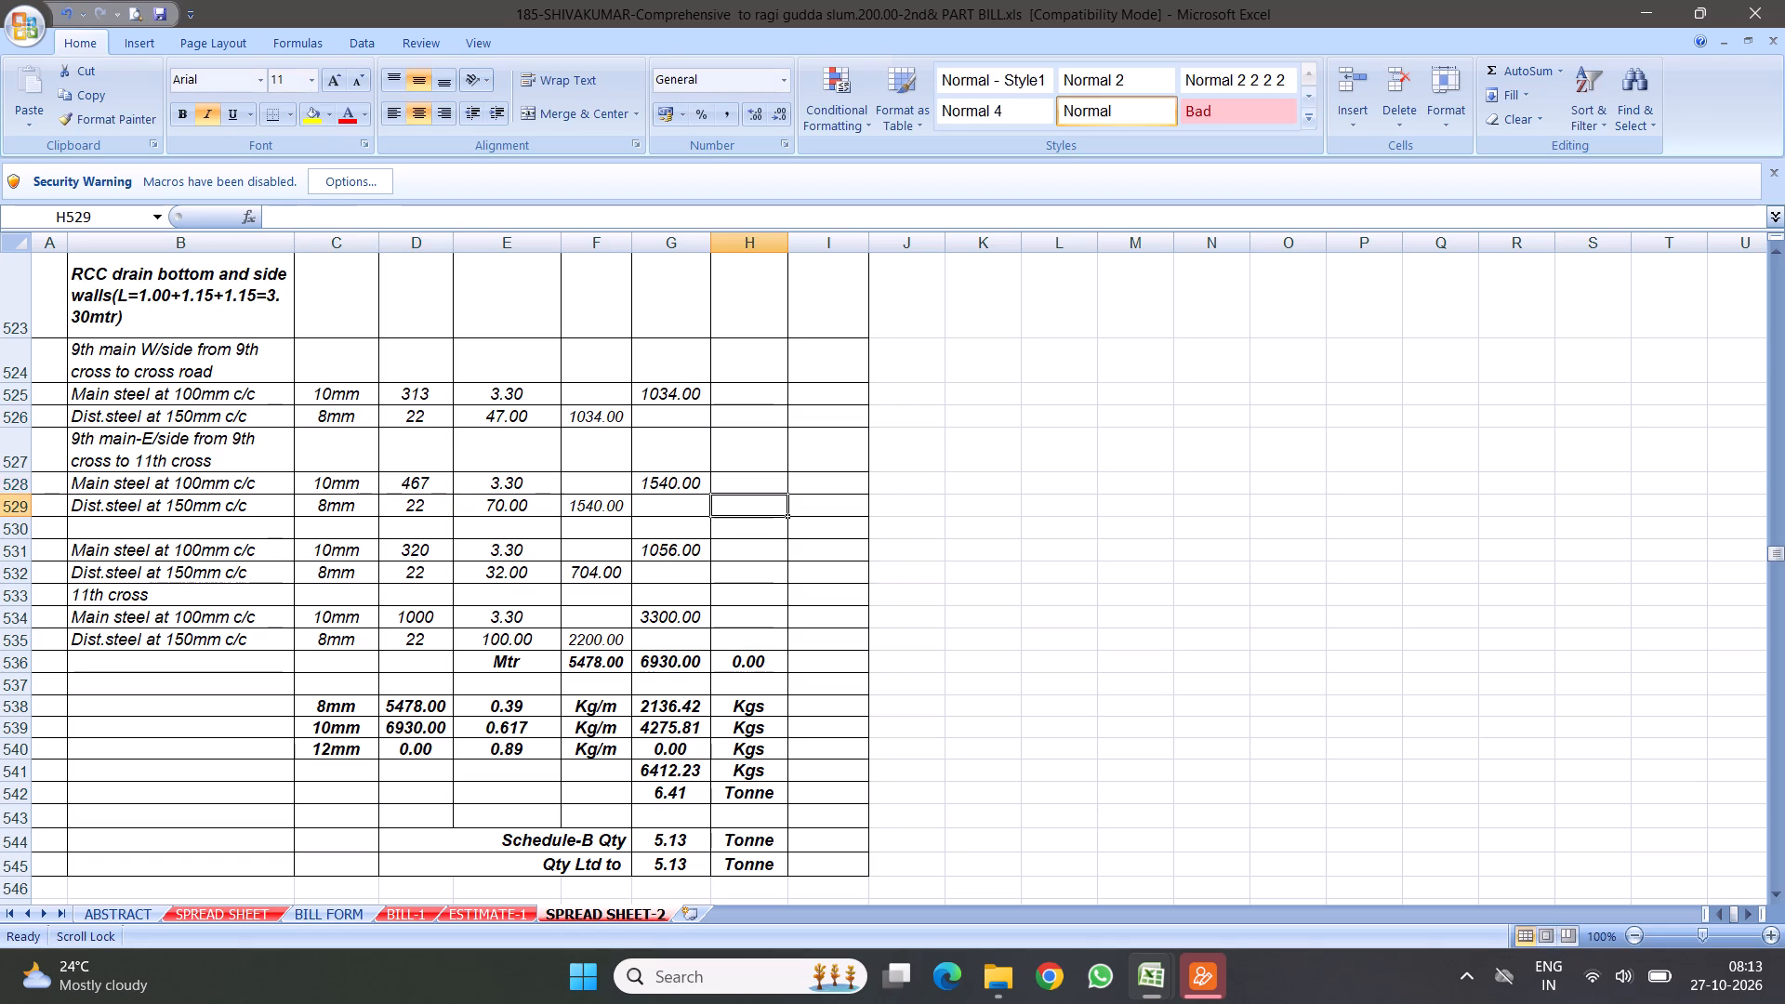
Change the divisor to 0.15 in the Nos formulas of item 13's last two main steel rows, including 11th cross.
{"action": "left_click", "coordinate": [429, 547]}
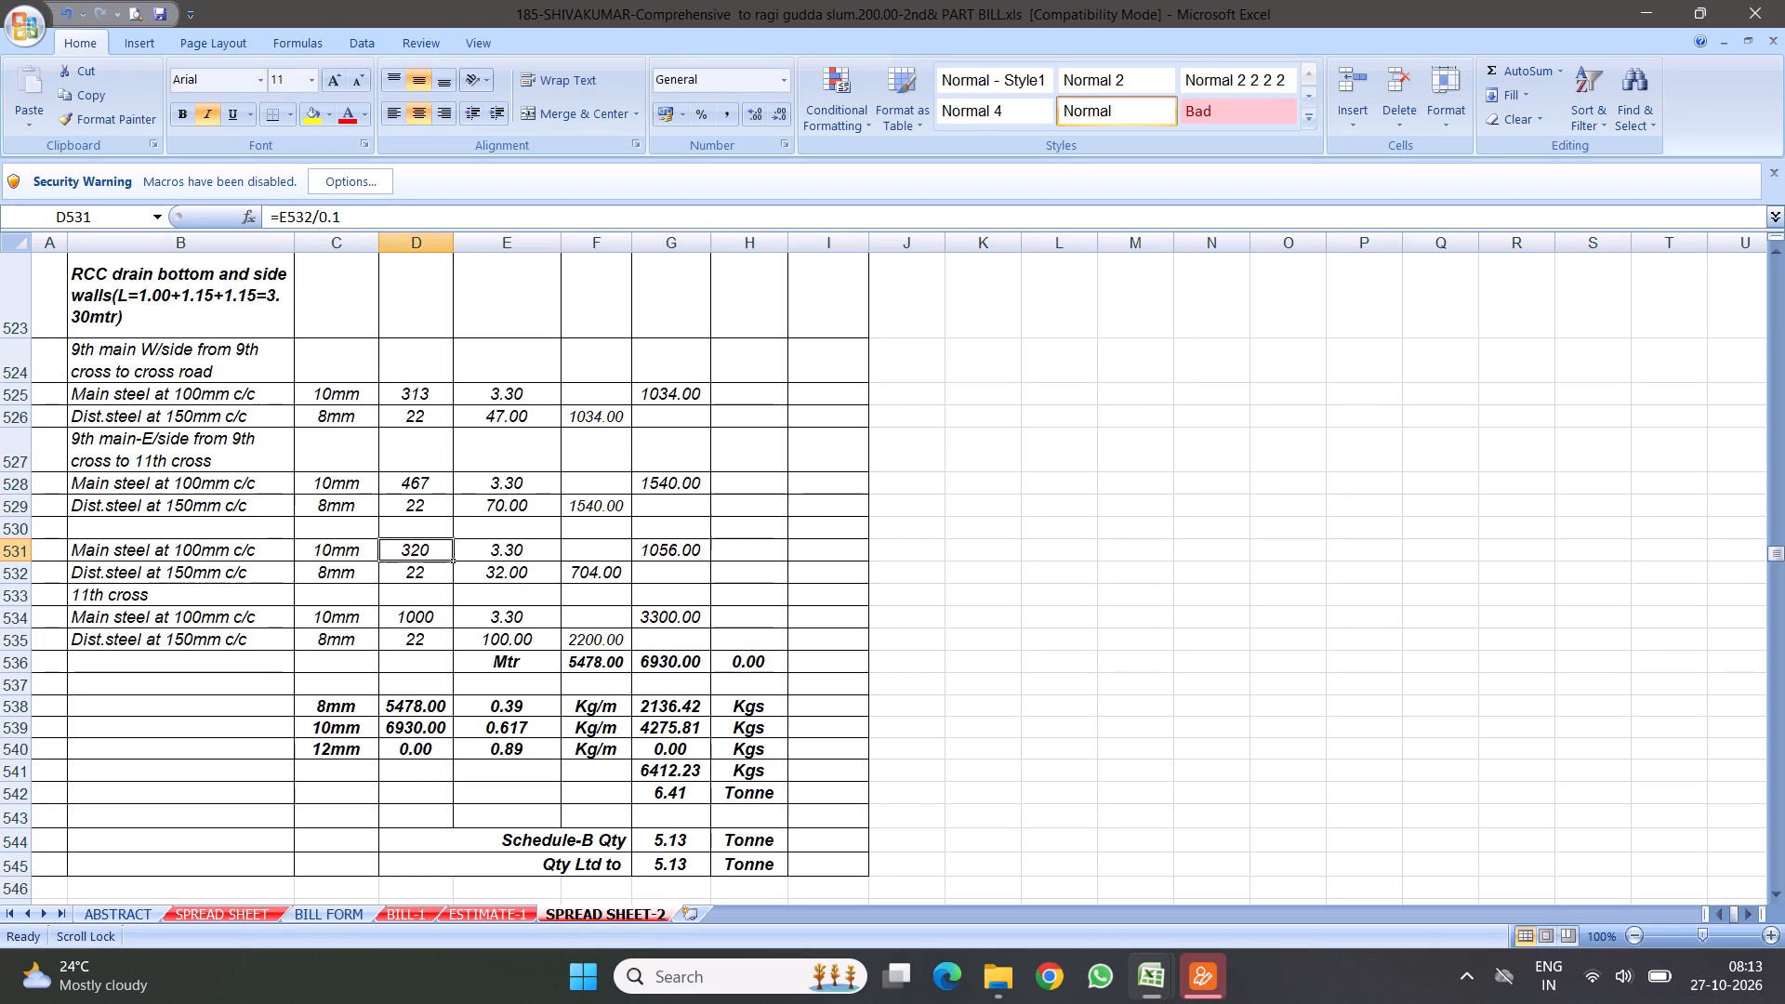
{"action": "left_click", "coordinate": [350, 224]}
{"action": "key", "text": "5"}
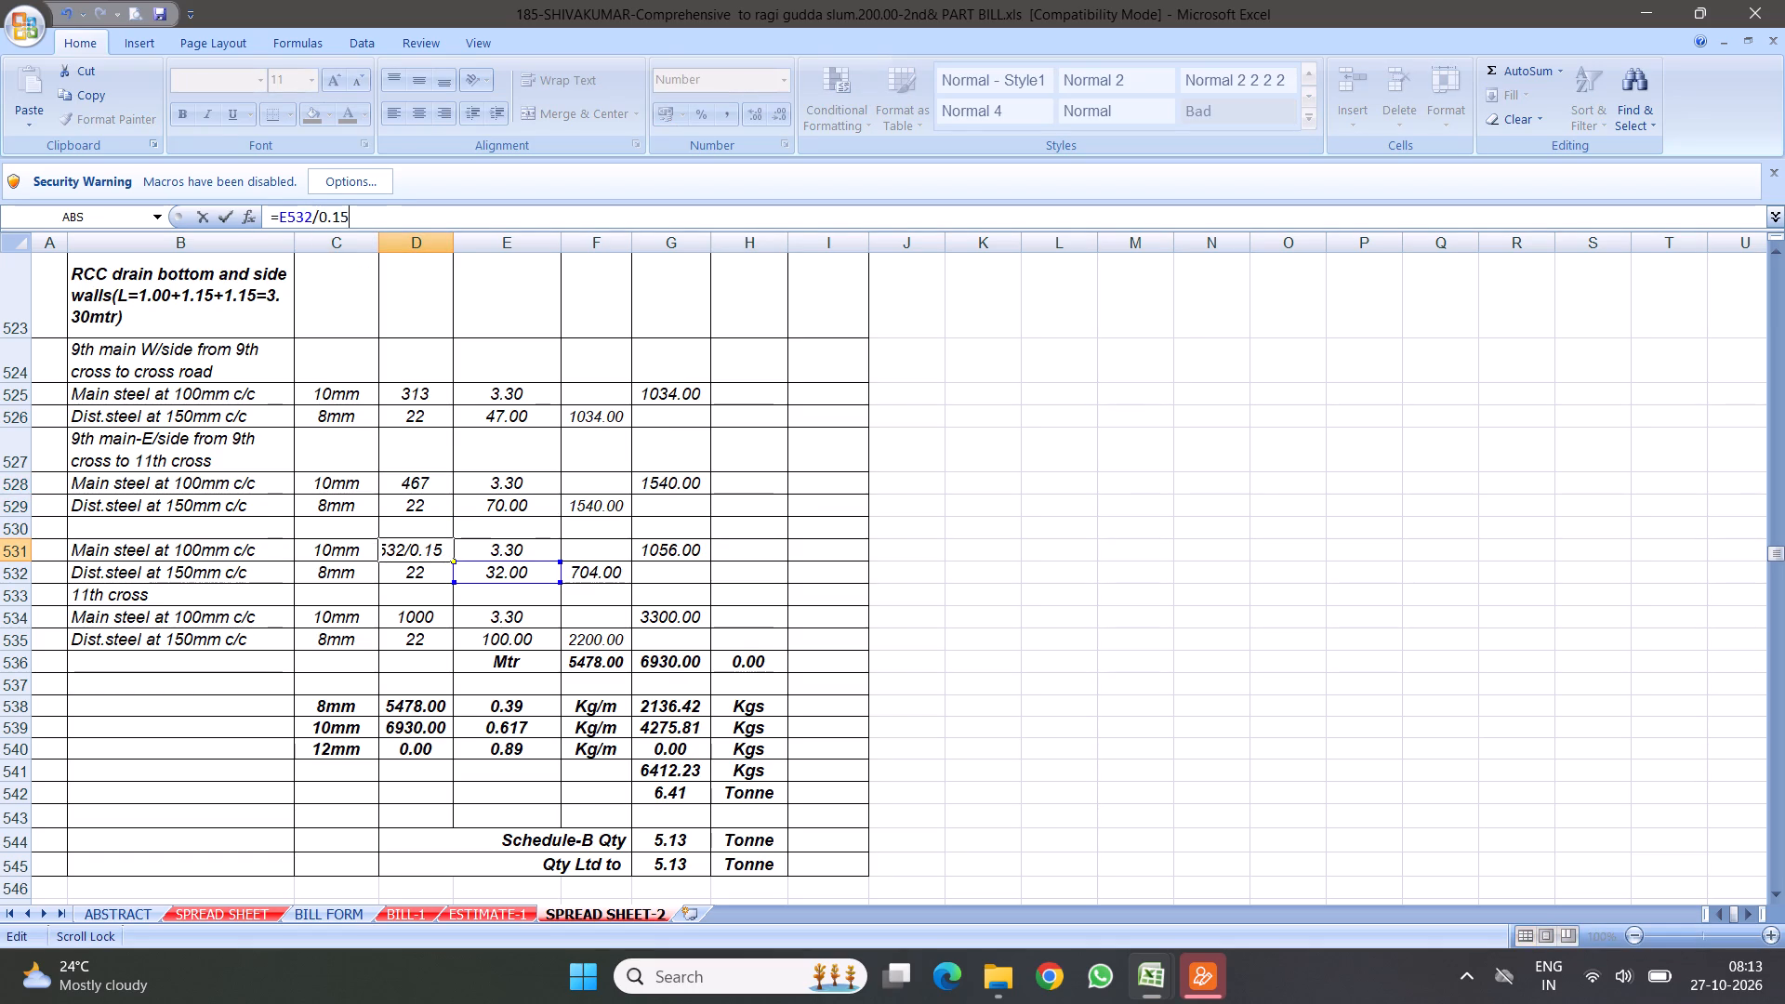
{"action": "left_click", "coordinate": [909, 518]}
{"action": "left_click", "coordinate": [428, 614]}
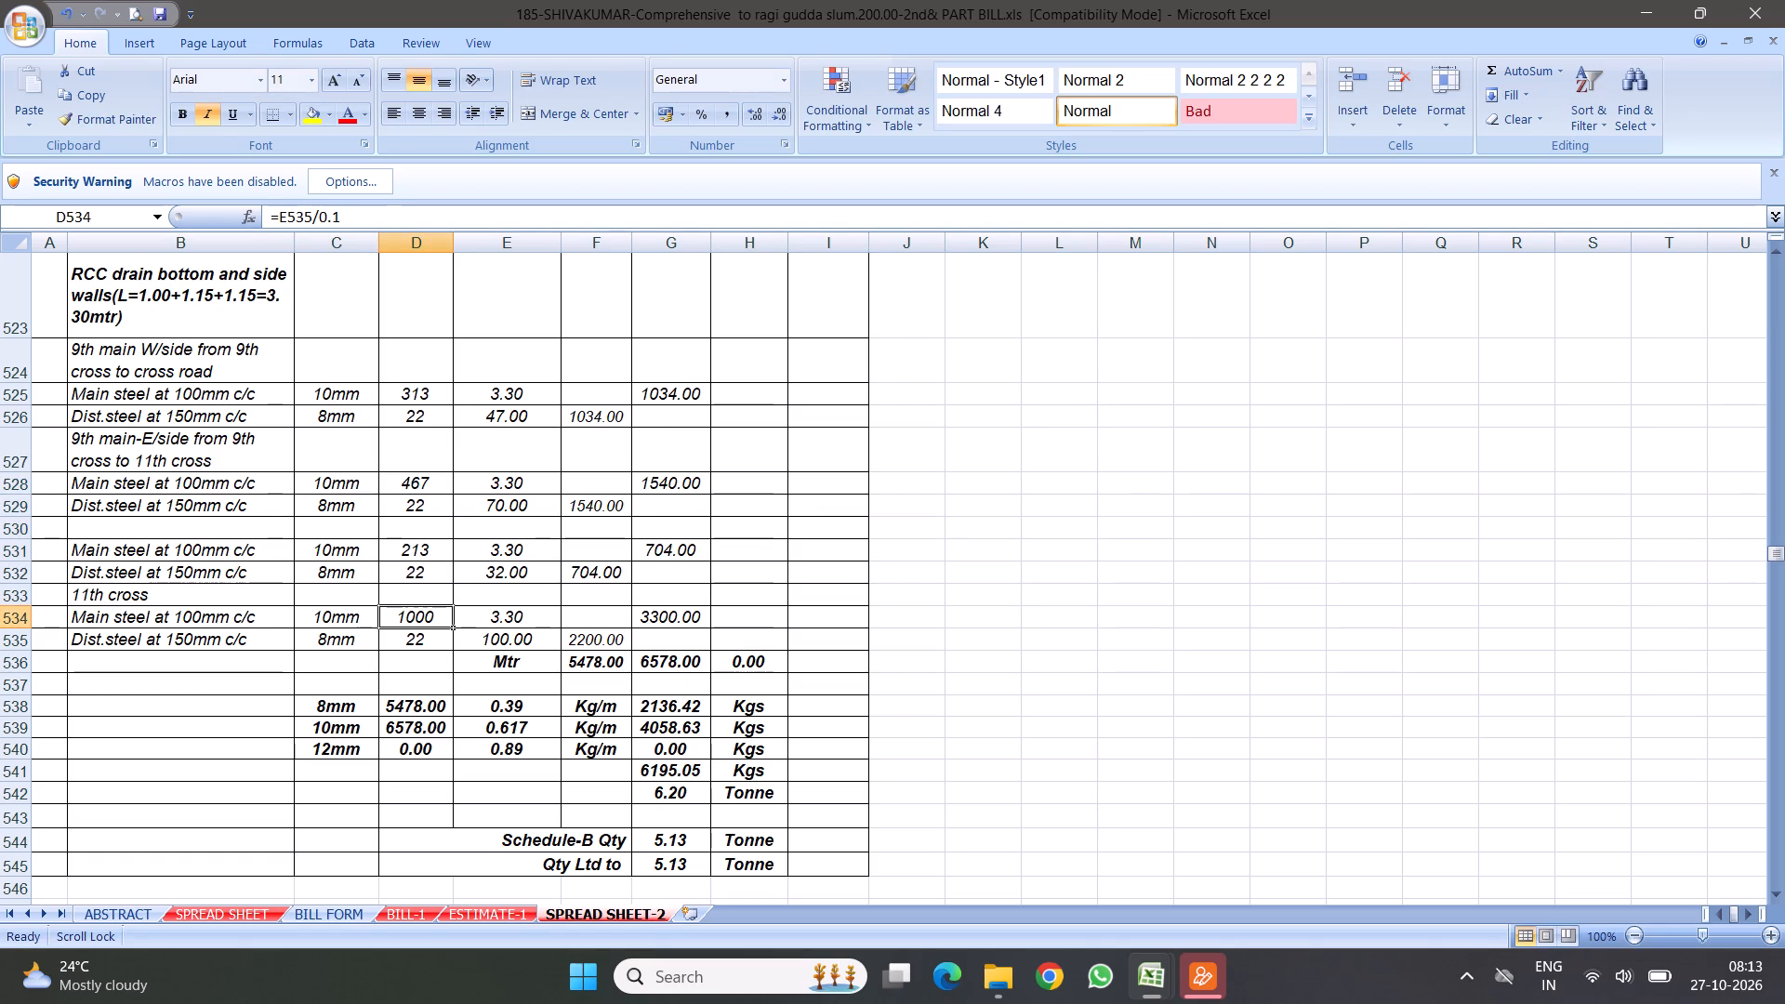
{"action": "left_click", "coordinate": [350, 220]}
{"action": "key", "text": "5"}
{"action": "left_click", "coordinate": [873, 500]}
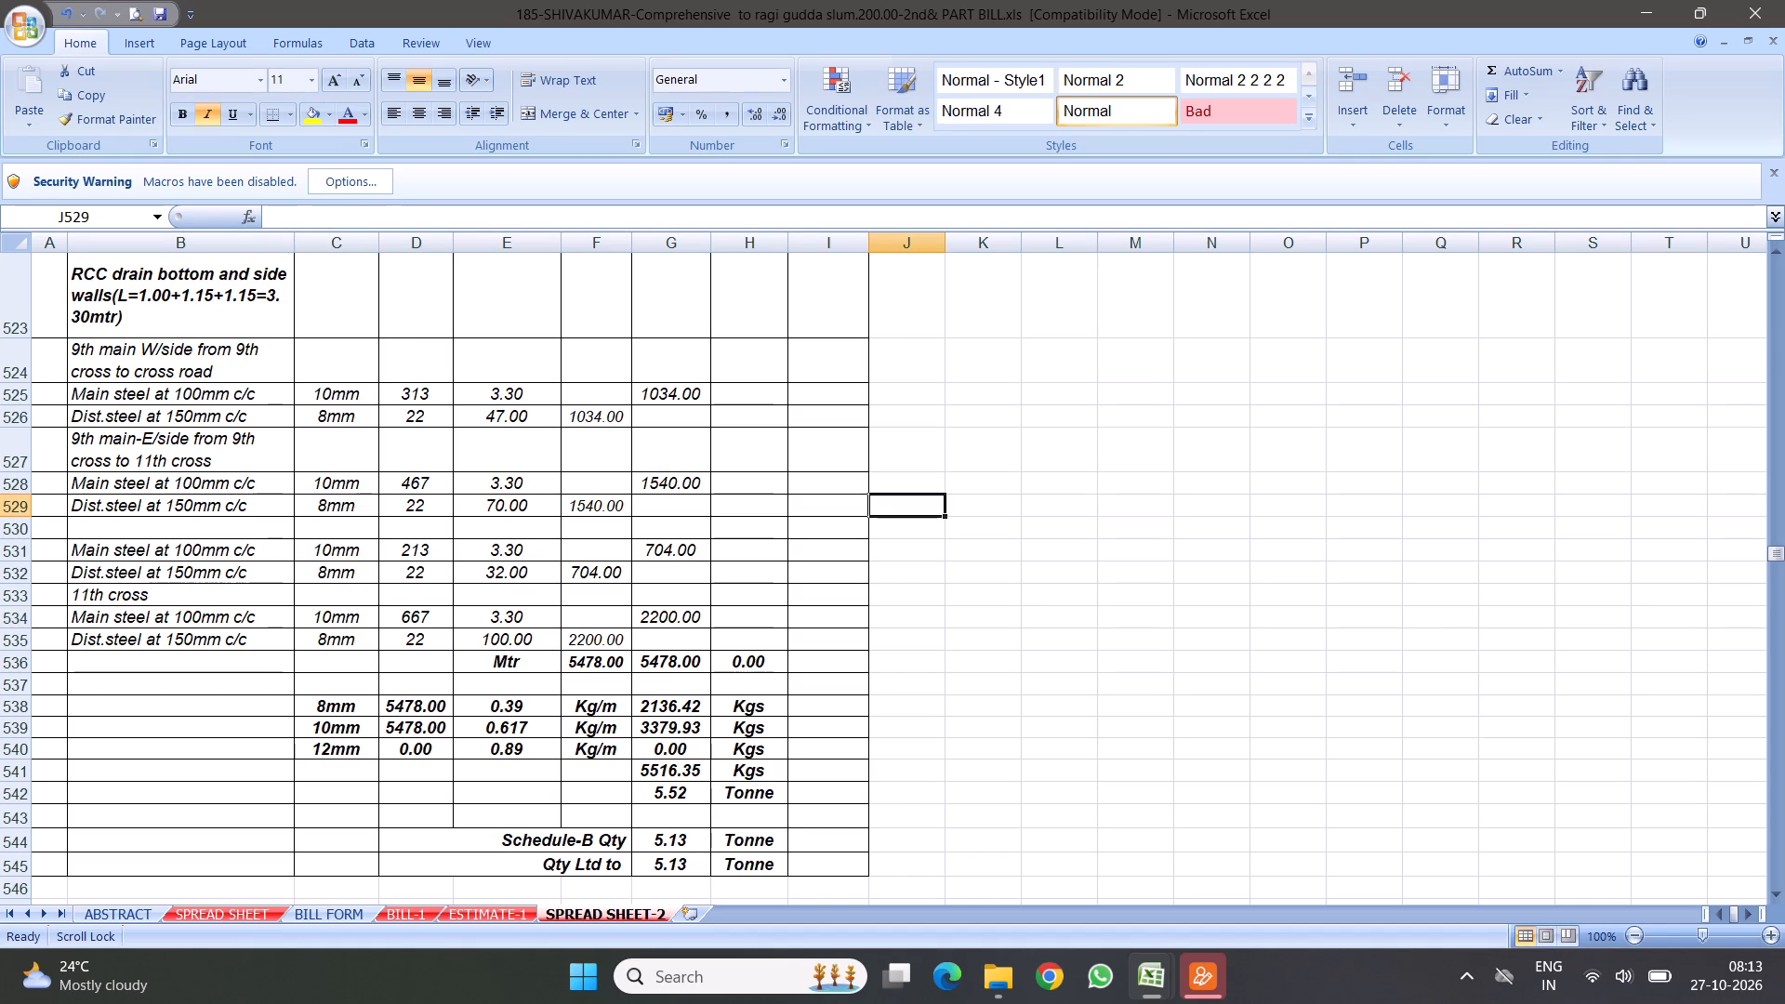
Change the 9th main W/side main steel description to "Main steel at 150mm c/c".
{"action": "double_click", "coordinate": [197, 395]}
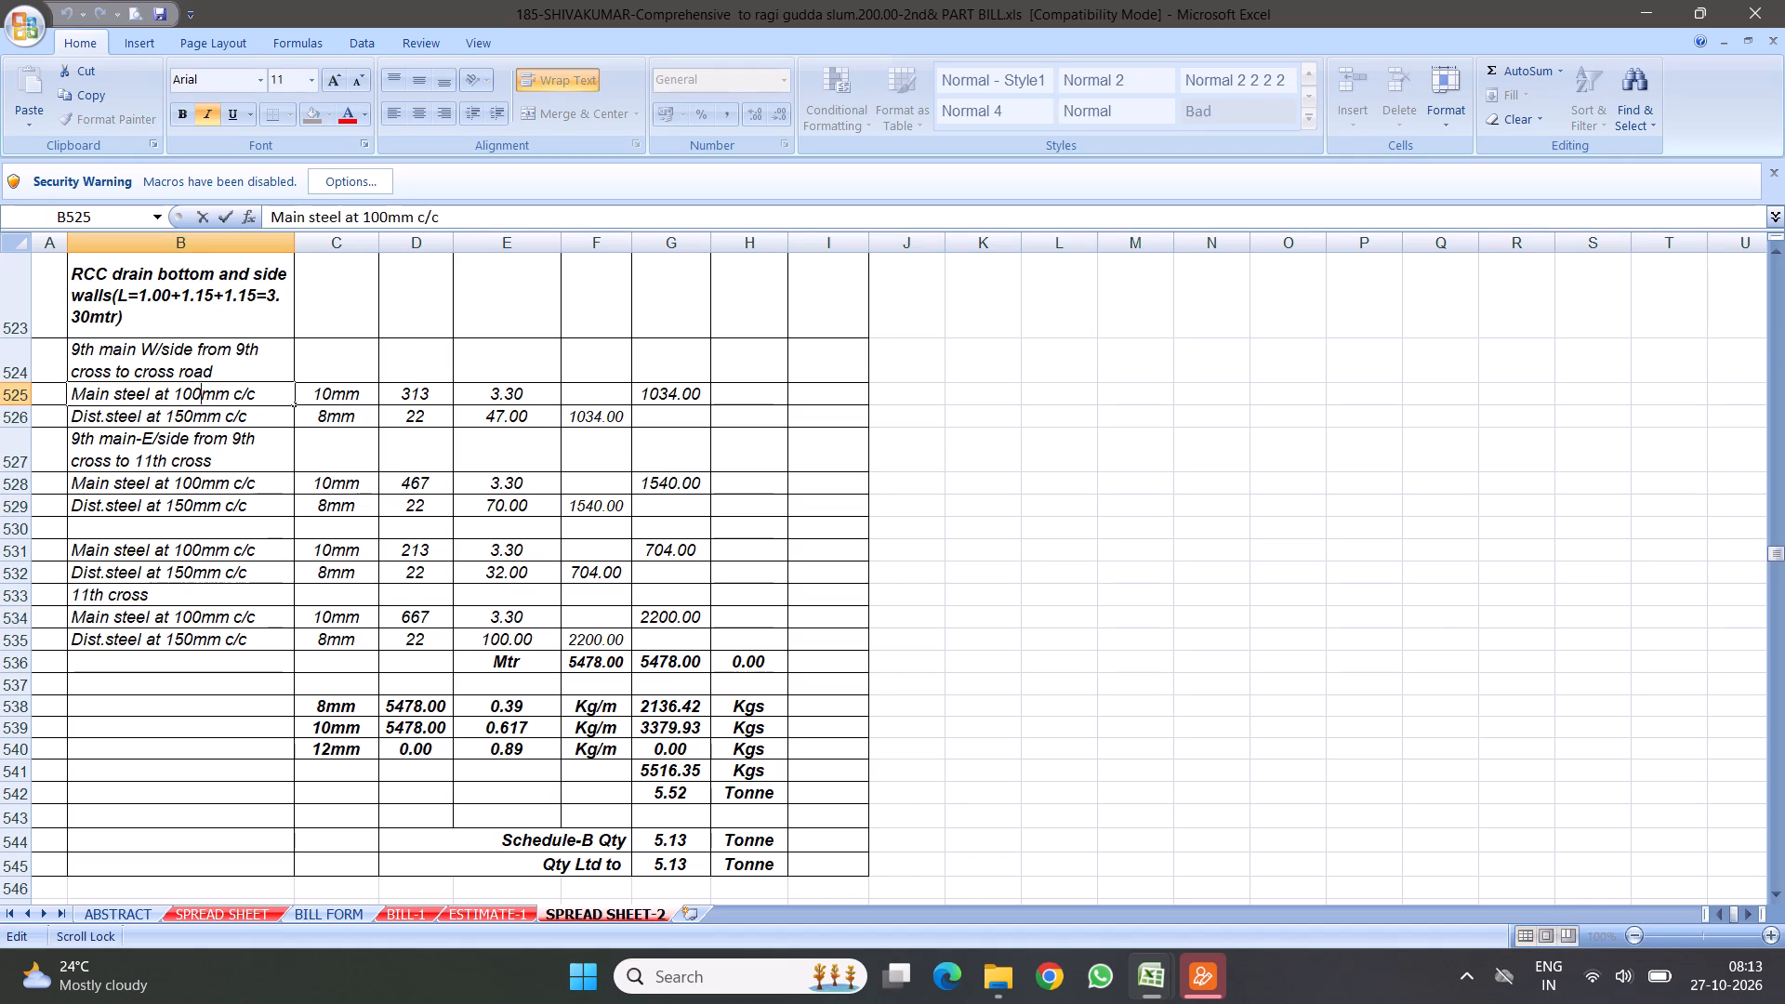
{"action": "key", "text": "BackSpace"}
{"action": "key", "text": "BackSpace"}
{"action": "type", "text": "50"}
{"action": "left_click", "coordinate": [377, 425]}
Copy the 9th main W/side main and dist. steel descriptions over the other three main/dist. steel description pairs in item 13.
{"action": "left_click_drag", "start_coordinate": [217, 390], "coordinate": [204, 411]}
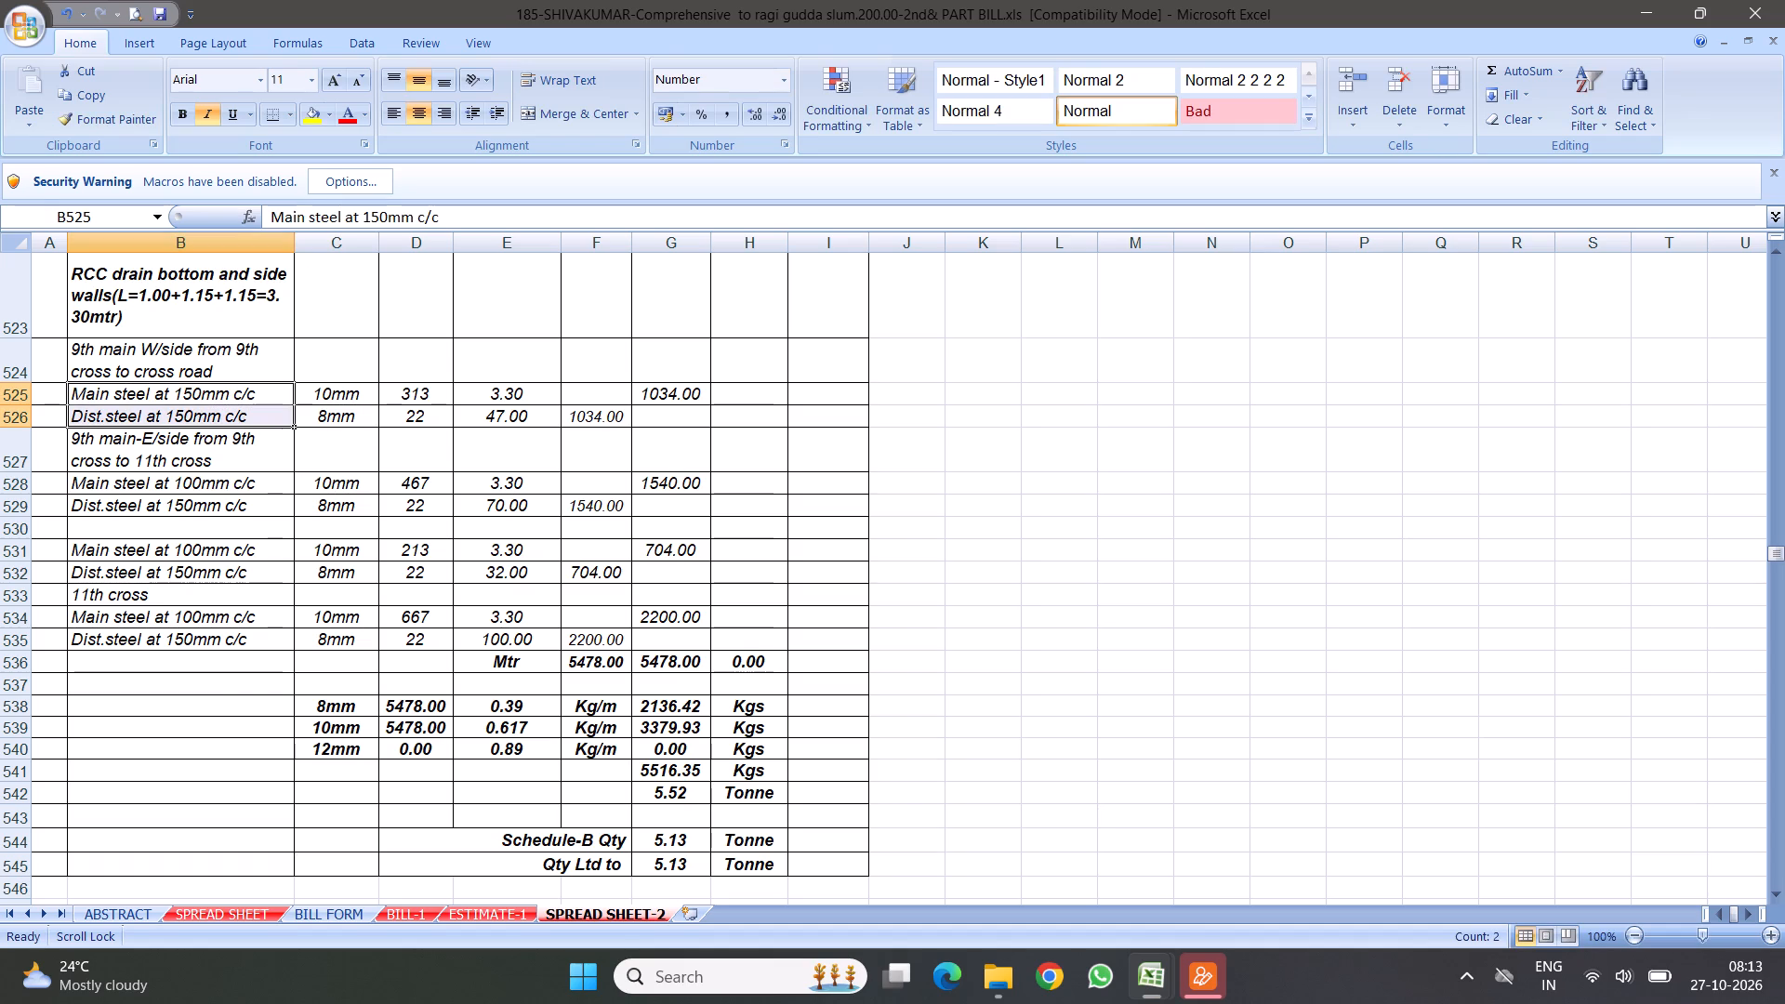
{"action": "right_click", "coordinate": [184, 397]}
{"action": "left_click", "coordinate": [240, 435]}
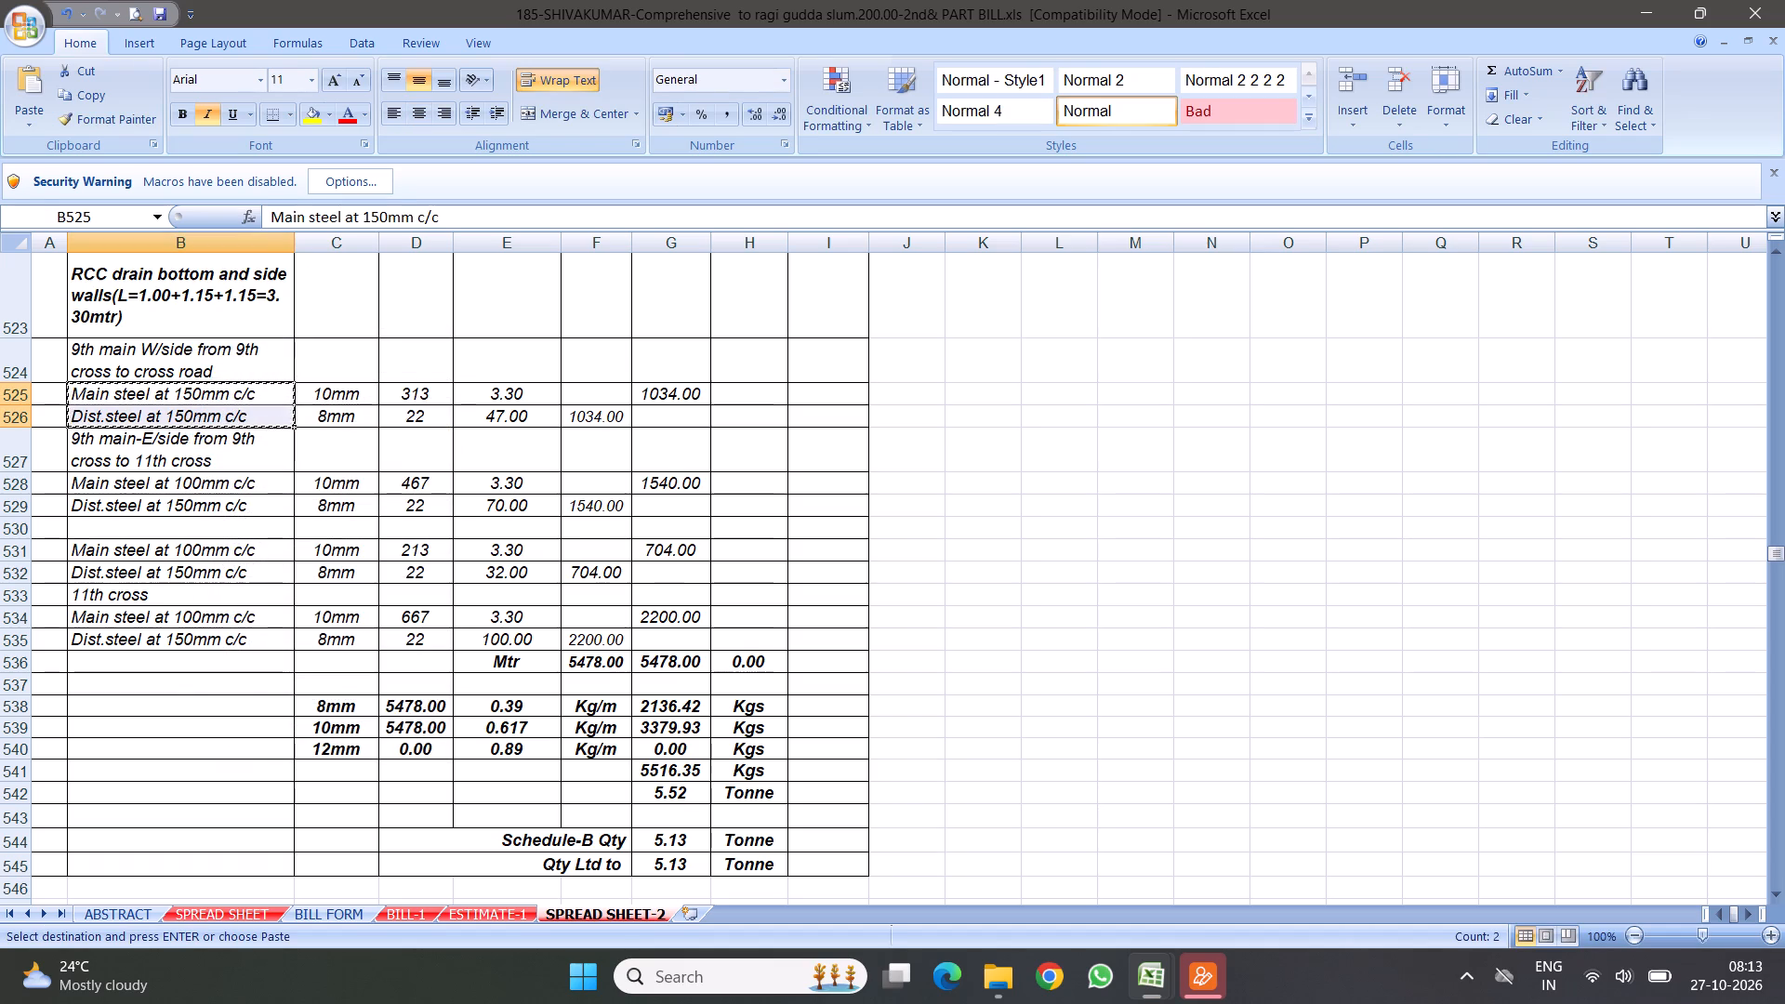
{"action": "right_click", "coordinate": [146, 483]}
{"action": "left_click", "coordinate": [189, 547]}
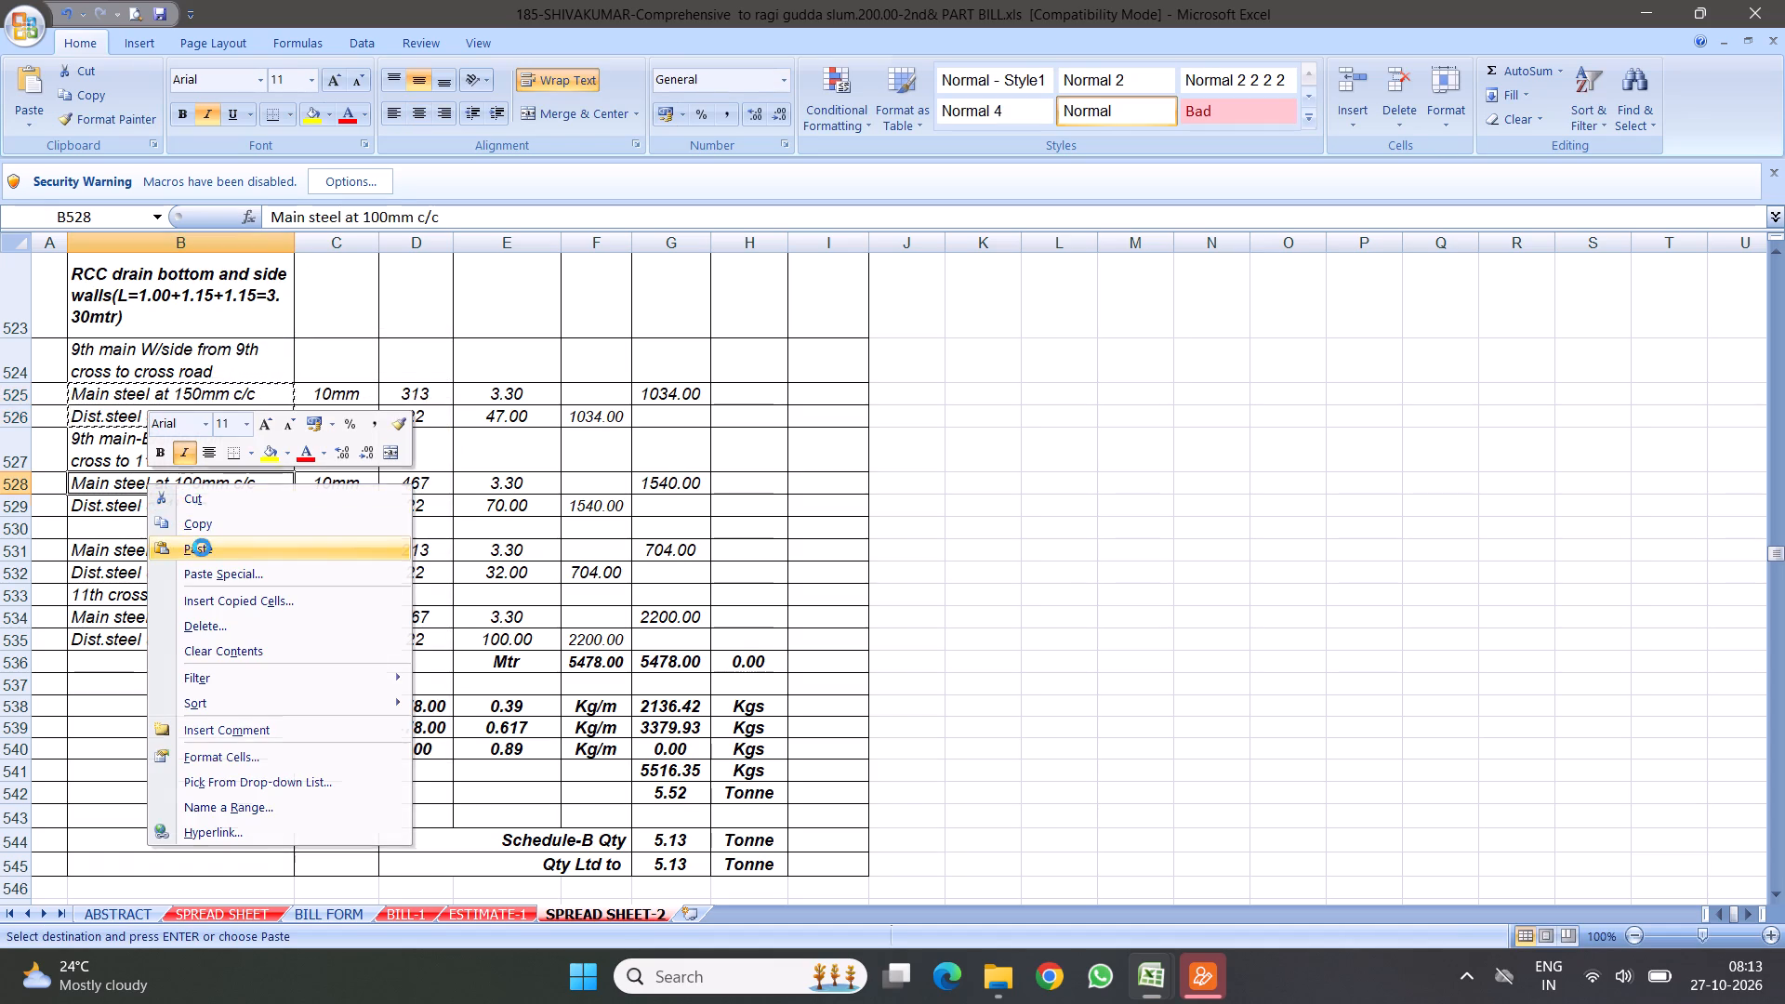
{"action": "right_click", "coordinate": [150, 548]}
{"action": "left_click", "coordinate": [196, 611]}
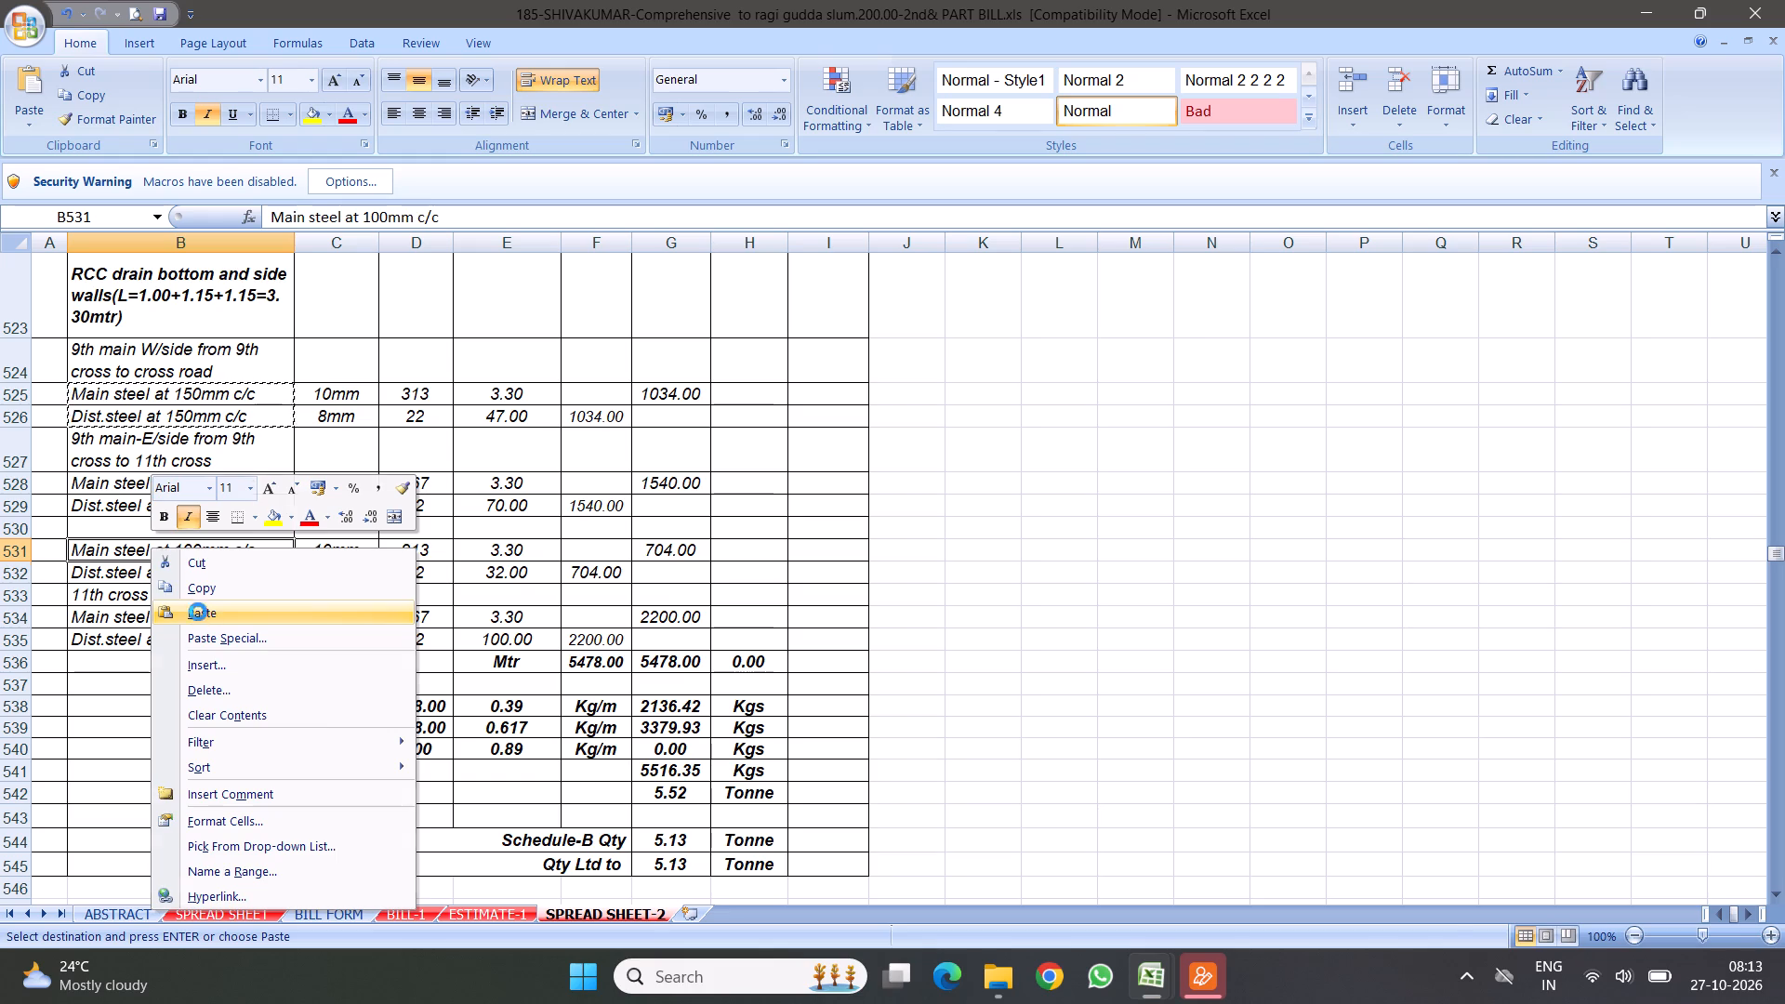
{"action": "right_click", "coordinate": [151, 614]}
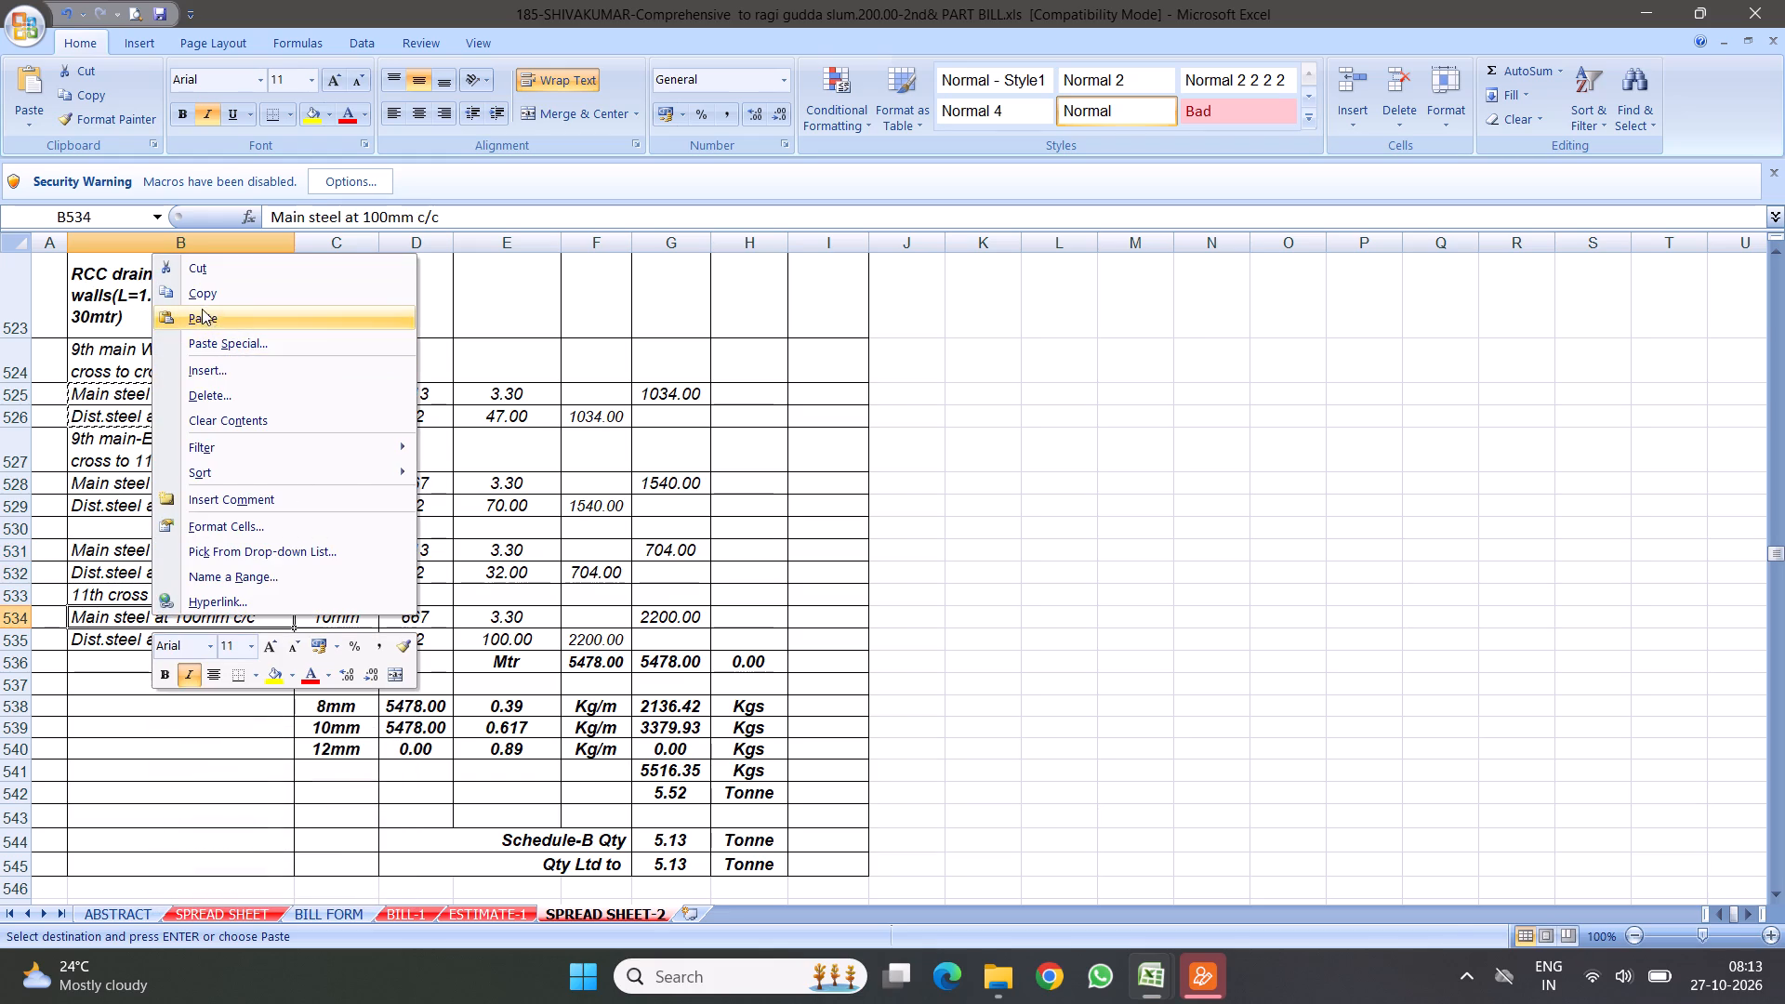
{"action": "left_click", "coordinate": [202, 308]}
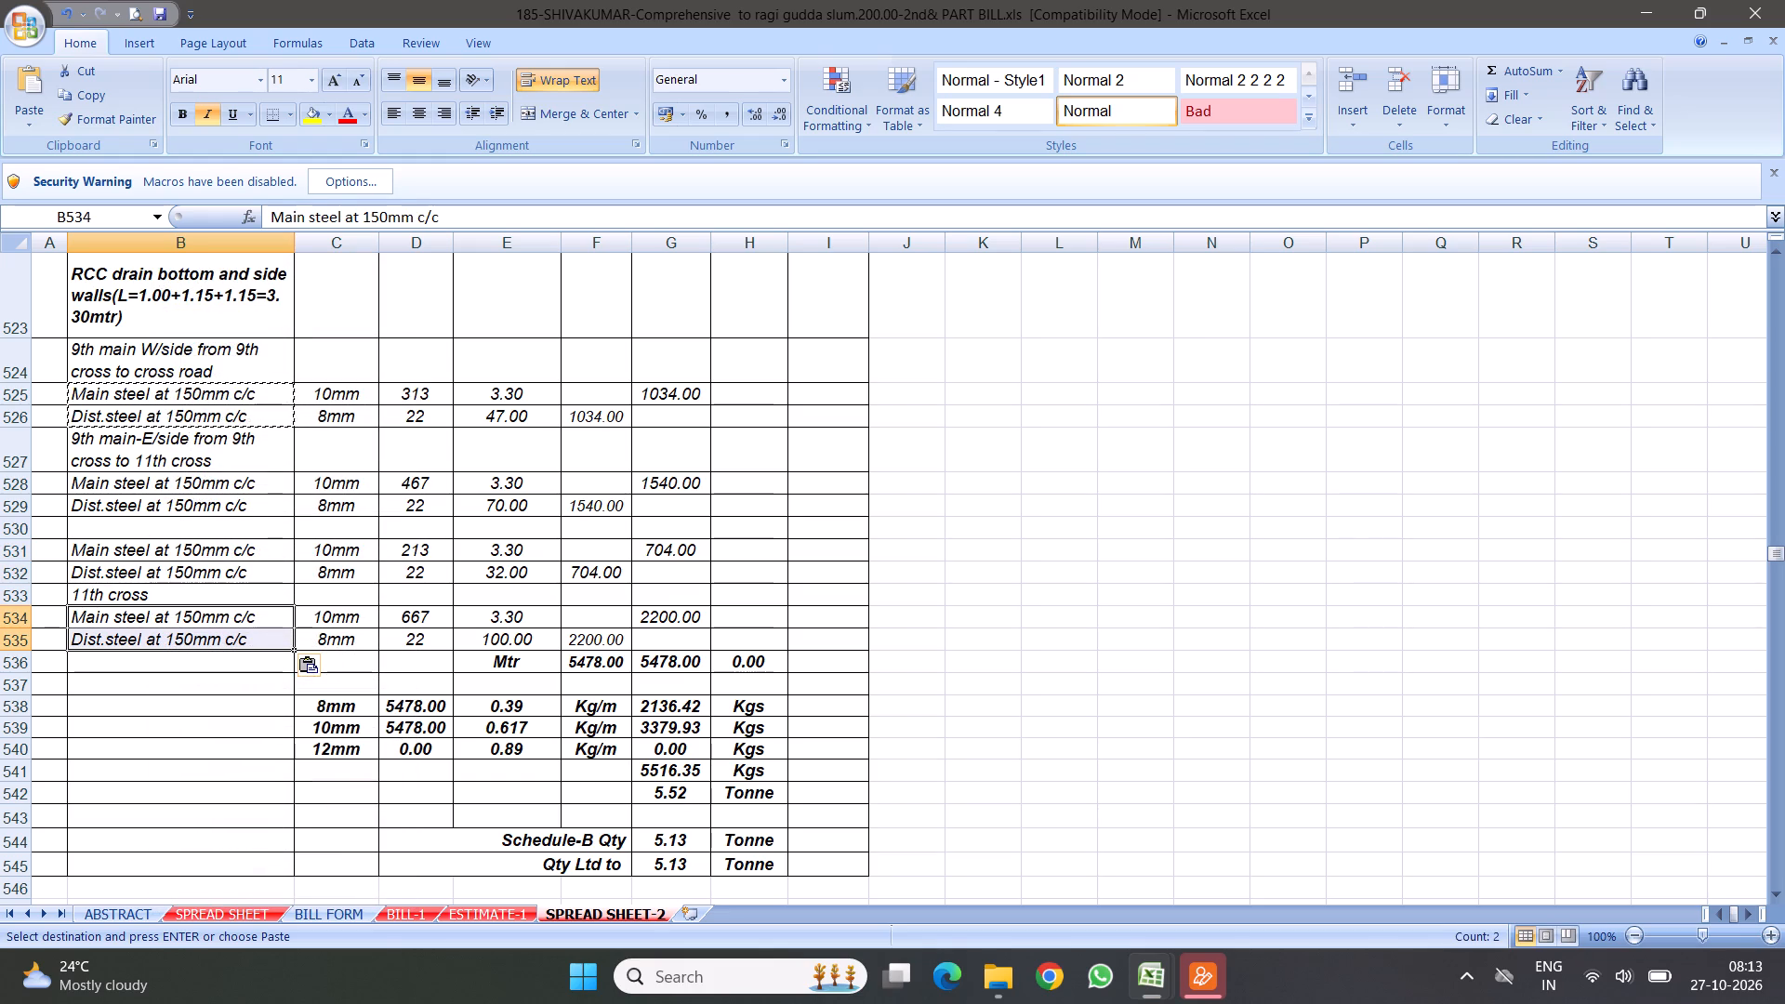
{"action": "scroll", "coordinate": [464, 603], "scroll_direction": "down", "scroll_amount": 5}
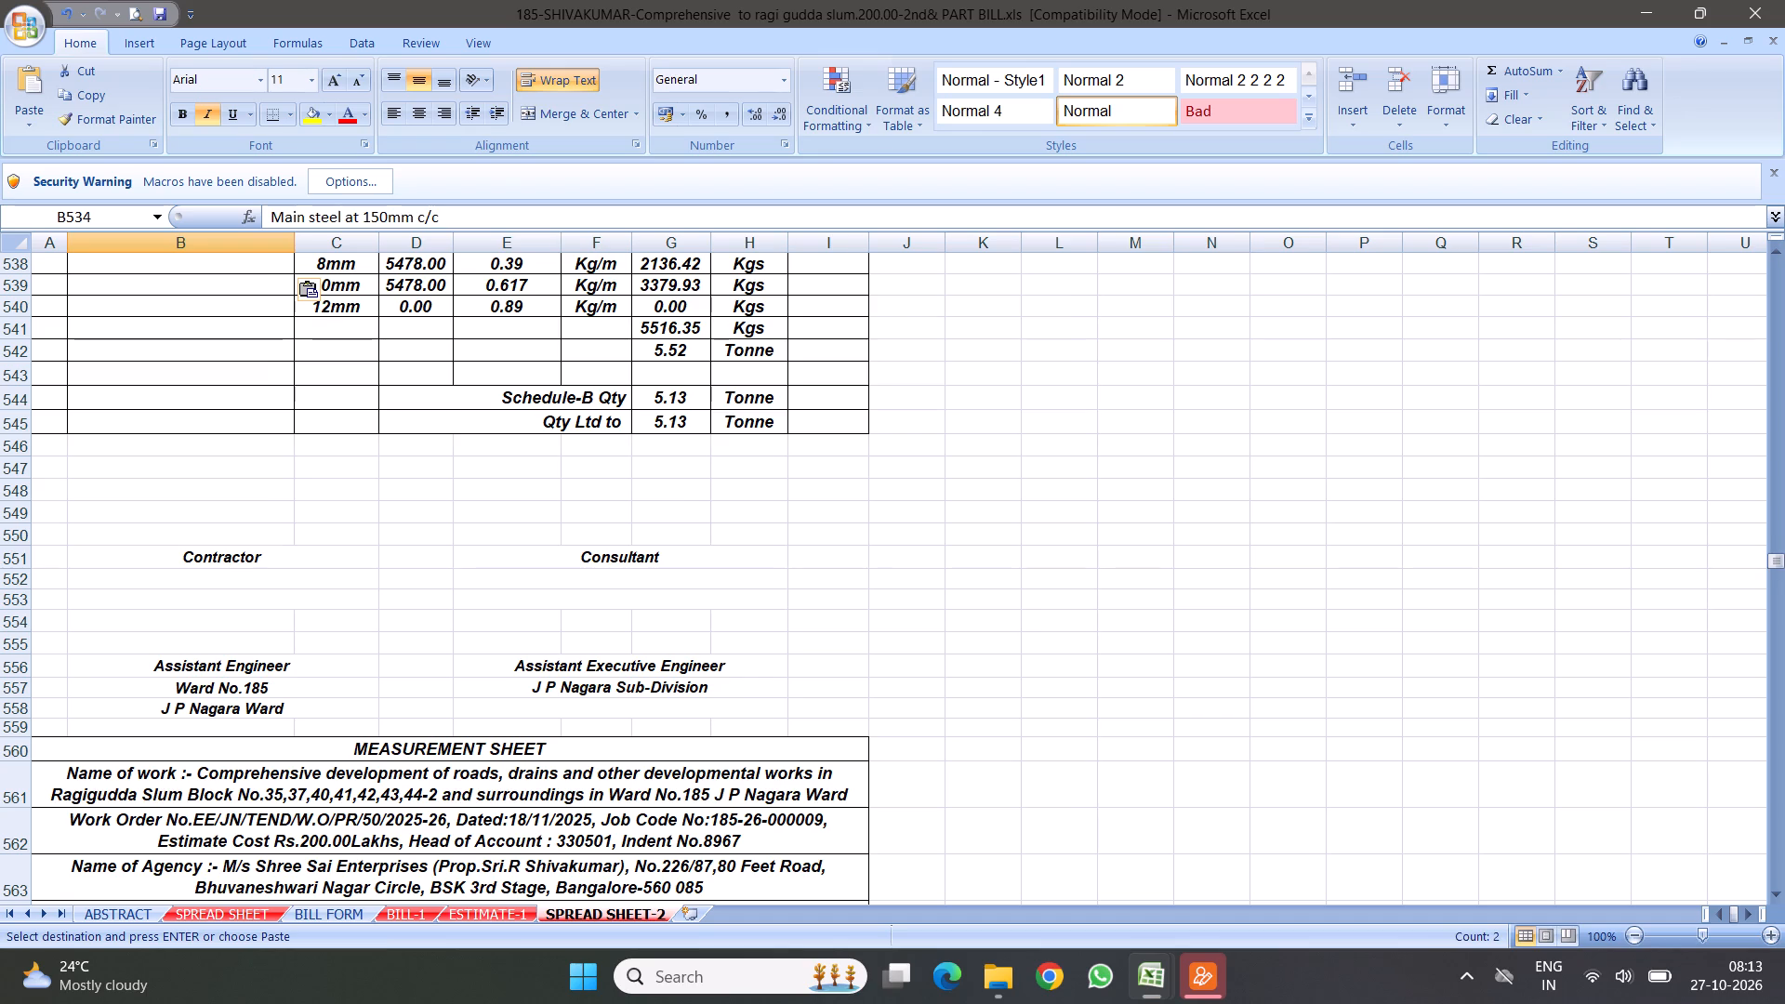
{"action": "left_click", "coordinate": [520, 495]}
{"action": "key", "text": "Escape"}
Ignore the inconsistent formula error on the Total Qty unit cells of items 14, 16 and 17.
{"action": "scroll", "coordinate": [635, 545], "scroll_direction": "down", "scroll_amount": 5}
{"action": "scroll", "coordinate": [590, 438], "scroll_direction": "down", "scroll_amount": 2}
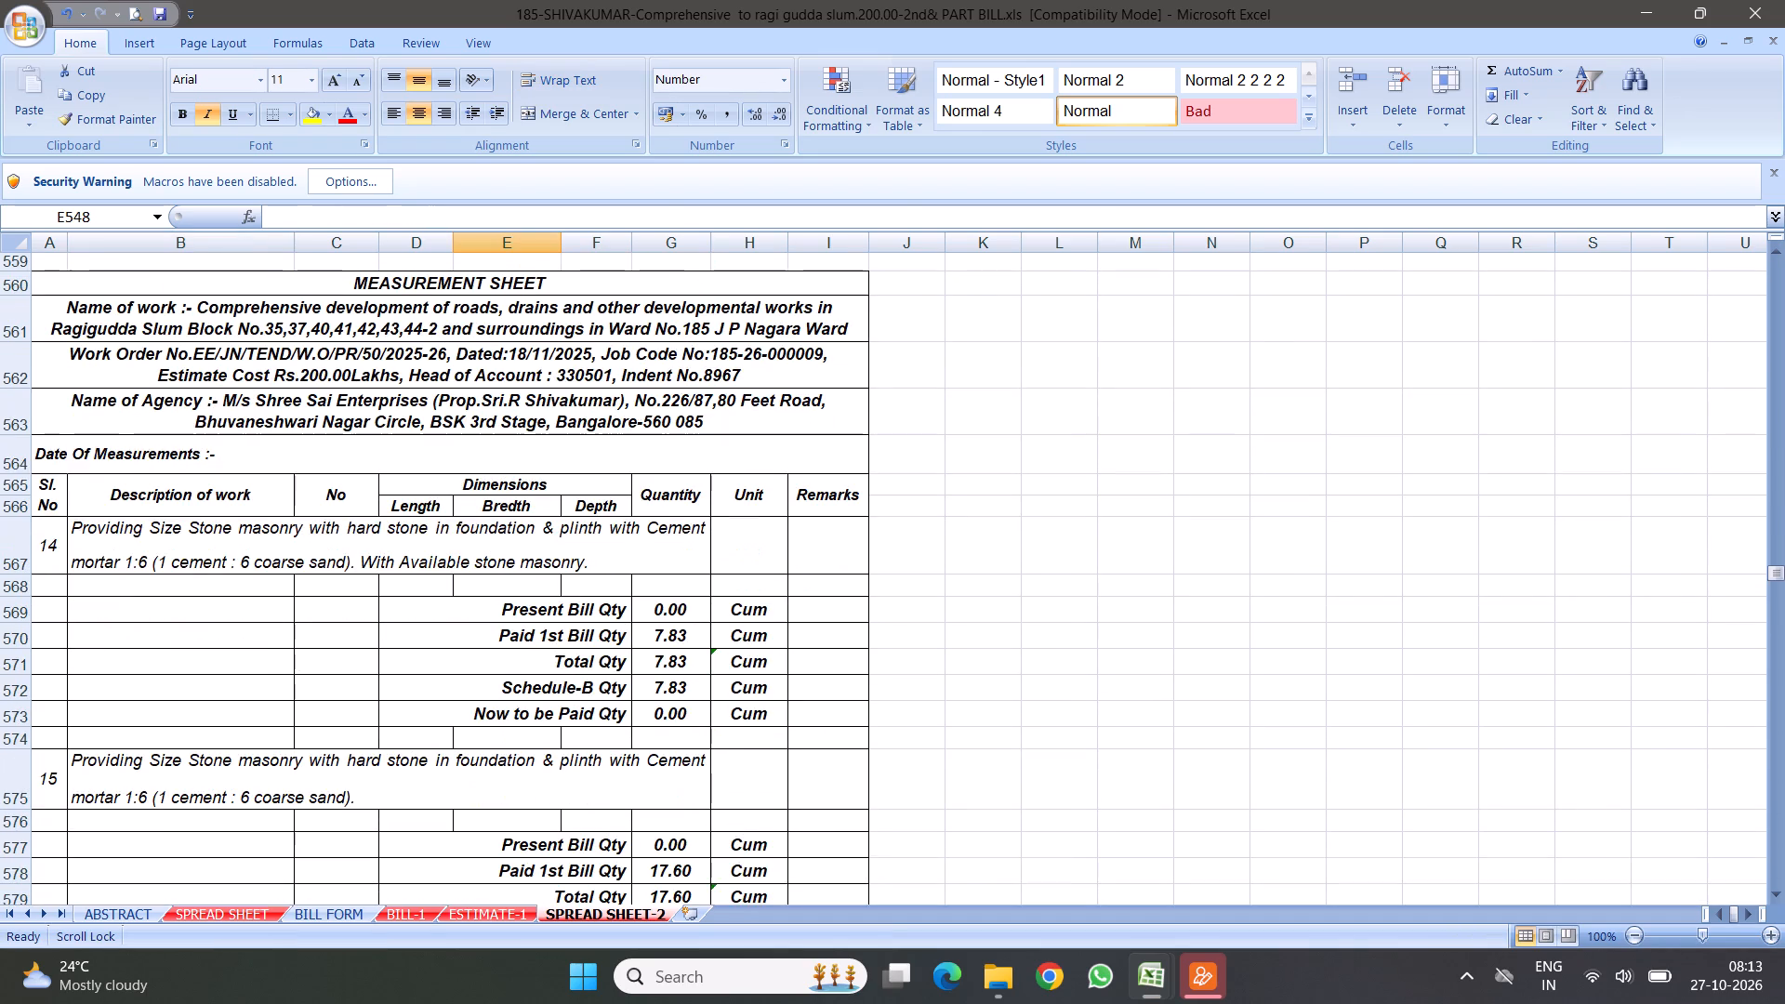
{"action": "left_click", "coordinate": [450, 433]}
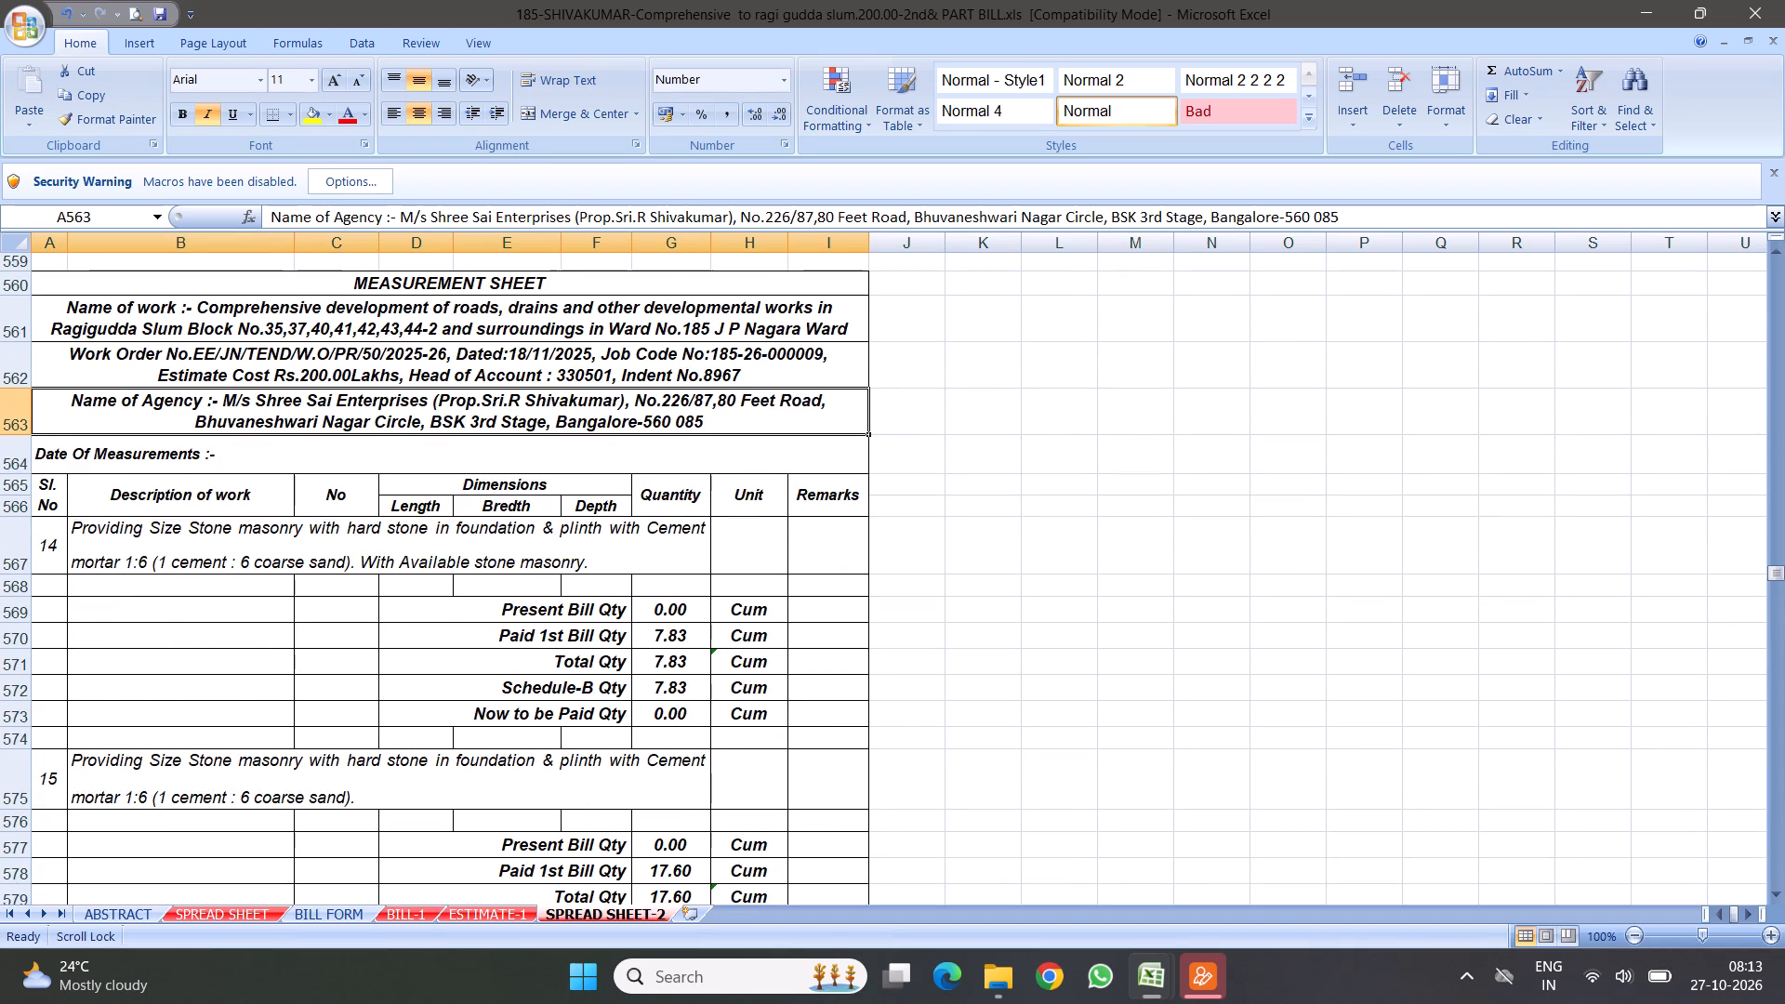
{"action": "left_click", "coordinate": [712, 667]}
{"action": "left_click", "coordinate": [680, 667]}
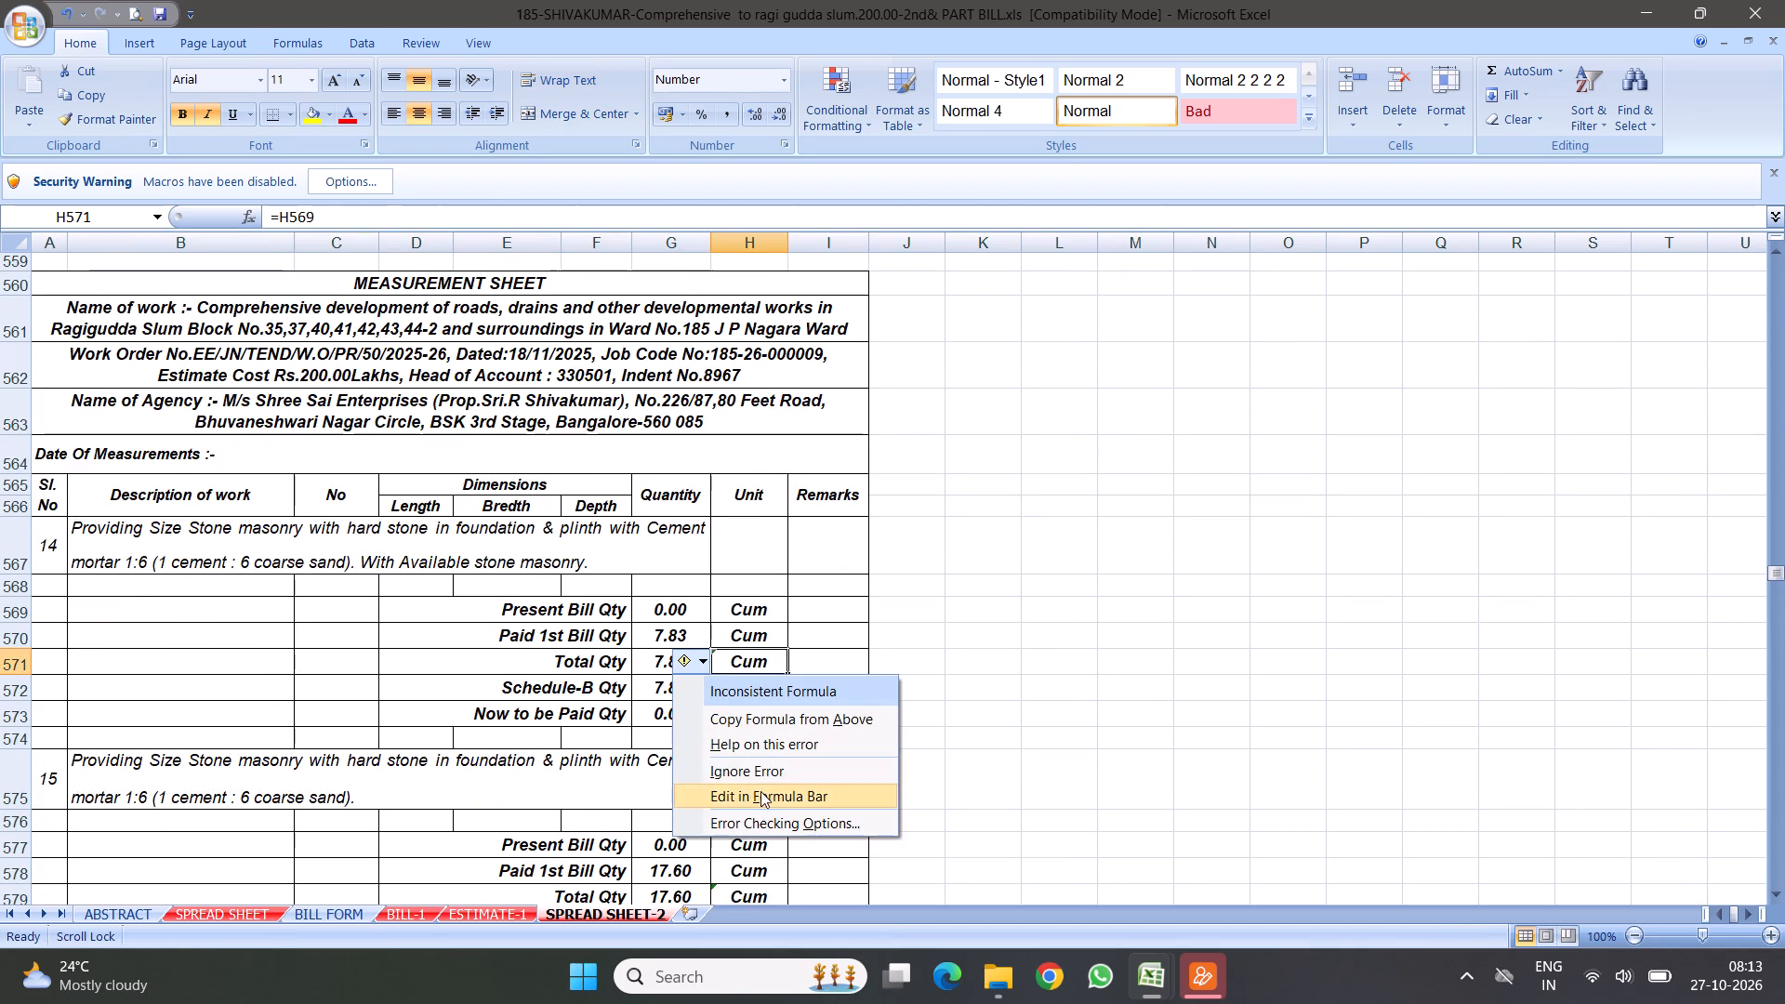
{"action": "left_click", "coordinate": [754, 763]}
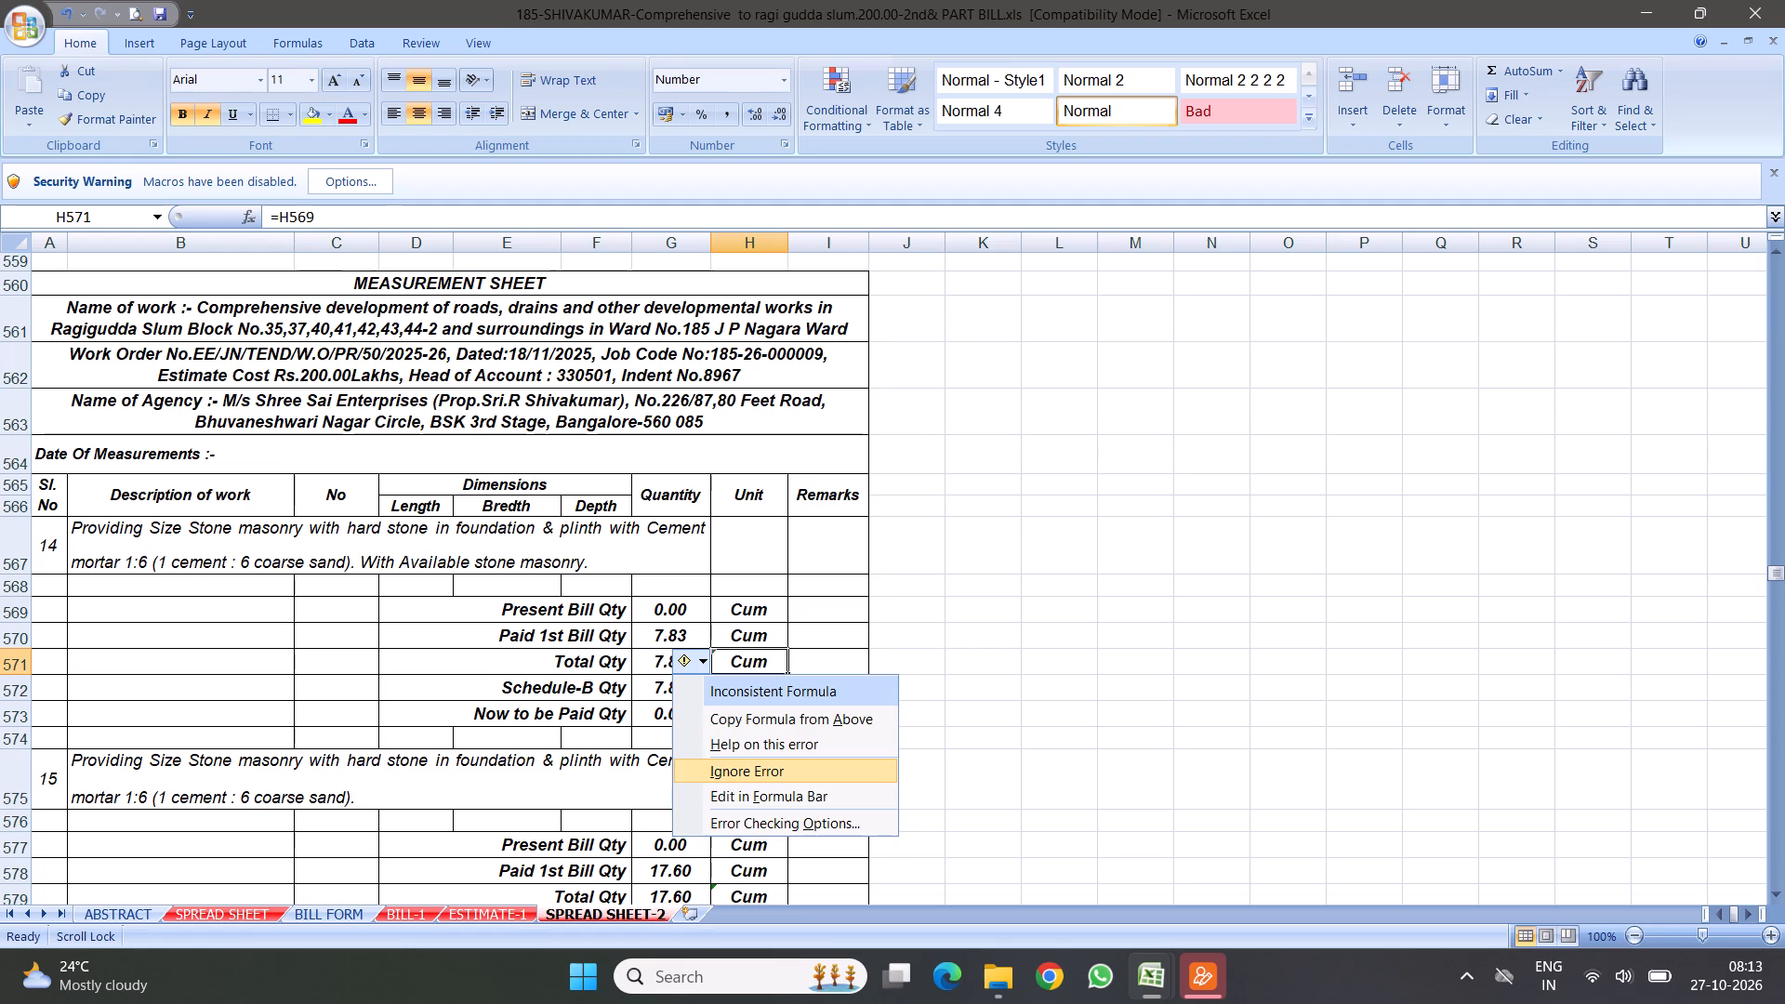
{"action": "scroll", "coordinate": [681, 635], "scroll_direction": "down", "scroll_amount": 4}
{"action": "scroll", "coordinate": [786, 545], "scroll_direction": "down", "scroll_amount": 3}
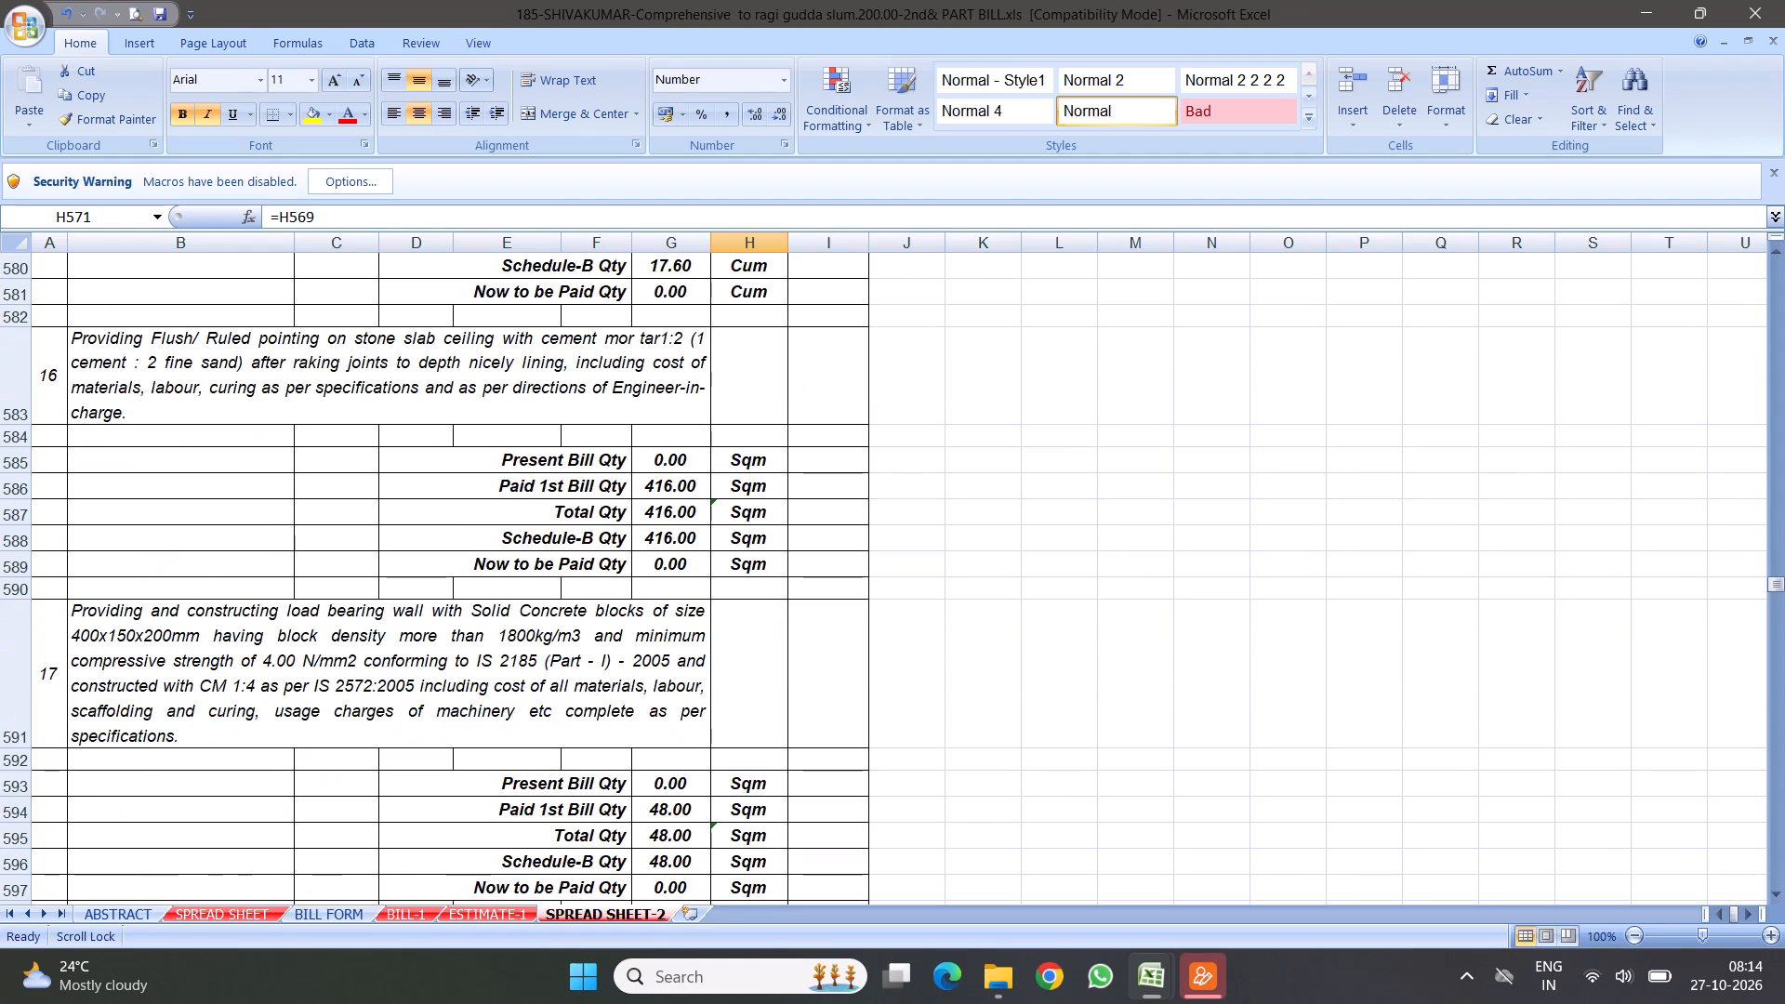
{"action": "left_click", "coordinate": [717, 510]}
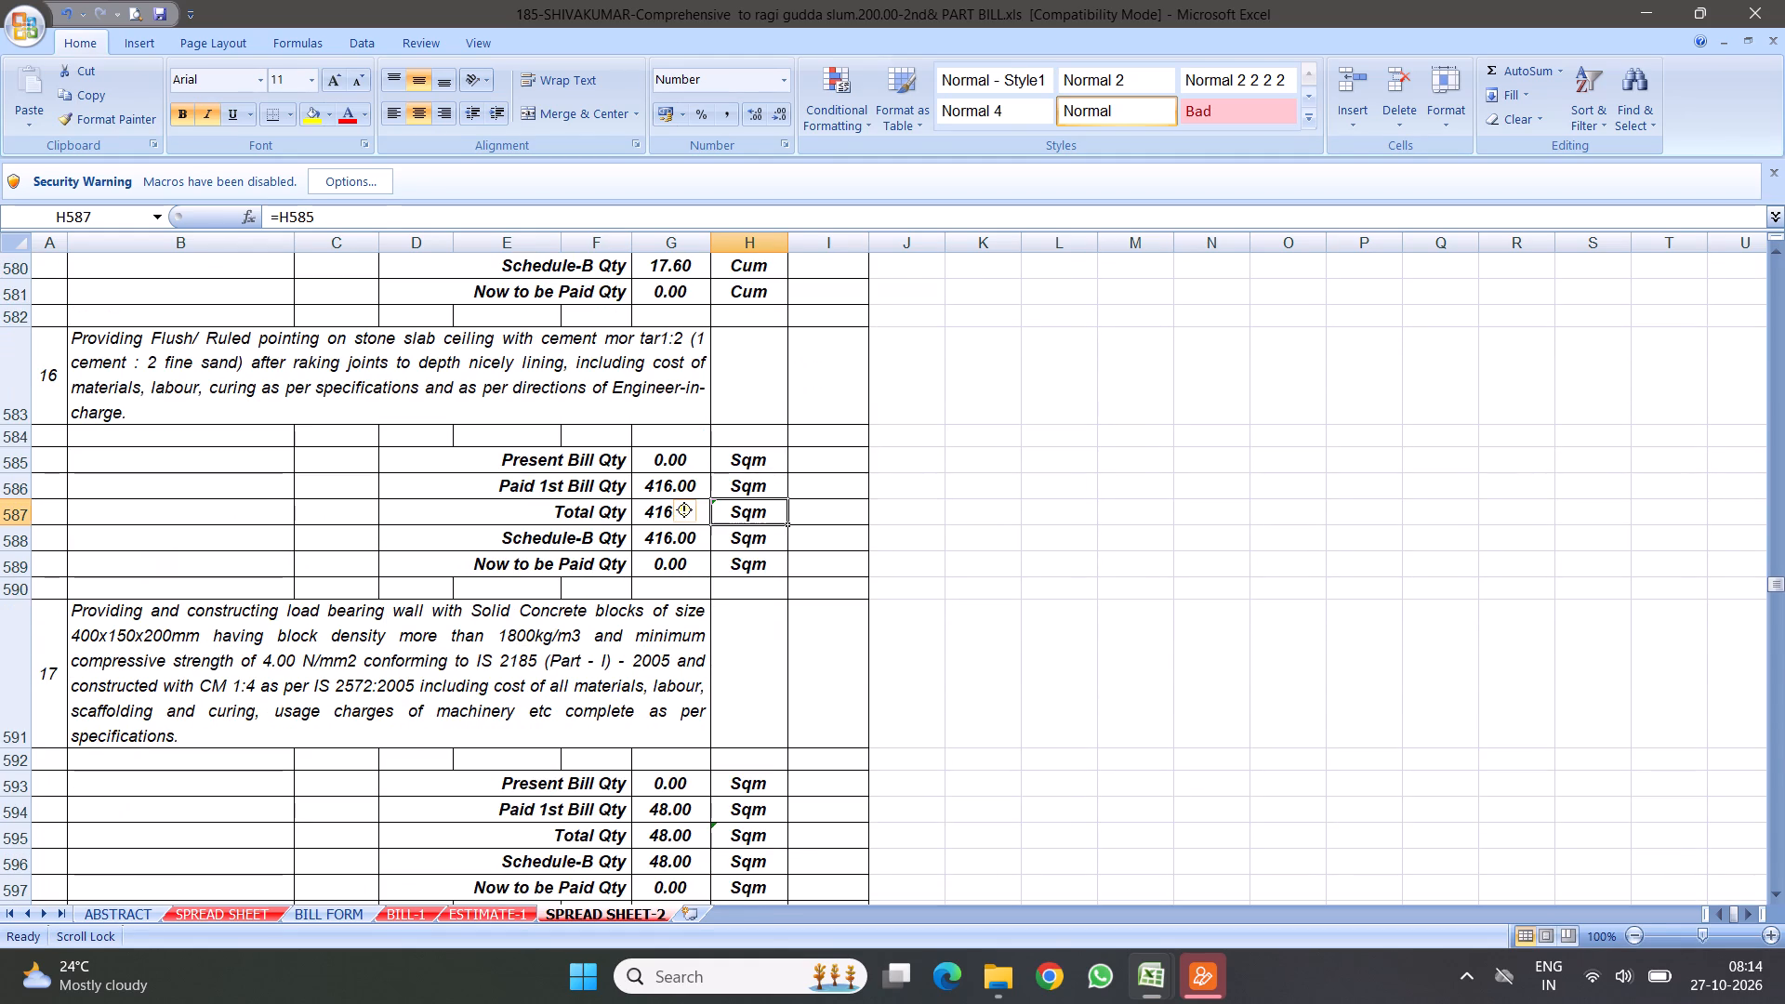
{"action": "left_click", "coordinate": [688, 515]}
{"action": "left_click", "coordinate": [756, 623]}
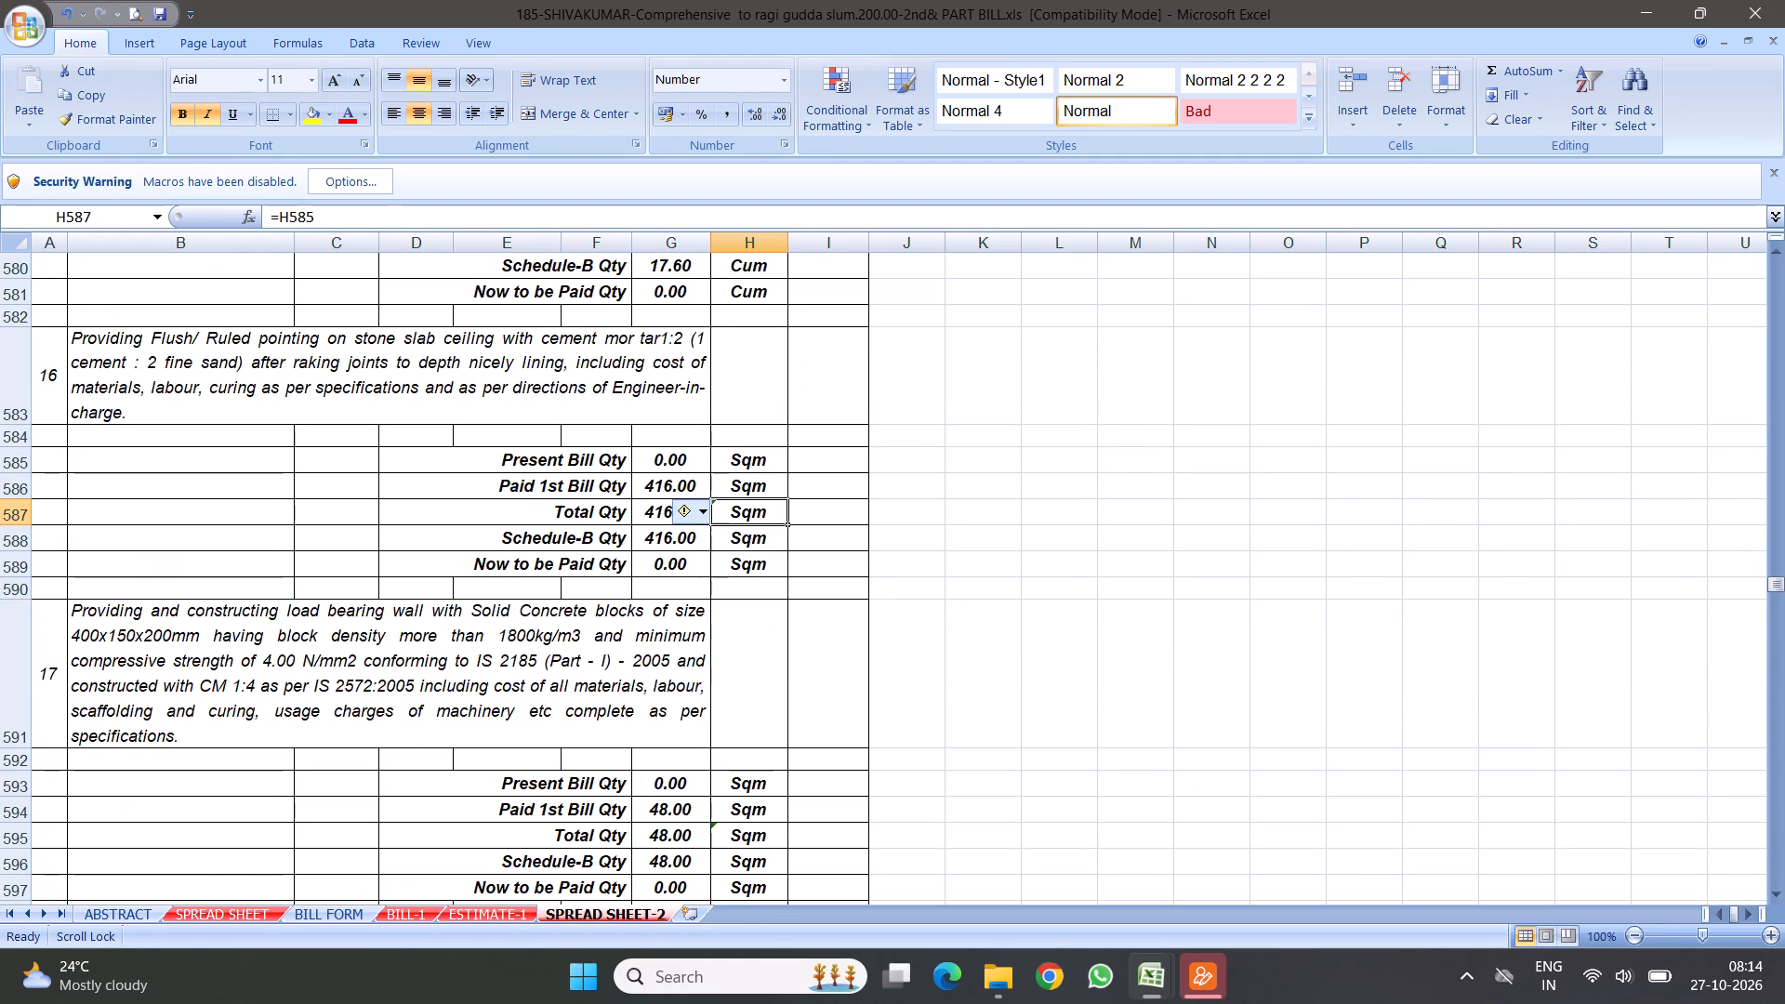
{"action": "left_click", "coordinate": [749, 839]}
{"action": "left_click", "coordinate": [681, 839]}
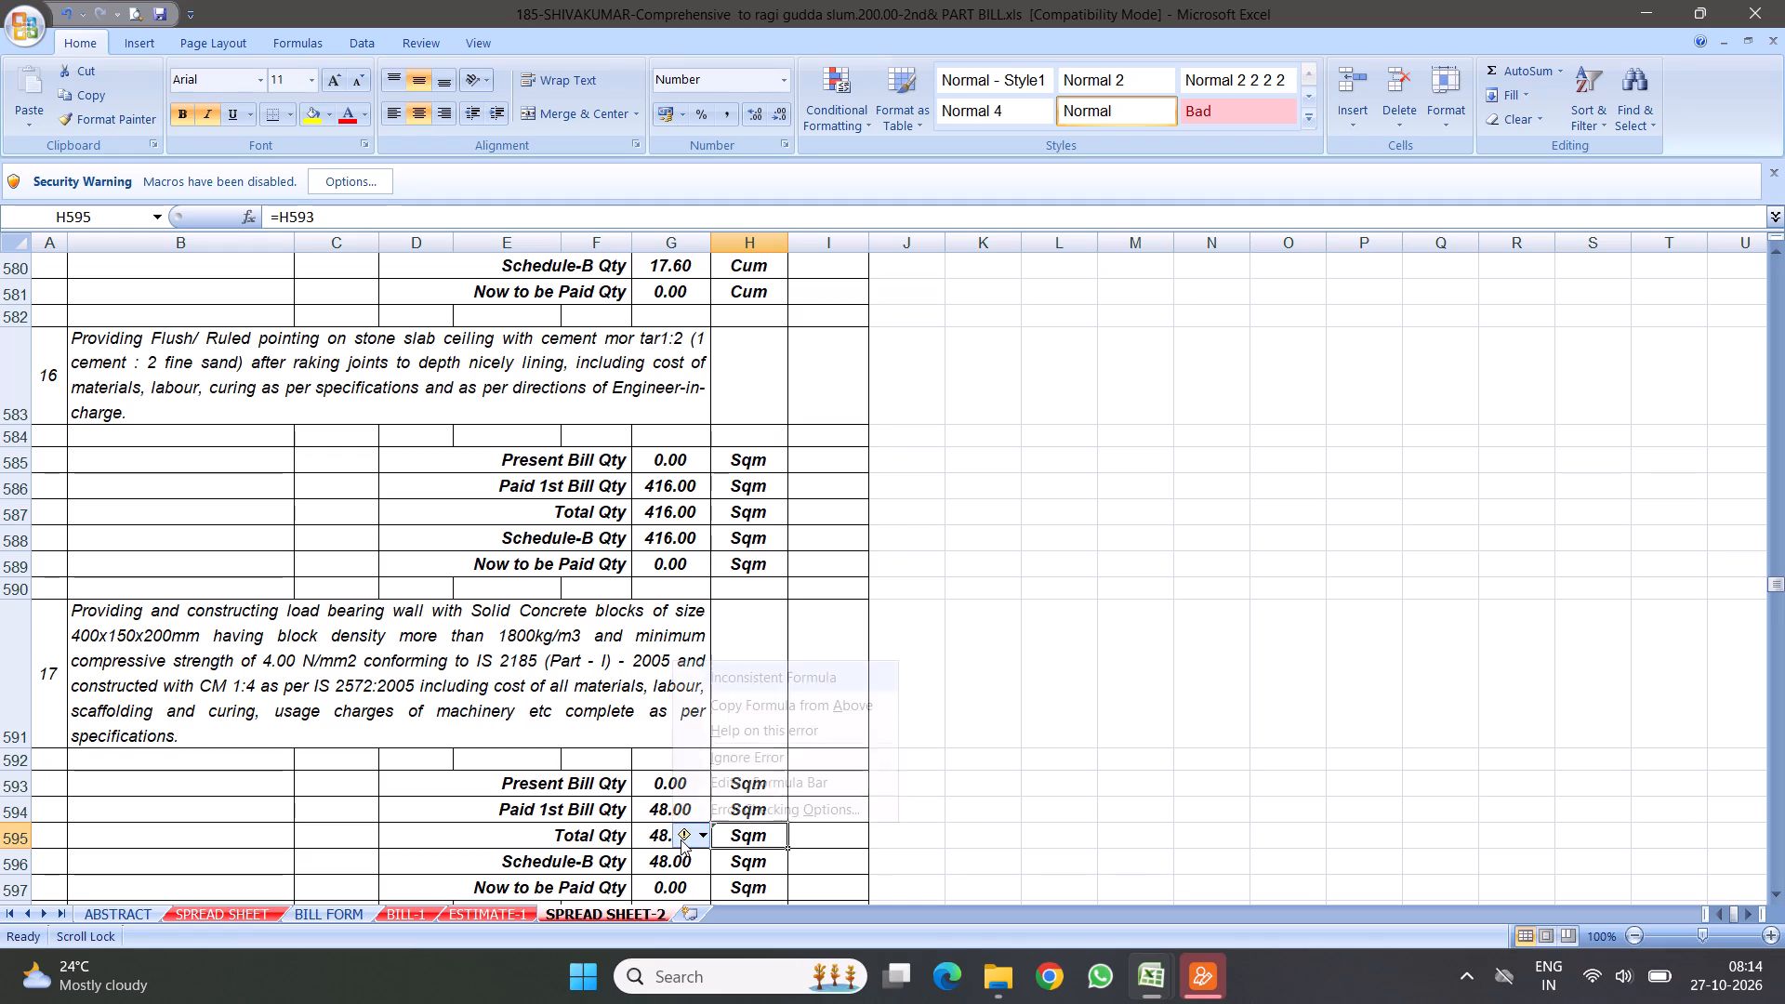
{"action": "left_click", "coordinate": [759, 758]}
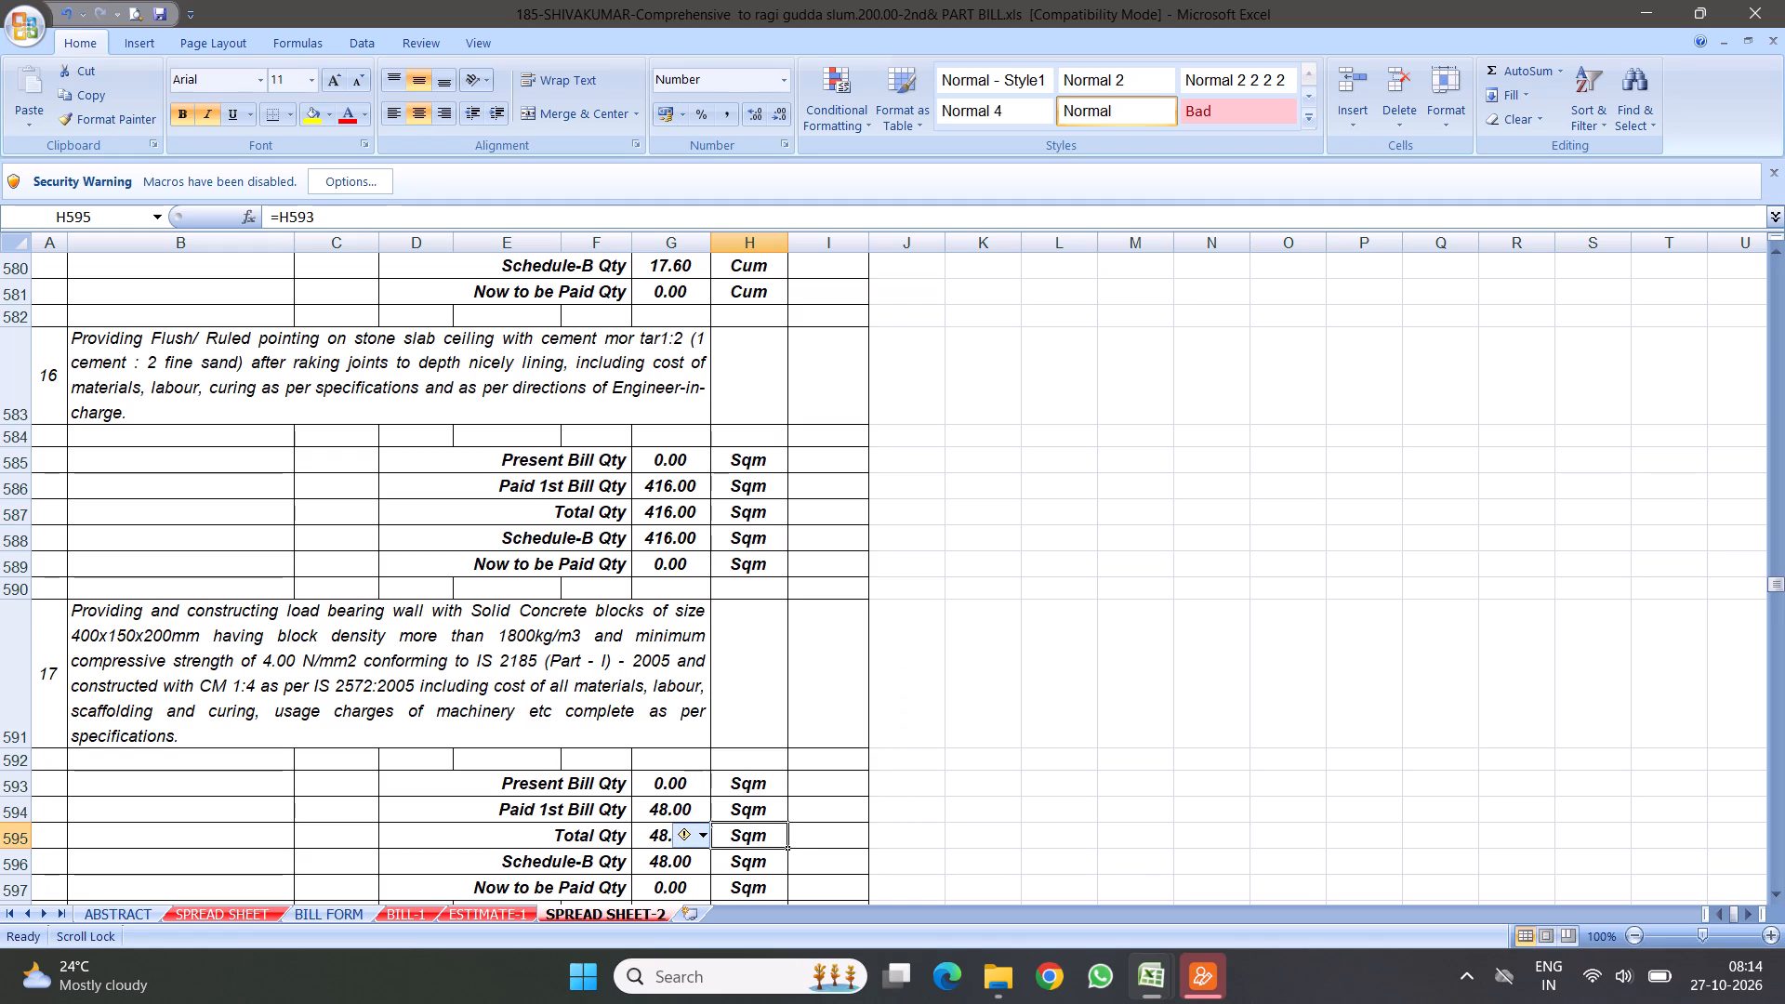
{"action": "left_click", "coordinate": [1241, 588]}
Return to the start of SPREAD SHEET-2 and save the workbook.
{"action": "left_click_drag", "start_coordinate": [1774, 585], "coordinate": [1779, 10]}
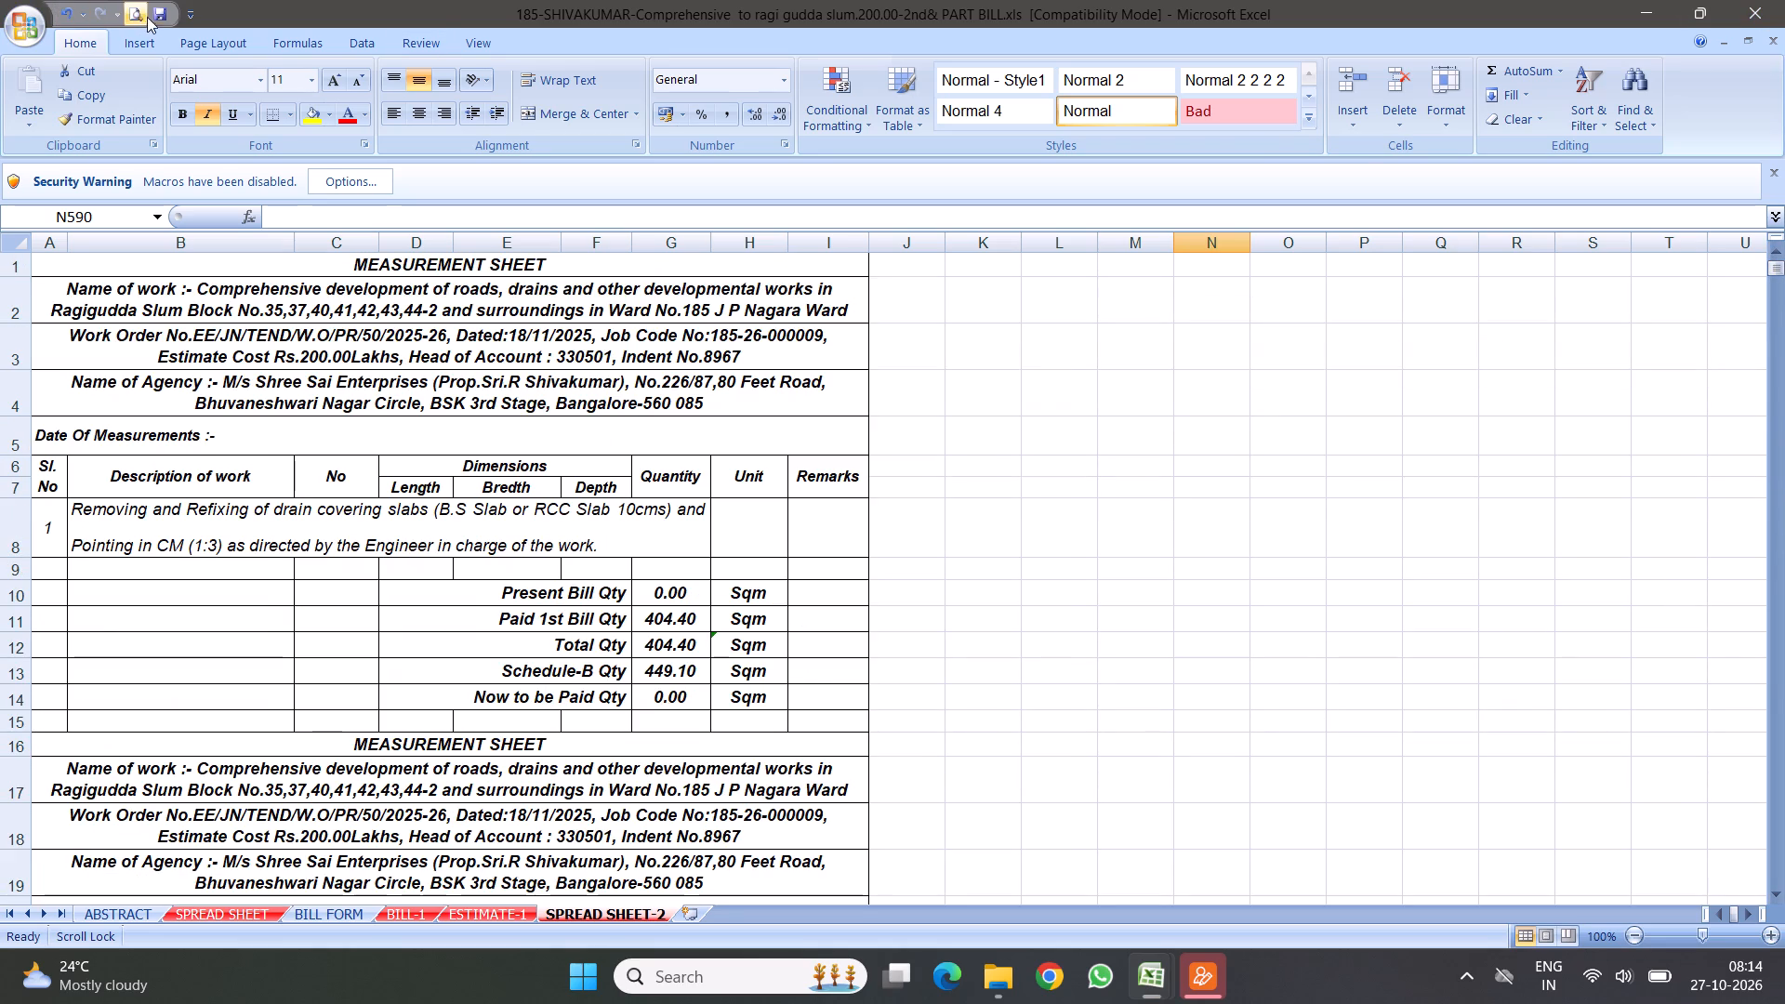
{"action": "left_click", "coordinate": [159, 15]}
Look through the measurement sheets of items 1 to 6 in SPREAD SHEET-2 and return to the start.
{"action": "scroll", "coordinate": [540, 565], "scroll_direction": "down", "scroll_amount": 4}
{"action": "scroll", "coordinate": [696, 564], "scroll_direction": "down", "scroll_amount": 10}
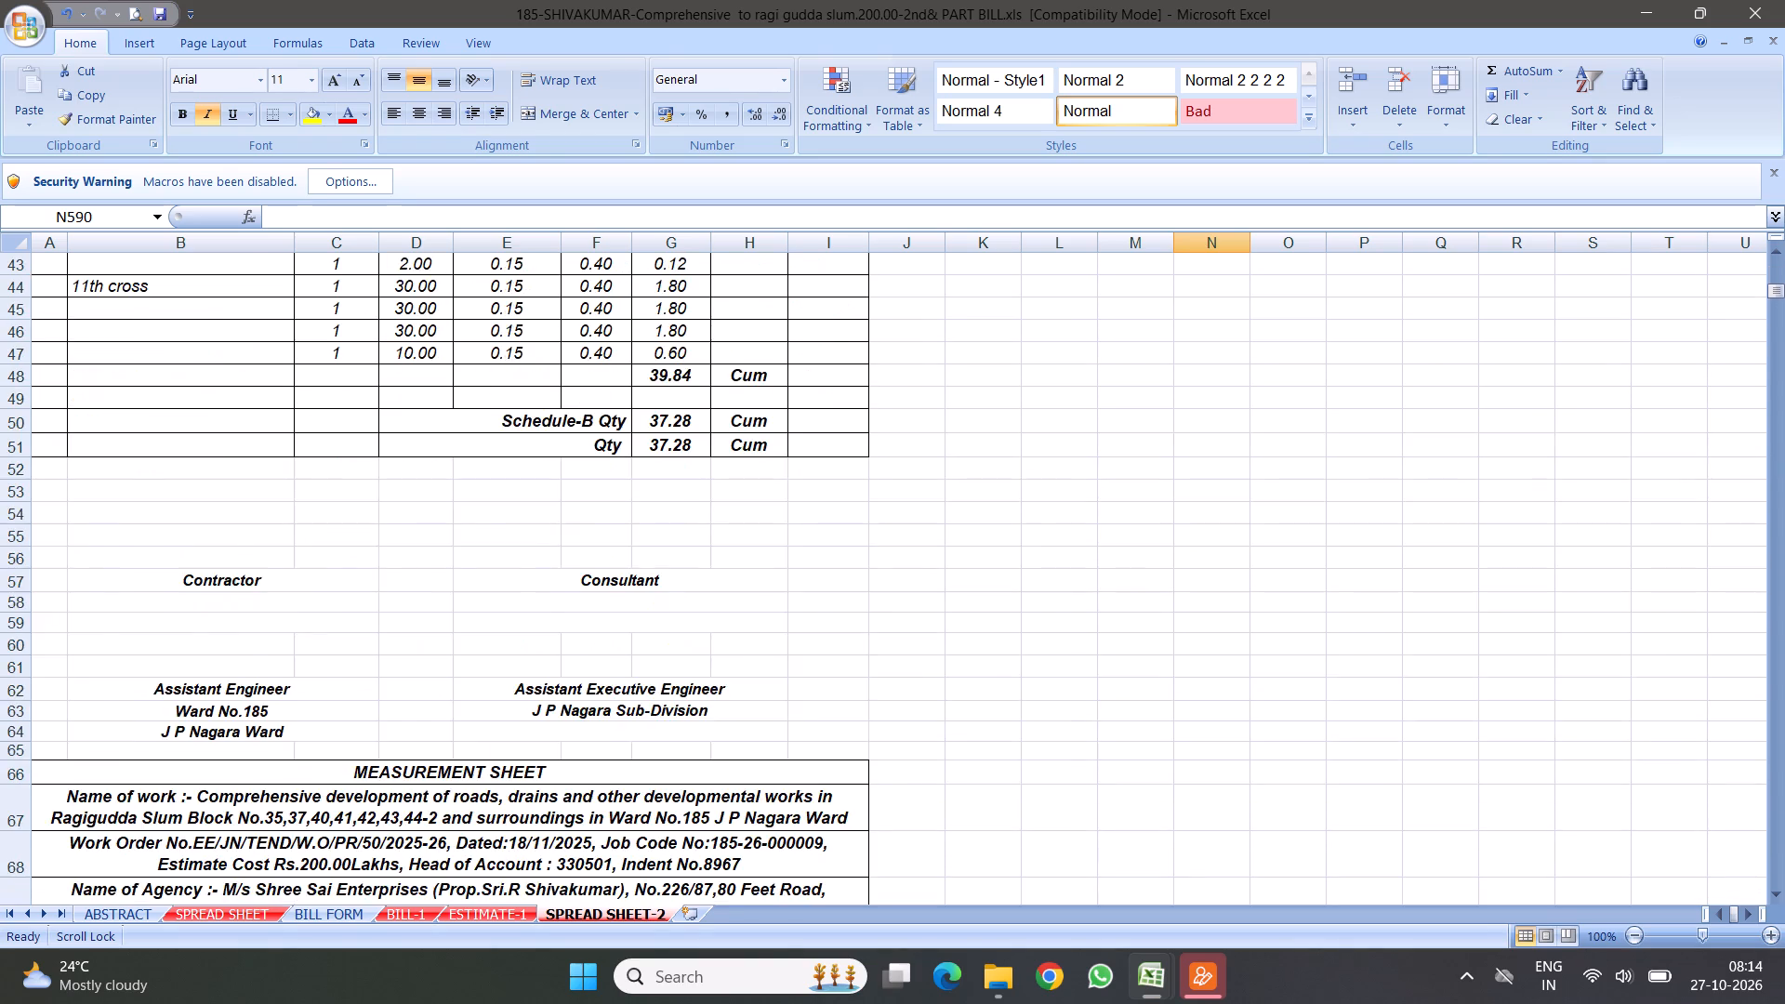
{"action": "scroll", "coordinate": [674, 584], "scroll_direction": "down", "scroll_amount": 18}
{"action": "scroll", "coordinate": [659, 620], "scroll_direction": "down", "scroll_amount": 11}
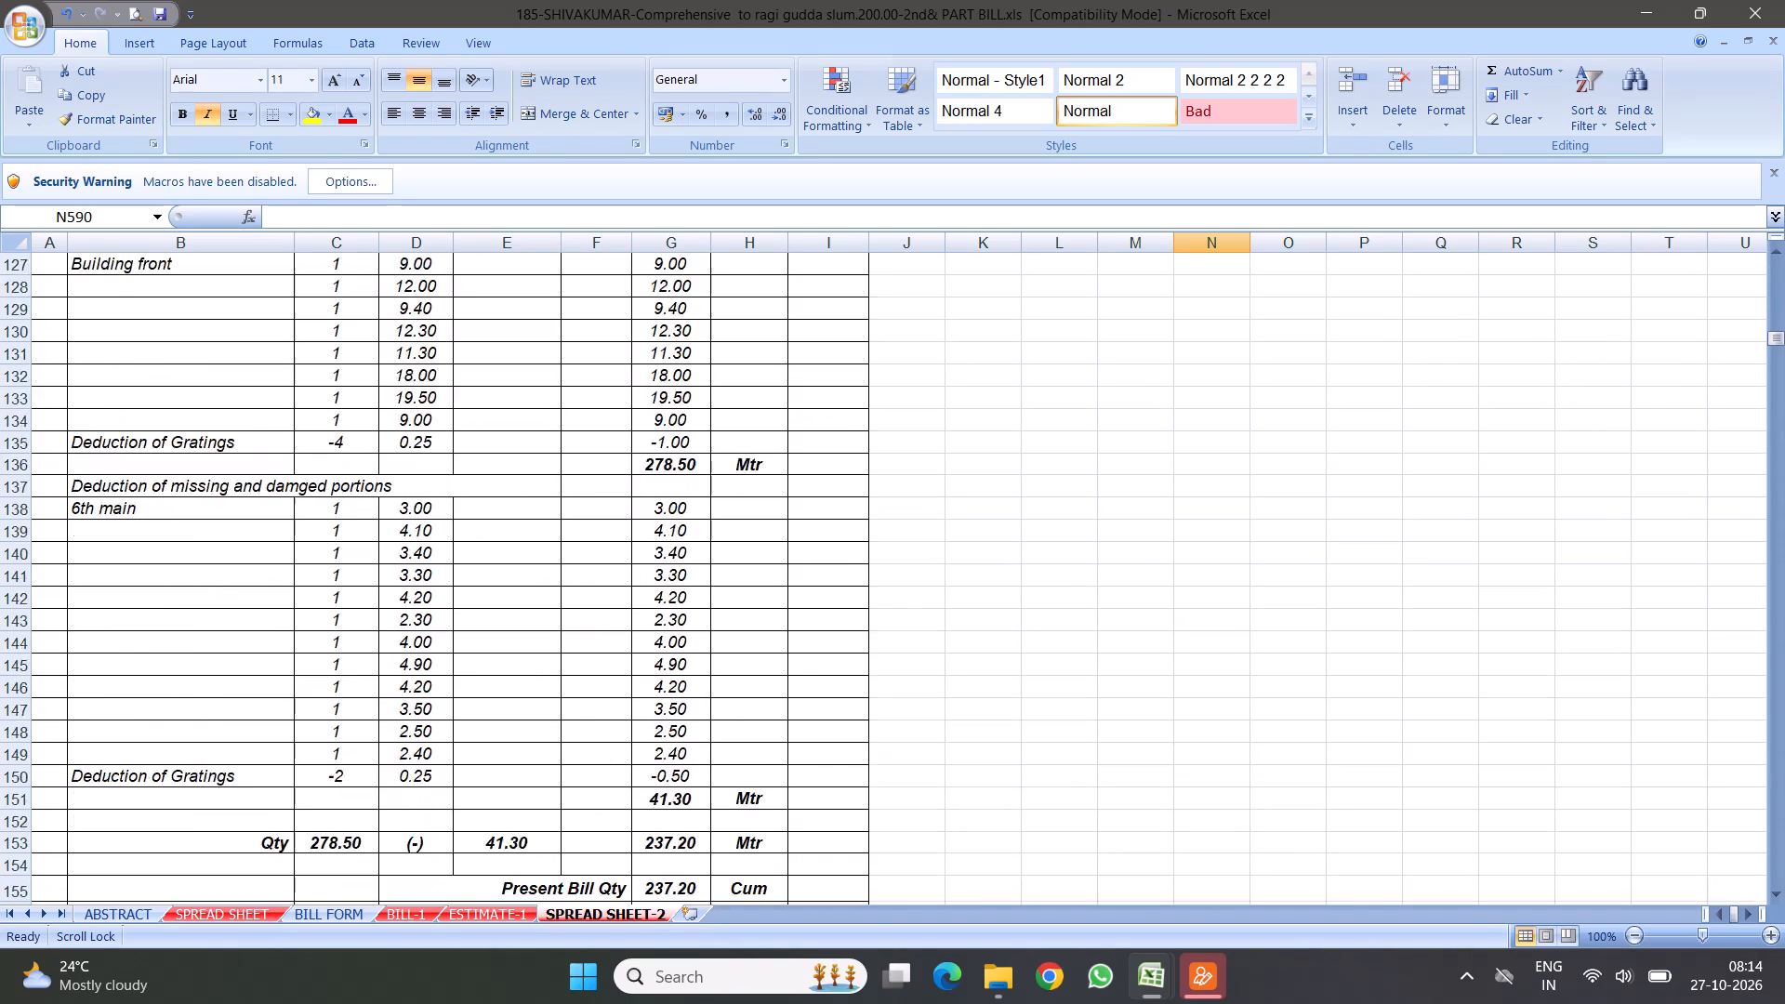
{"action": "scroll", "coordinate": [668, 663], "scroll_direction": "down", "scroll_amount": 13}
{"action": "scroll", "coordinate": [641, 649], "scroll_direction": "down", "scroll_amount": 16}
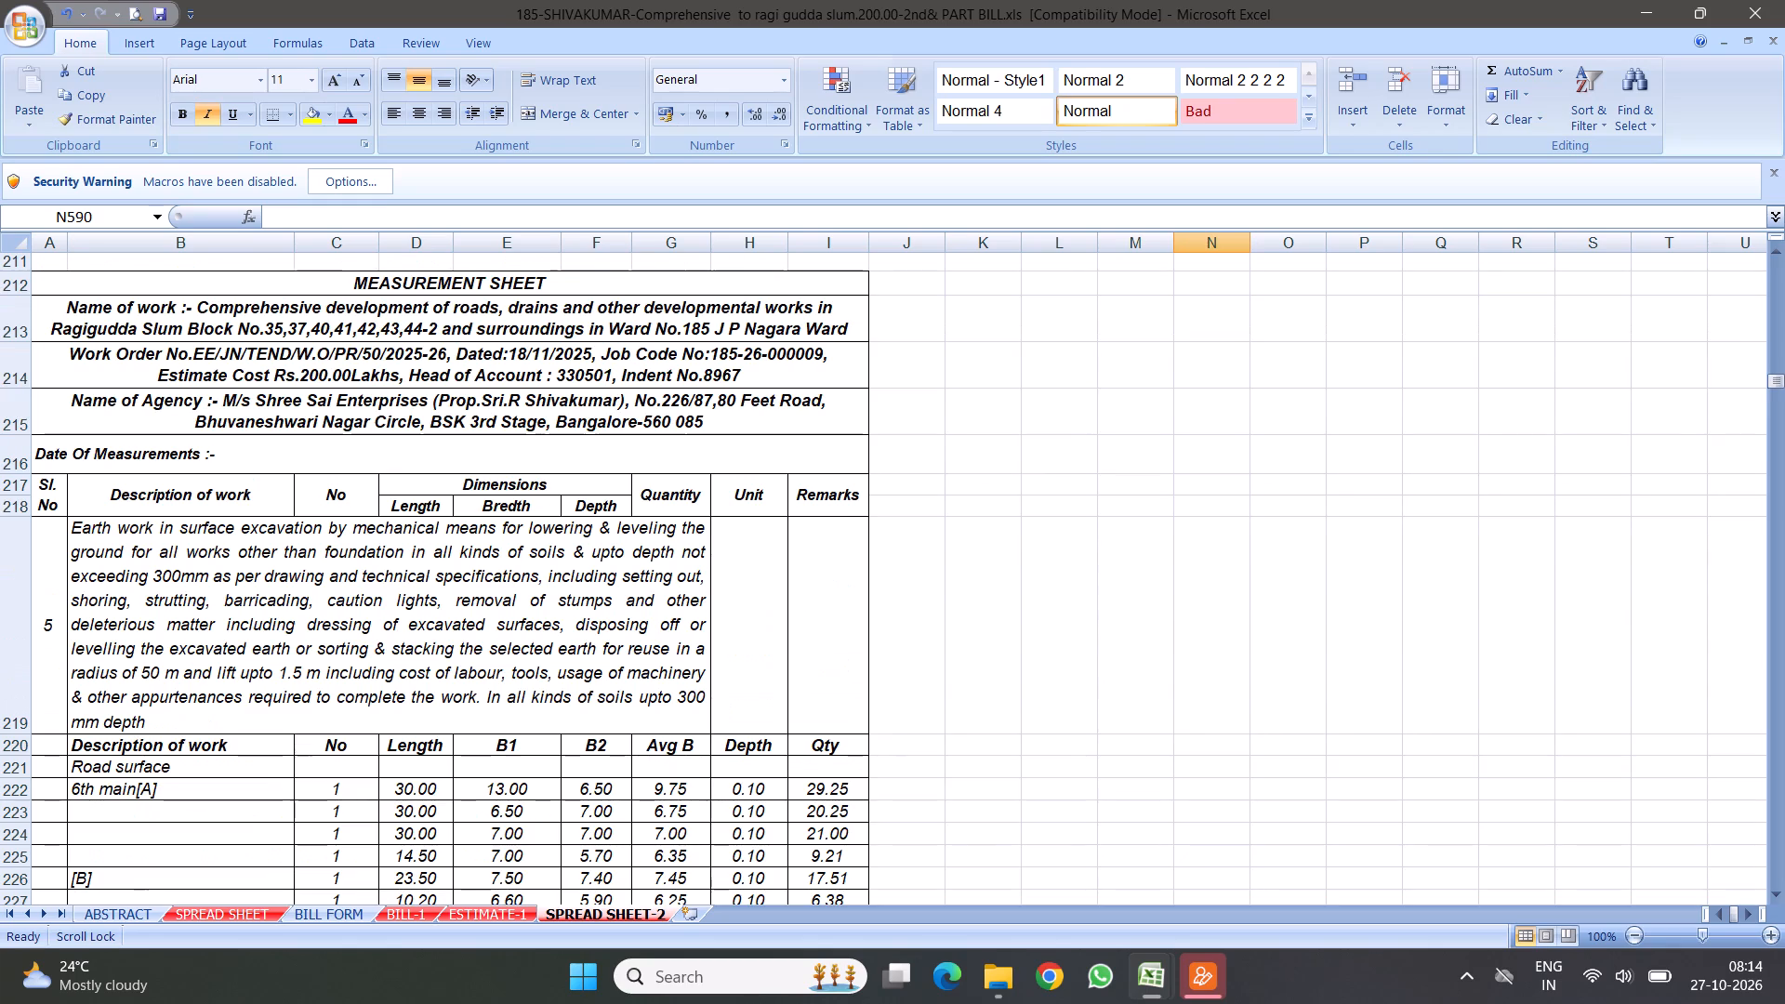
{"action": "scroll", "coordinate": [602, 666], "scroll_direction": "down", "scroll_amount": 12}
{"action": "scroll", "coordinate": [591, 532], "scroll_direction": "down", "scroll_amount": 5}
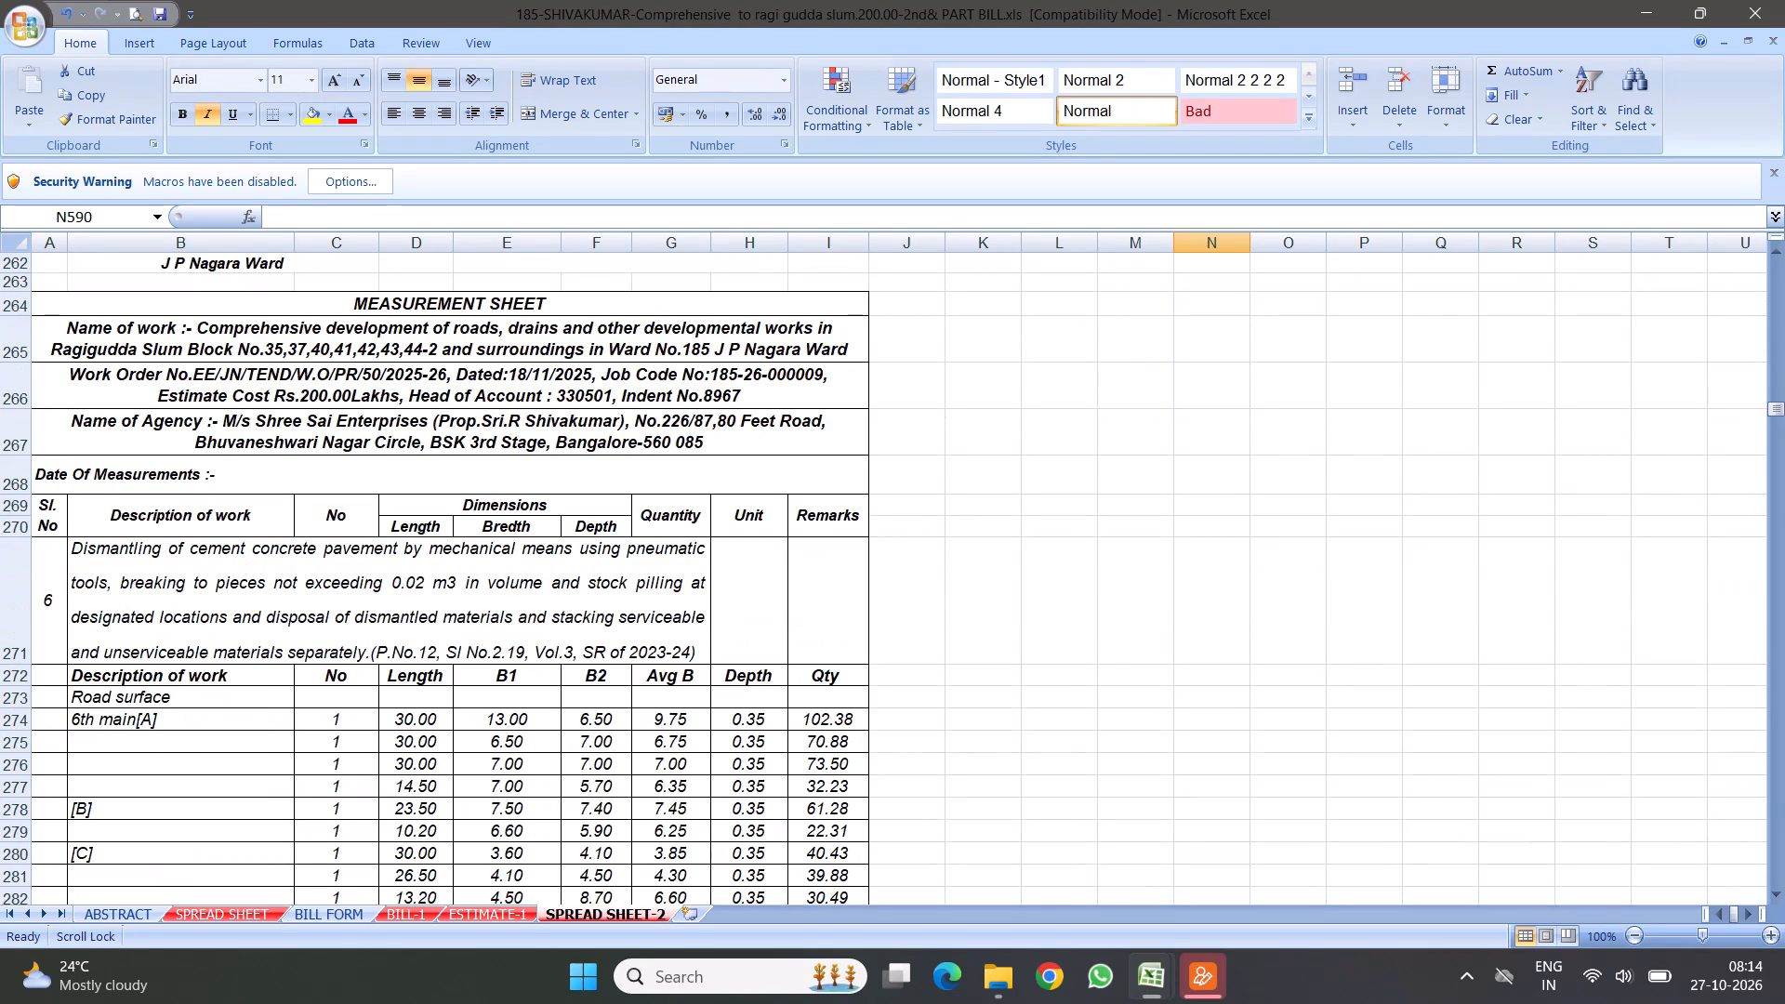
{"action": "scroll", "coordinate": [575, 598], "scroll_direction": "down", "scroll_amount": 4}
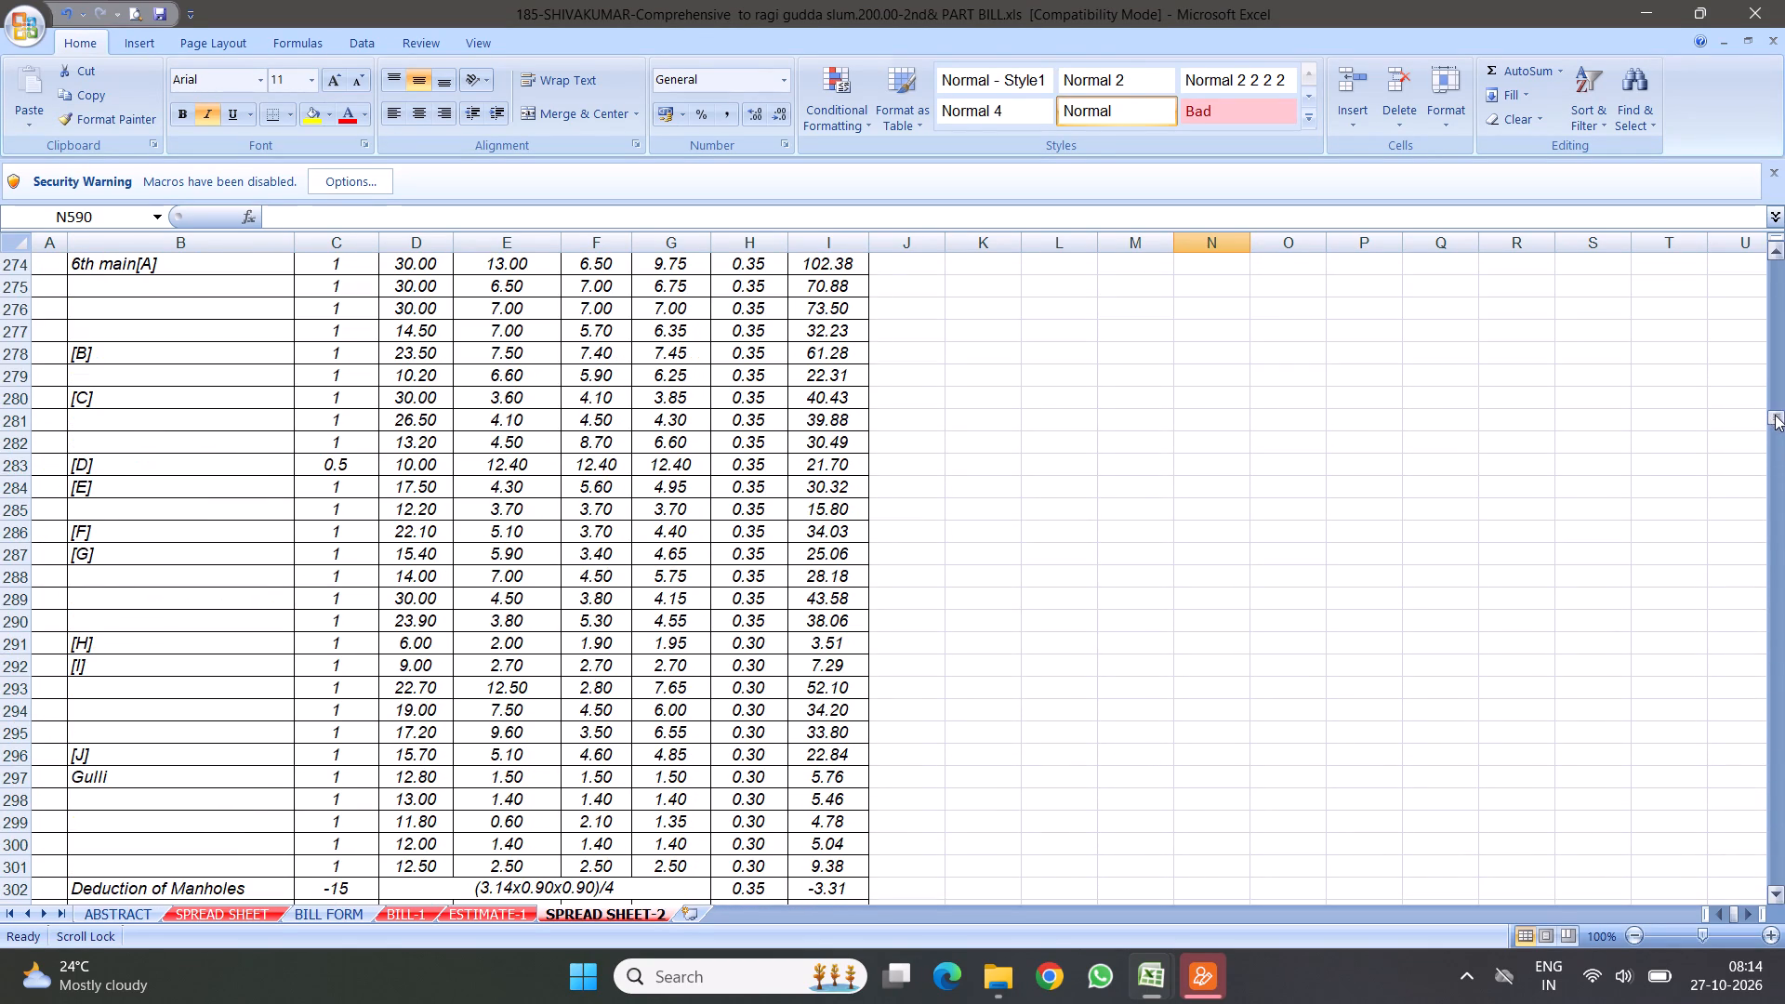
{"action": "left_click_drag", "start_coordinate": [1775, 415], "coordinate": [1784, 80]}
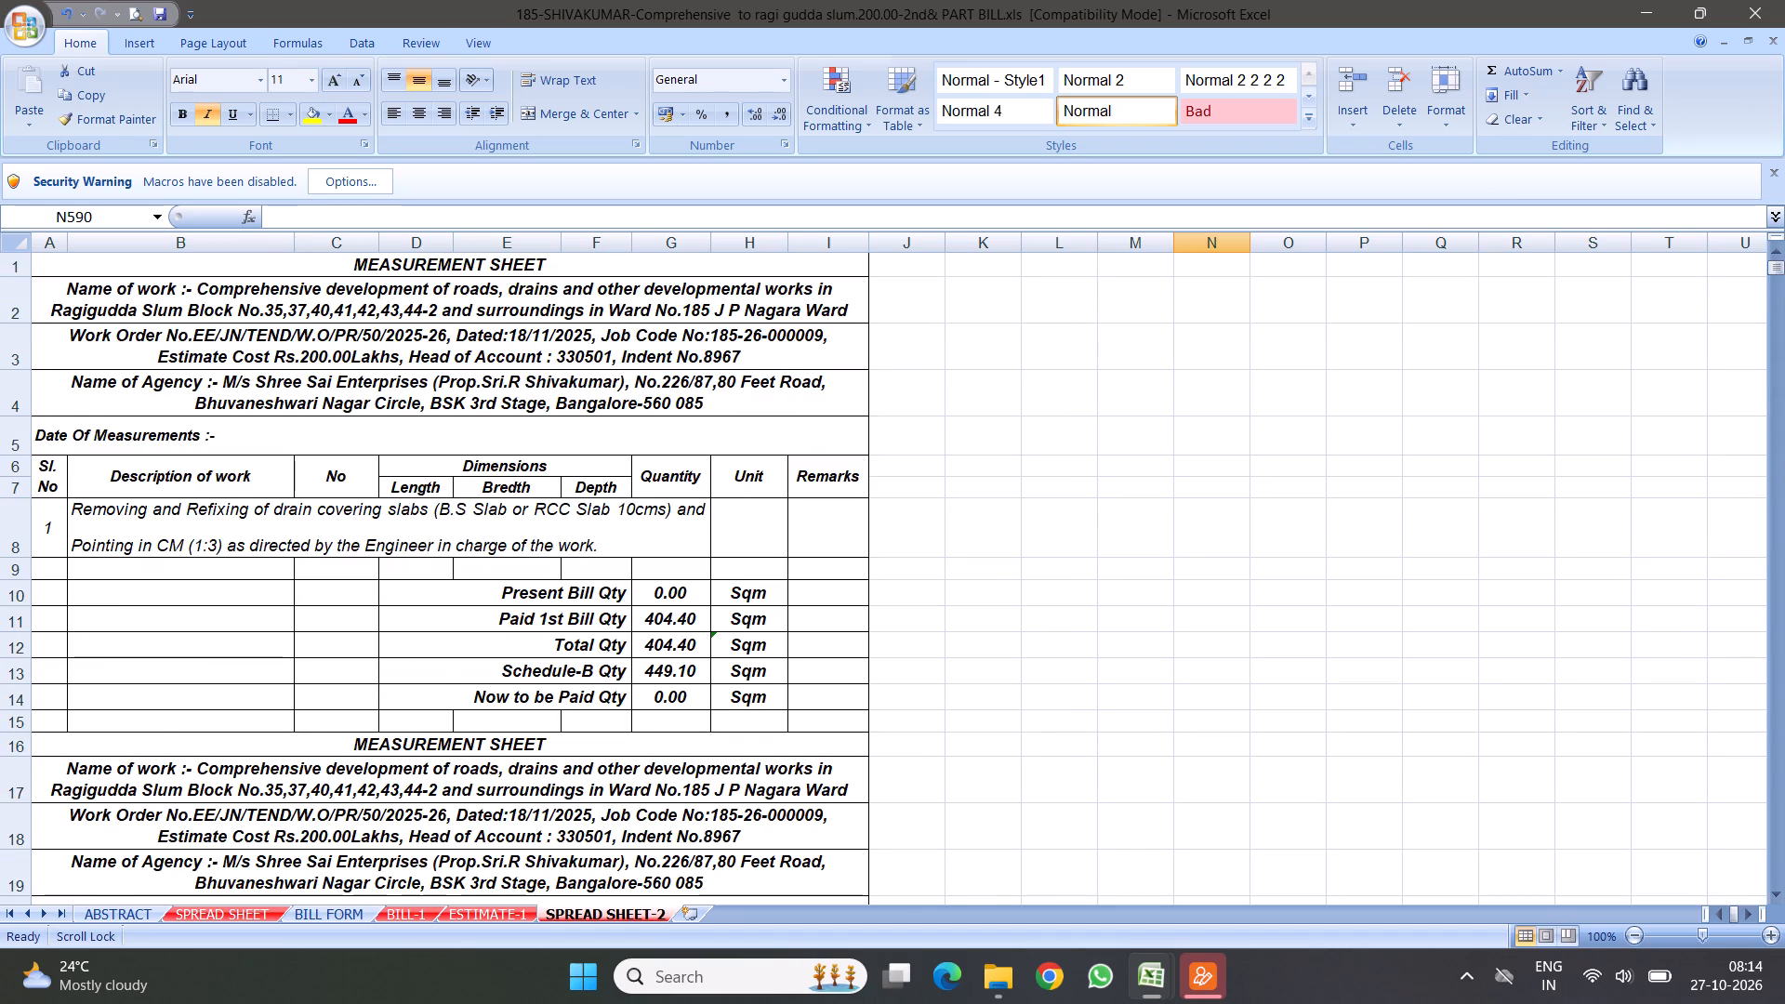
Review the page headers, item descriptions and quantity blocks of items 2 to 7, including item 25.
{"action": "scroll", "coordinate": [480, 581], "scroll_direction": "down", "scroll_amount": 6}
{"action": "left_click", "coordinate": [430, 452]}
{"action": "scroll", "coordinate": [461, 544], "scroll_direction": "down", "scroll_amount": 15}
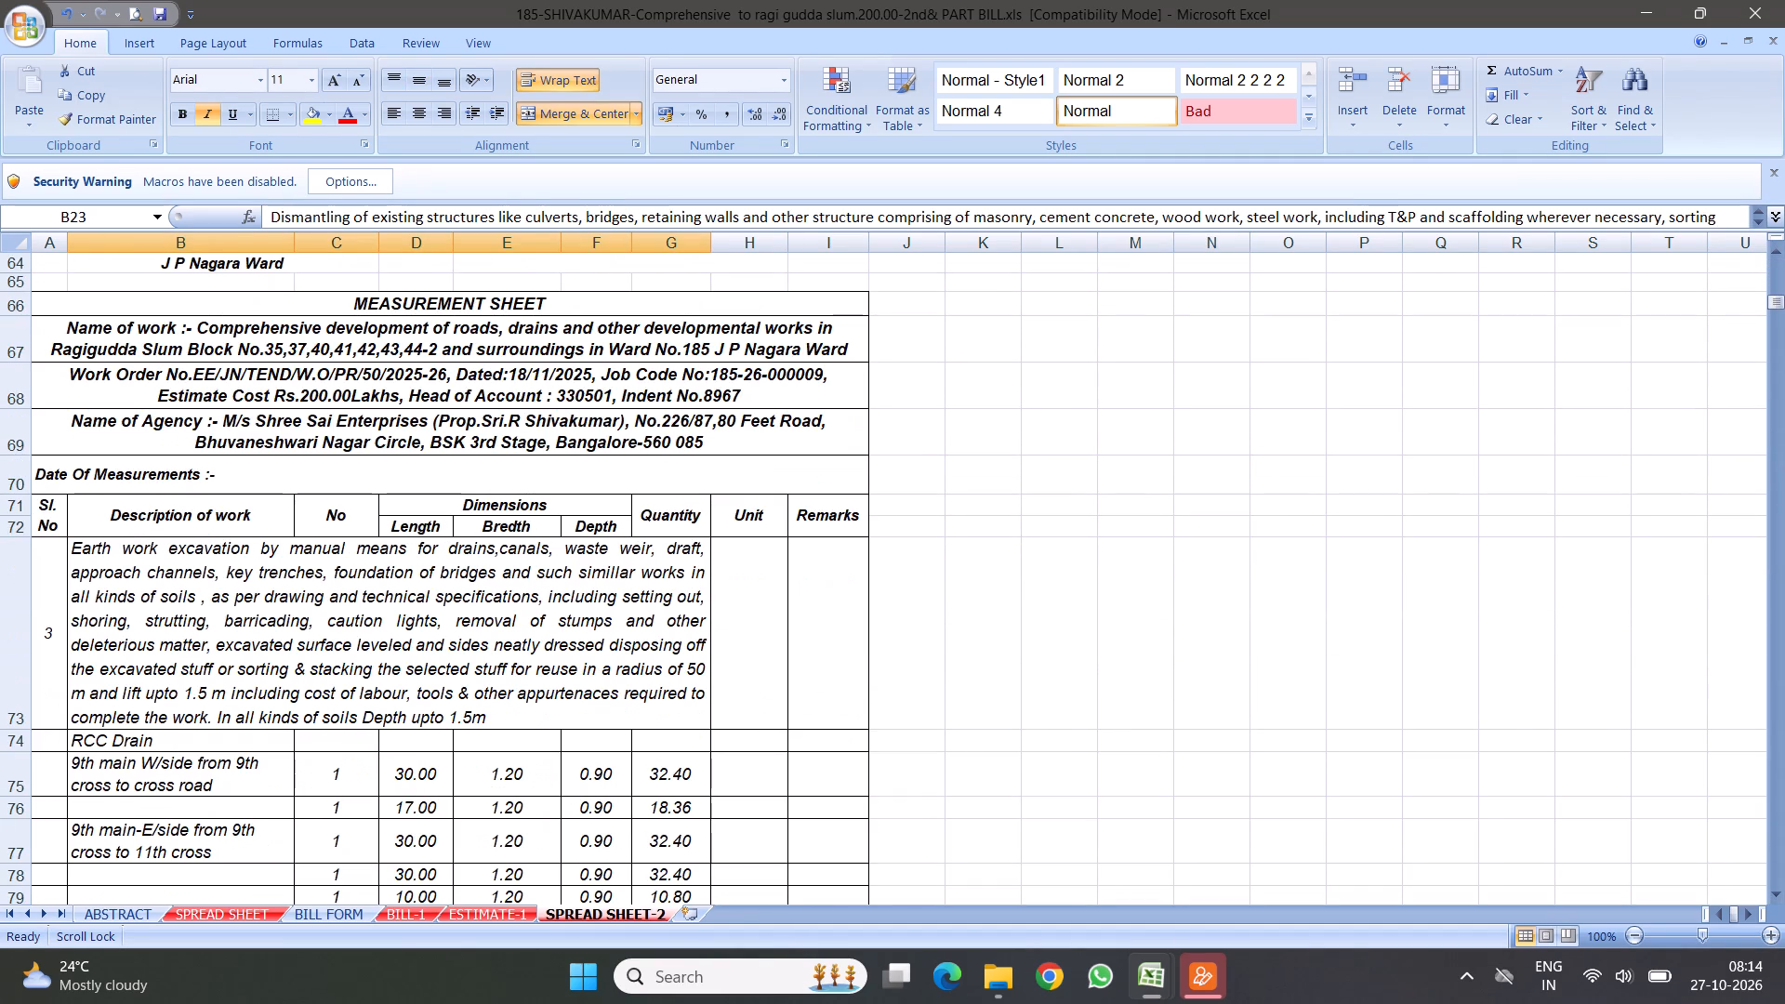
{"action": "left_click", "coordinate": [360, 590]}
{"action": "scroll", "coordinate": [366, 610], "scroll_direction": "down", "scroll_amount": 13}
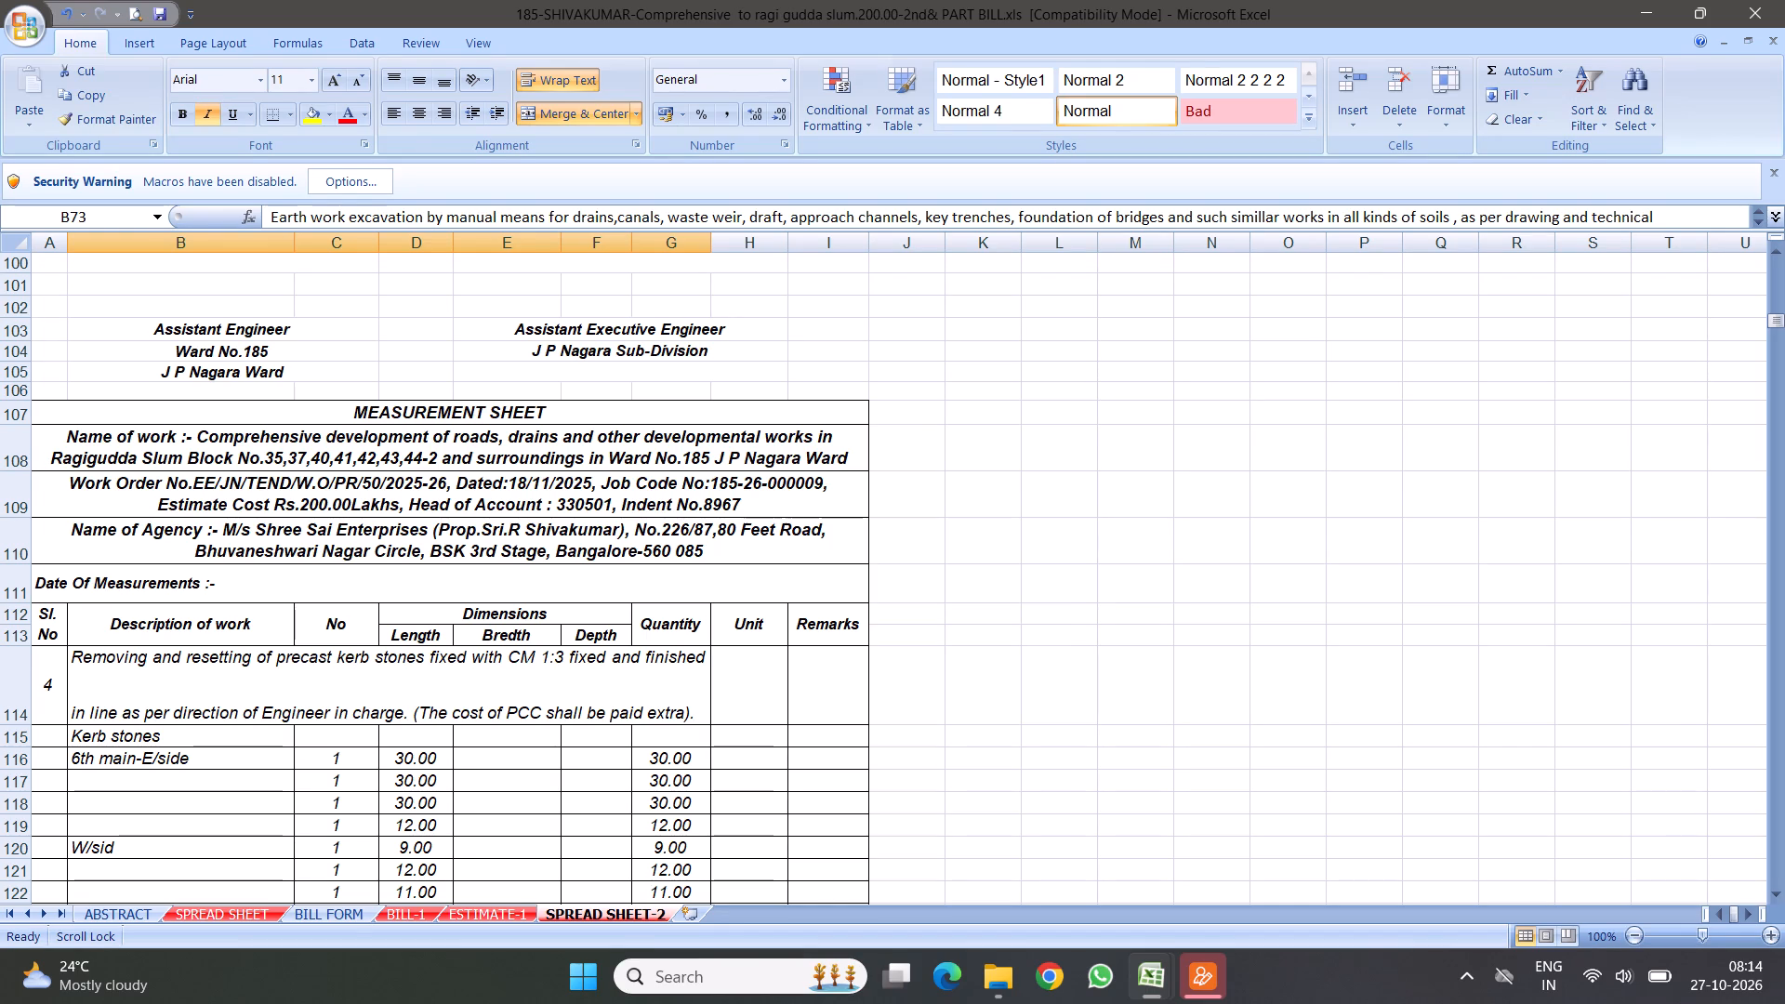
{"action": "scroll", "coordinate": [598, 495], "scroll_direction": "down", "scroll_amount": 2}
{"action": "scroll", "coordinate": [443, 557], "scroll_direction": "down", "scroll_amount": 11}
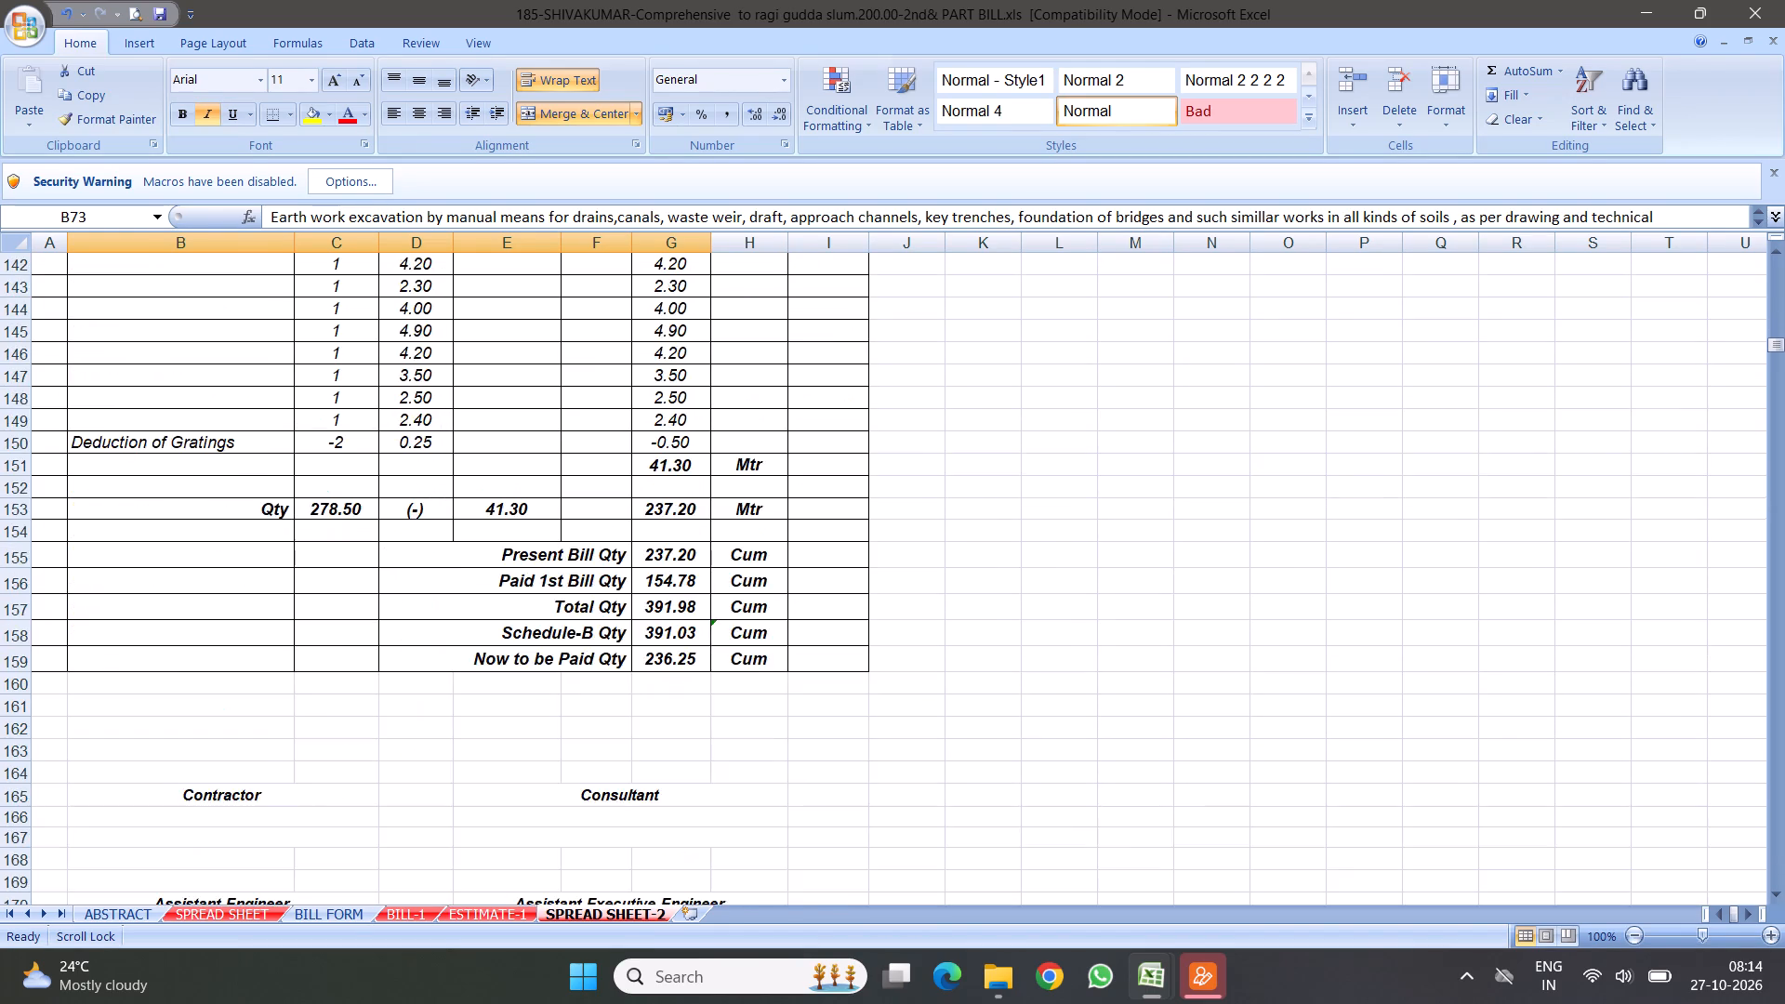
{"action": "scroll", "coordinate": [442, 561], "scroll_direction": "down", "scroll_amount": 9}
{"action": "left_click", "coordinate": [277, 488]}
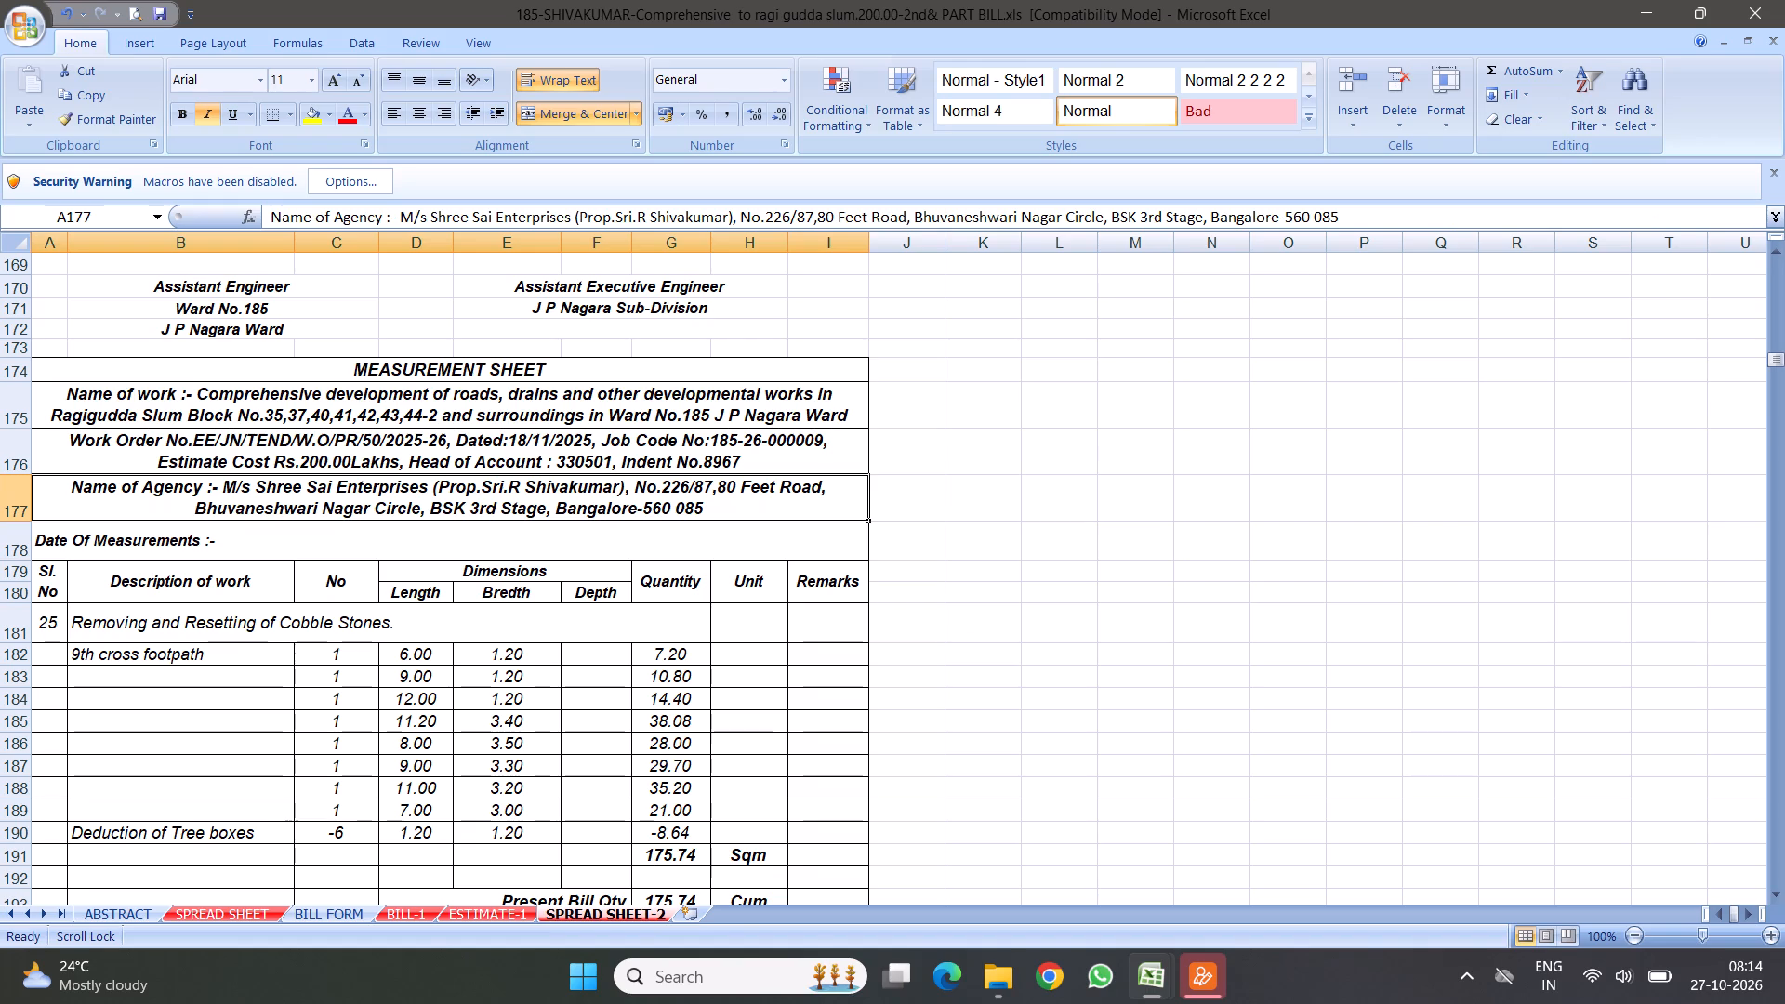
{"action": "scroll", "coordinate": [297, 546], "scroll_direction": "down", "scroll_amount": 16}
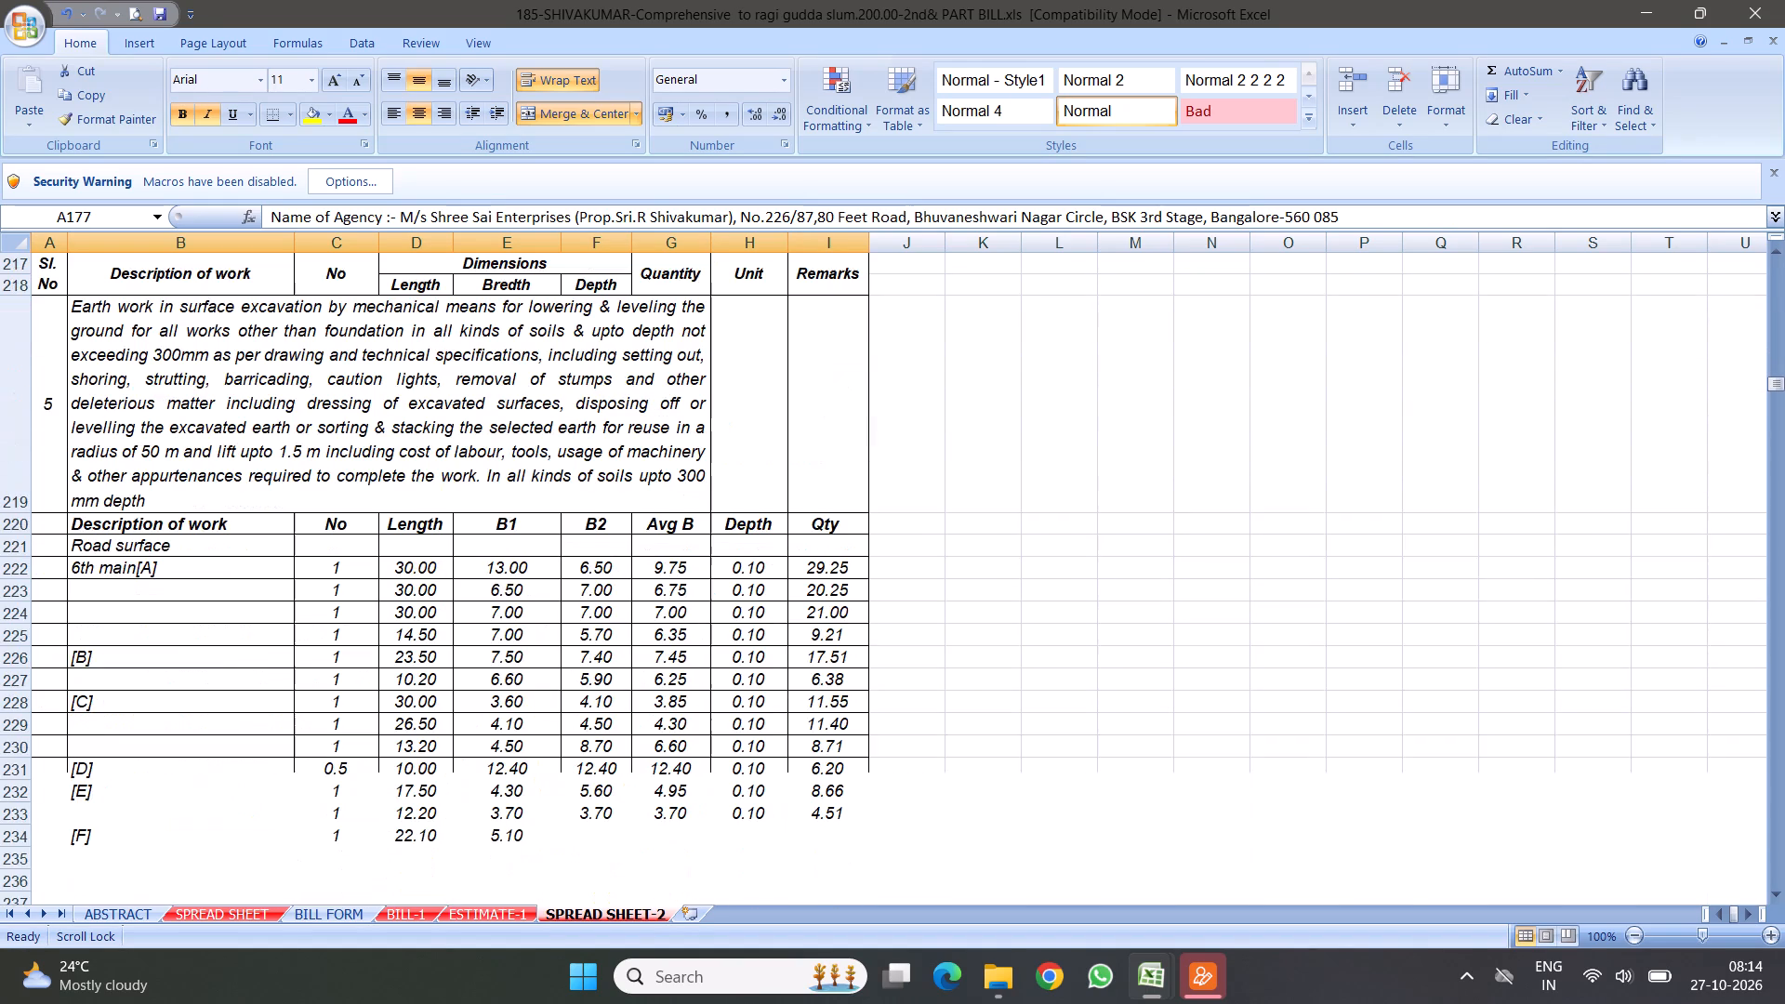
{"action": "left_click", "coordinate": [269, 437]}
{"action": "scroll", "coordinate": [434, 560], "scroll_direction": "down", "scroll_amount": 18}
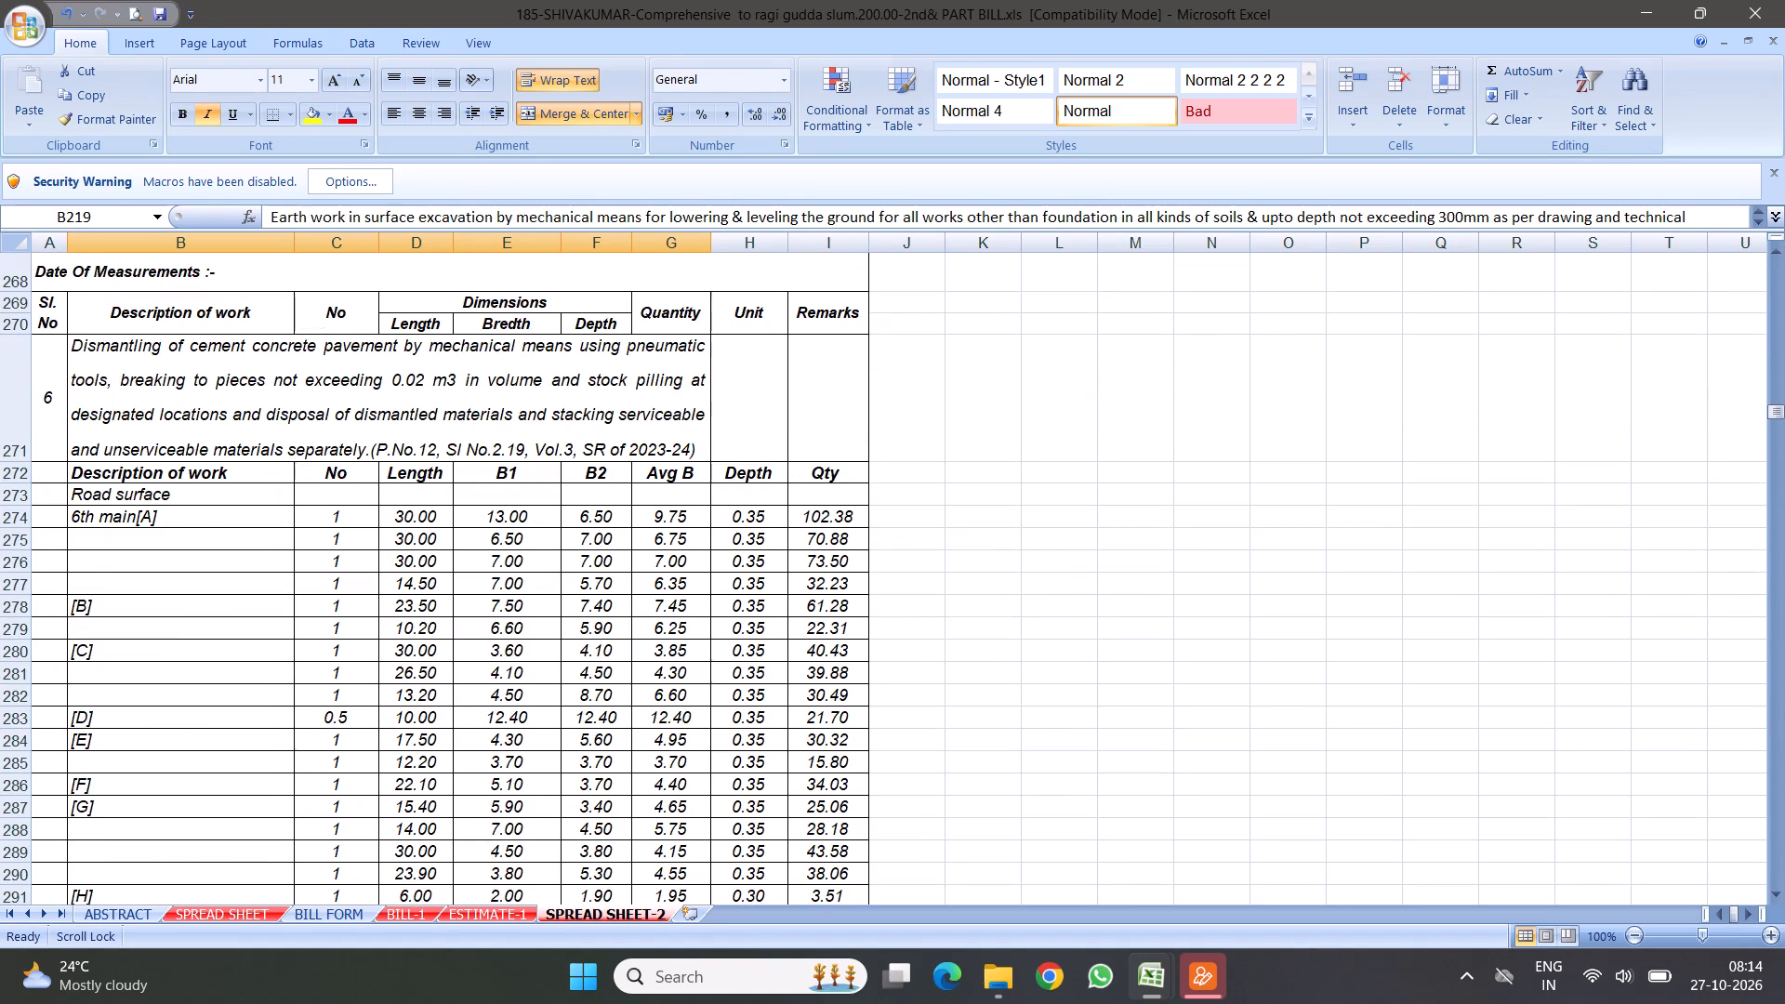
{"action": "left_click", "coordinate": [234, 394]}
{"action": "scroll", "coordinate": [364, 591], "scroll_direction": "down", "scroll_amount": 15}
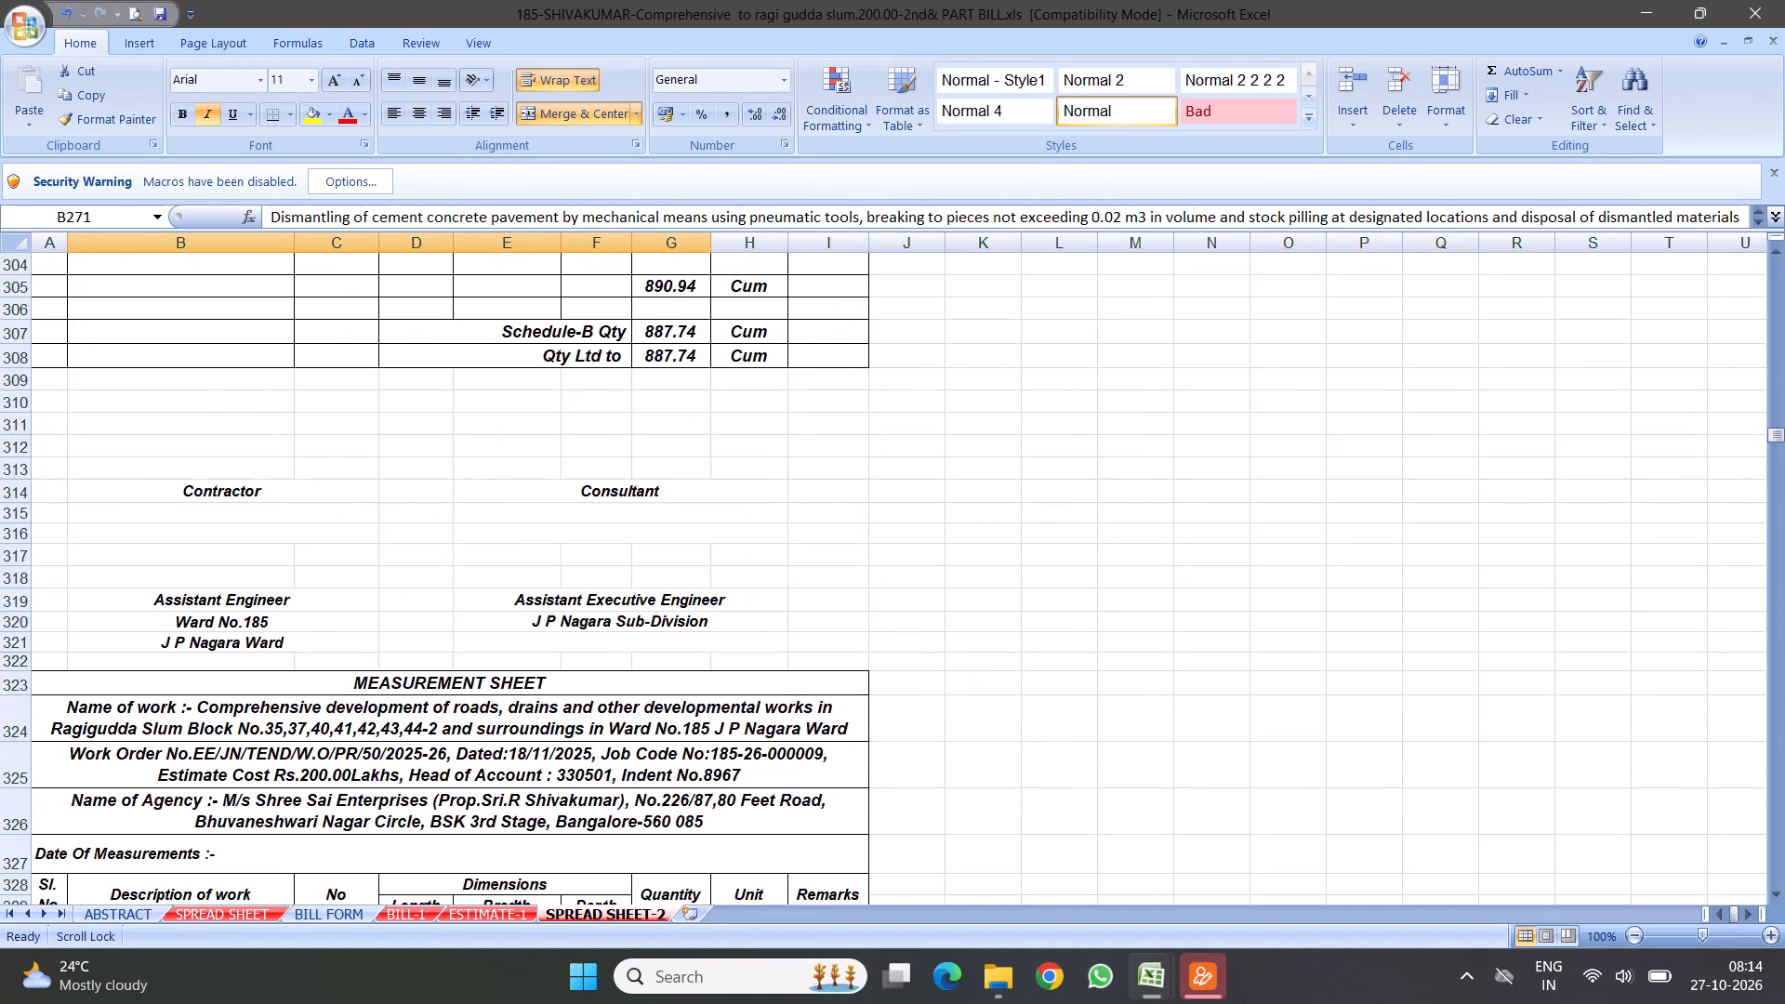
{"action": "scroll", "coordinate": [391, 535], "scroll_direction": "down", "scroll_amount": 5}
{"action": "left_click", "coordinate": [364, 485]}
{"action": "scroll", "coordinate": [430, 589], "scroll_direction": "down", "scroll_amount": 6}
{"action": "scroll", "coordinate": [357, 472], "scroll_direction": "up", "scroll_amount": 5}
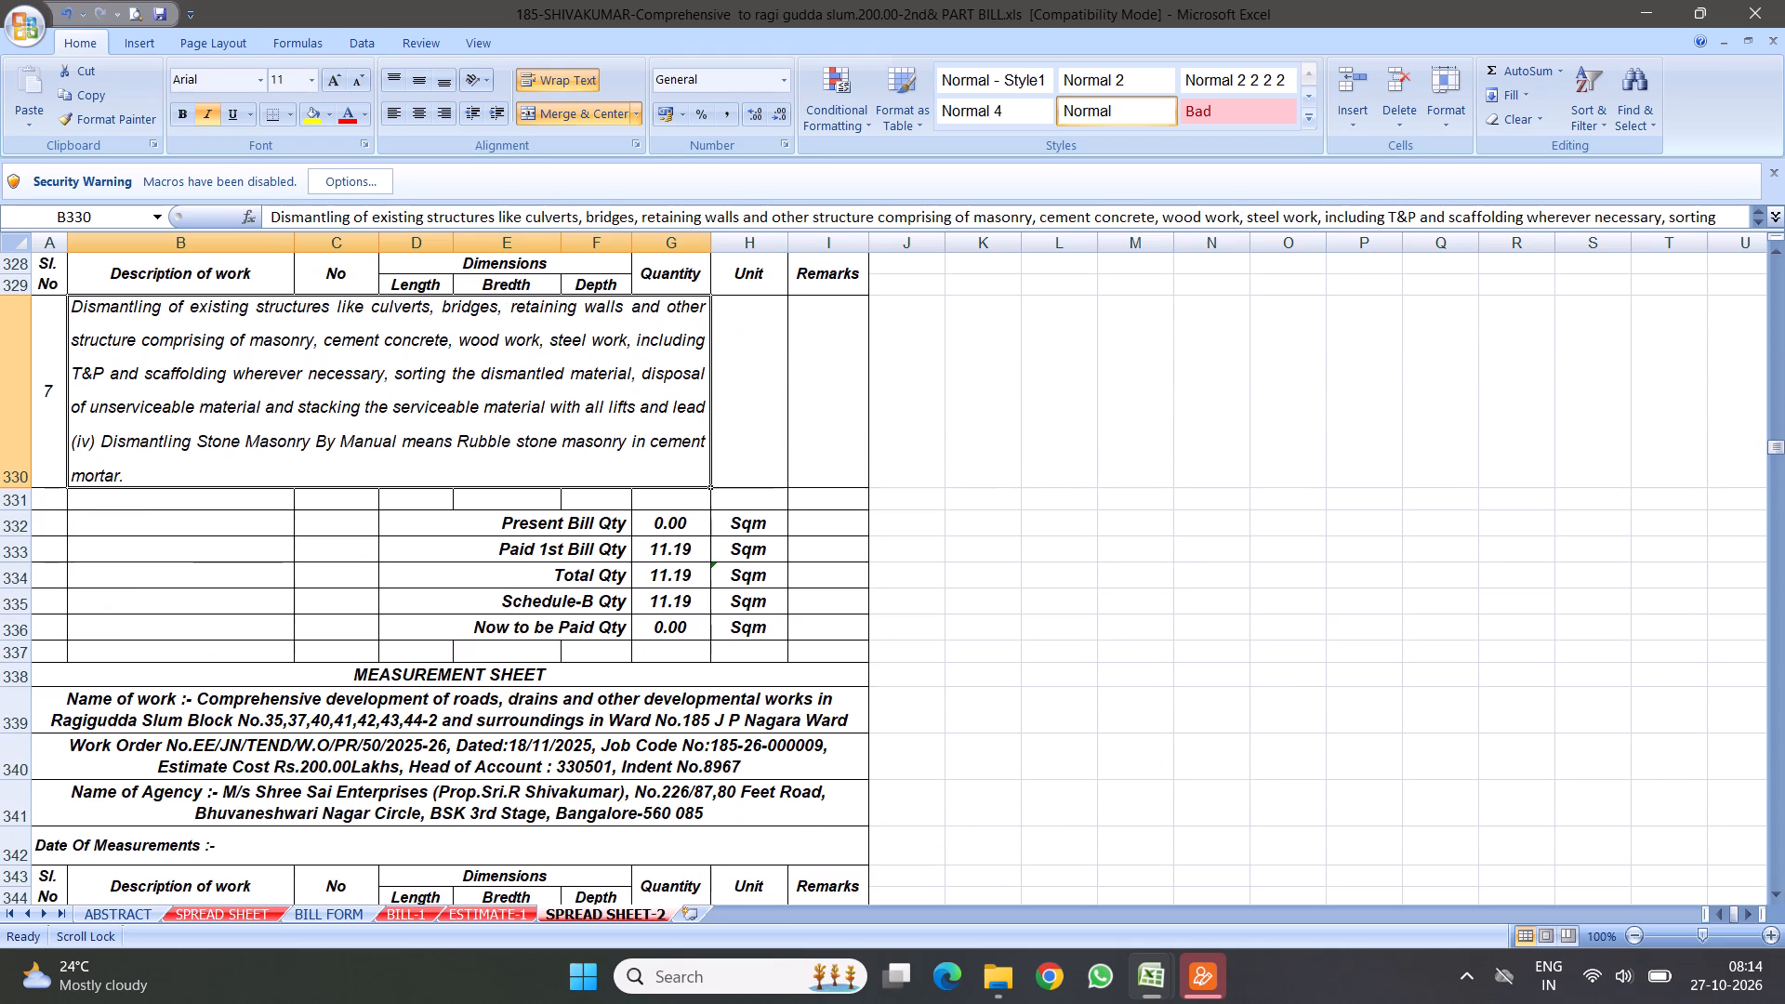
{"action": "scroll", "coordinate": [398, 543], "scroll_direction": "up", "scroll_amount": 4}
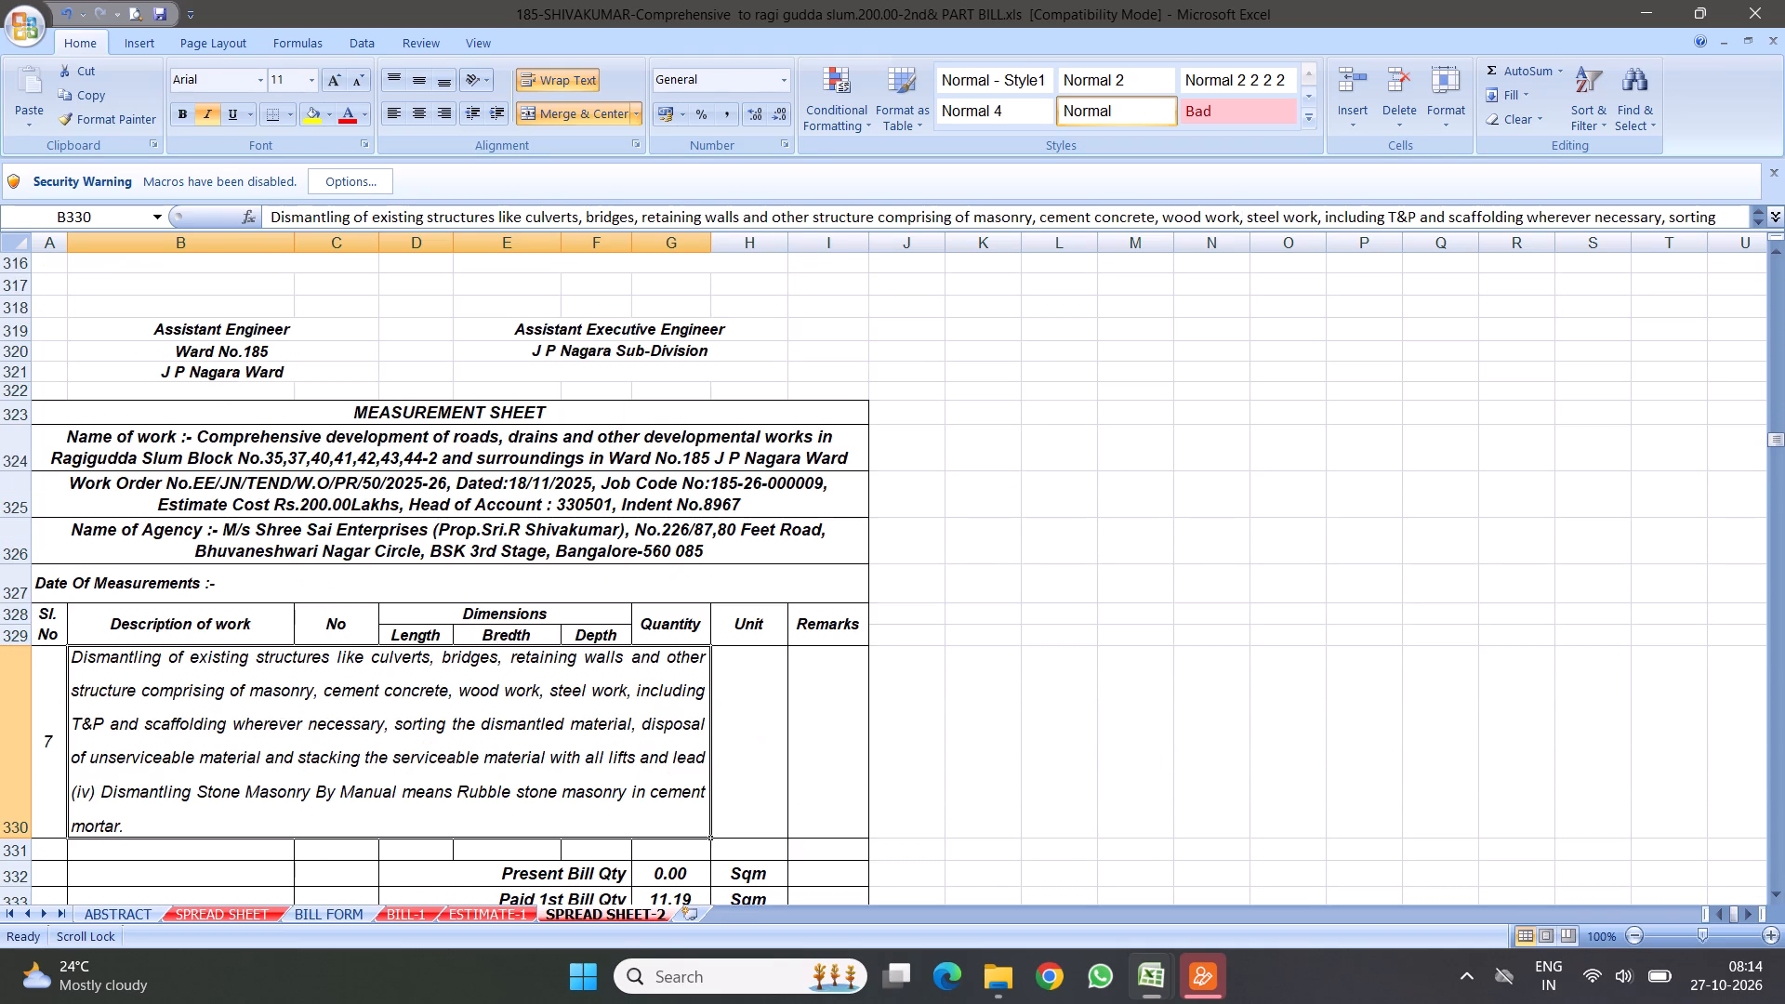
Delete the repeated measurement sheet header, rows 338 to 344, between items 7 and 8.
{"action": "scroll", "coordinate": [319, 588], "scroll_direction": "down", "scroll_amount": 2}
{"action": "scroll", "coordinate": [404, 546], "scroll_direction": "down", "scroll_amount": 3}
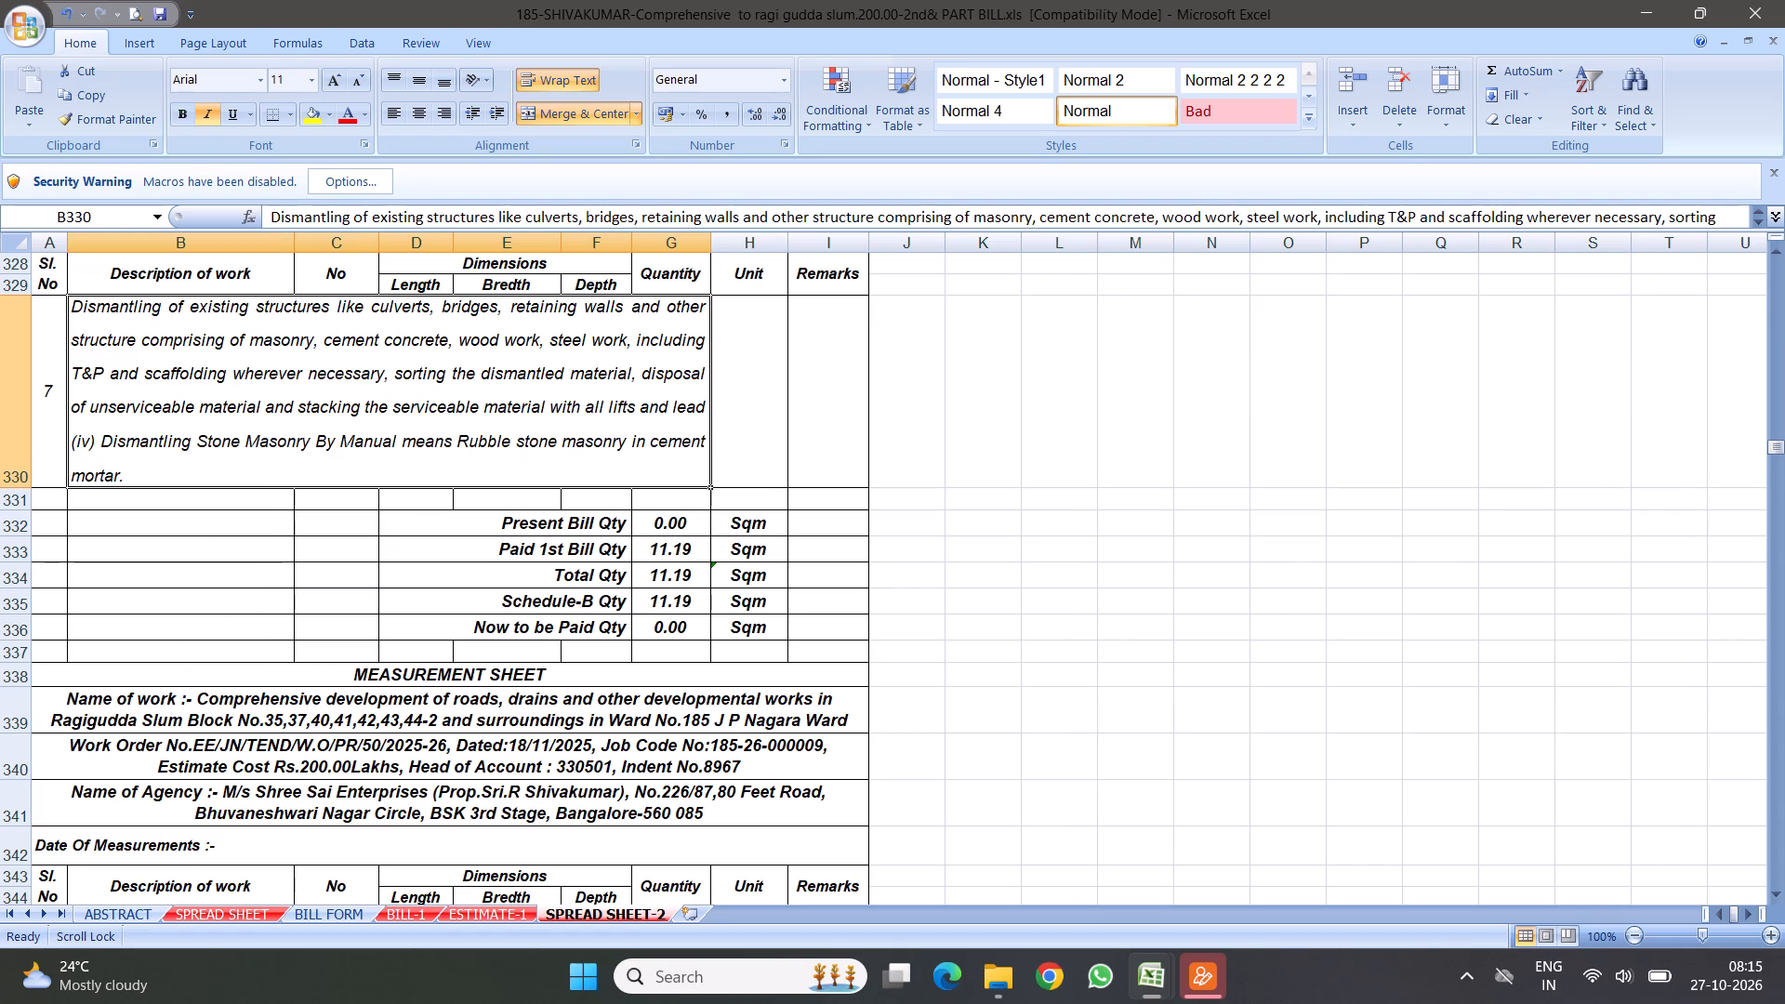
{"action": "scroll", "coordinate": [430, 526], "scroll_direction": "up", "scroll_amount": 3}
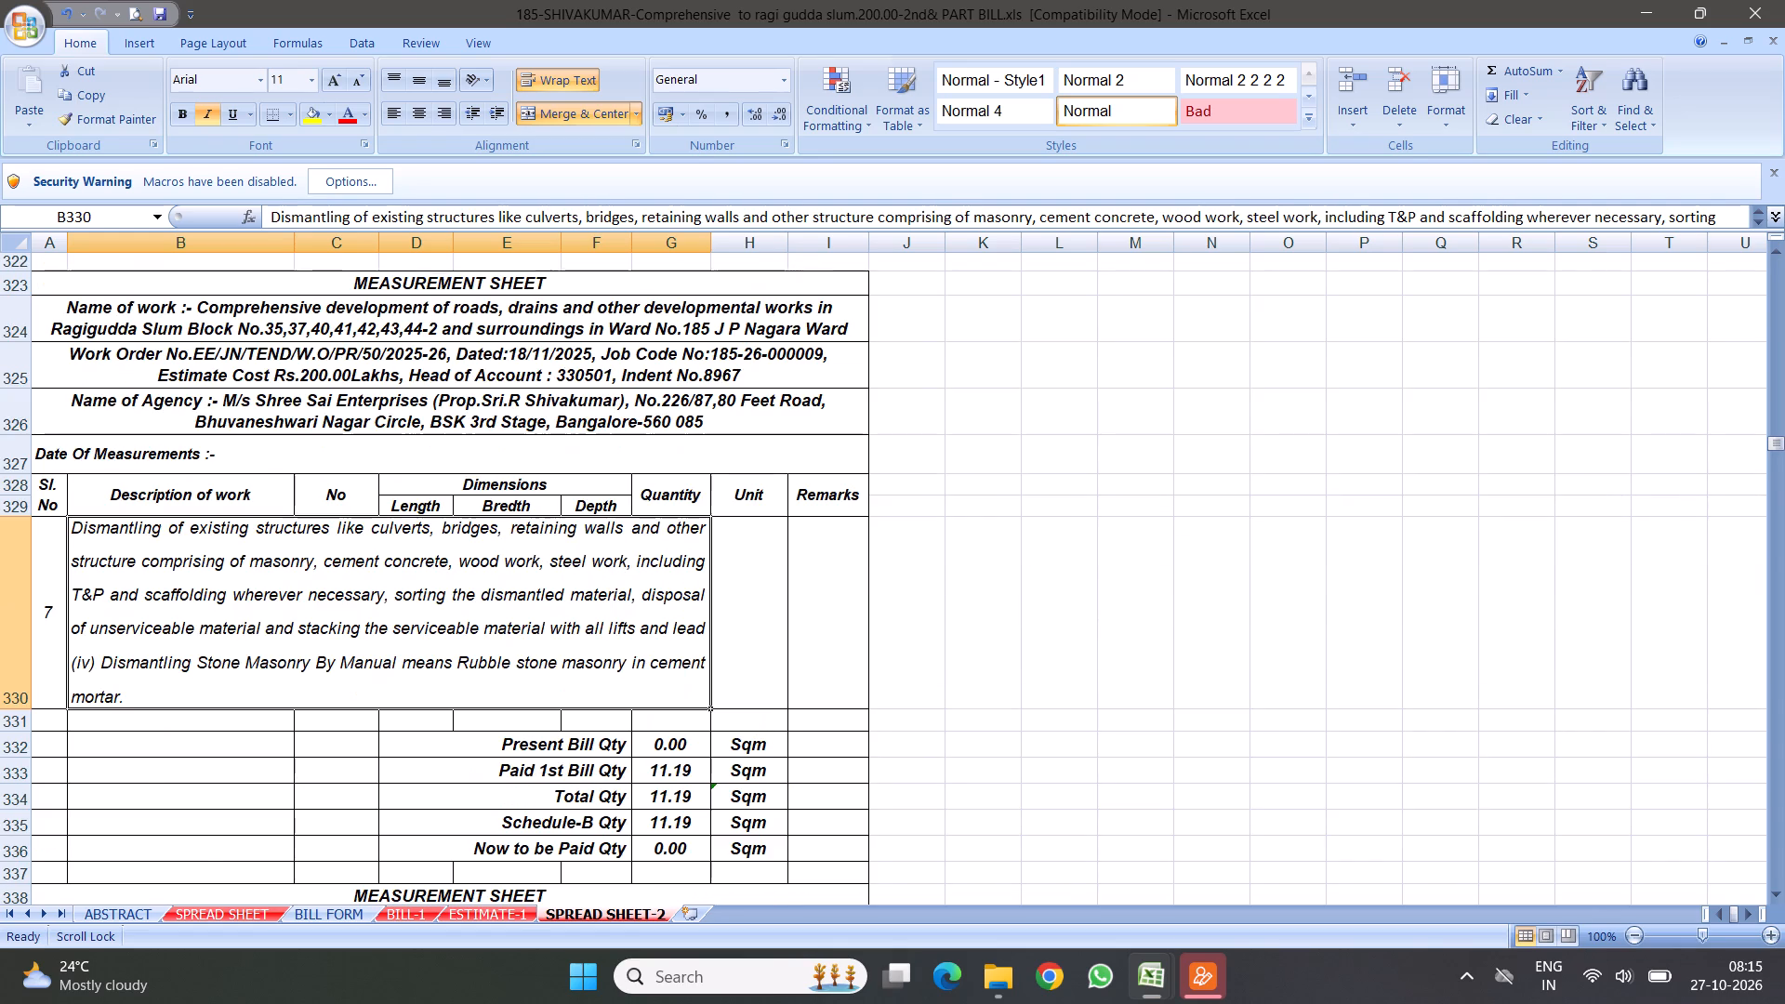
{"action": "scroll", "coordinate": [514, 566], "scroll_direction": "down", "scroll_amount": 4}
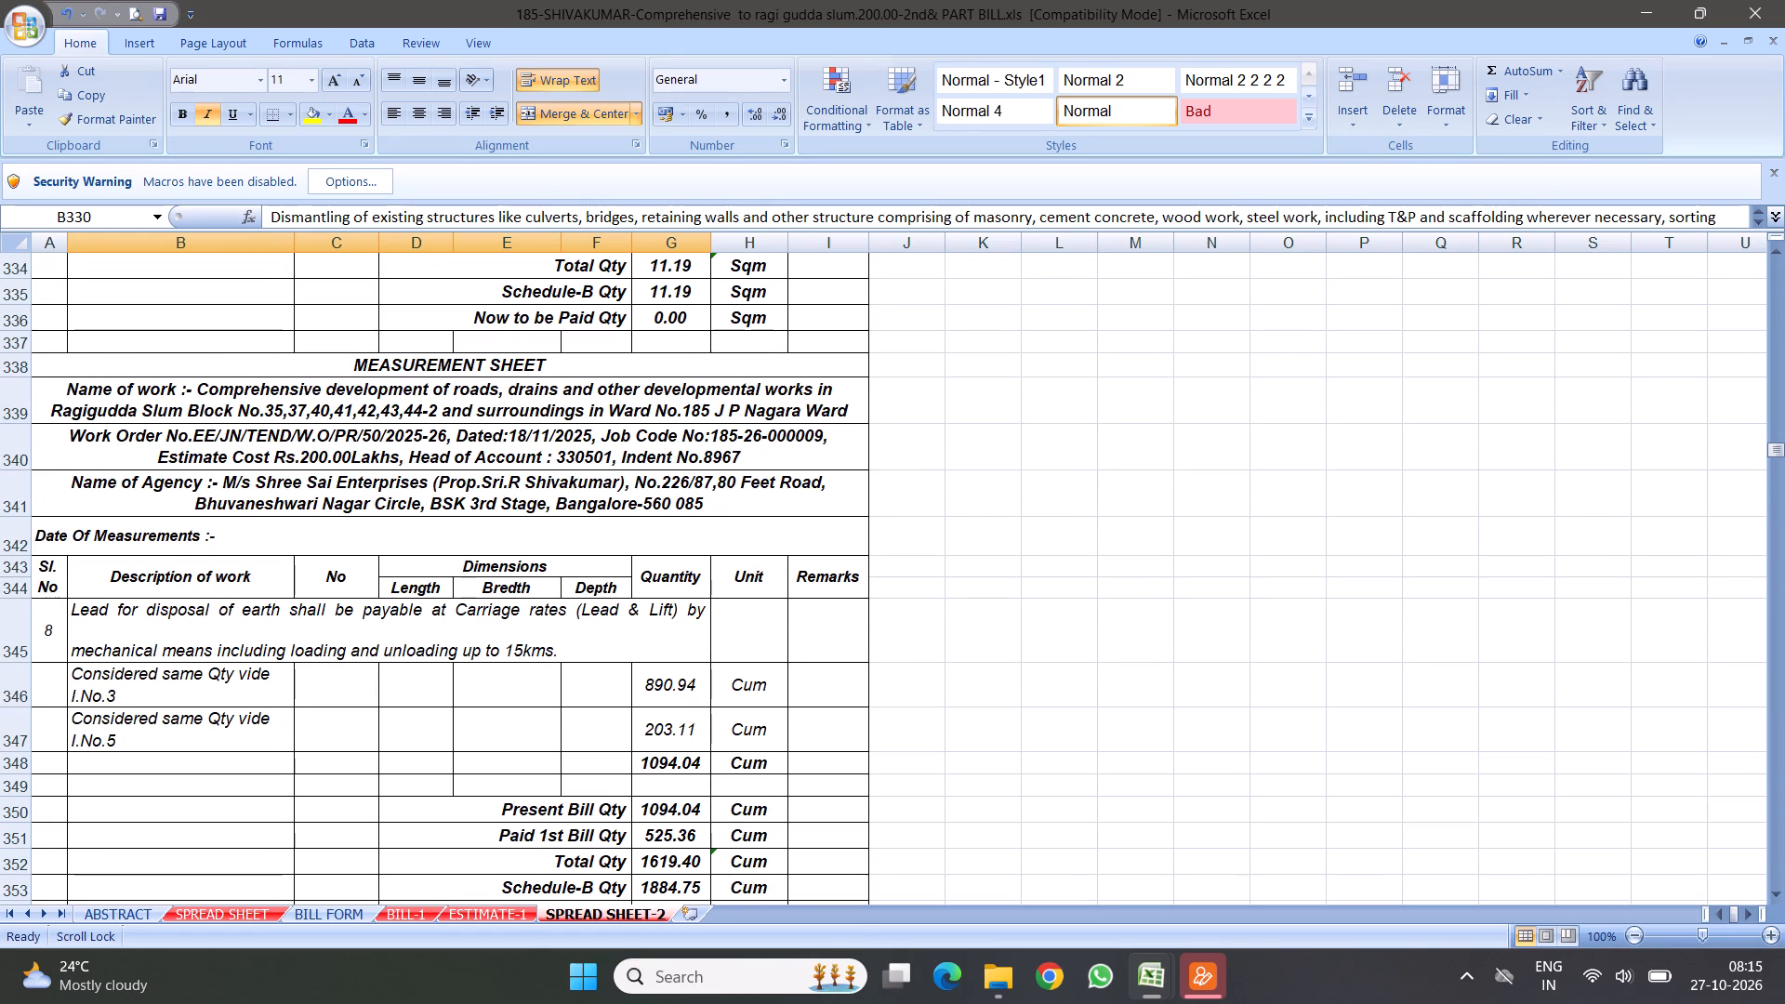
{"action": "left_click_drag", "start_coordinate": [19, 365], "coordinate": [67, 566]}
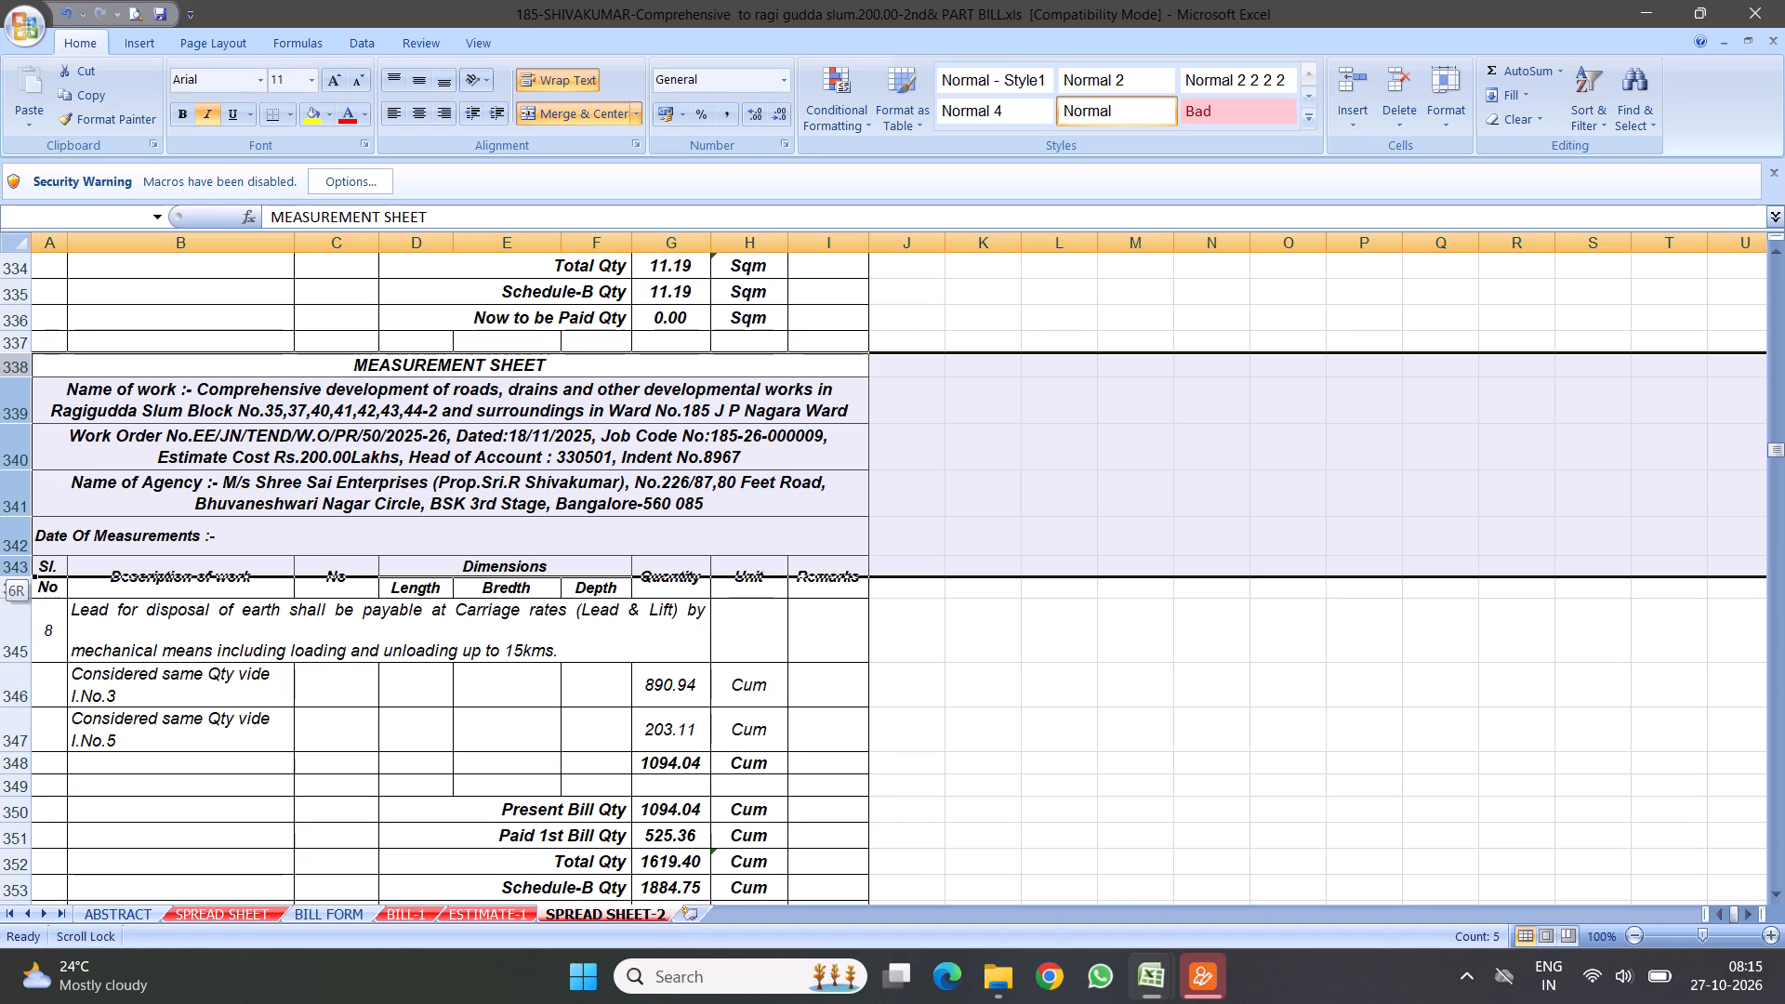
{"action": "left_click_drag", "start_coordinate": [67, 566], "coordinate": [138, 510]}
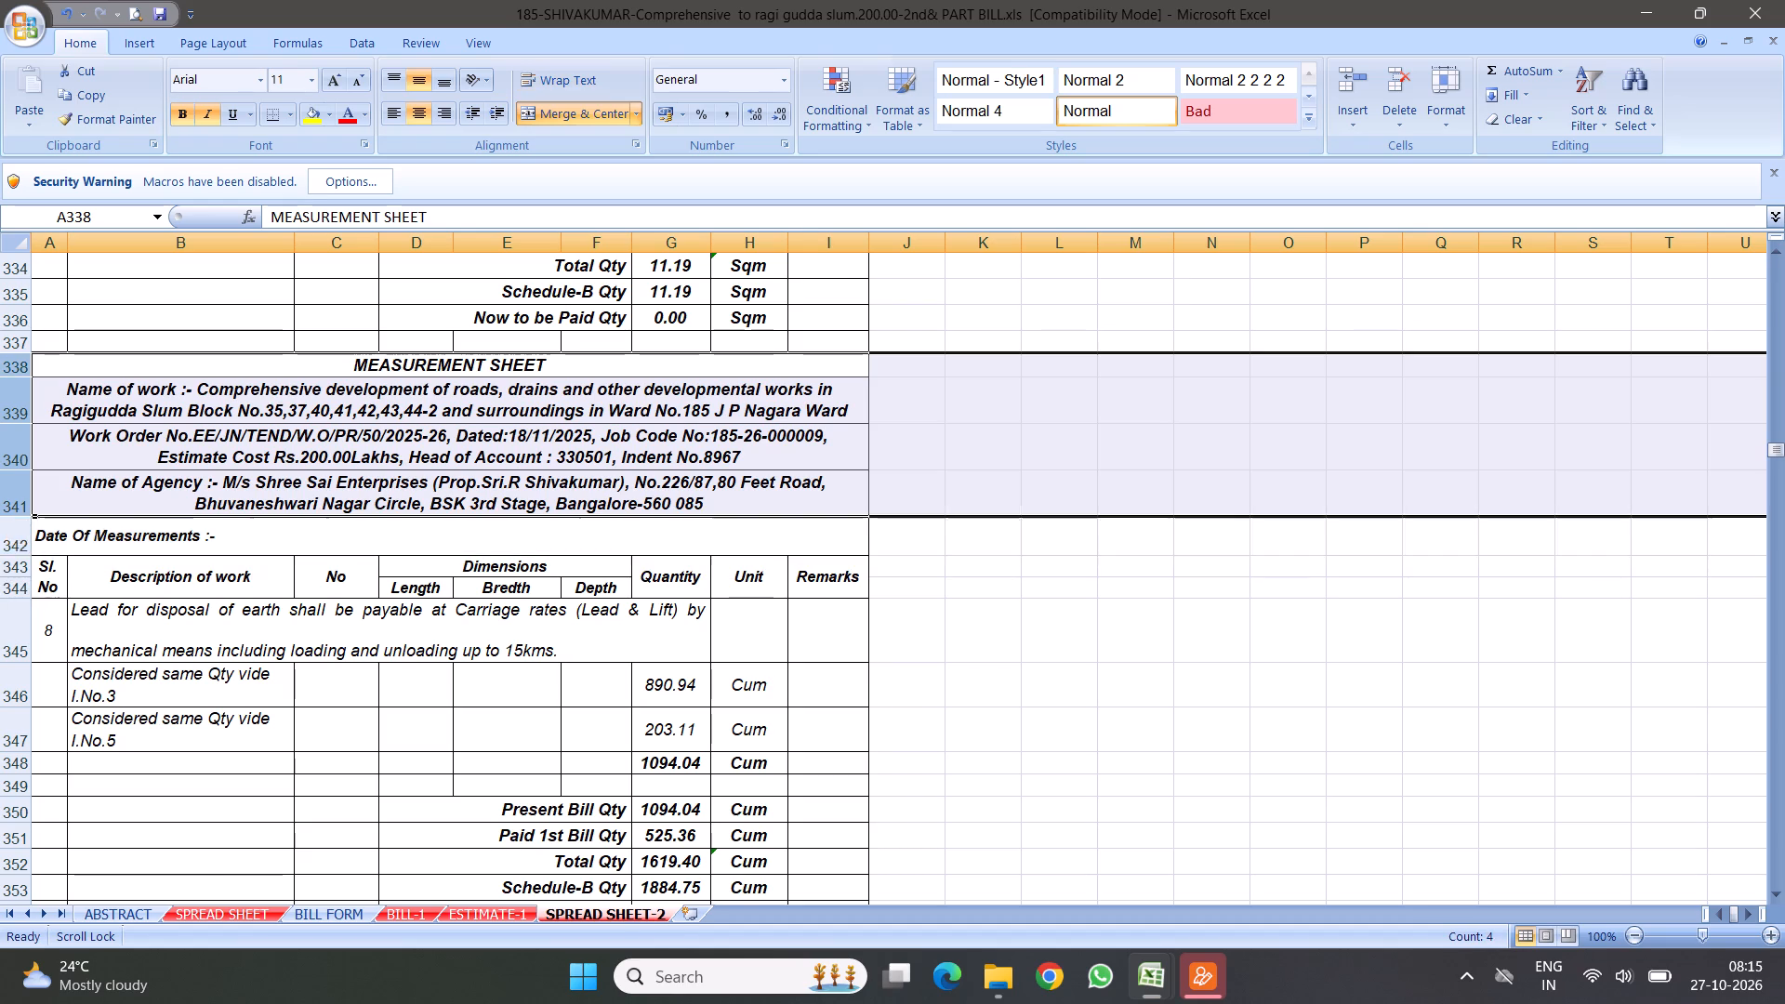
{"action": "scroll", "coordinate": [254, 535], "scroll_direction": "up", "scroll_amount": 4}
{"action": "scroll", "coordinate": [436, 597], "scroll_direction": "down", "scroll_amount": 5}
{"action": "scroll", "coordinate": [269, 435], "scroll_direction": "up", "scroll_amount": 1}
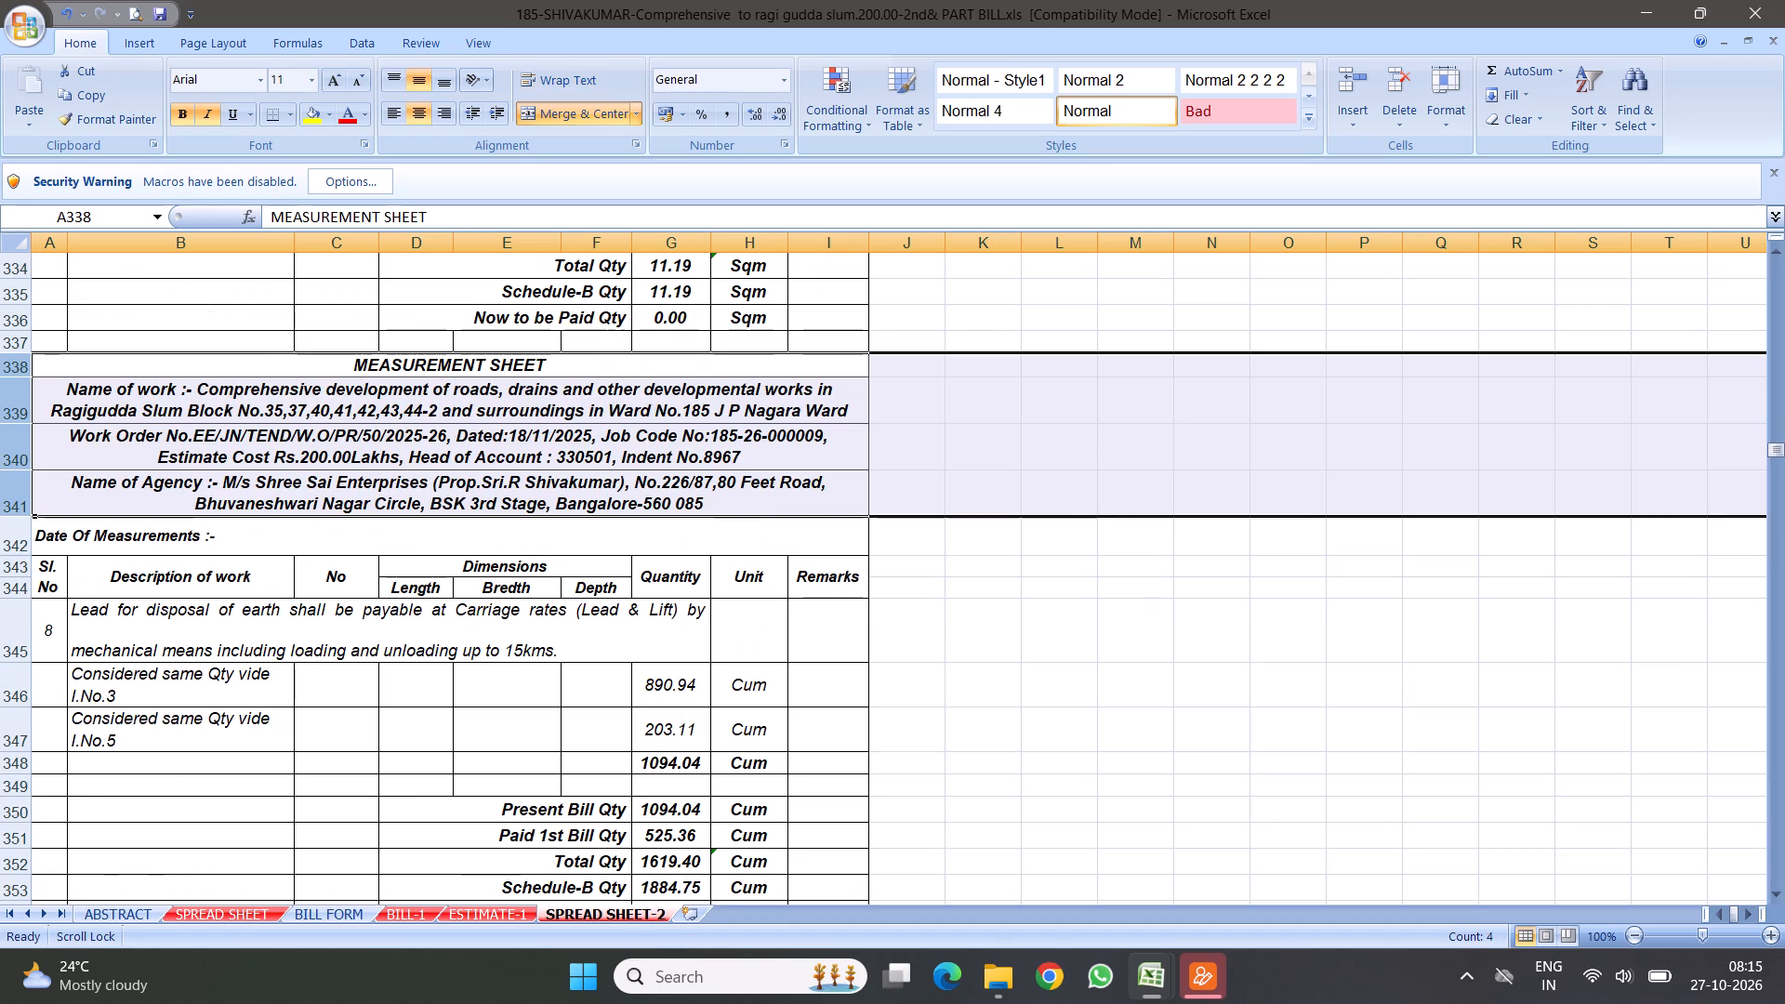
{"action": "left_click_drag", "start_coordinate": [21, 370], "coordinate": [67, 552]}
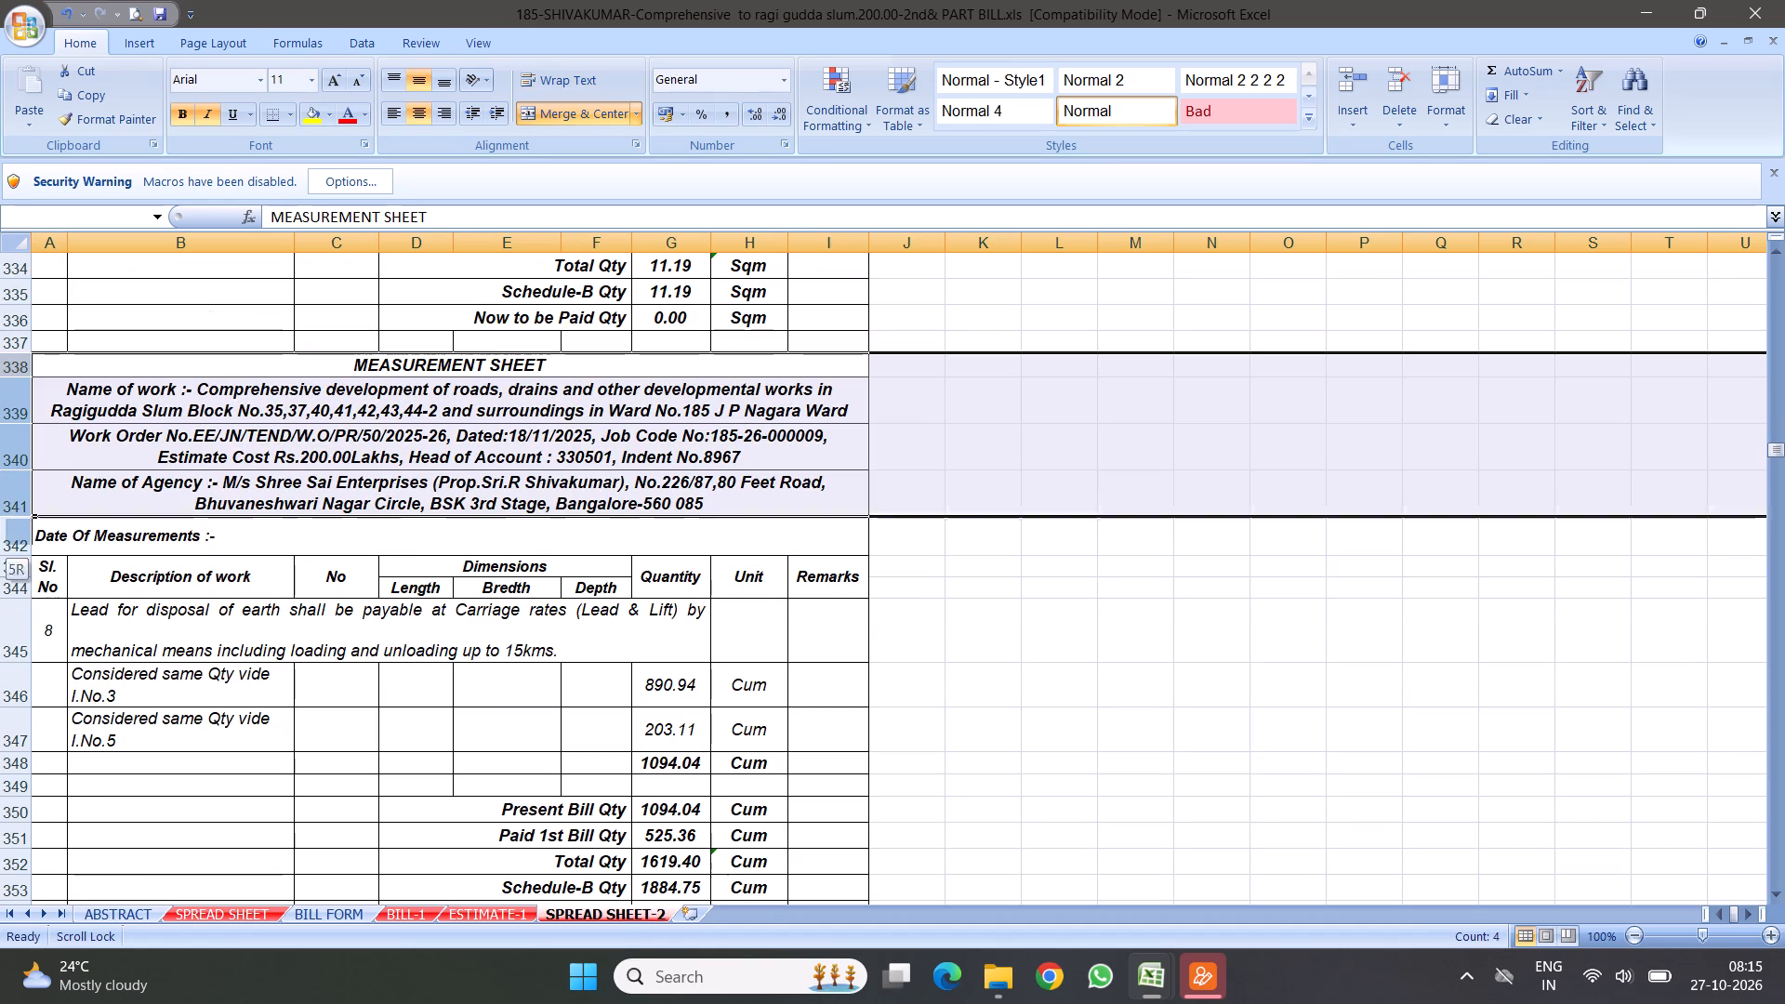
{"action": "left_click_drag", "start_coordinate": [67, 552], "coordinate": [129, 582]}
{"action": "right_click", "coordinate": [219, 476]}
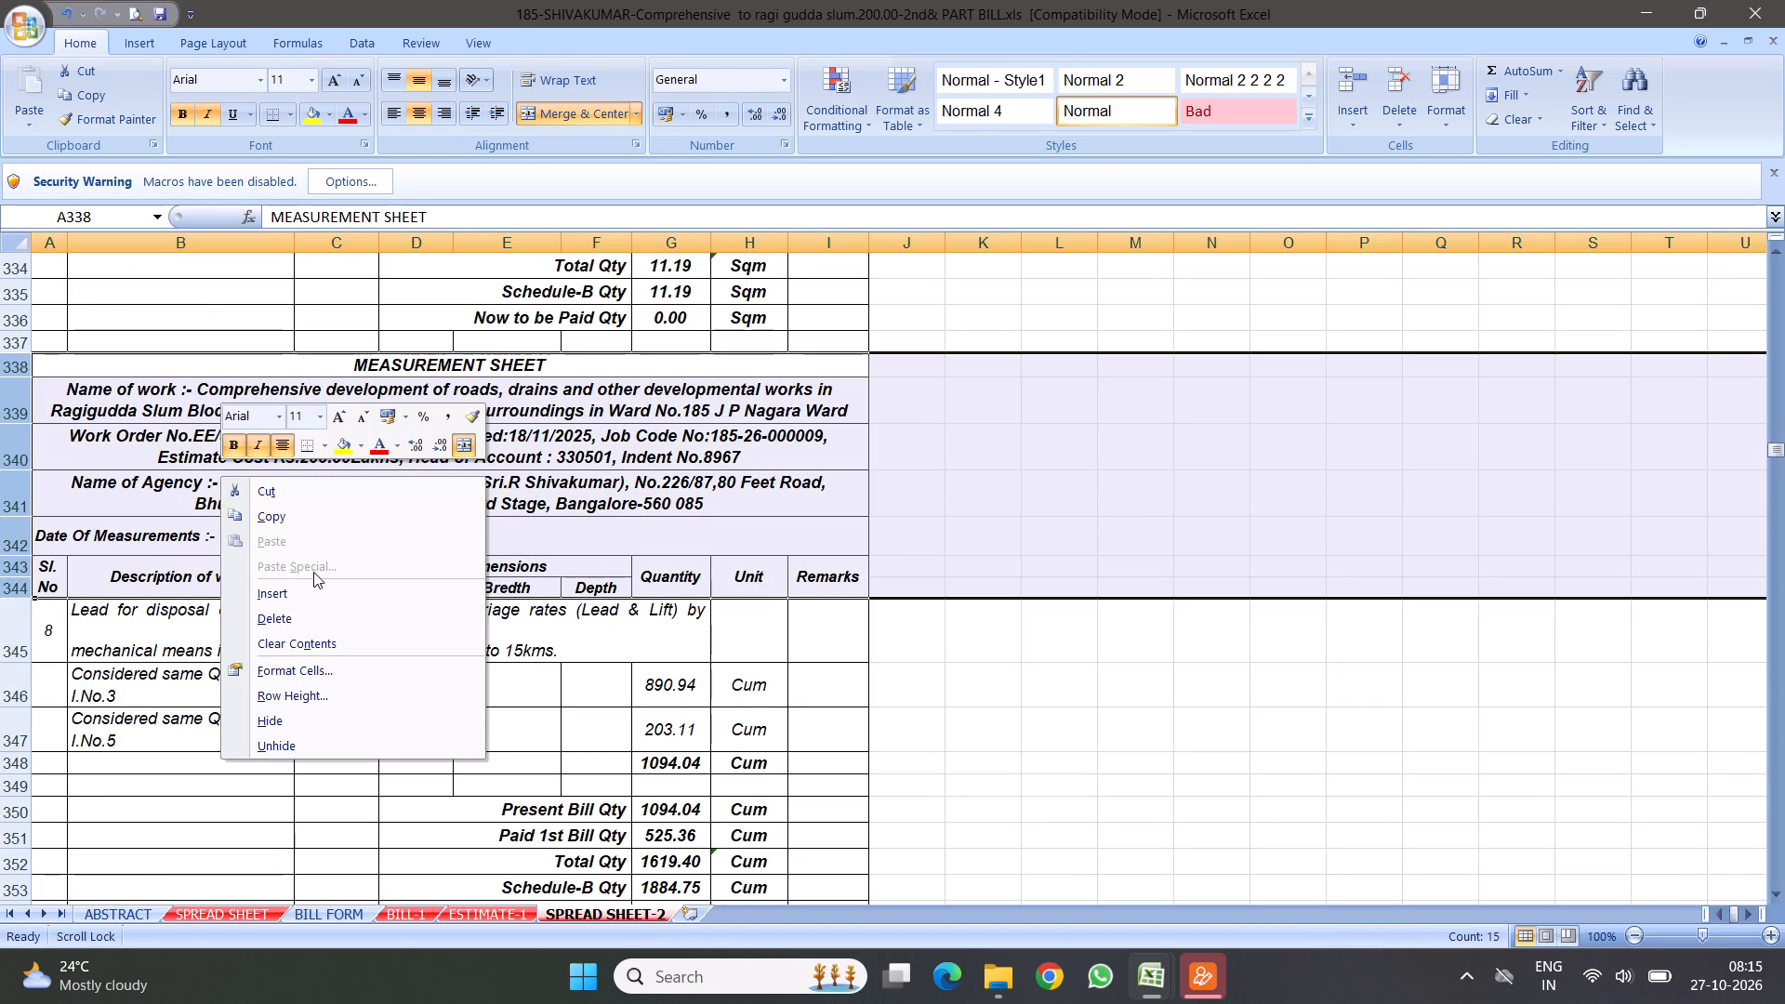
{"action": "left_click", "coordinate": [274, 614]}
{"action": "left_click", "coordinate": [414, 471]}
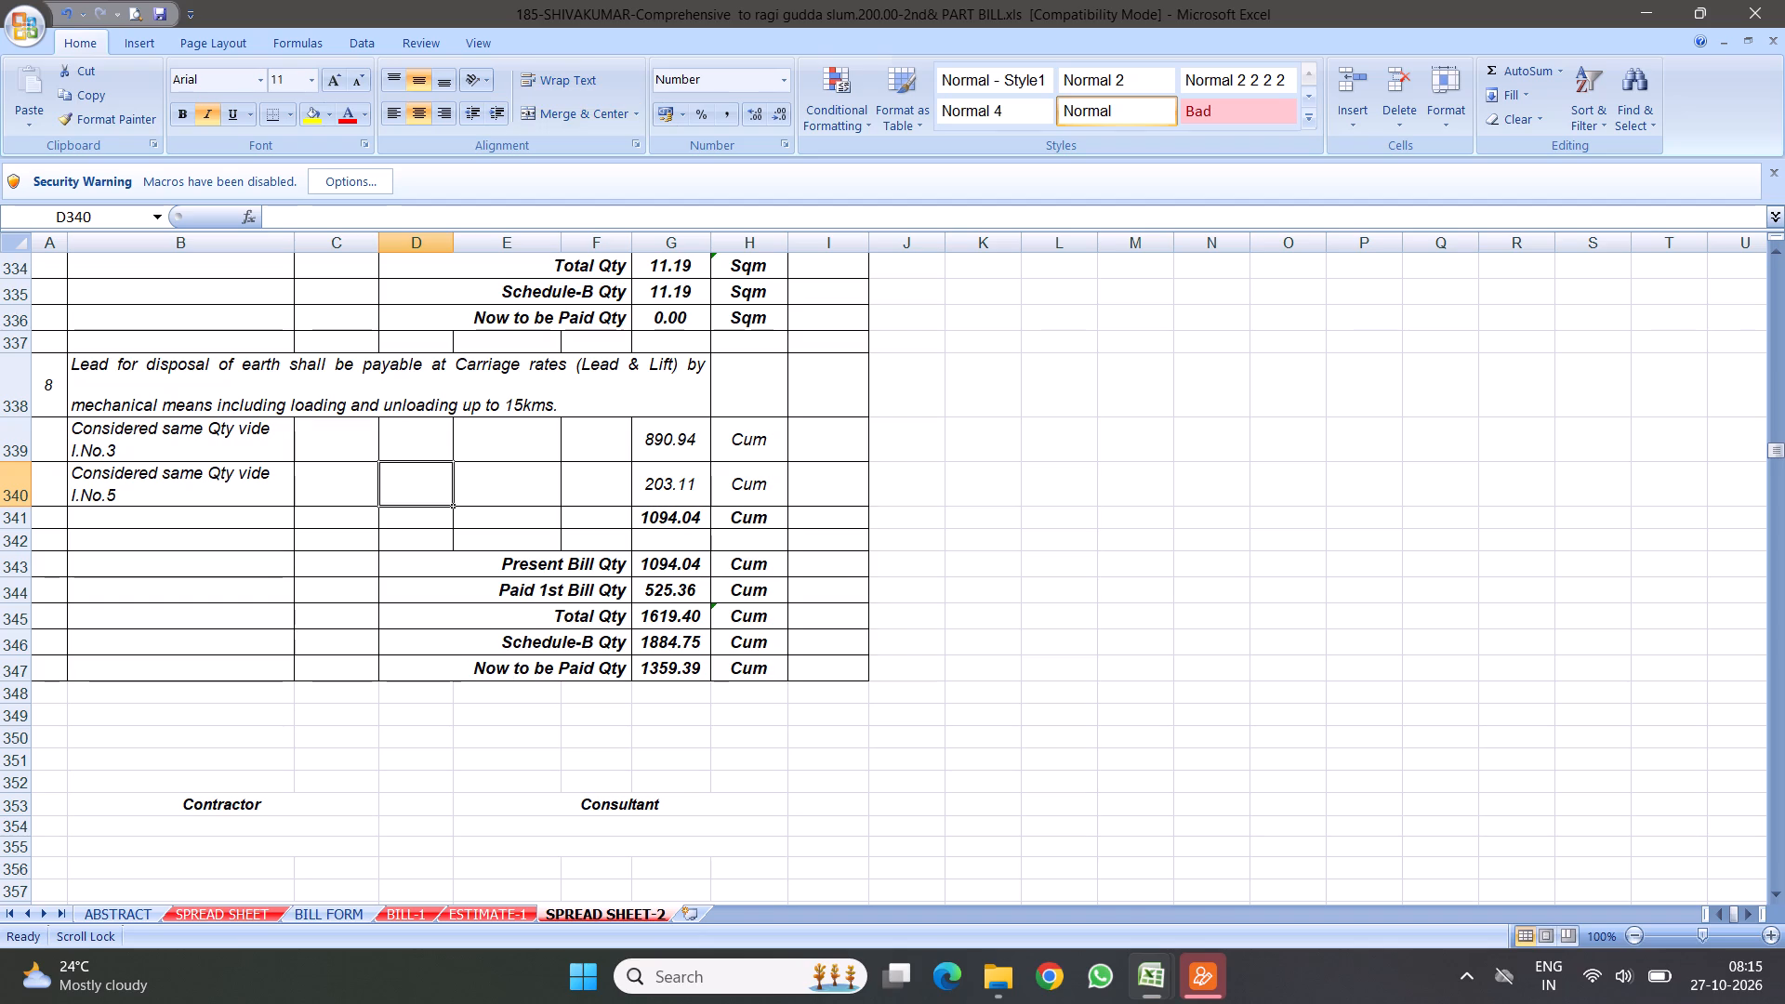
Check the combined page of items 7 and 8 and its signature block.
{"action": "scroll", "coordinate": [256, 470], "scroll_direction": "up", "scroll_amount": 7}
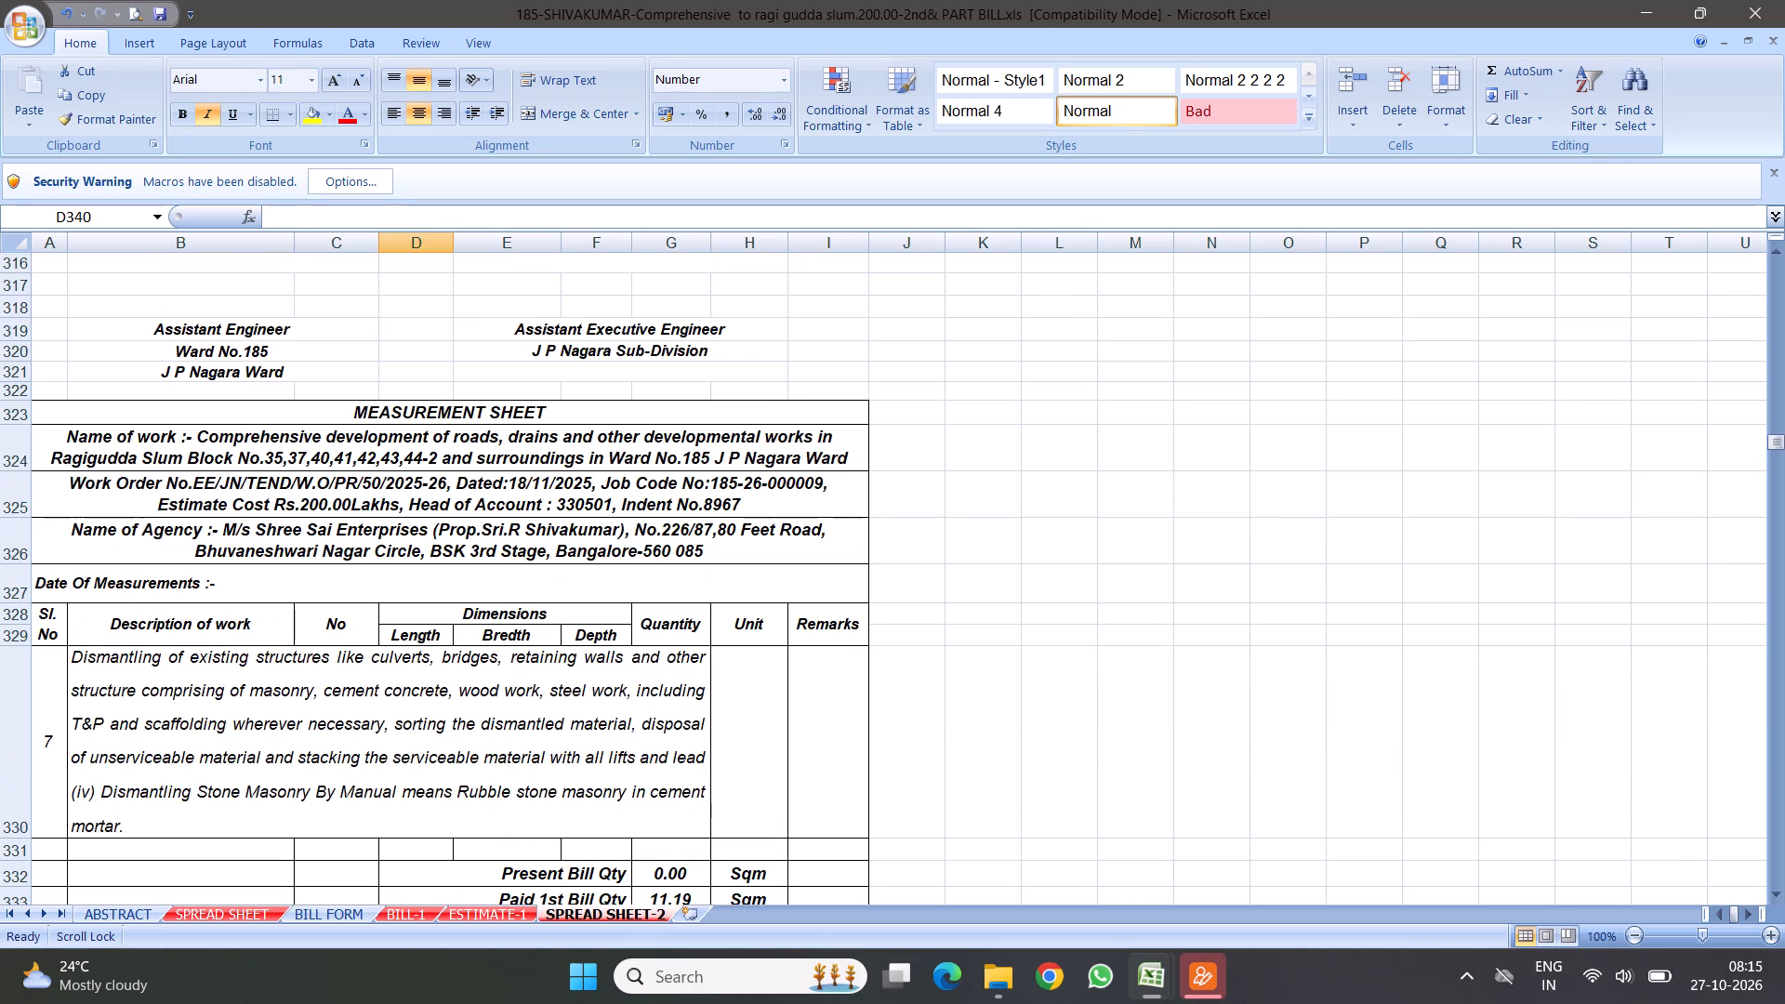
{"action": "scroll", "coordinate": [476, 495], "scroll_direction": "down", "scroll_amount": 3}
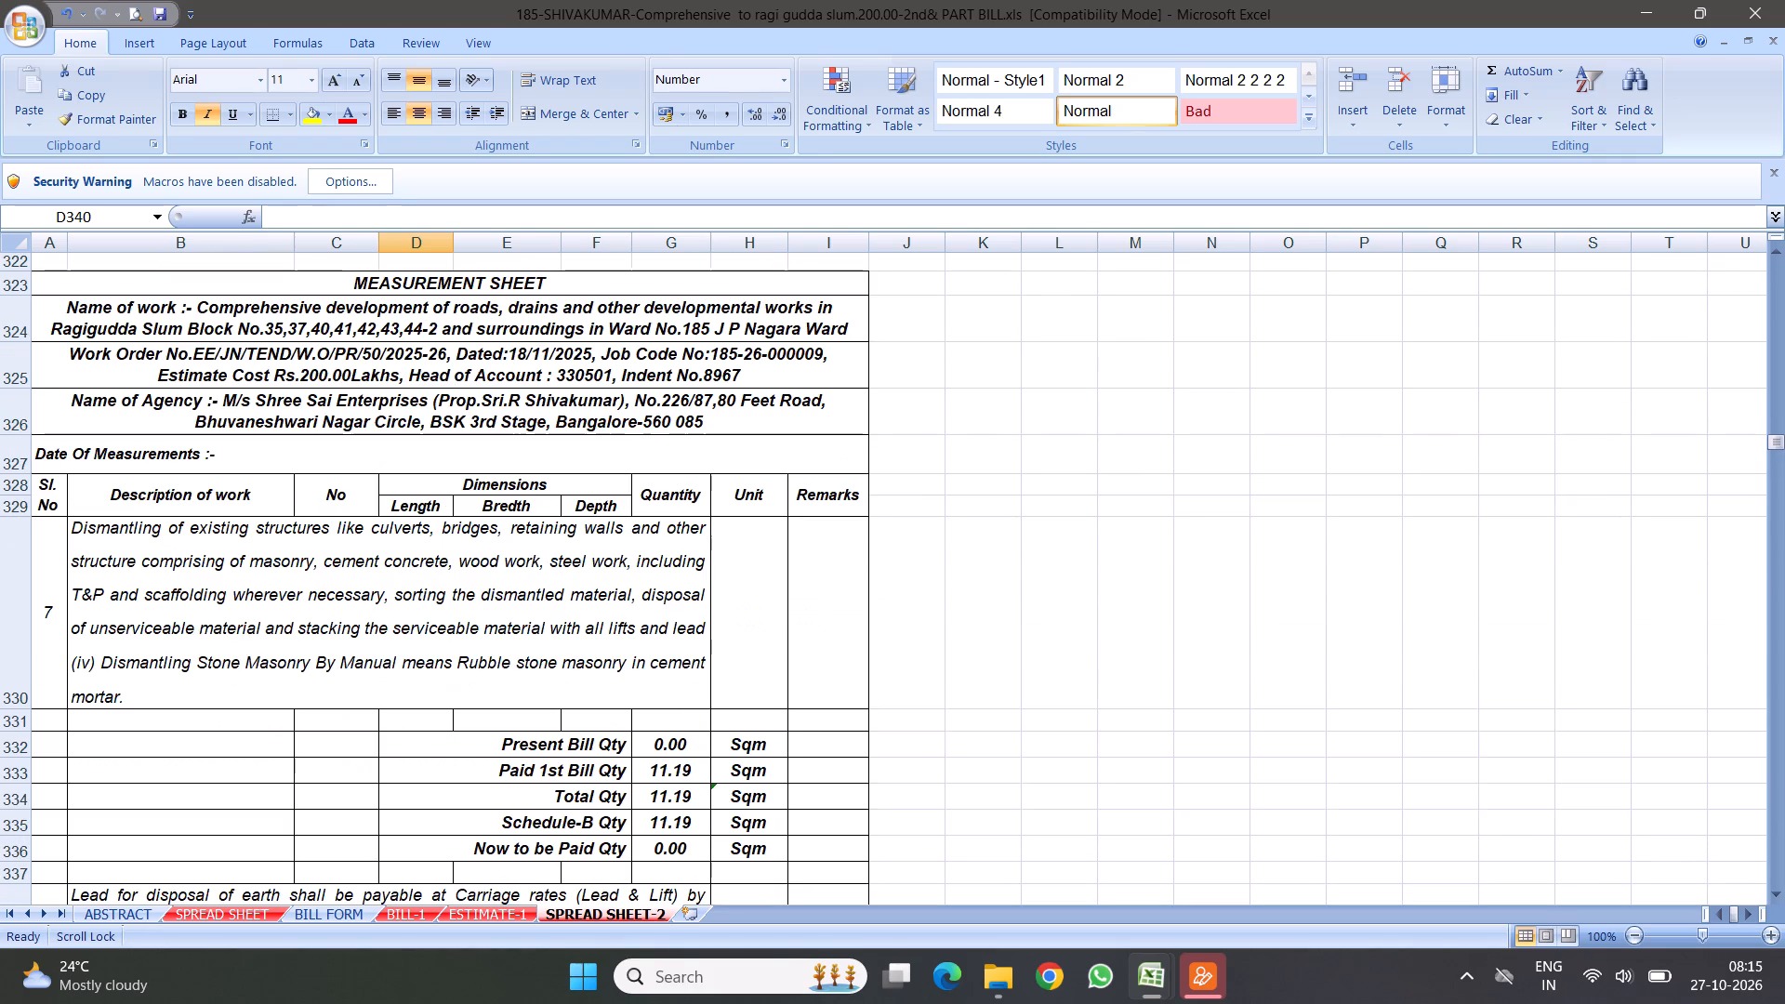
{"action": "left_click", "coordinate": [313, 600]}
{"action": "scroll", "coordinate": [590, 566], "scroll_direction": "down", "scroll_amount": 3}
{"action": "left_click", "coordinate": [231, 455]}
{"action": "scroll", "coordinate": [437, 478], "scroll_direction": "down", "scroll_amount": 9}
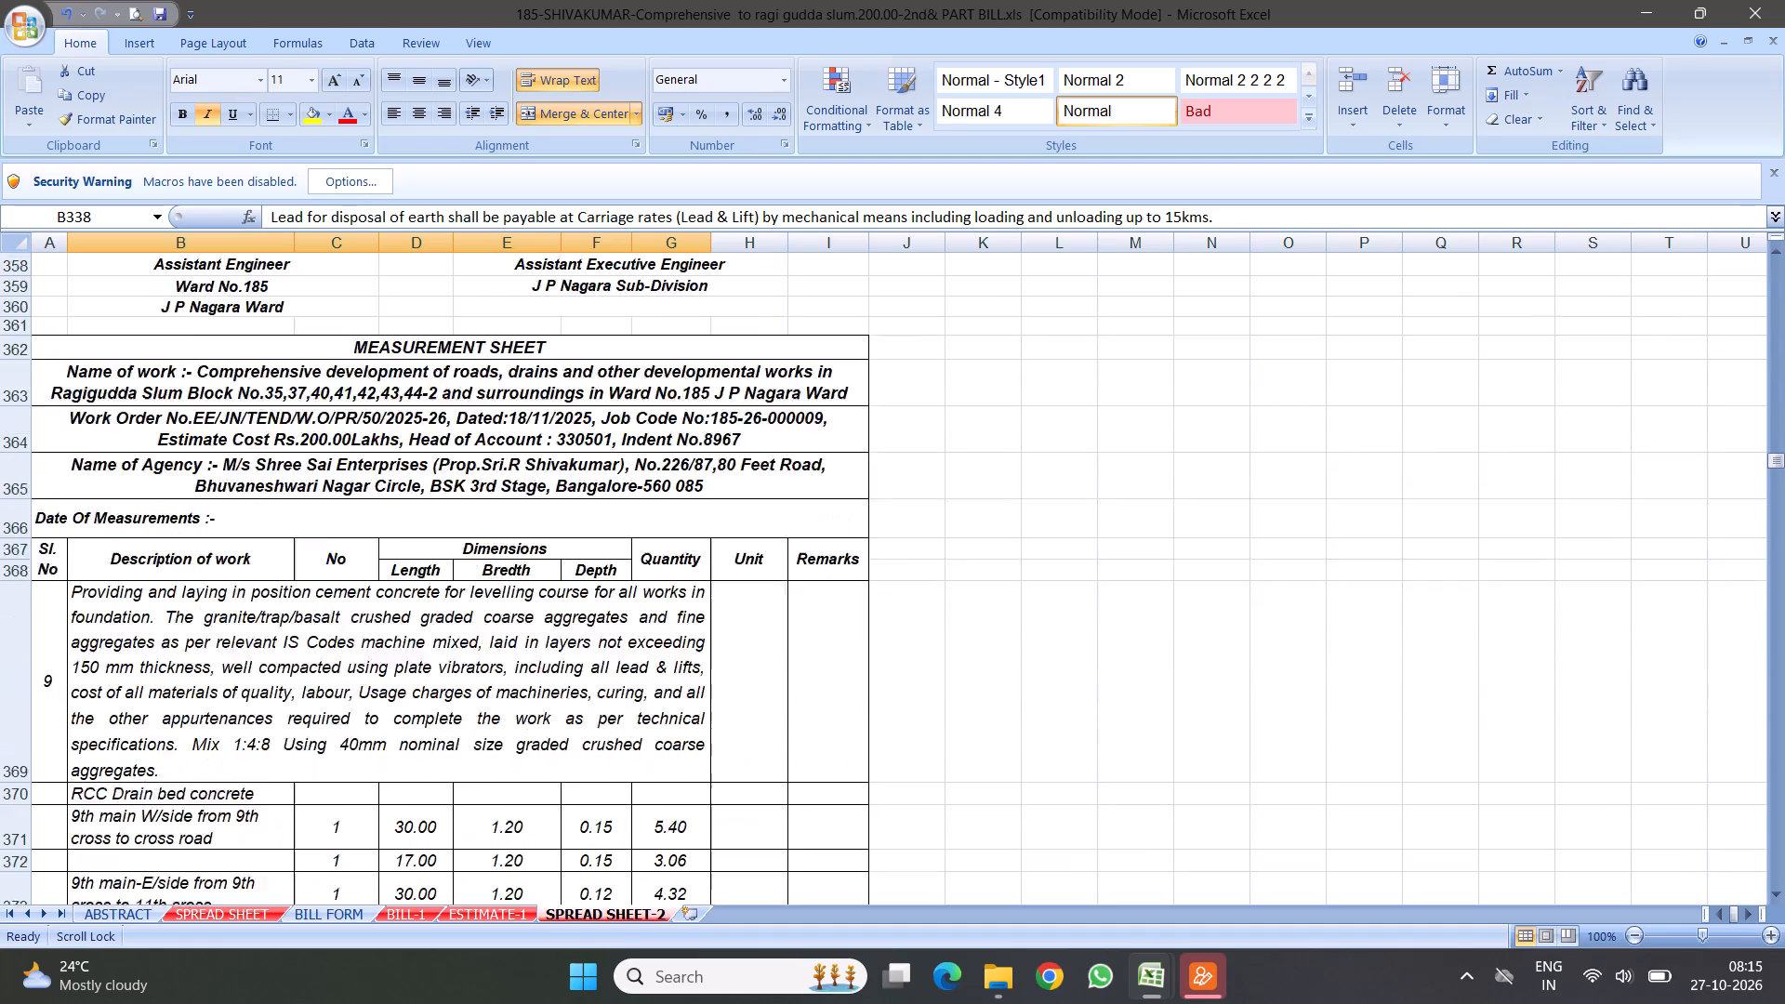
Review the item descriptions and measurement page layout of items 9 to 13.
{"action": "scroll", "coordinate": [496, 443], "scroll_direction": "down", "scroll_amount": 2}
{"action": "left_click", "coordinate": [308, 498]}
{"action": "scroll", "coordinate": [482, 468], "scroll_direction": "down", "scroll_amount": 13}
{"action": "left_click", "coordinate": [374, 550]}
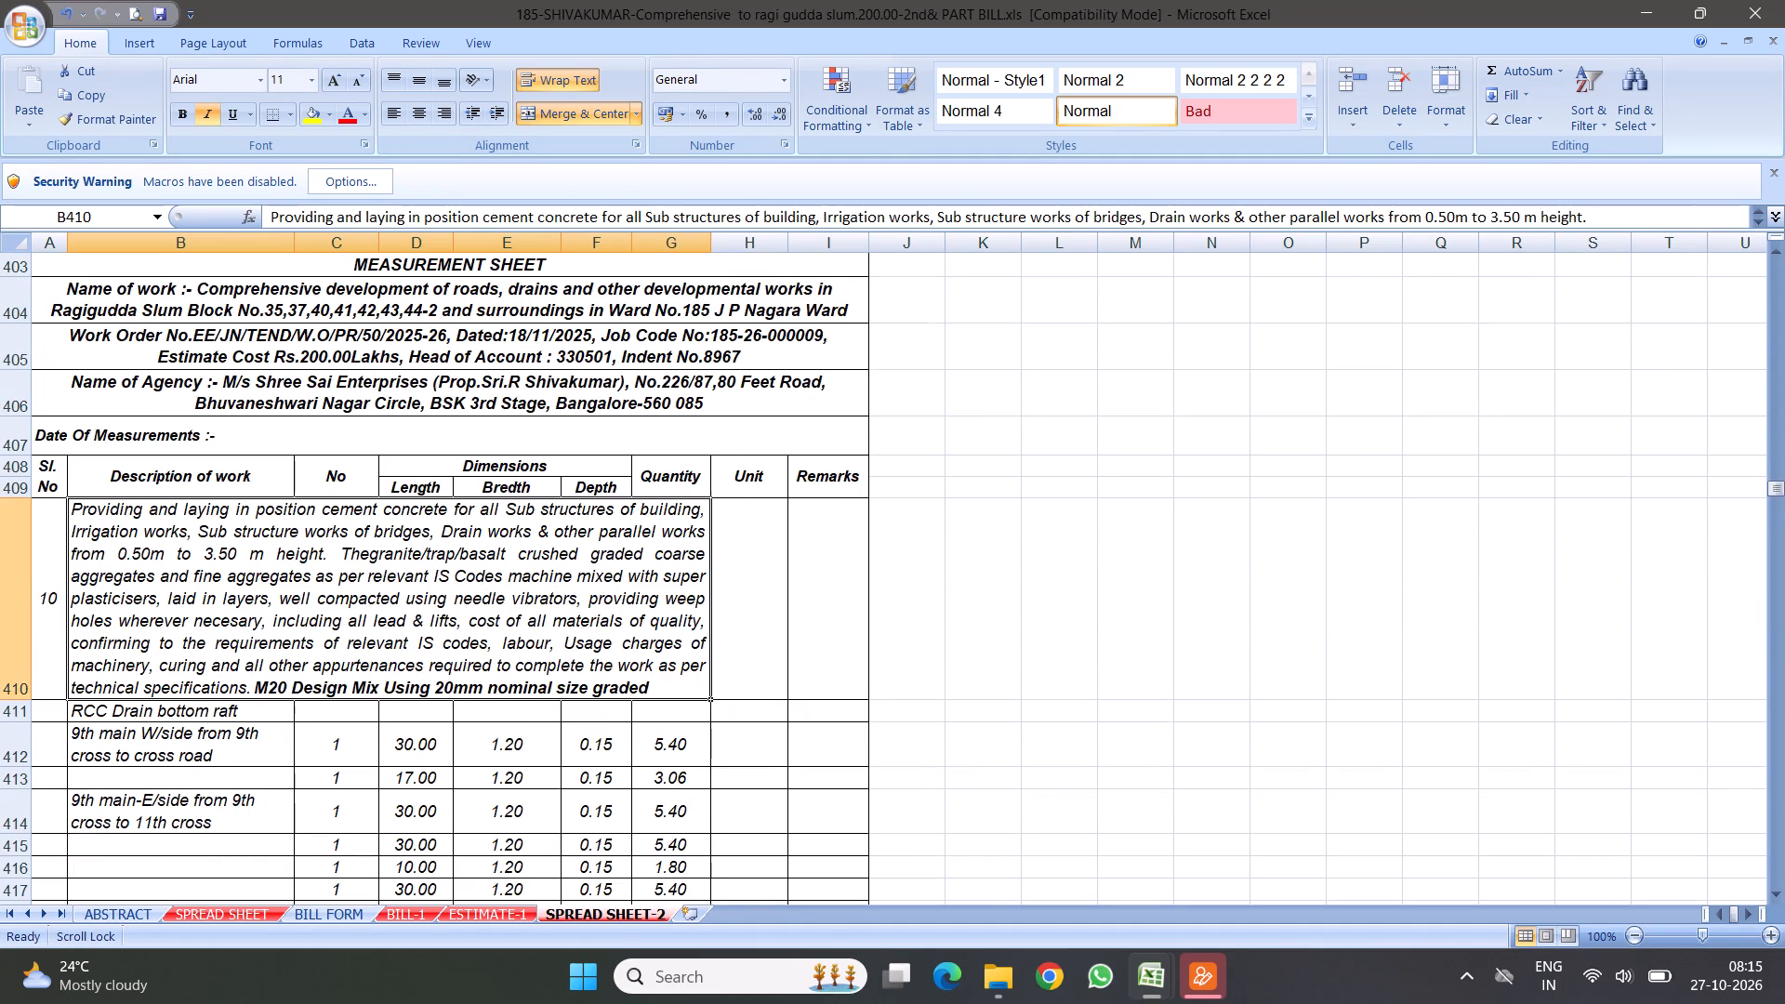
{"action": "scroll", "coordinate": [522, 491], "scroll_direction": "down", "scroll_amount": 15}
{"action": "left_click", "coordinate": [415, 407]}
{"action": "scroll", "coordinate": [452, 434], "scroll_direction": "down", "scroll_amount": 6}
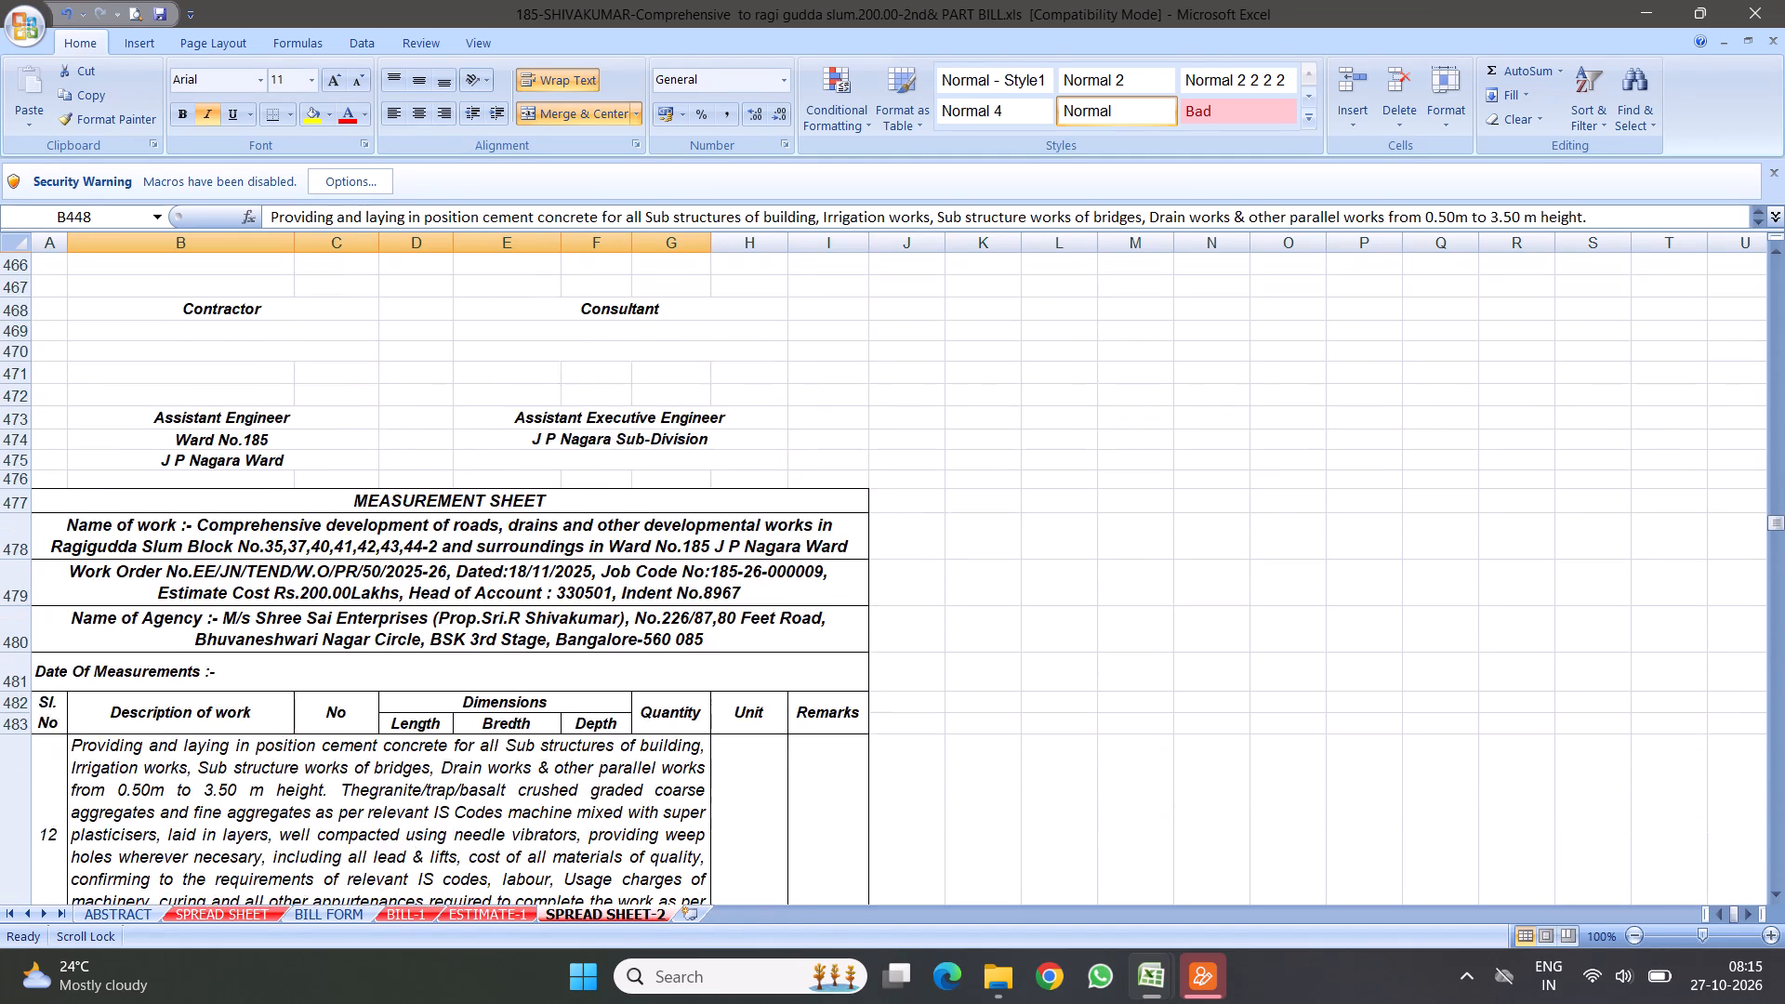
{"action": "scroll", "coordinate": [500, 478], "scroll_direction": "down", "scroll_amount": 5}
{"action": "left_click", "coordinate": [437, 495]}
{"action": "scroll", "coordinate": [518, 495], "scroll_direction": "down", "scroll_amount": 11}
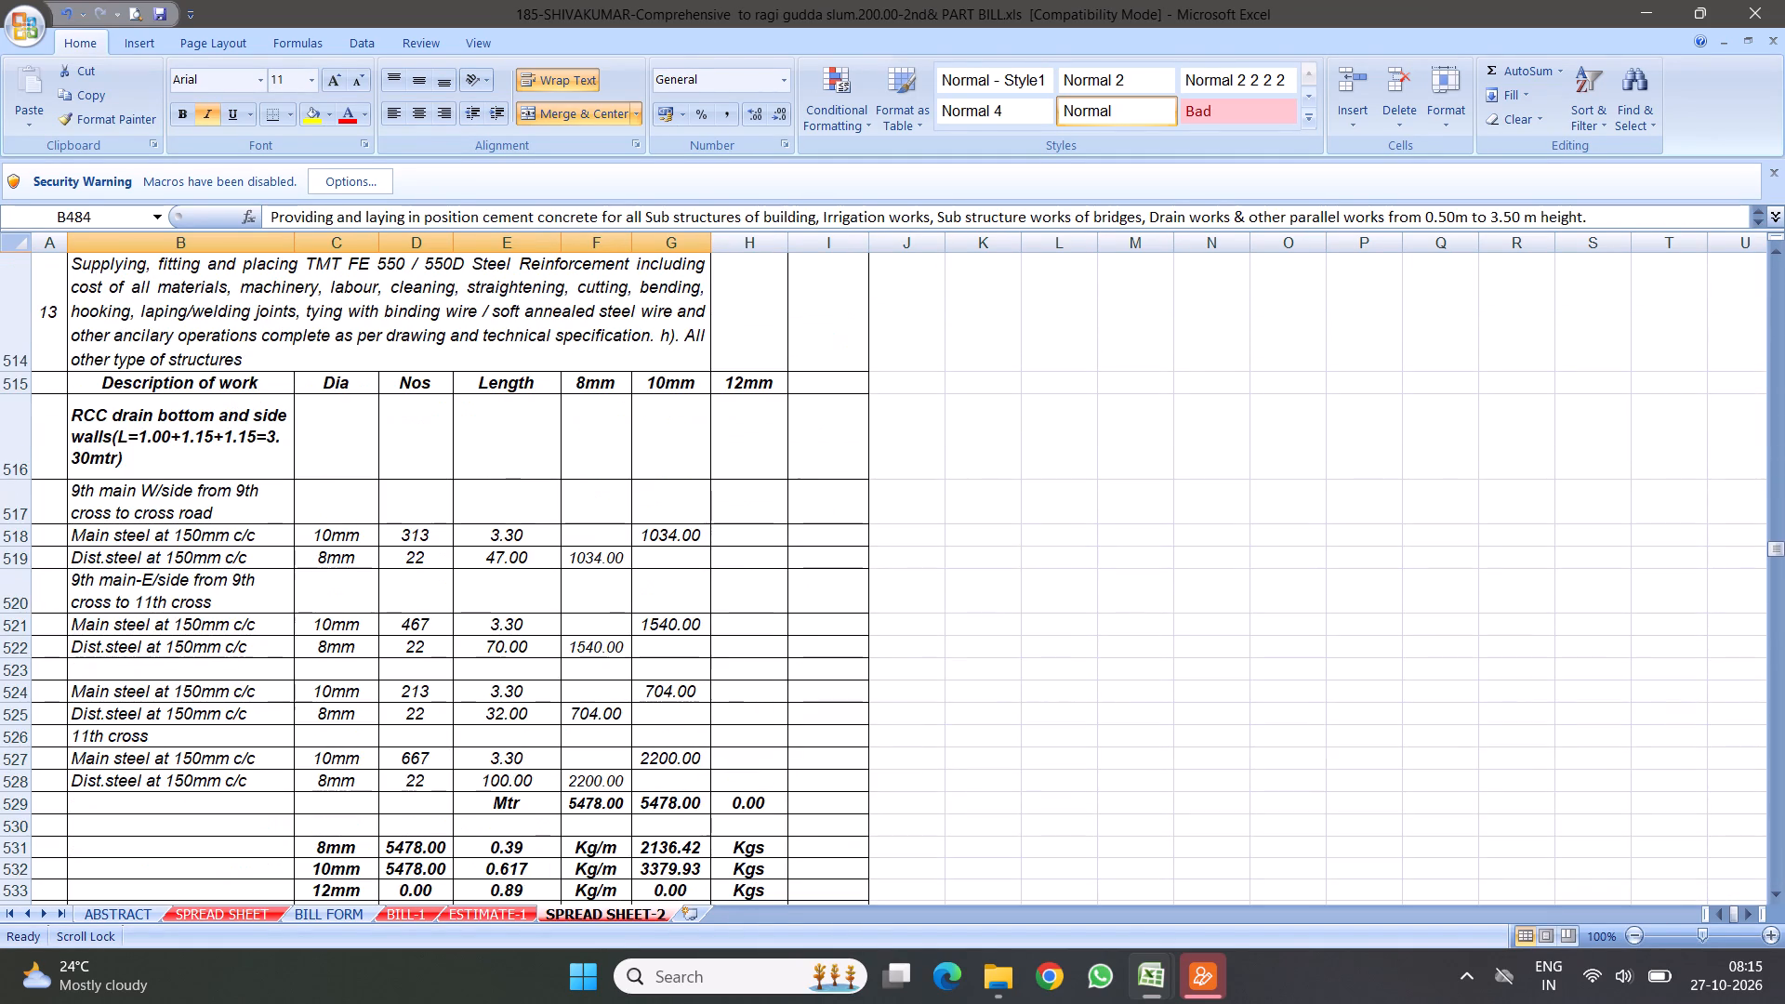
{"action": "left_click", "coordinate": [392, 334]}
{"action": "scroll", "coordinate": [525, 427], "scroll_direction": "down", "scroll_amount": 14}
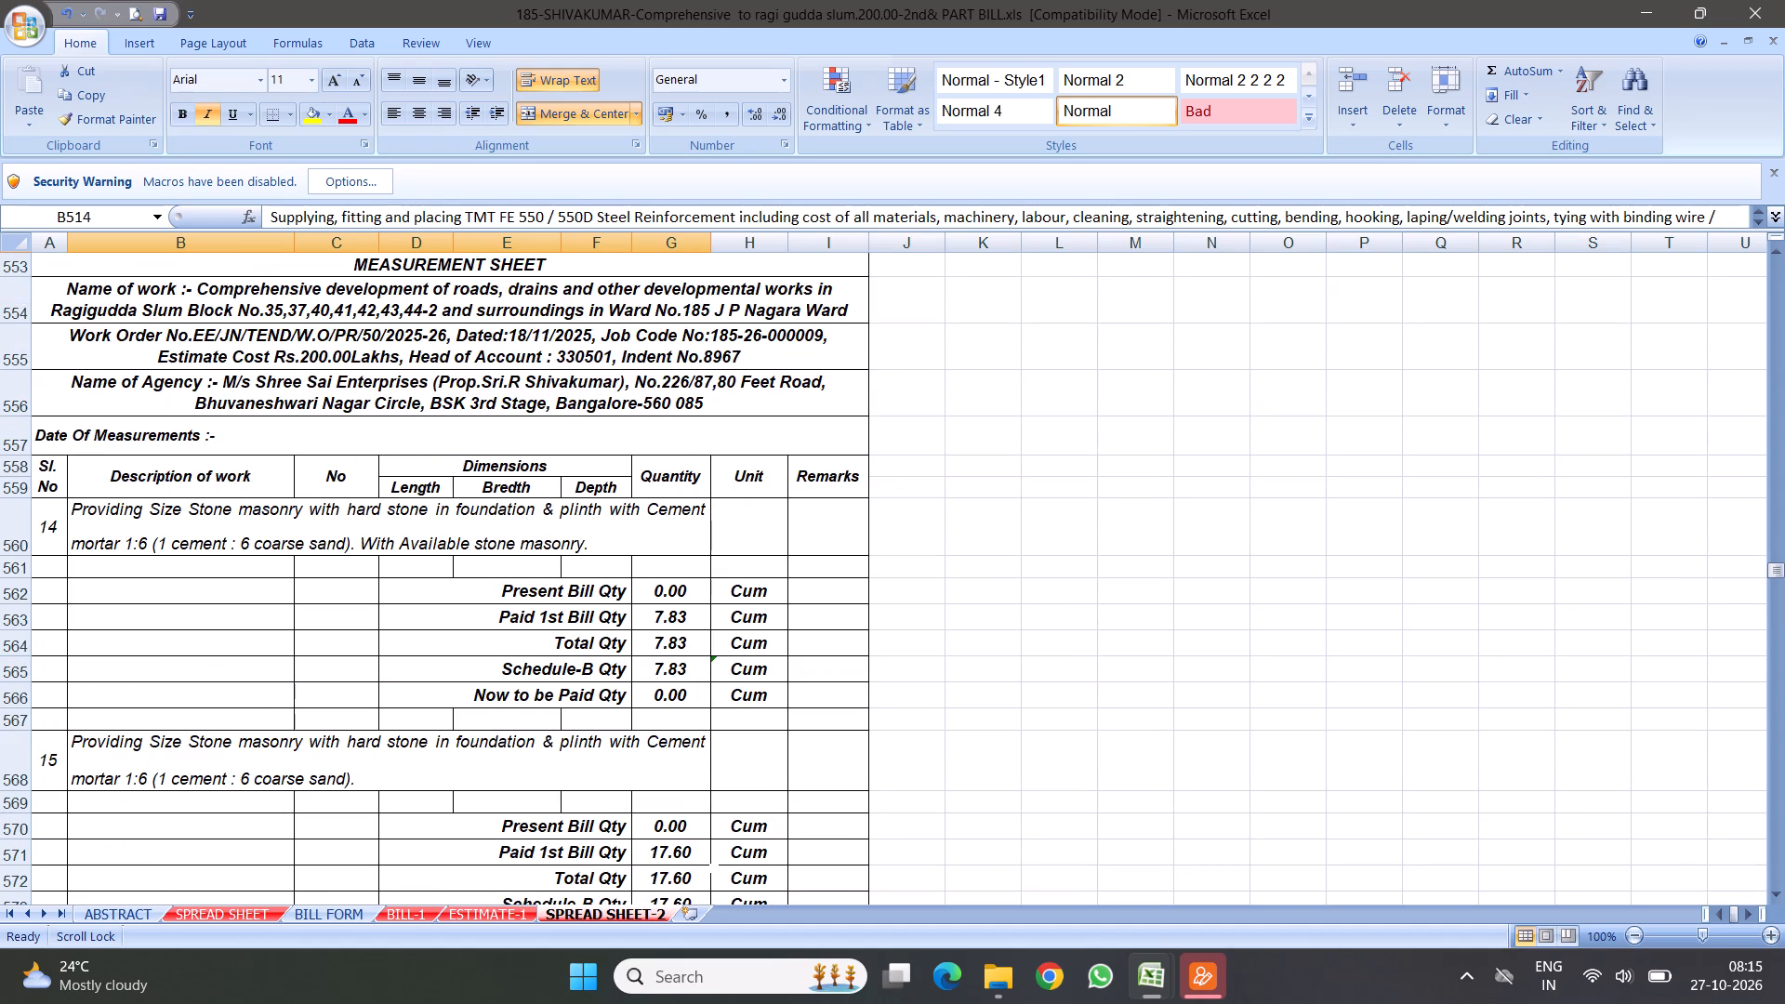
Review the descriptions, quantity blocks and page break of items 14 to 18.
{"action": "left_click", "coordinate": [219, 399]}
{"action": "scroll", "coordinate": [364, 506], "scroll_direction": "down", "scroll_amount": 2}
{"action": "left_click", "coordinate": [365, 453]}
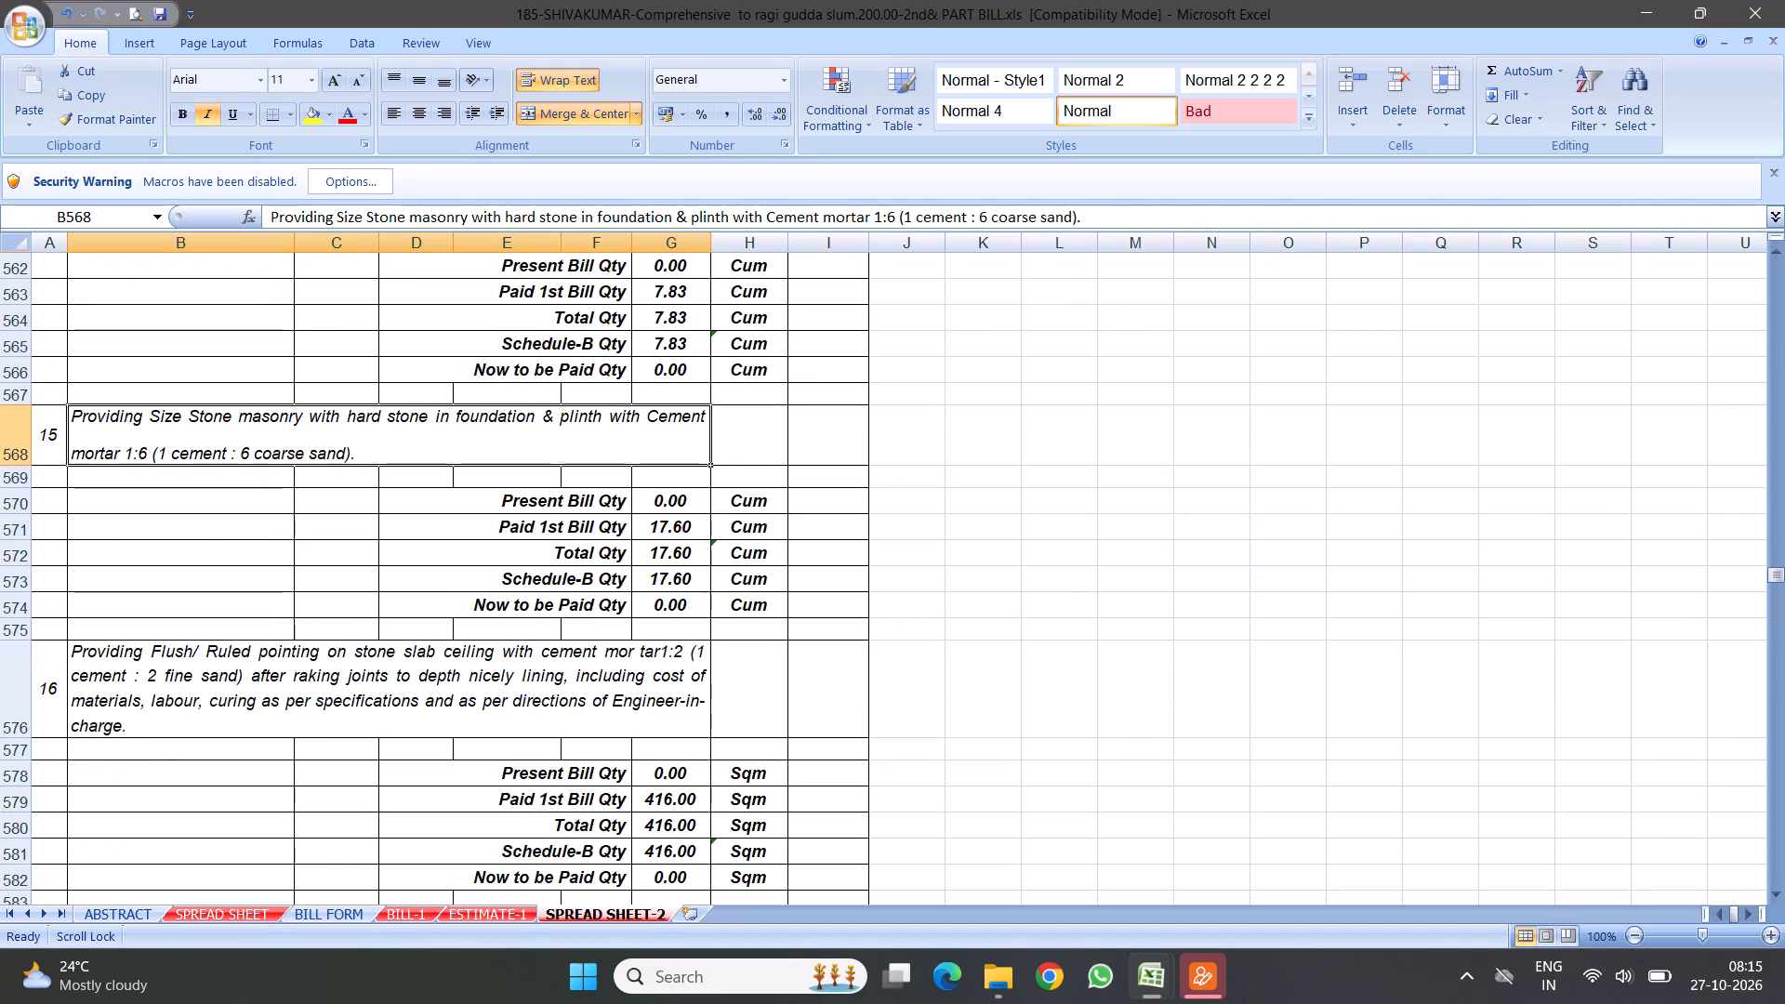
{"action": "scroll", "coordinate": [442, 502], "scroll_direction": "down", "scroll_amount": 3}
{"action": "left_click", "coordinate": [328, 473]}
{"action": "scroll", "coordinate": [379, 536], "scroll_direction": "down", "scroll_amount": 2}
{"action": "left_click", "coordinate": [296, 535]}
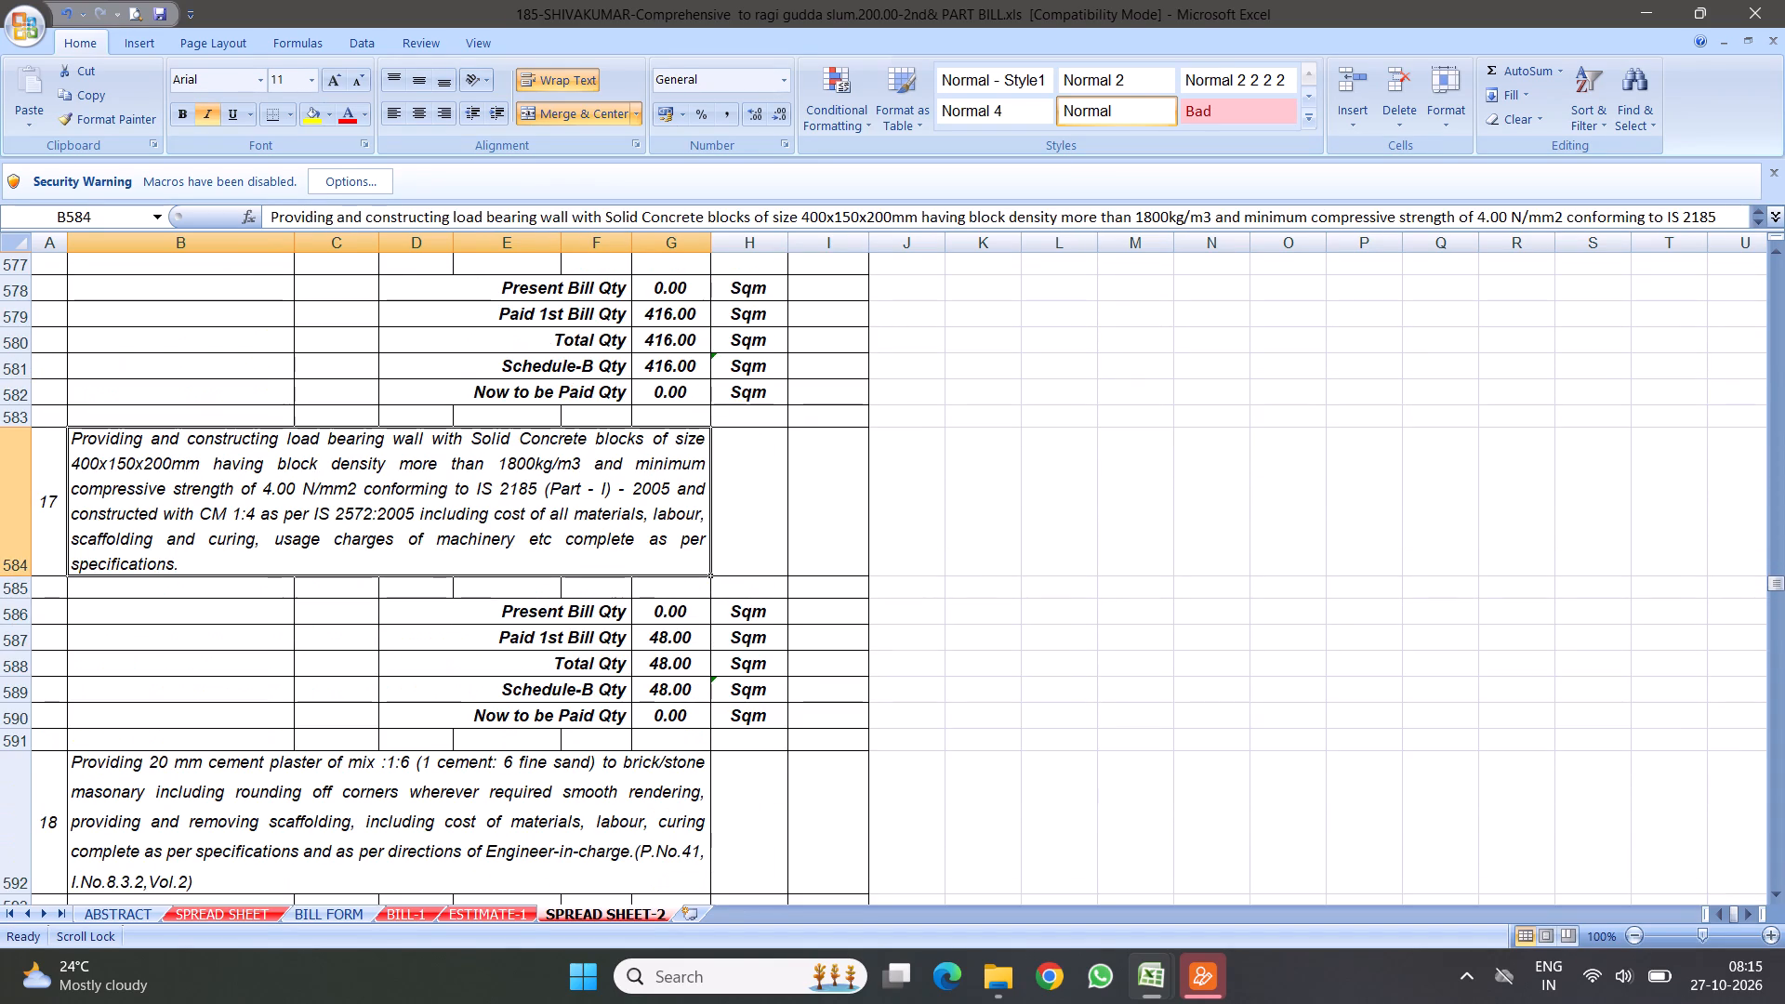
{"action": "scroll", "coordinate": [296, 492], "scroll_direction": "down", "scroll_amount": 3}
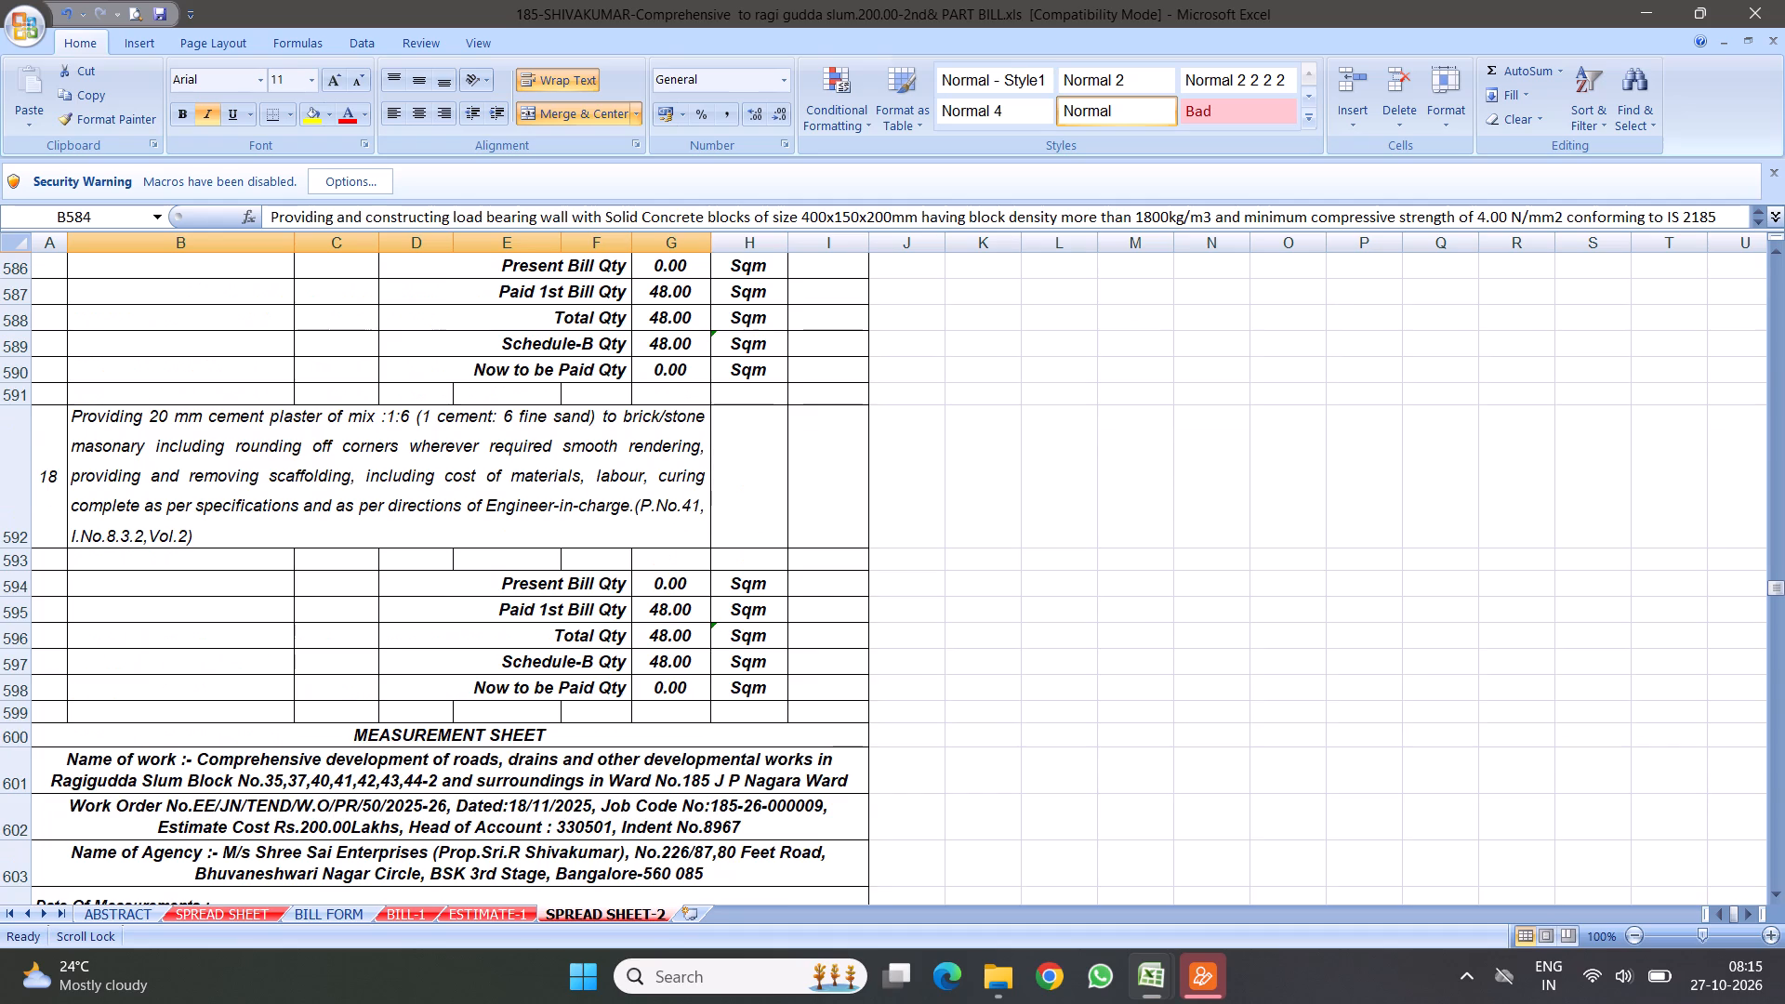
{"action": "scroll", "coordinate": [284, 490], "scroll_direction": "down", "scroll_amount": 4}
{"action": "scroll", "coordinate": [294, 464], "scroll_direction": "up", "scroll_amount": 4}
{"action": "scroll", "coordinate": [225, 496], "scroll_direction": "up", "scroll_amount": 3}
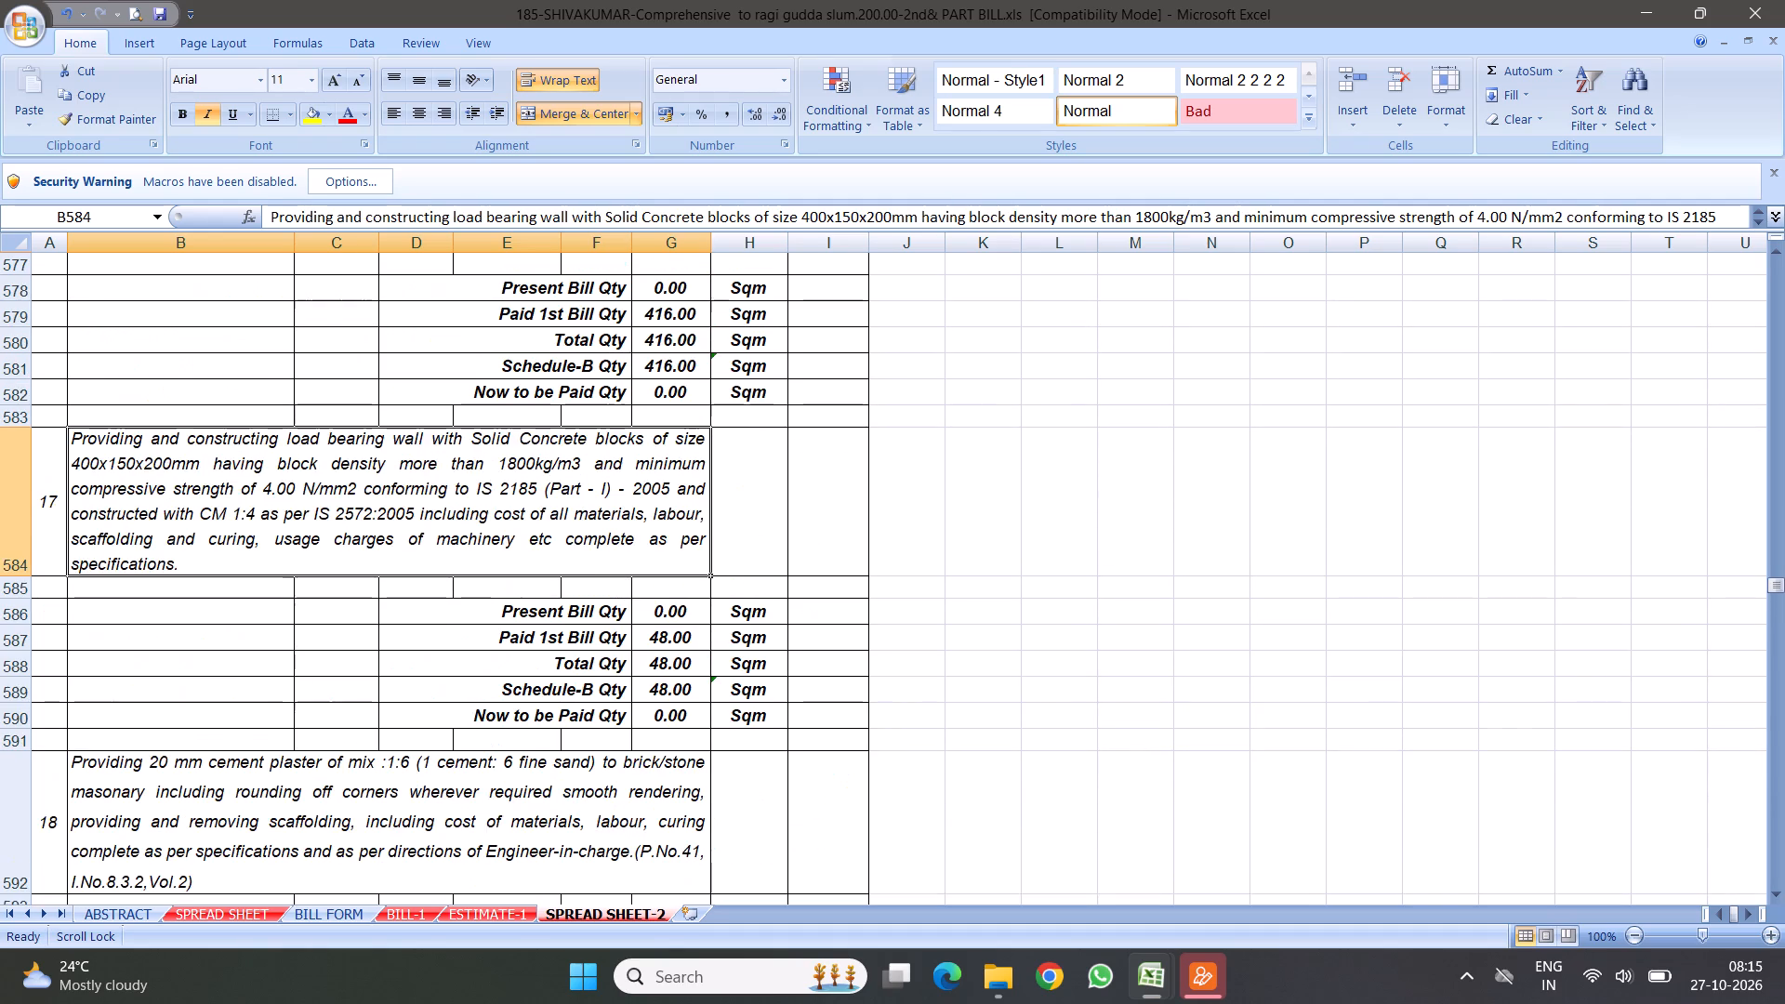
Copy the signature block in rows 627 to 639 and insert it above the measurement sheet header at row 600, after item 18.
{"action": "scroll", "coordinate": [477, 517], "scroll_direction": "down", "scroll_amount": 6}
{"action": "scroll", "coordinate": [385, 505], "scroll_direction": "down", "scroll_amount": 2}
{"action": "scroll", "coordinate": [350, 502], "scroll_direction": "up", "scroll_amount": 2}
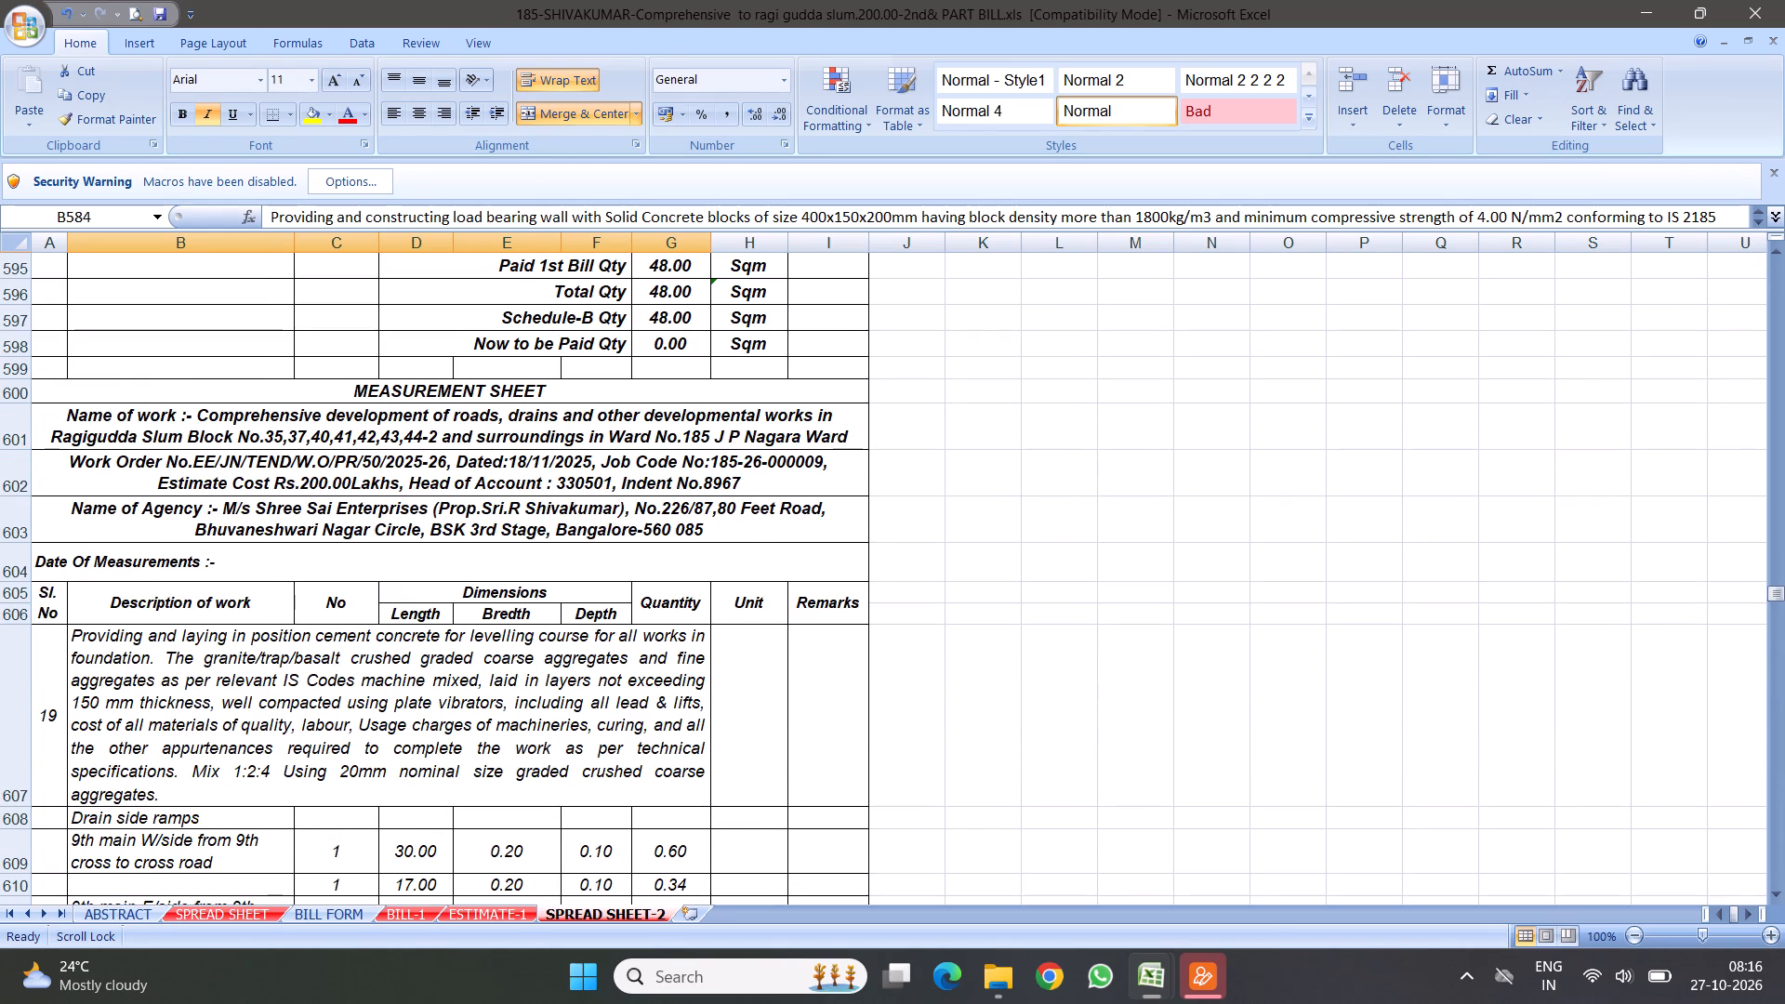
{"action": "scroll", "coordinate": [339, 521], "scroll_direction": "up", "scroll_amount": 5}
{"action": "scroll", "coordinate": [398, 575], "scroll_direction": "down", "scroll_amount": 9}
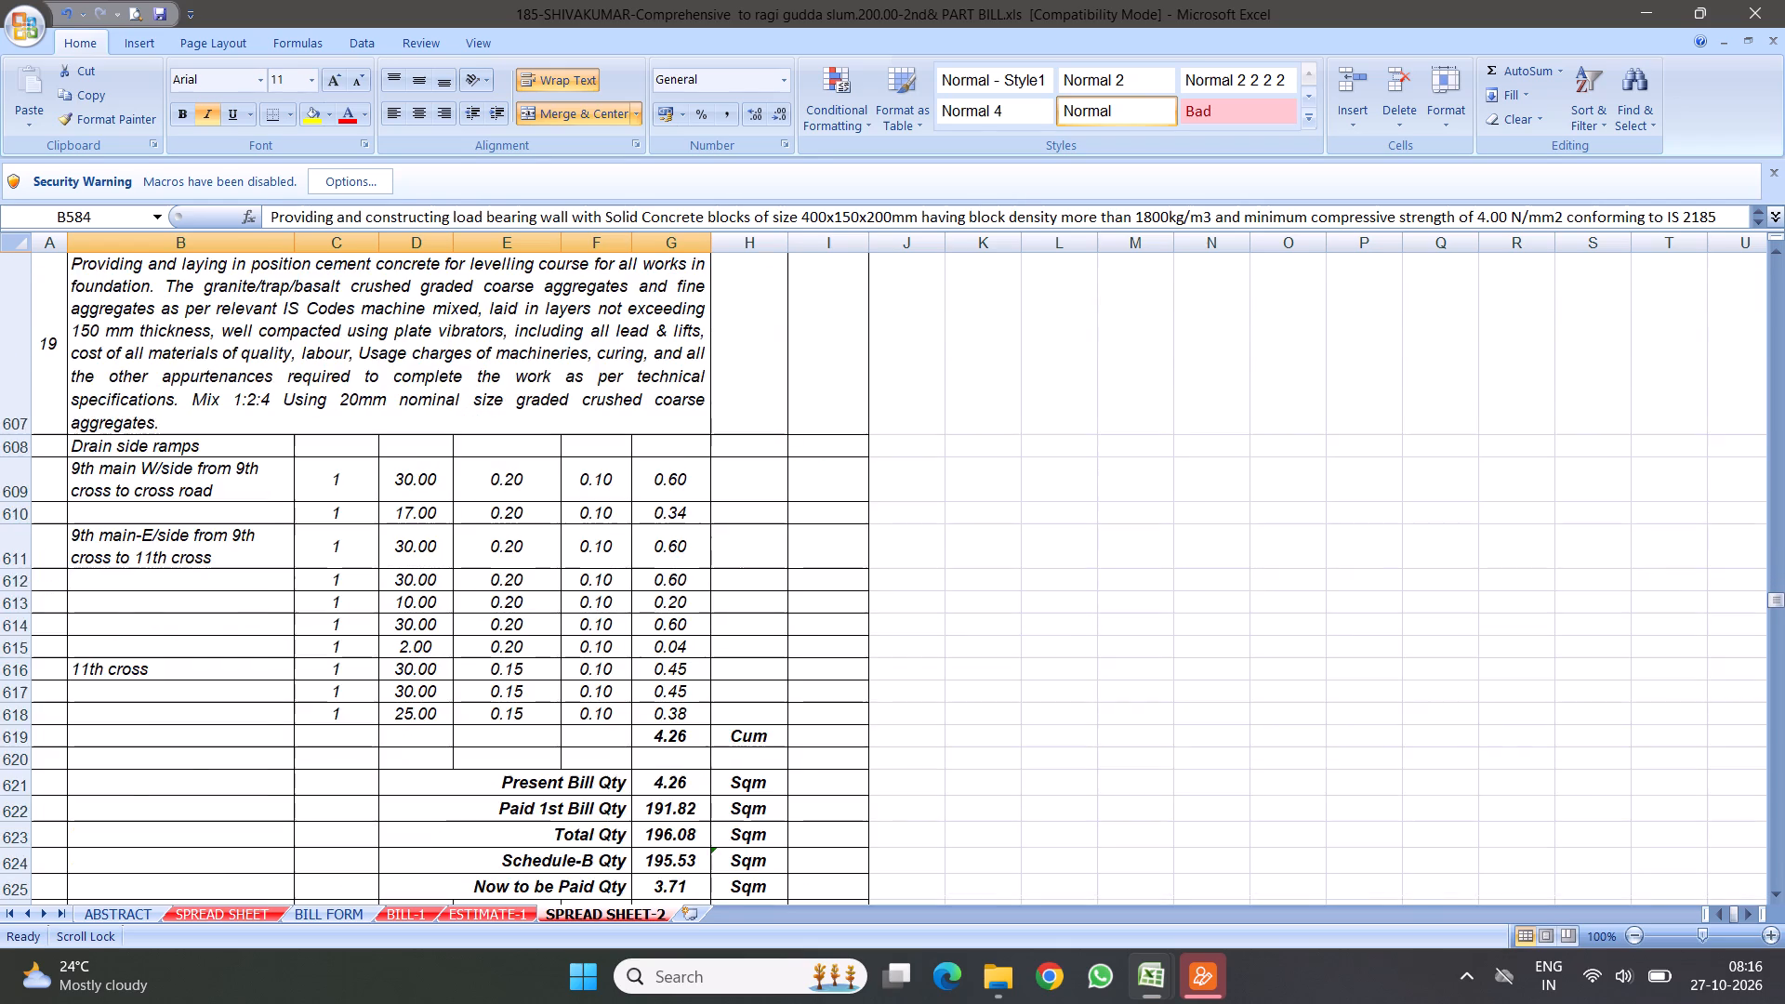
{"action": "scroll", "coordinate": [431, 561], "scroll_direction": "down", "scroll_amount": 5}
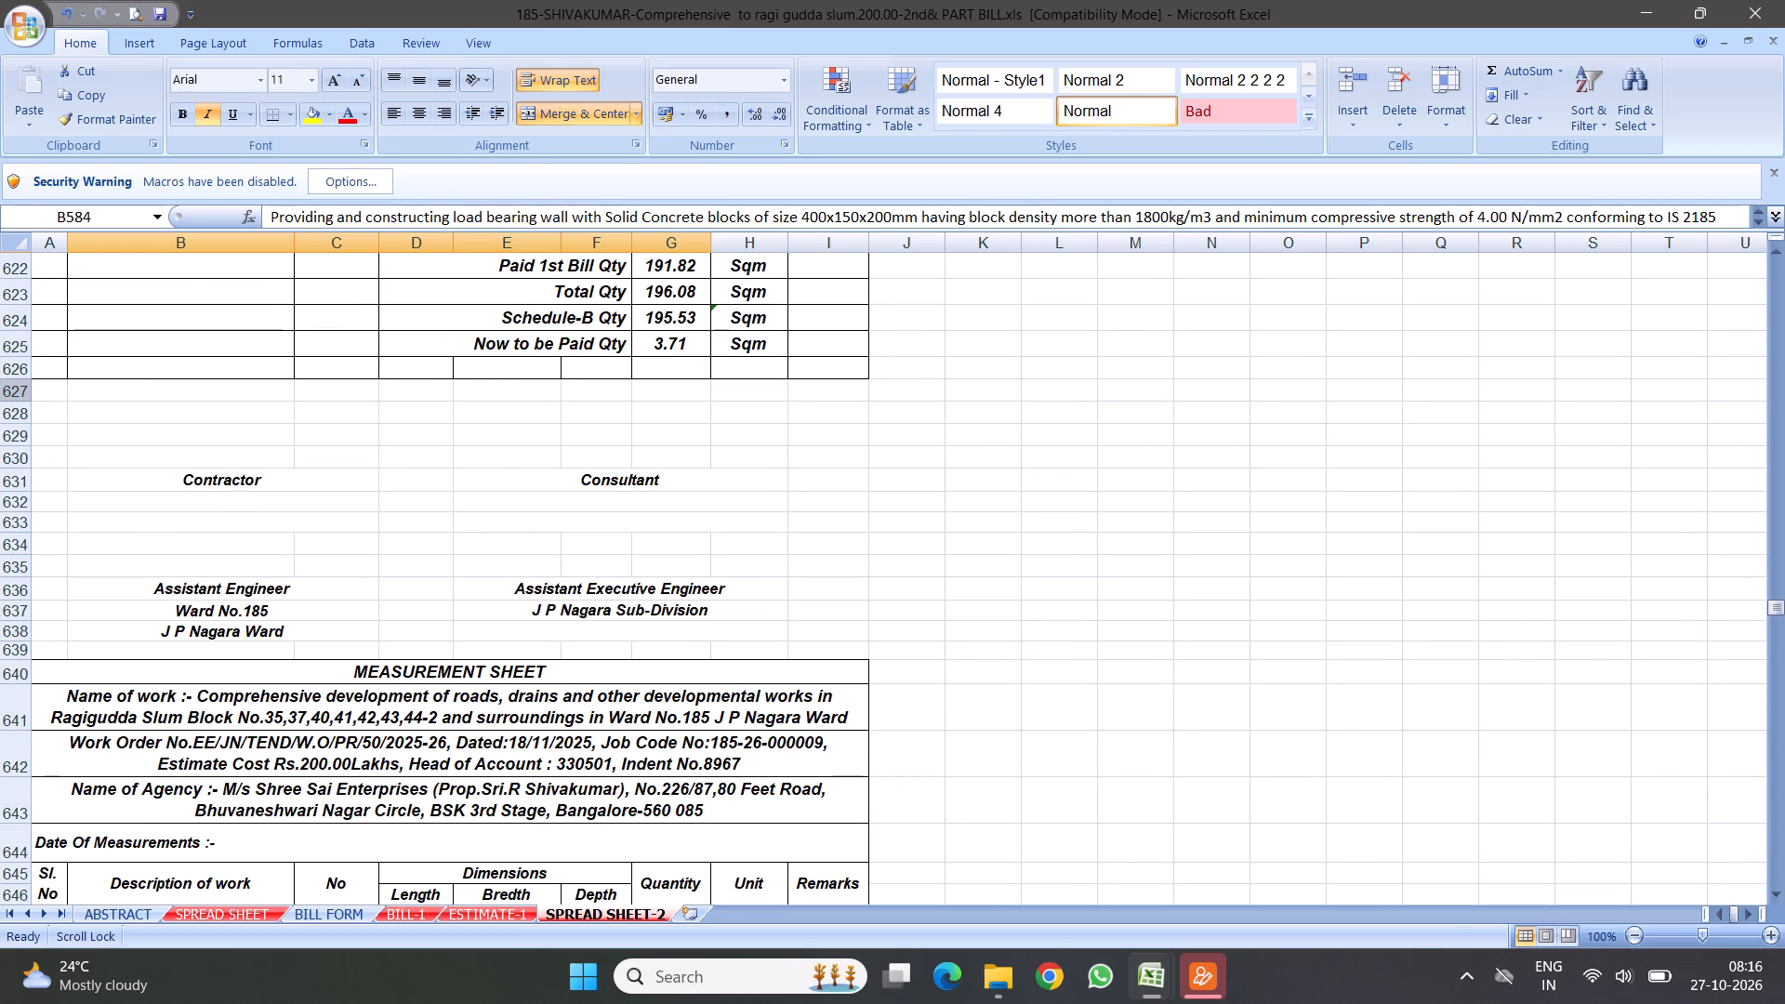
{"action": "left_click_drag", "start_coordinate": [20, 391], "coordinate": [58, 644]}
{"action": "right_click", "coordinate": [150, 501]}
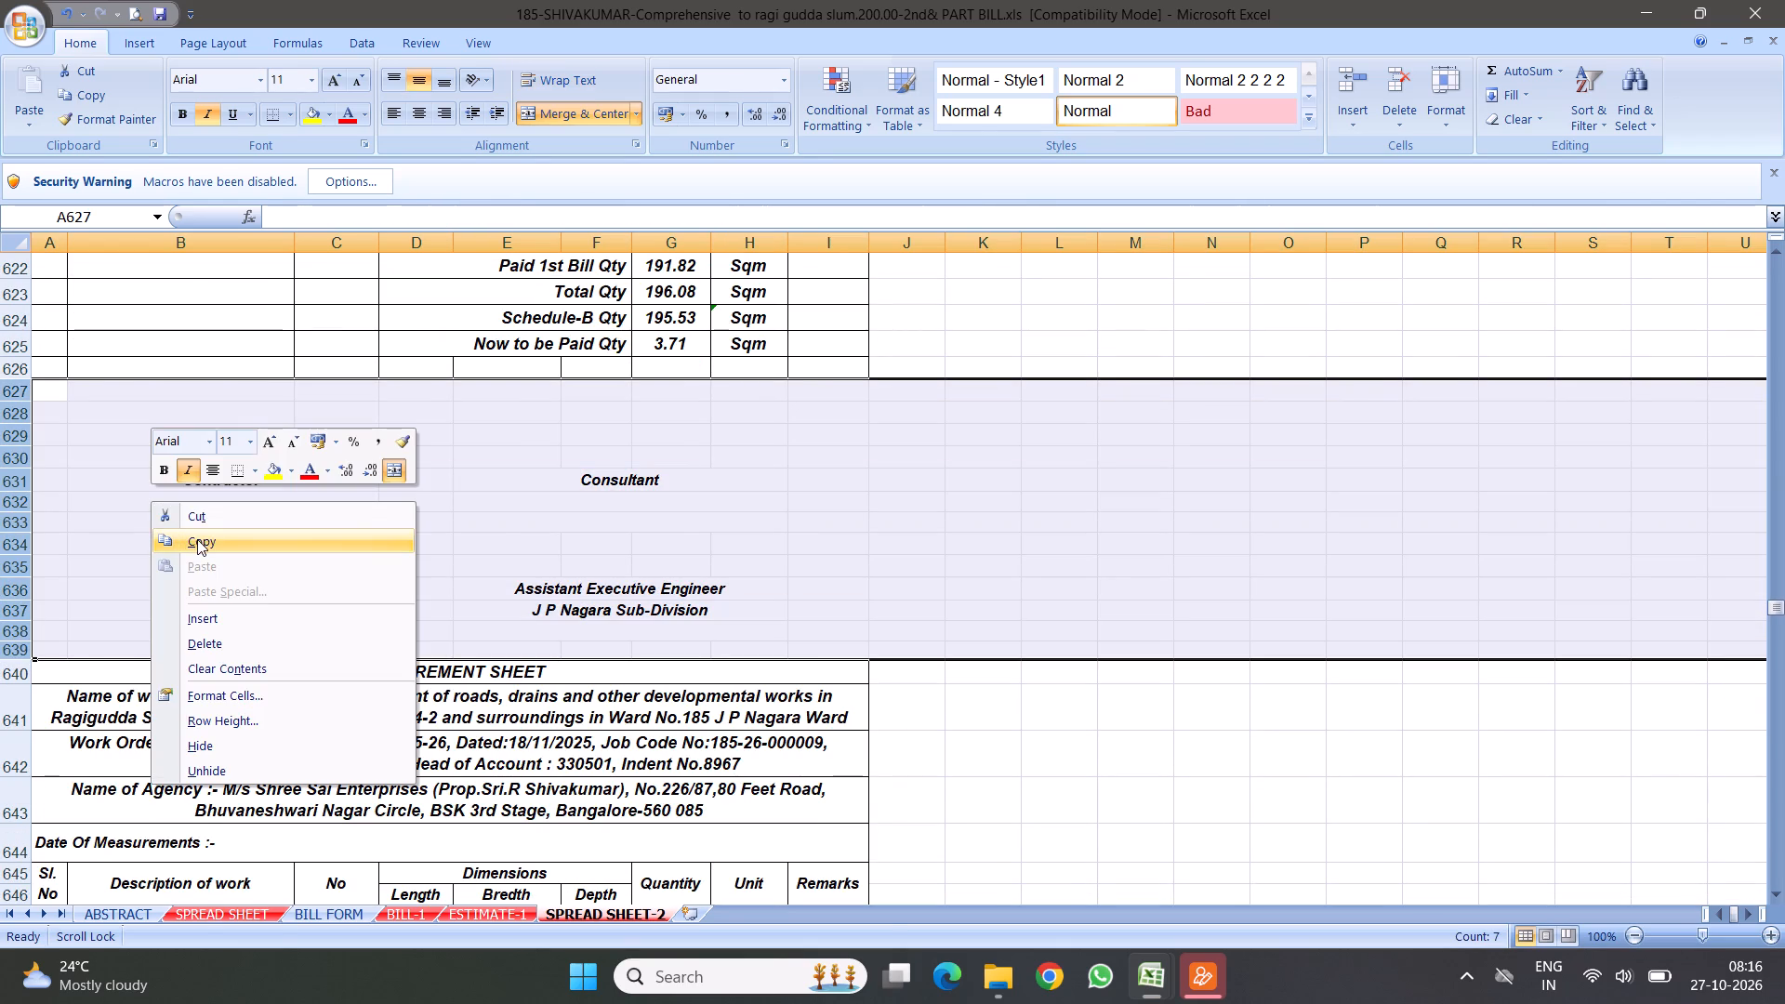
{"action": "left_click", "coordinate": [197, 539]}
{"action": "scroll", "coordinate": [317, 519], "scroll_direction": "up", "scroll_amount": 10}
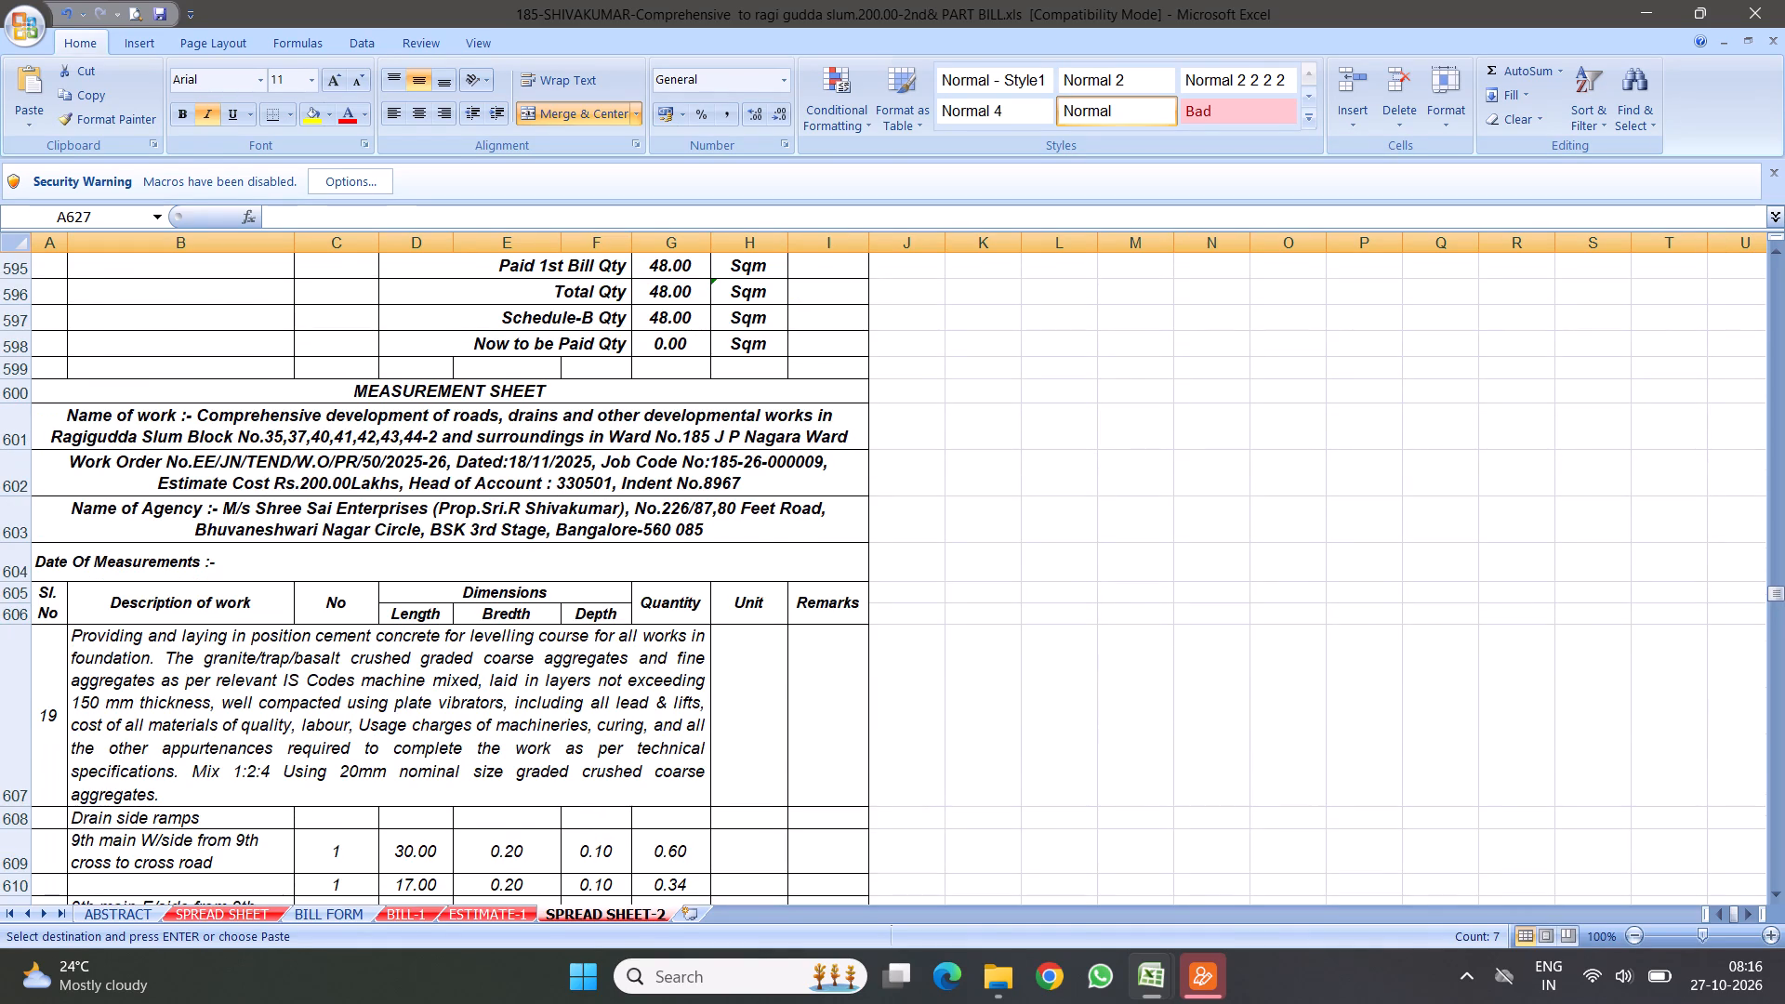
{"action": "left_click", "coordinate": [19, 579]}
{"action": "right_click", "coordinate": [19, 579]}
{"action": "left_click", "coordinate": [143, 694]}
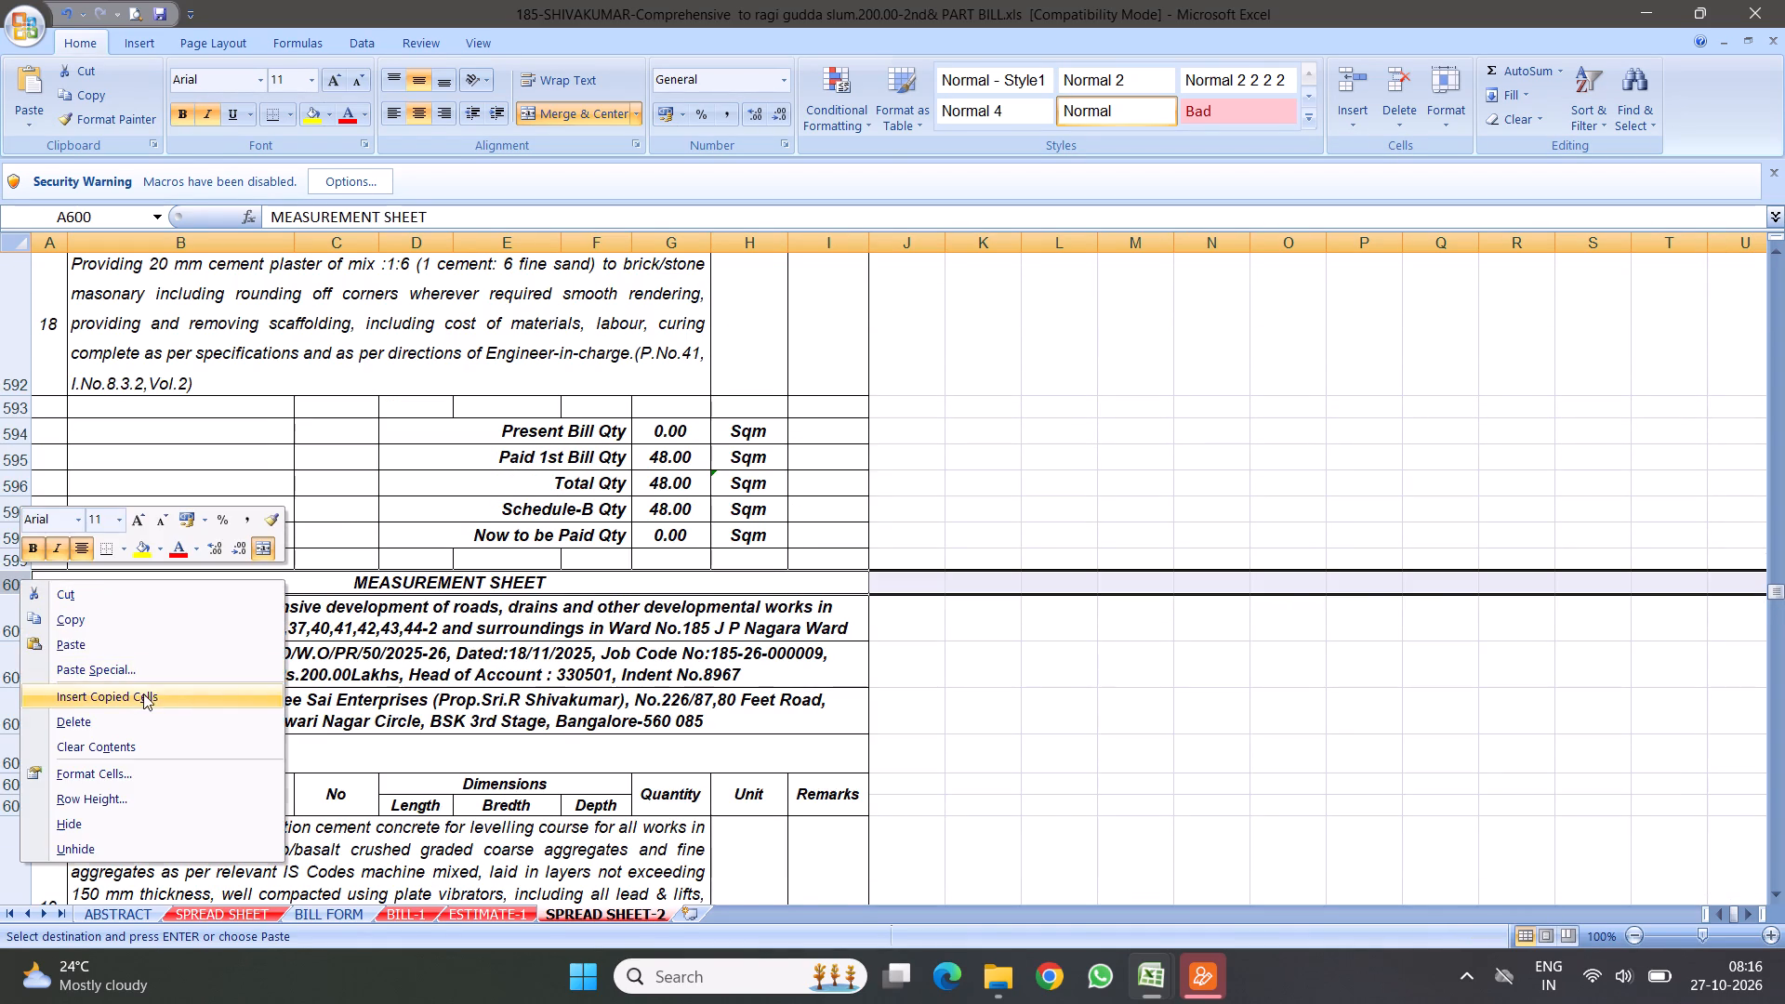
{"action": "scroll", "coordinate": [312, 685], "scroll_direction": "down", "scroll_amount": 7}
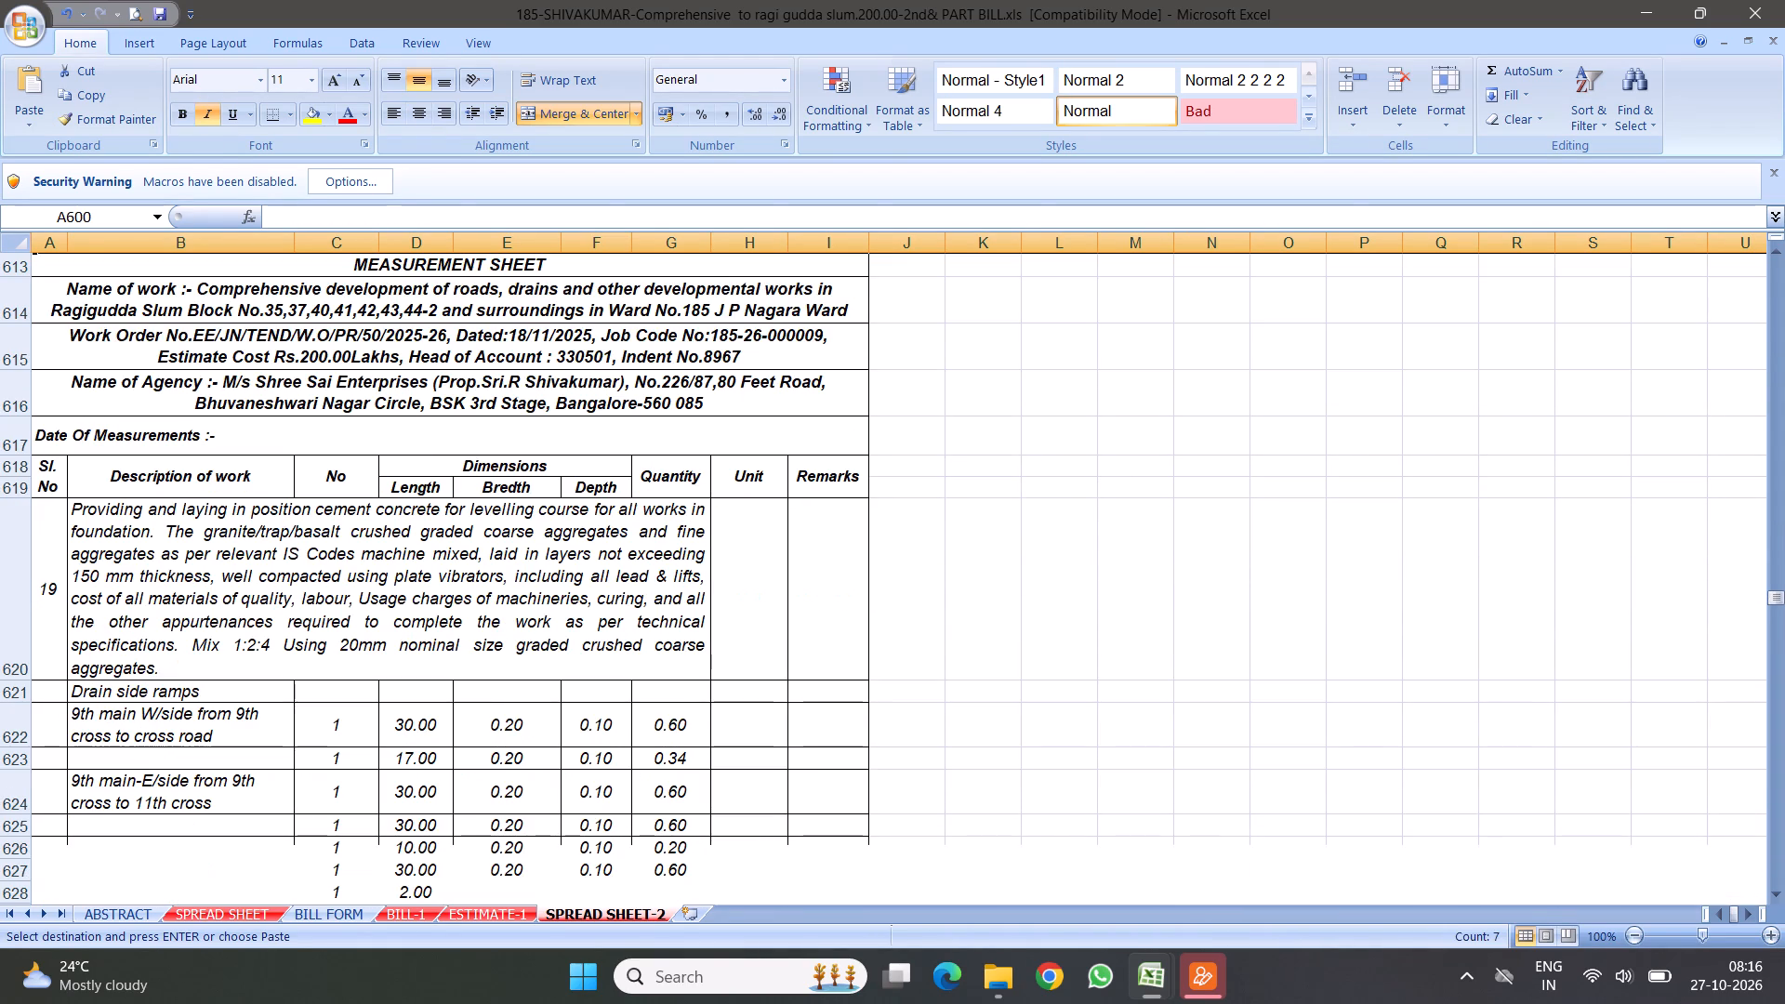
{"action": "left_click", "coordinate": [425, 562]}
{"action": "scroll", "coordinate": [459, 565], "scroll_direction": "down", "scroll_amount": 11}
{"action": "left_click", "coordinate": [334, 535]}
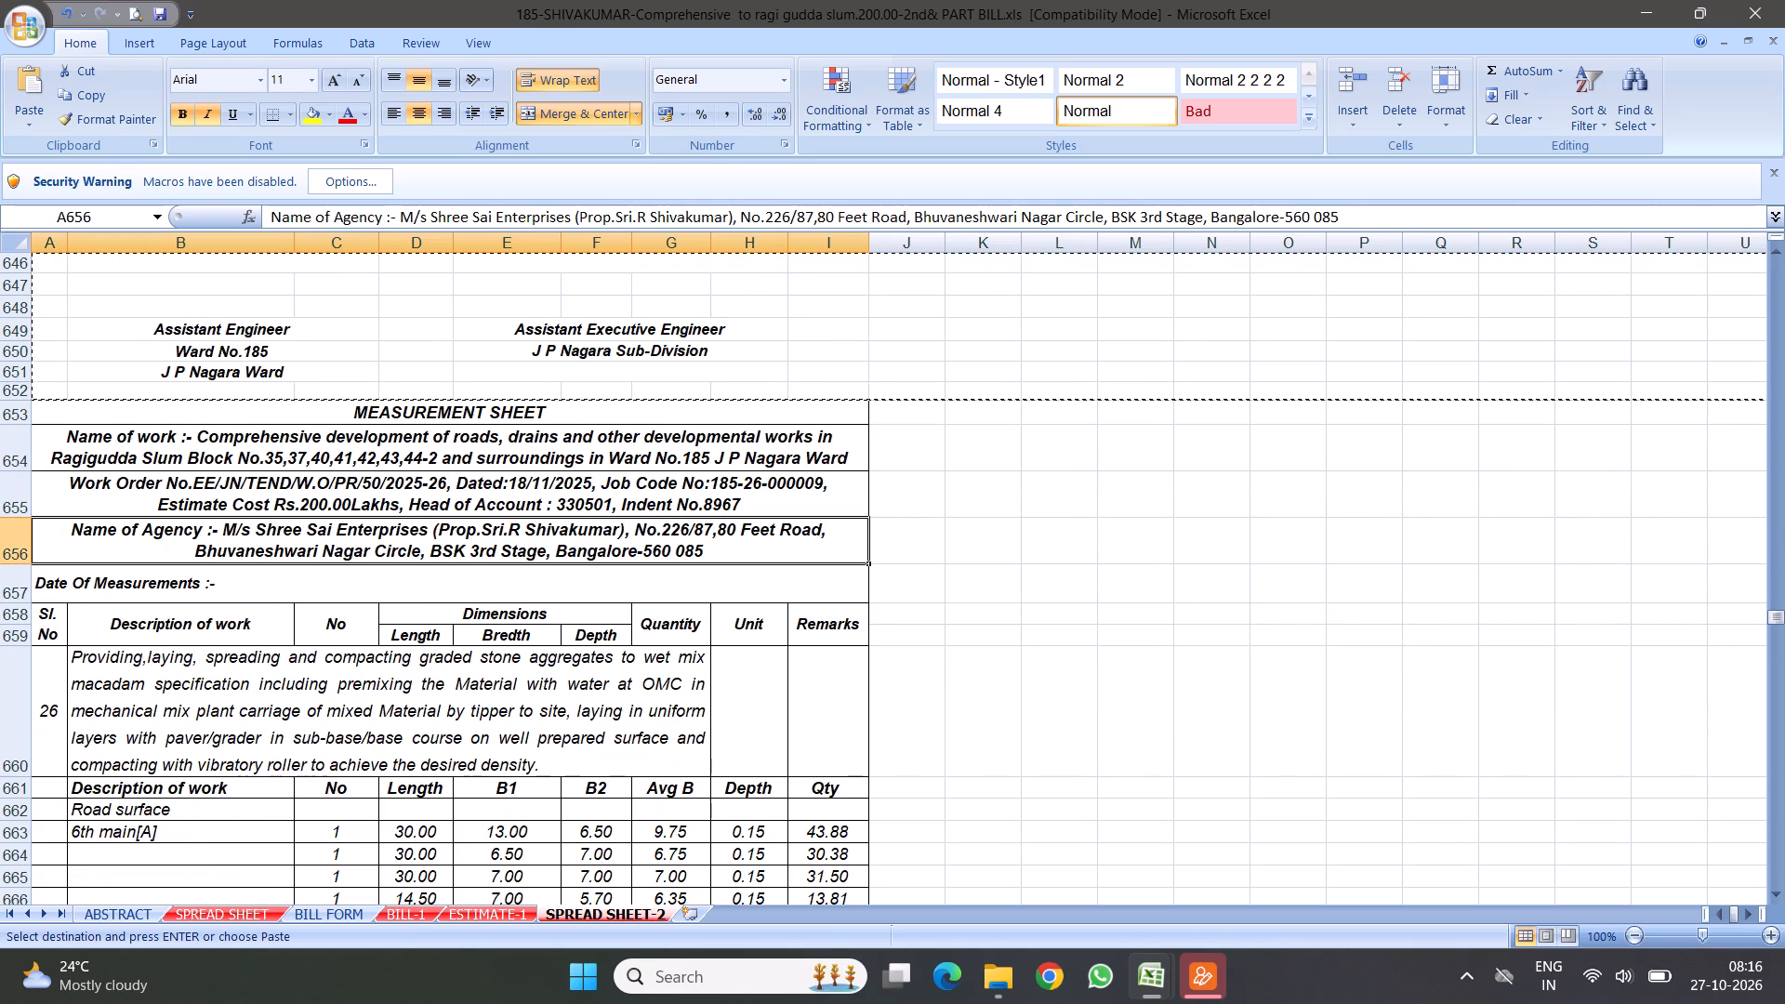
{"action": "key", "text": "Escape"}
Review the descriptions, road surface measurements and page breaks of items 26 and 29.
{"action": "scroll", "coordinate": [440, 596], "scroll_direction": "down", "scroll_amount": 2}
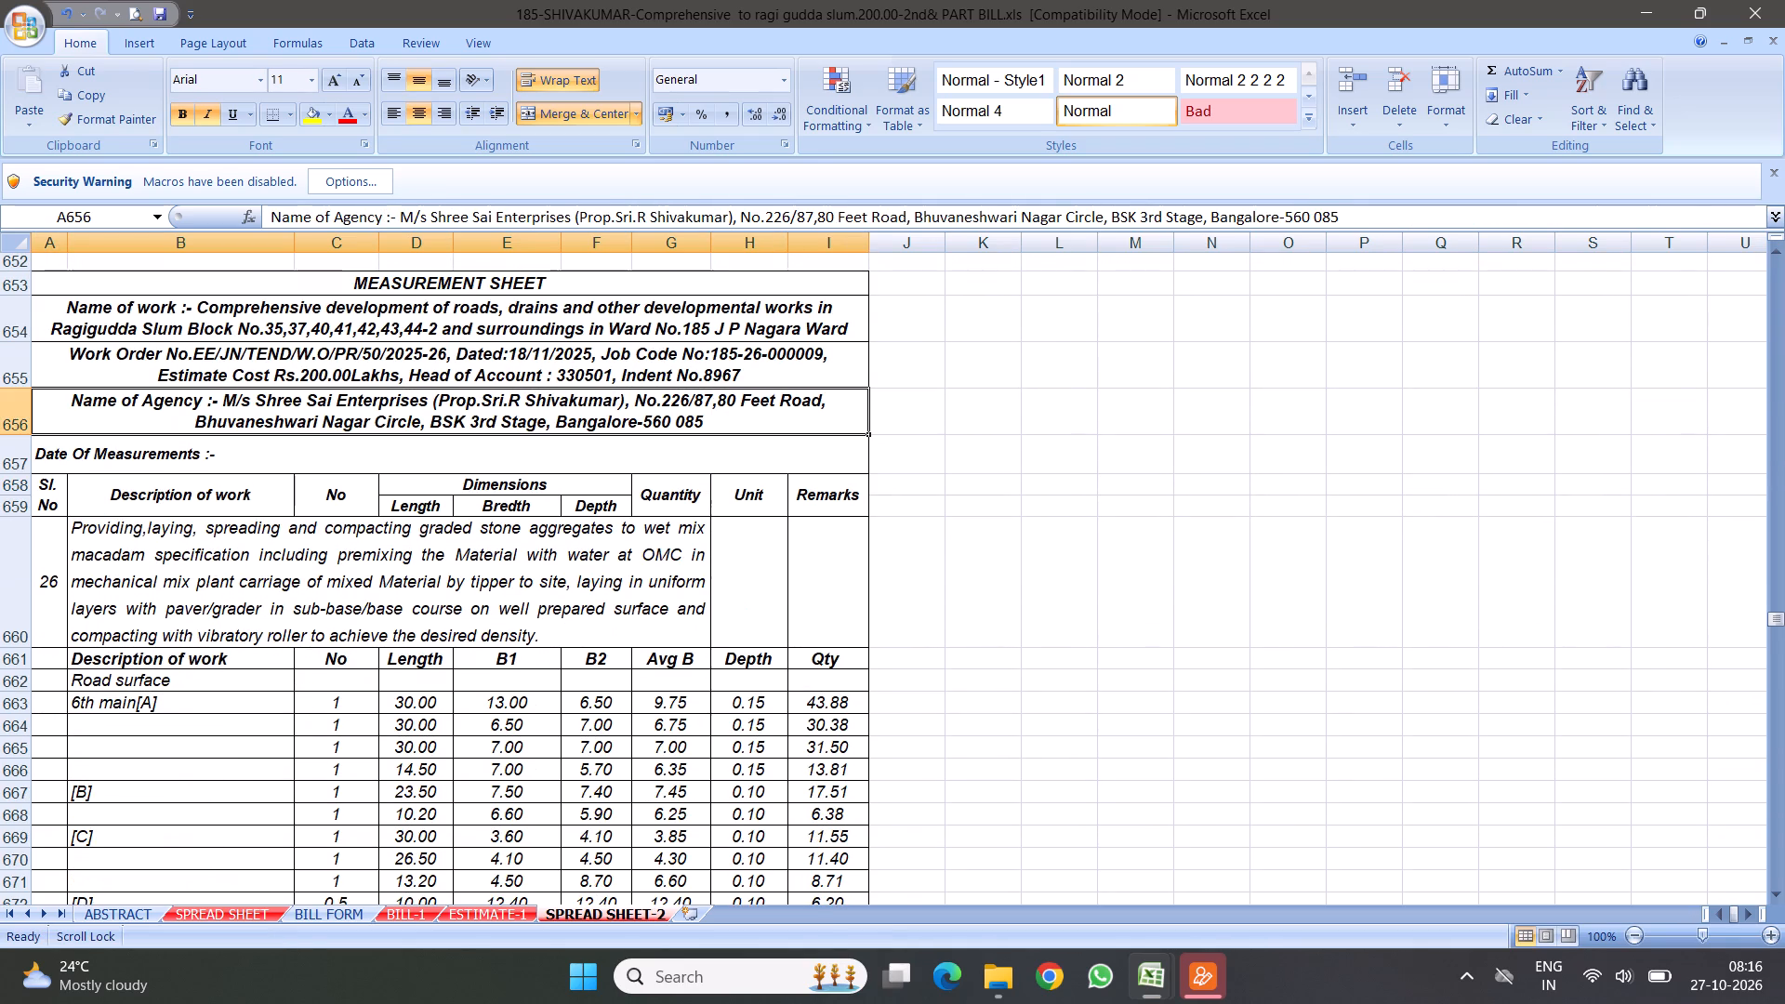
{"action": "scroll", "coordinate": [484, 588], "scroll_direction": "down", "scroll_amount": 1}
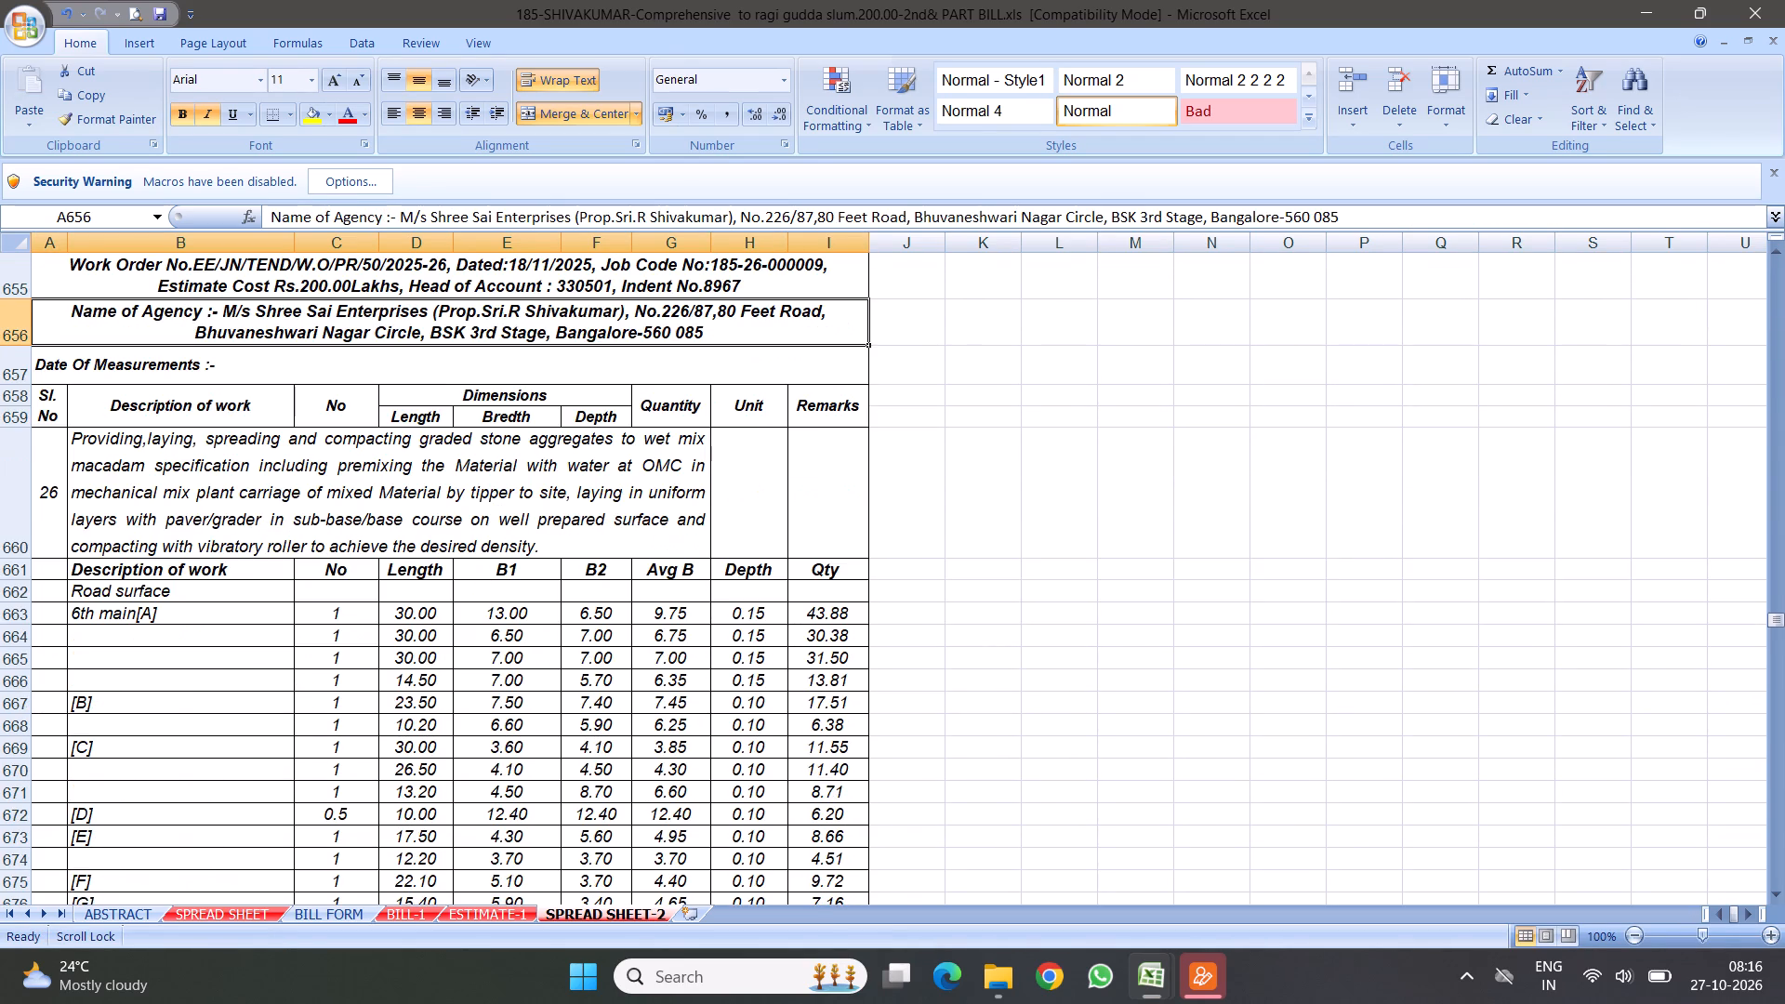
{"action": "scroll", "coordinate": [470, 545], "scroll_direction": "down", "scroll_amount": 9}
{"action": "scroll", "coordinate": [549, 486], "scroll_direction": "down", "scroll_amount": 7}
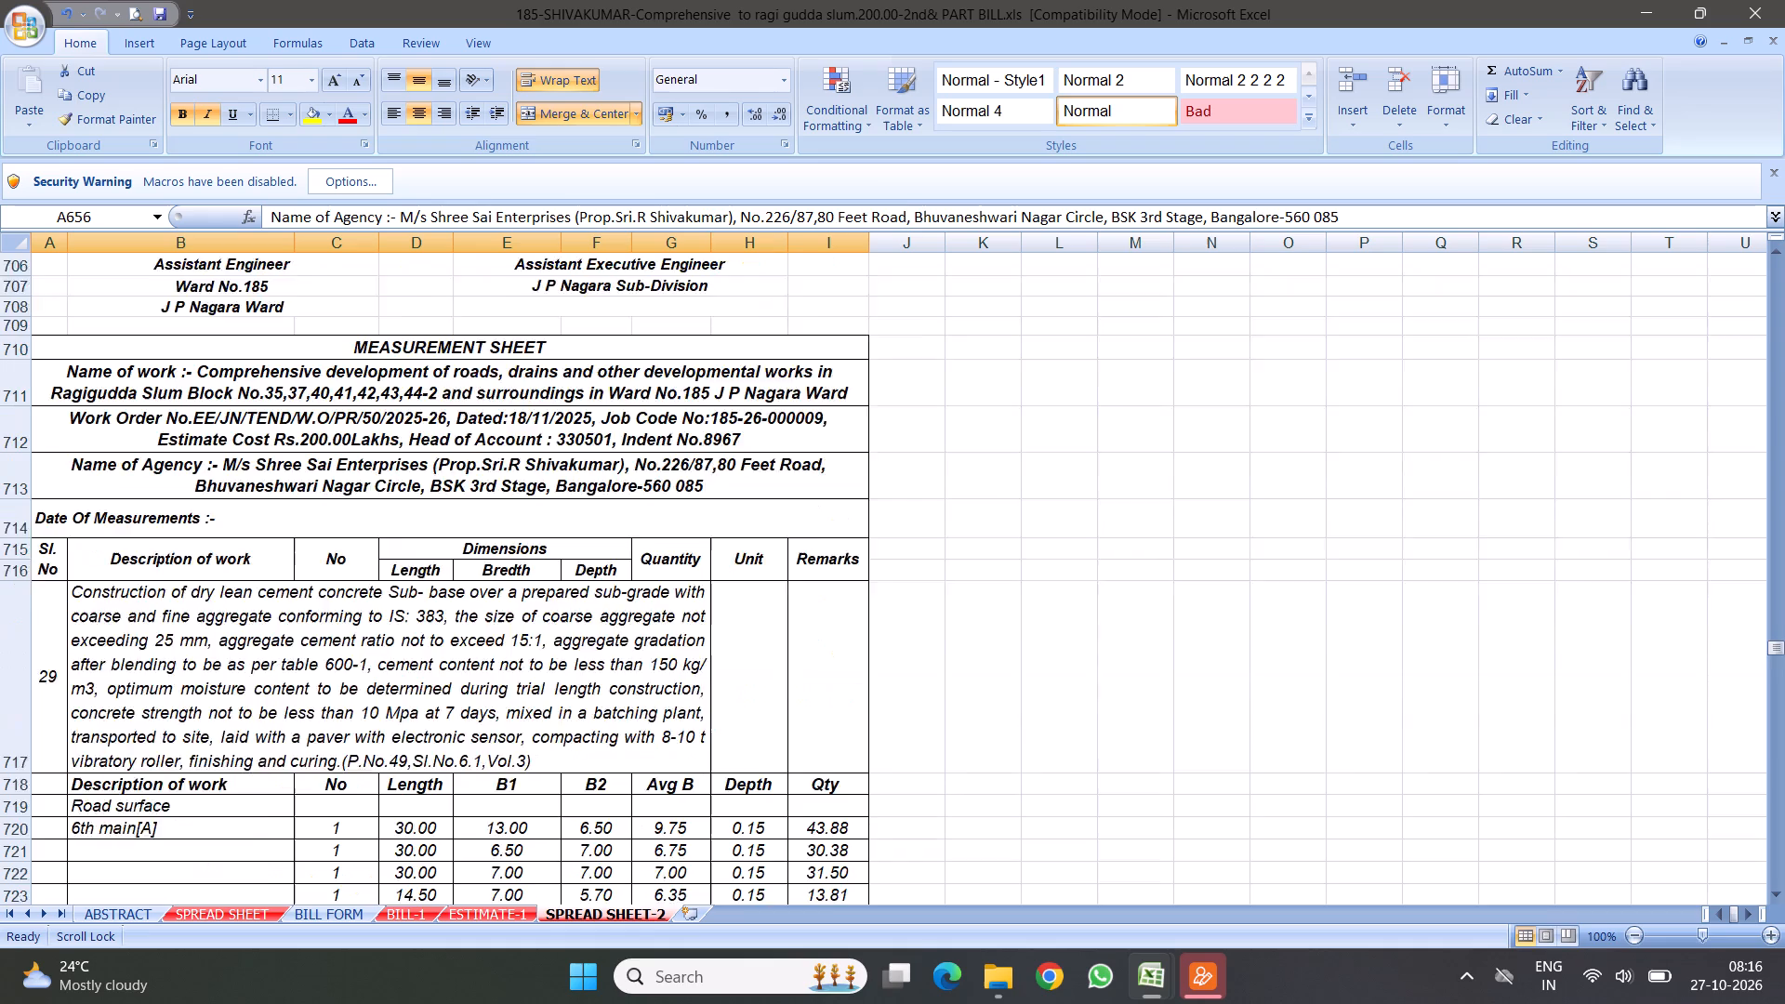
{"action": "scroll", "coordinate": [542, 513], "scroll_direction": "down", "scroll_amount": 3}
{"action": "left_click", "coordinate": [387, 535]}
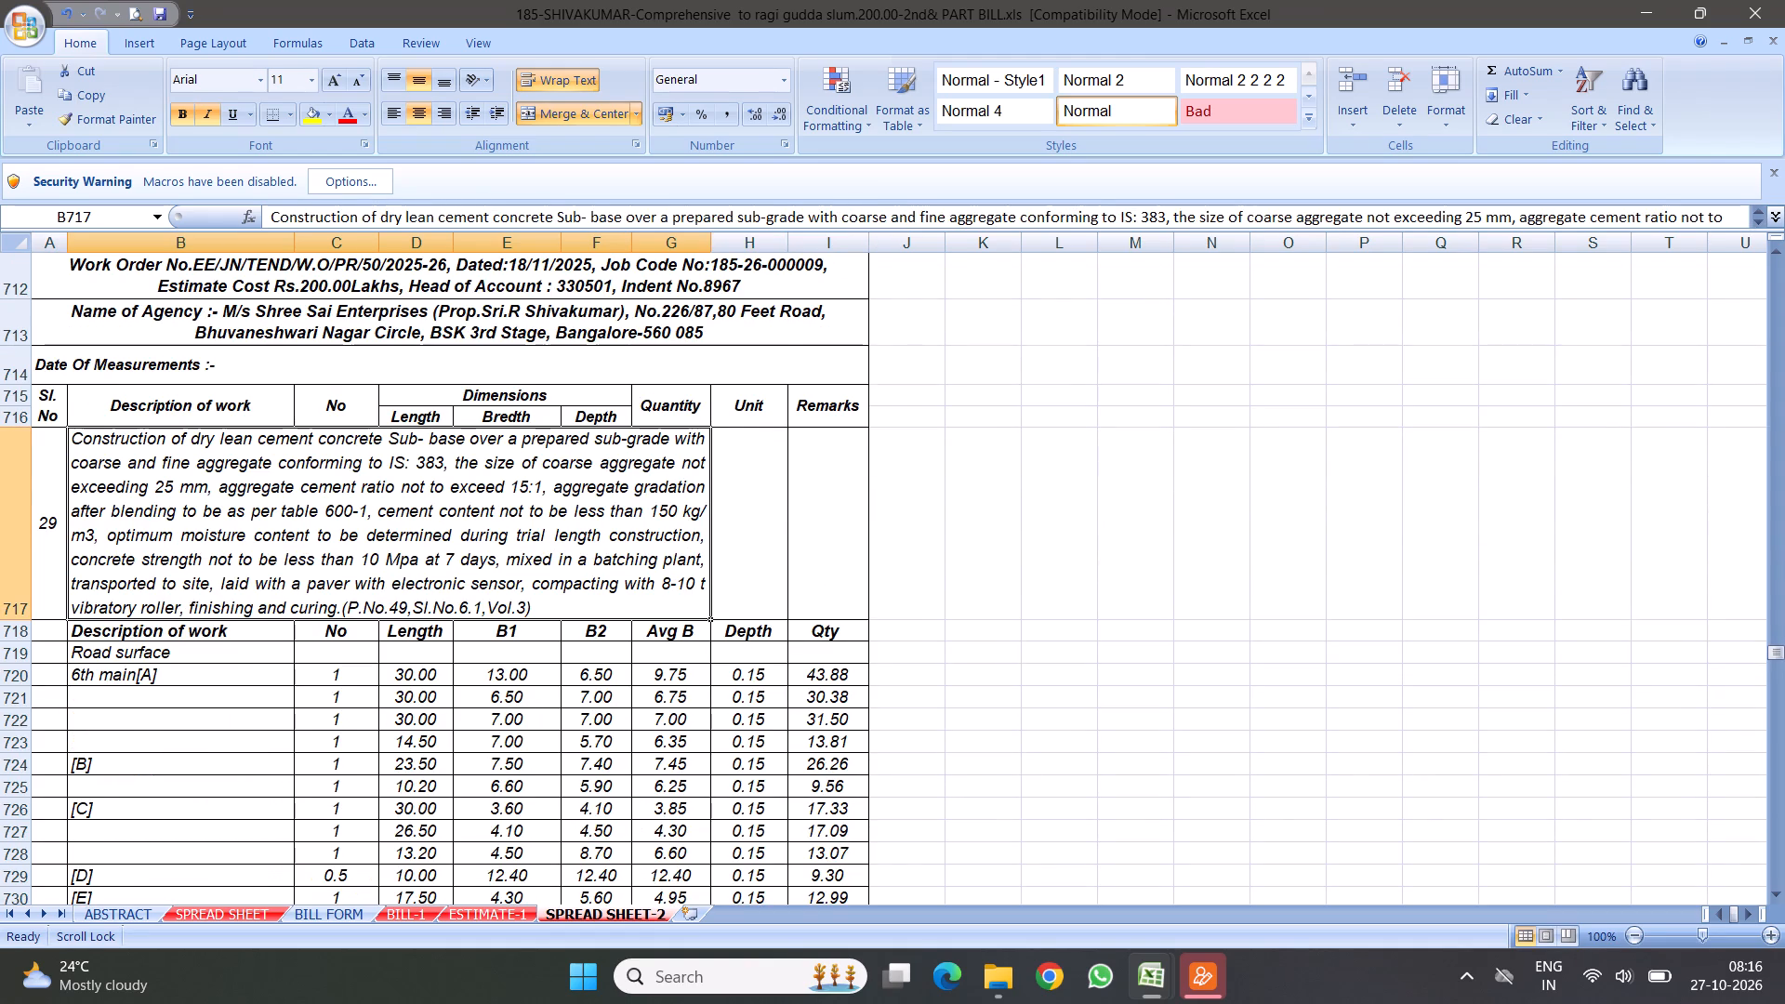
{"action": "scroll", "coordinate": [434, 544], "scroll_direction": "down", "scroll_amount": 10}
{"action": "scroll", "coordinate": [491, 495], "scroll_direction": "down", "scroll_amount": 9}
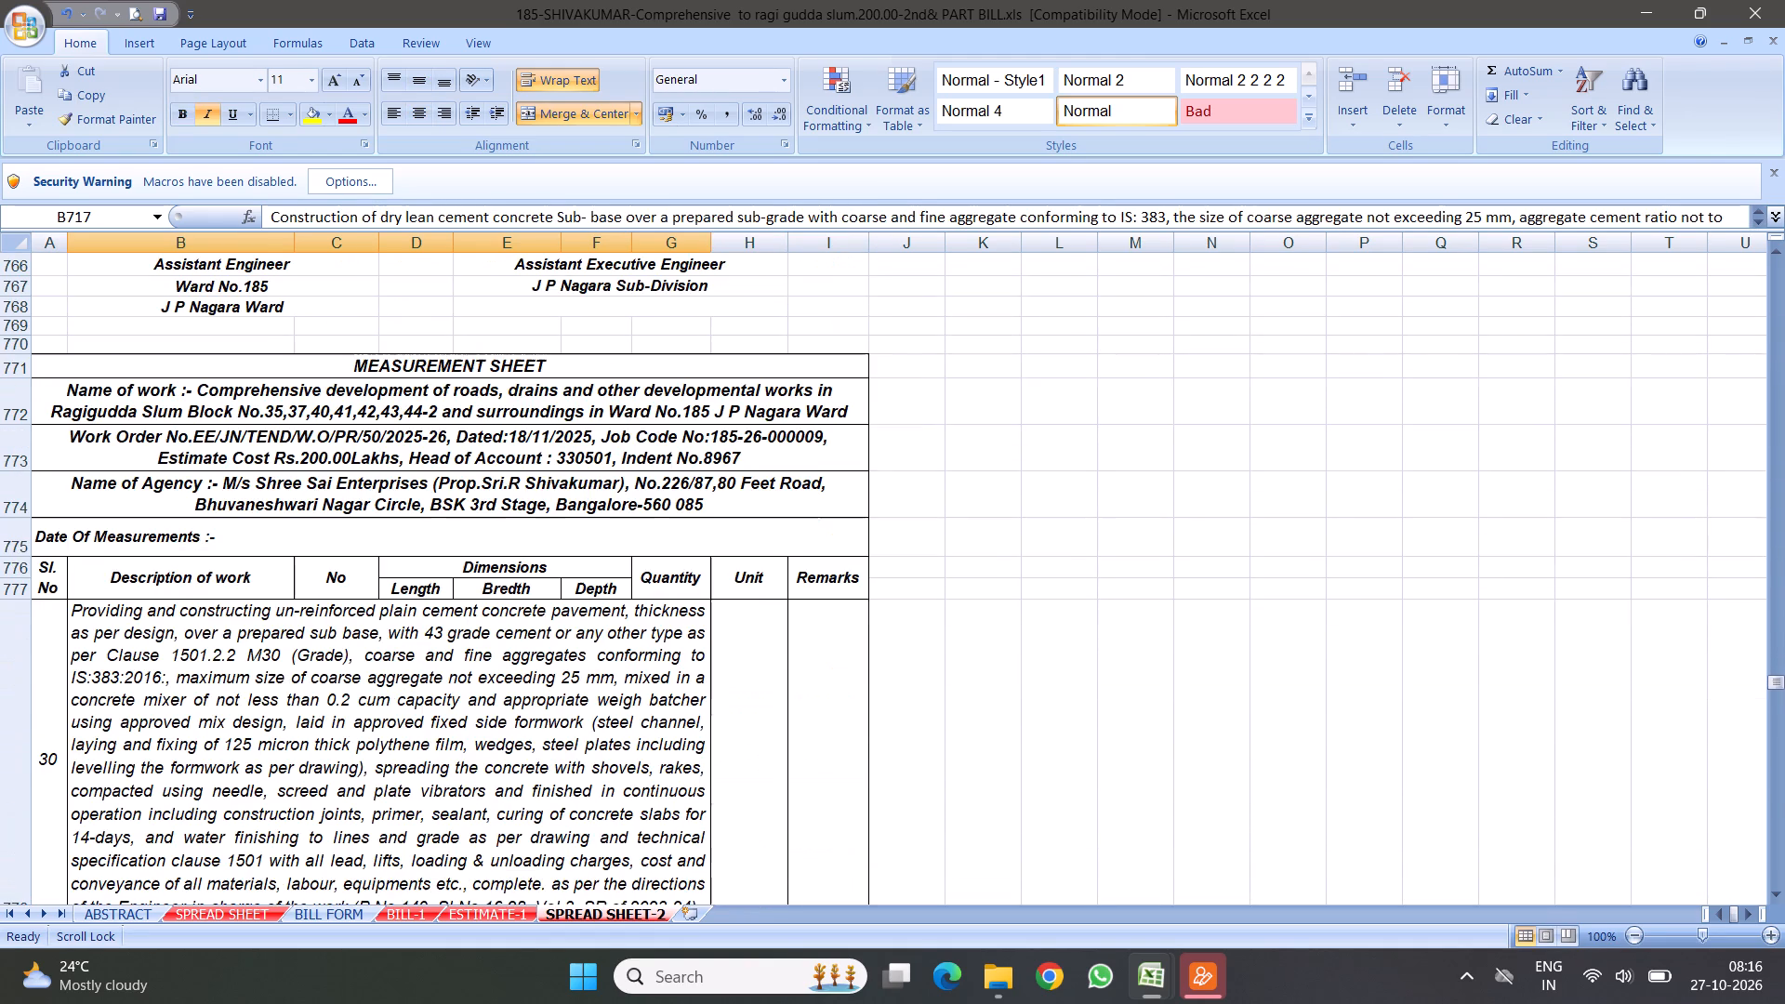
Review item 30's concrete pavement measurements and the slab items 22 to 24 that come after it.
{"action": "scroll", "coordinate": [488, 522], "scroll_direction": "down", "scroll_amount": 2}
{"action": "left_click", "coordinate": [409, 485]}
{"action": "scroll", "coordinate": [492, 546], "scroll_direction": "down", "scroll_amount": 2}
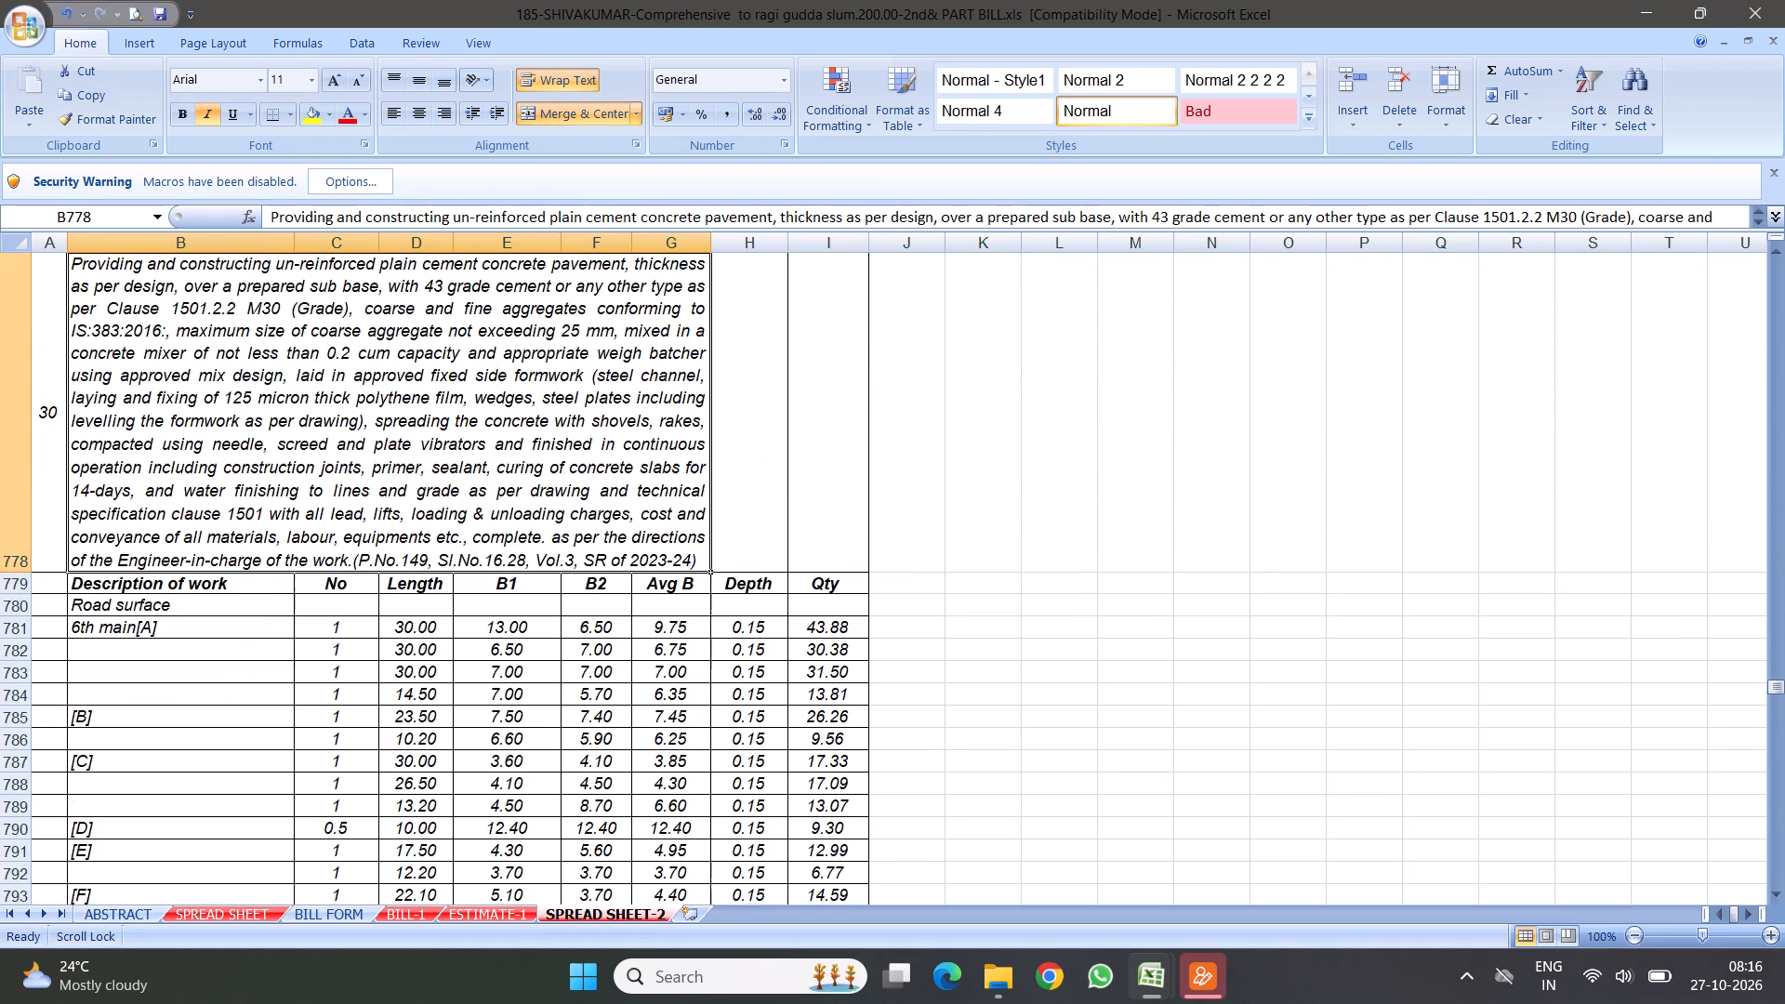
{"action": "scroll", "coordinate": [628, 509], "scroll_direction": "down", "scroll_amount": 11}
{"action": "scroll", "coordinate": [509, 491], "scroll_direction": "down", "scroll_amount": 10}
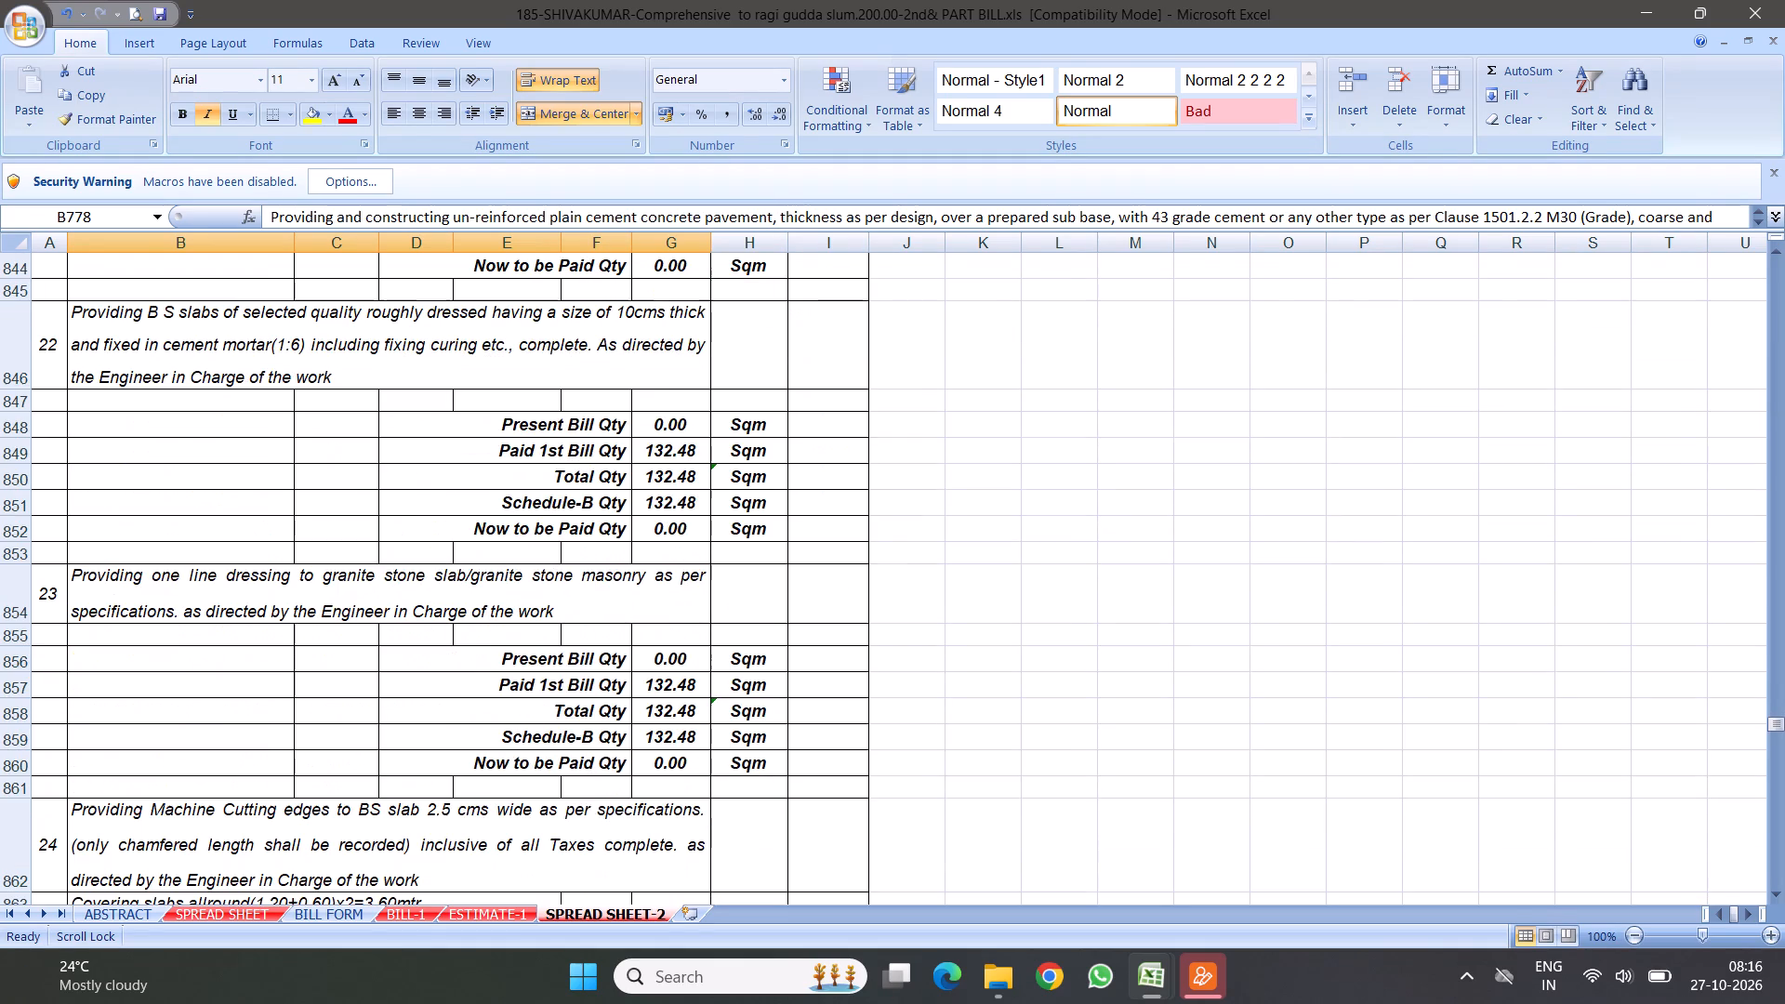
{"action": "scroll", "coordinate": [475, 555], "scroll_direction": "down", "scroll_amount": 7}
{"action": "scroll", "coordinate": [543, 495], "scroll_direction": "down", "scroll_amount": 9}
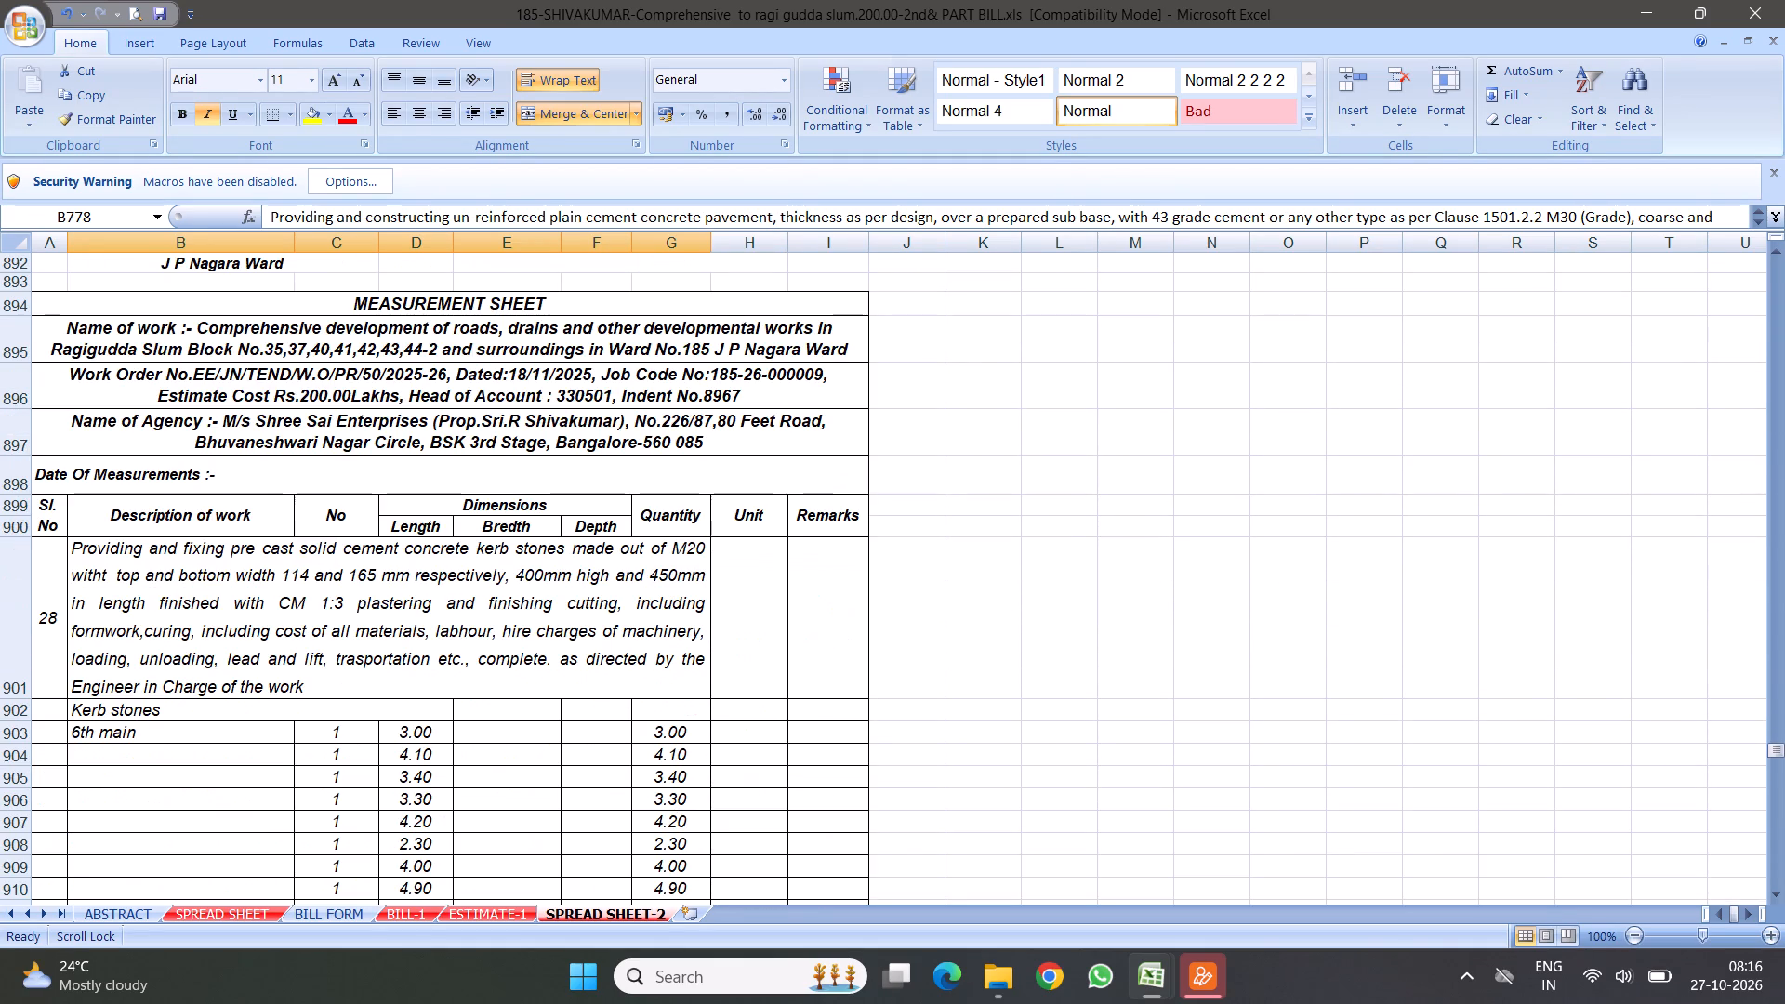
Check kerb stone item 28, paver block item 27 and M.S. grill item 34, including their page headers.
{"action": "scroll", "coordinate": [487, 550], "scroll_direction": "down", "scroll_amount": 1}
{"action": "left_click", "coordinate": [329, 539]}
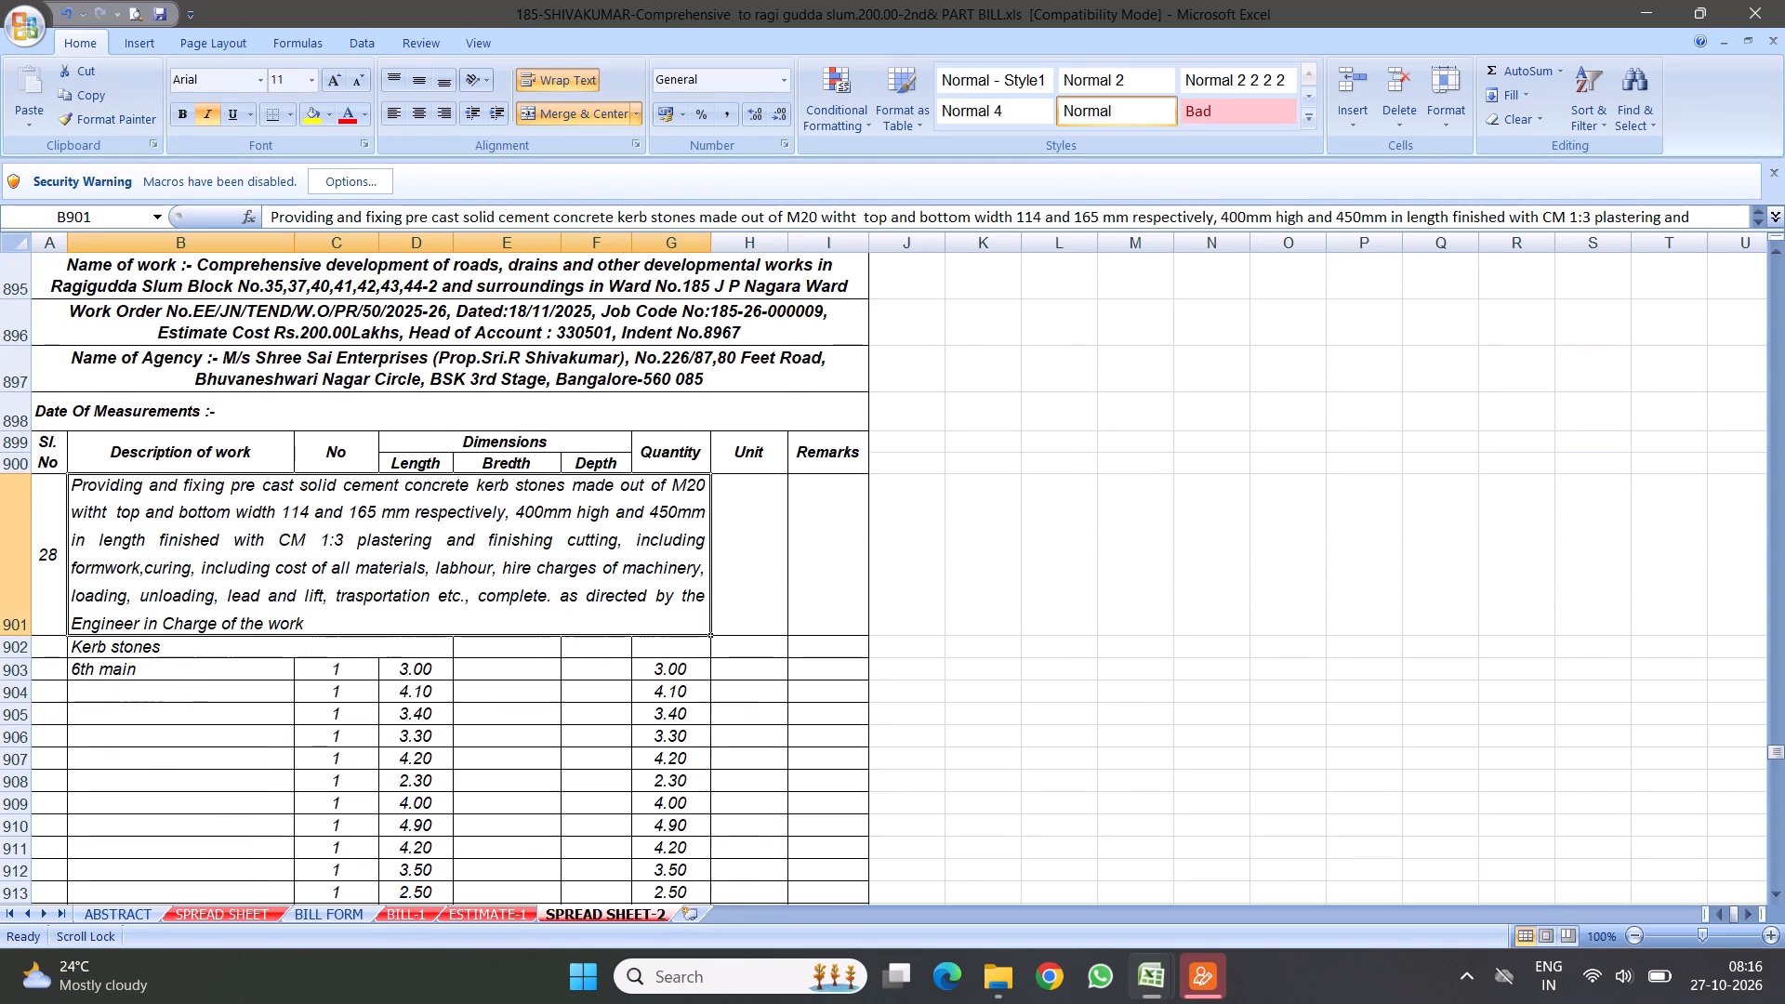
{"action": "scroll", "coordinate": [507, 600], "scroll_direction": "down", "scroll_amount": 6}
{"action": "scroll", "coordinate": [507, 501], "scroll_direction": "down", "scroll_amount": 8}
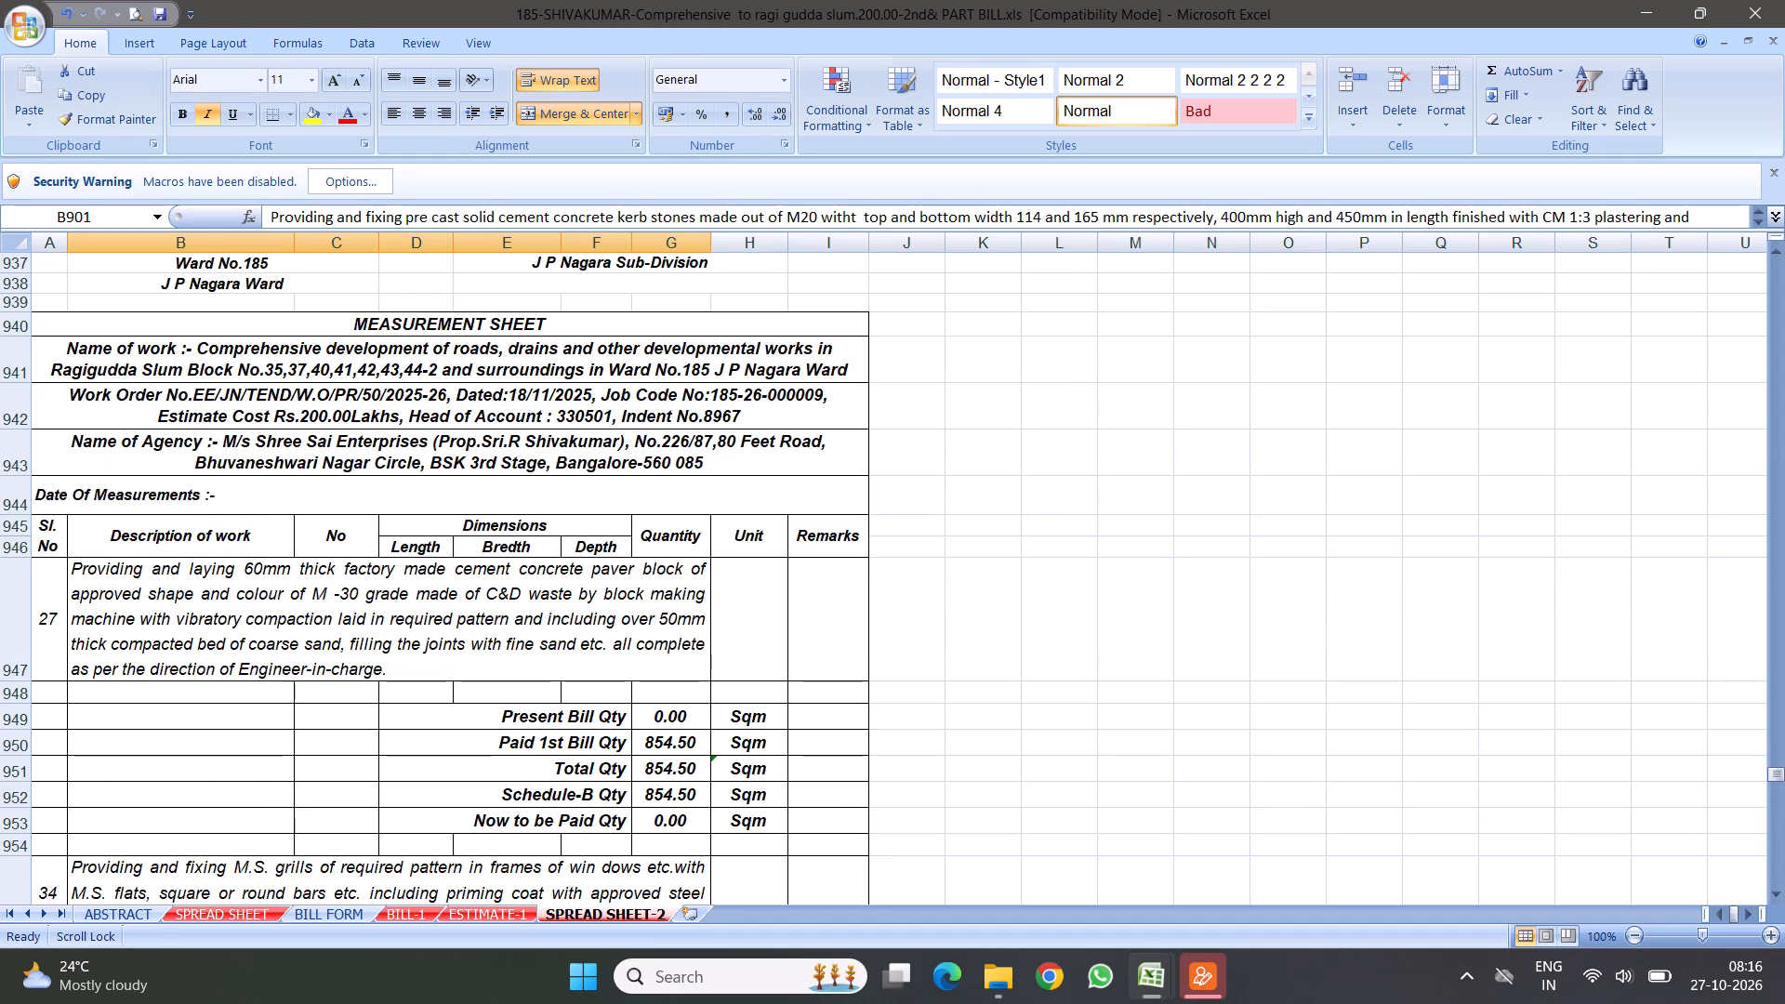
{"action": "left_click", "coordinate": [311, 605]}
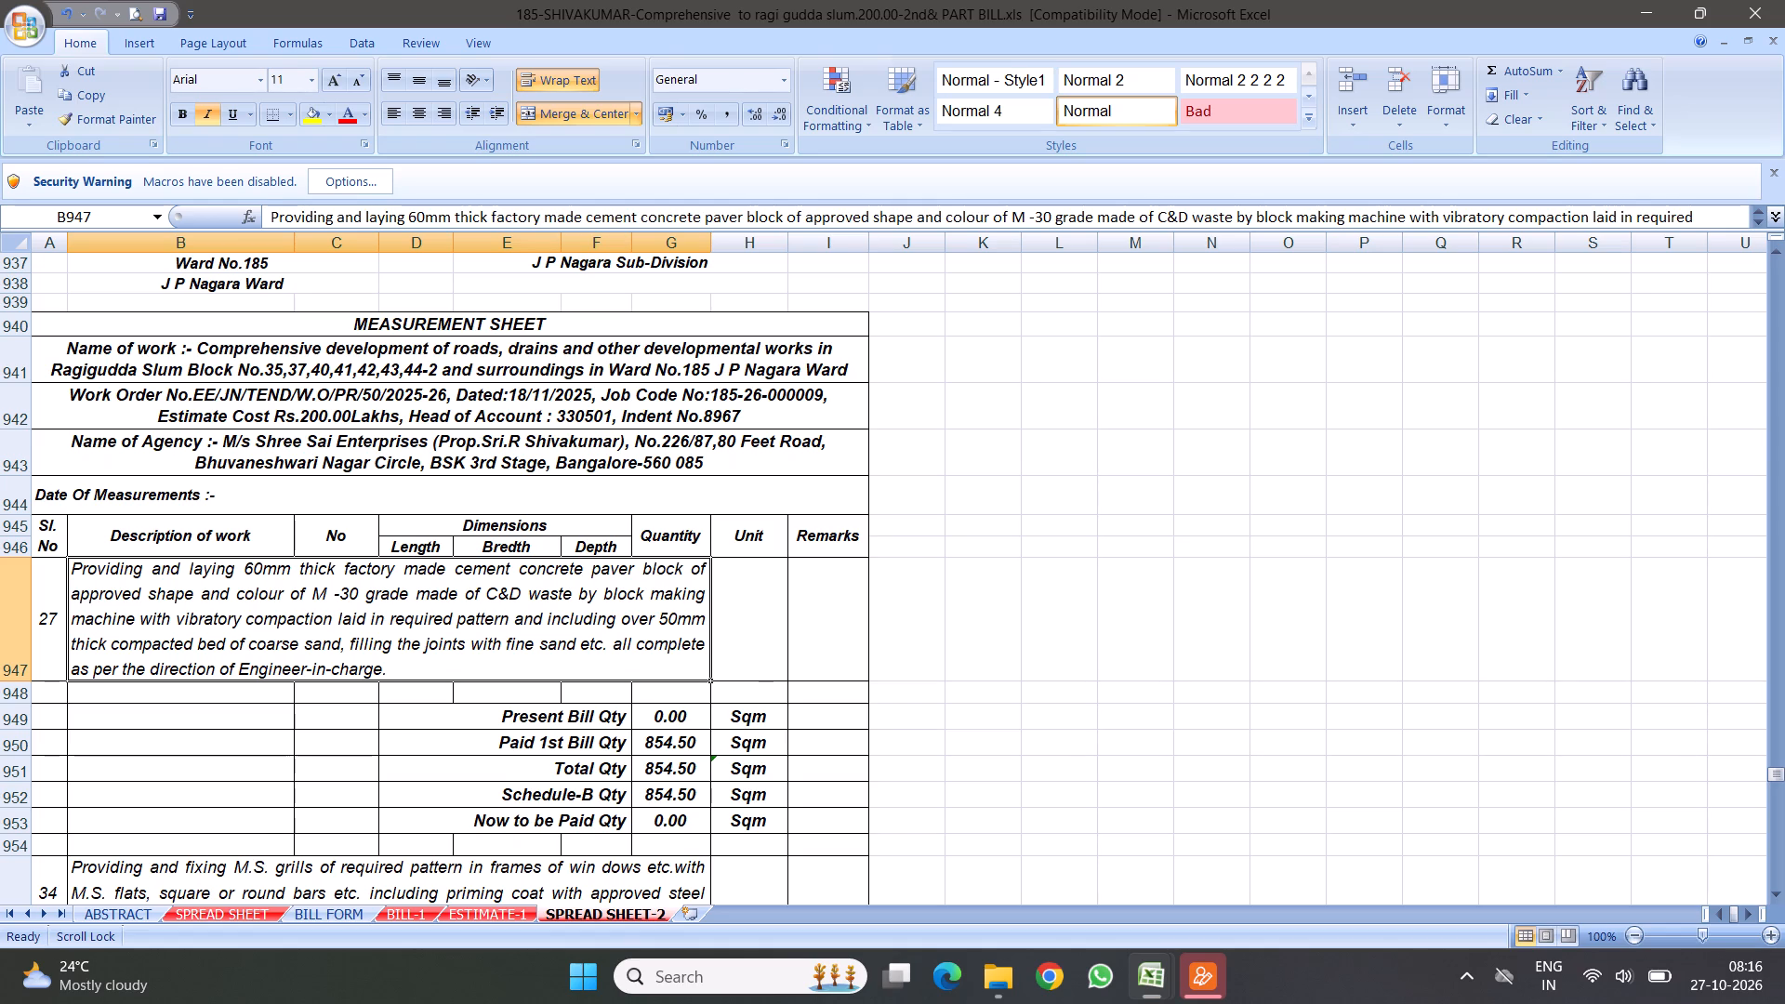
{"action": "scroll", "coordinate": [352, 677], "scroll_direction": "down", "scroll_amount": 3}
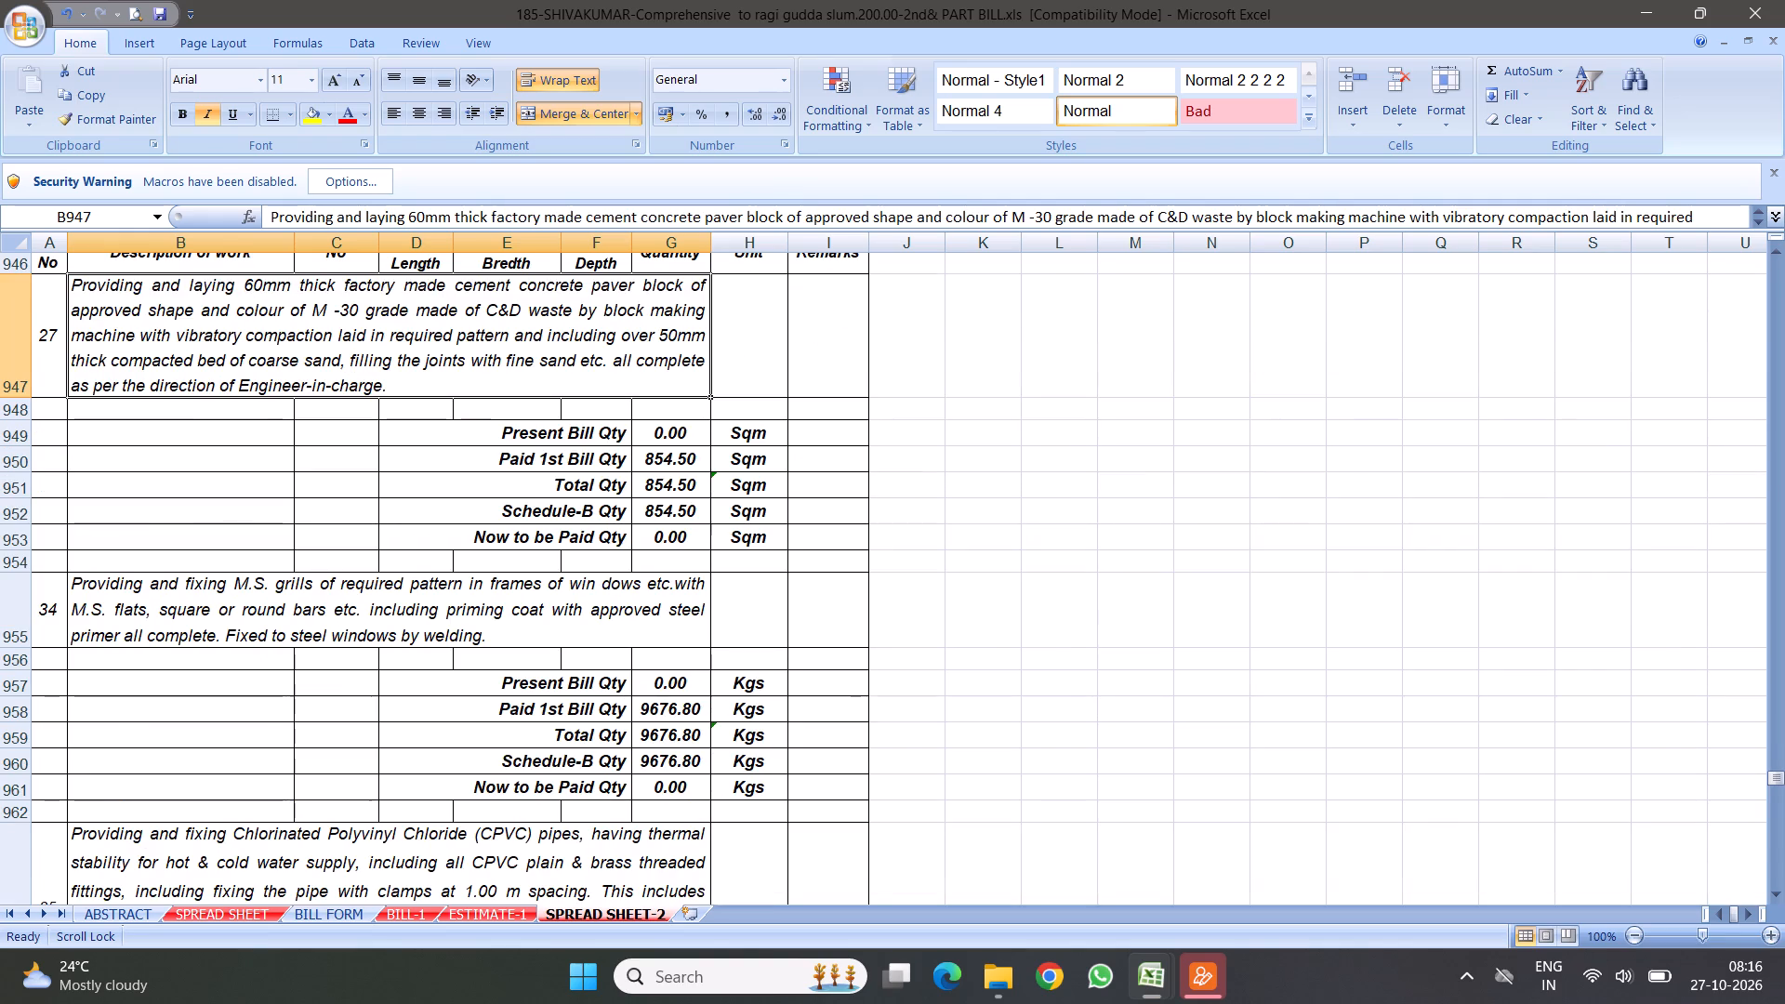
Review the plumbing items from the CPVC pipes through water storage tank item 44, checking descriptions and quantity blocks.
{"action": "scroll", "coordinate": [486, 619], "scroll_direction": "down", "scroll_amount": 3}
{"action": "left_click", "coordinate": [277, 565]}
{"action": "scroll", "coordinate": [507, 536], "scroll_direction": "down", "scroll_amount": 19}
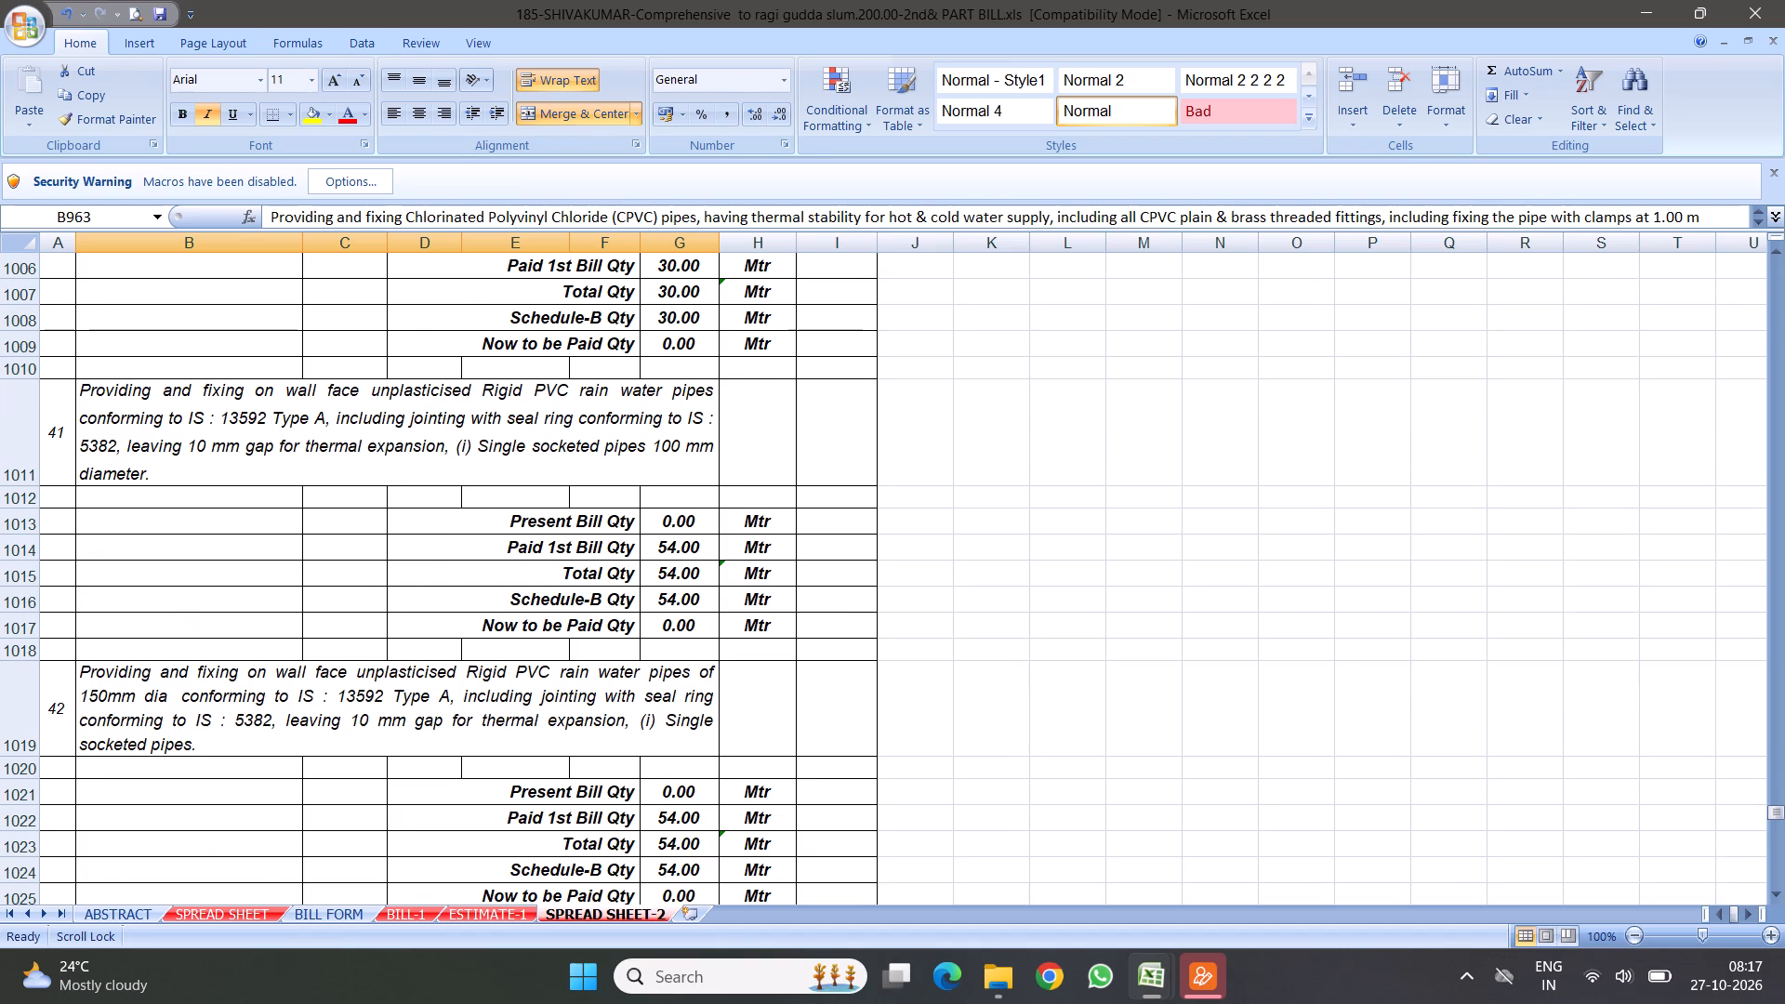
{"action": "scroll", "coordinate": [473, 610], "scroll_direction": "down", "scroll_amount": 9}
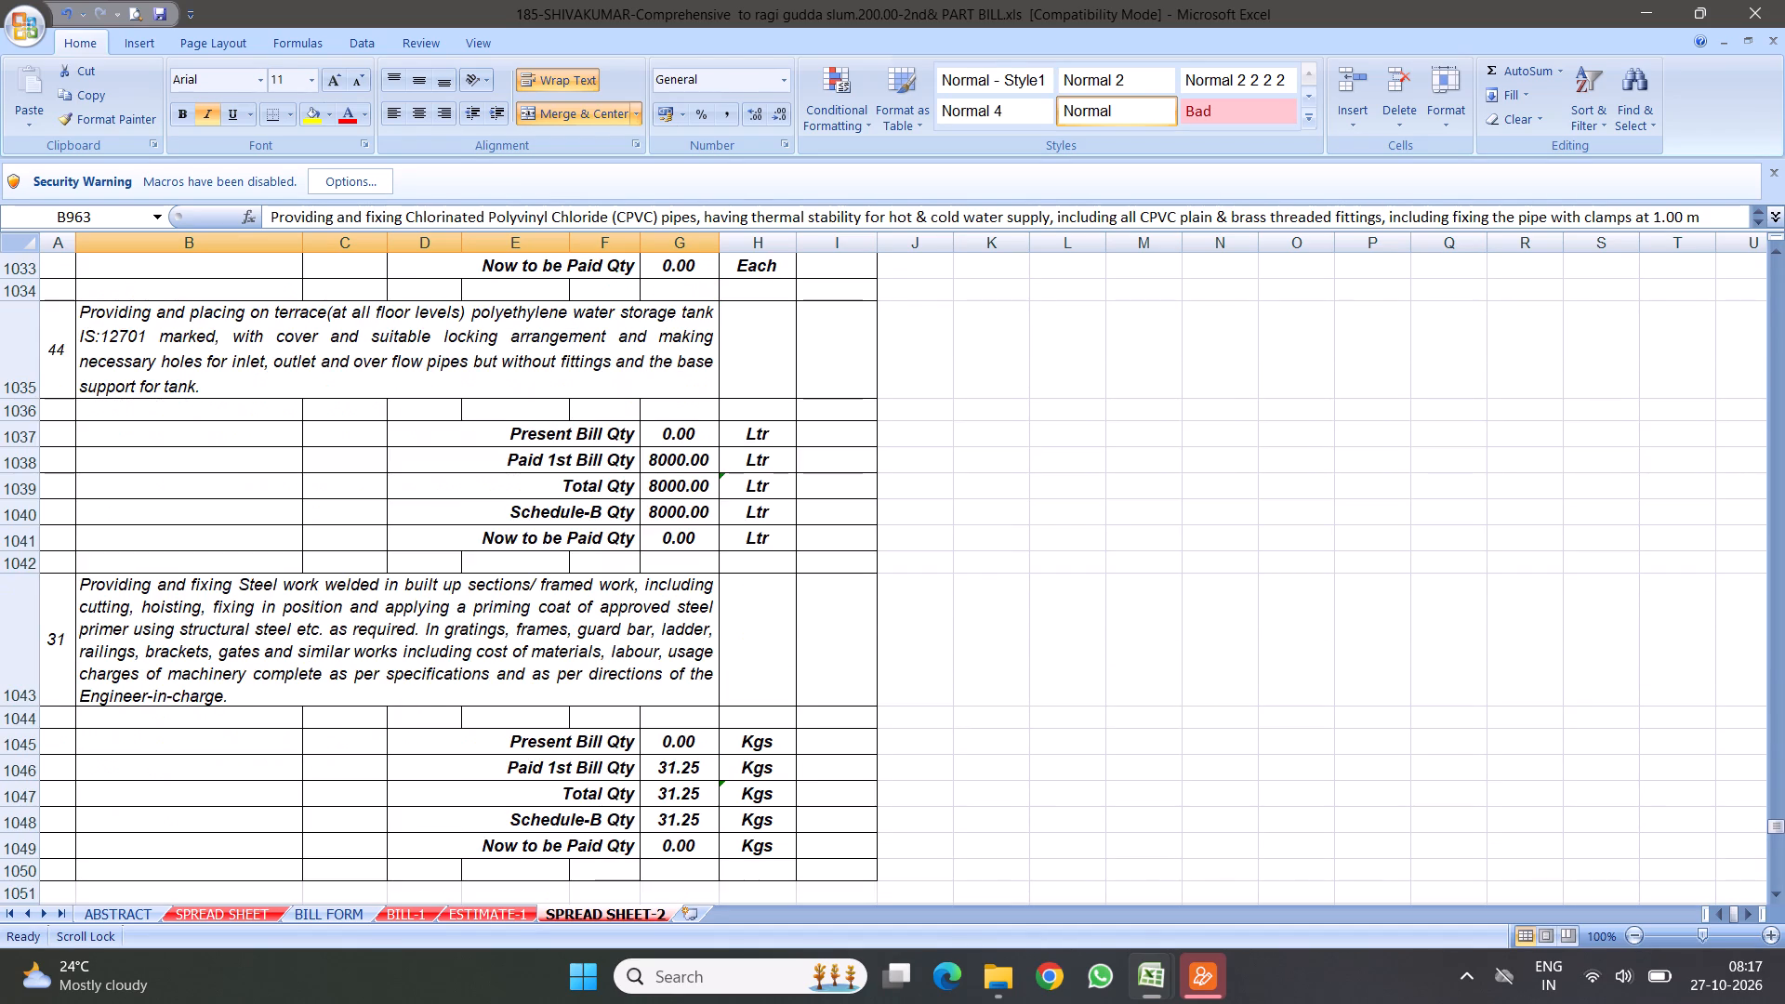
Check steel work item 31, priming item 32 and painting item 33 with their signature blocks, through the sheet's end.
{"action": "scroll", "coordinate": [513, 522], "scroll_direction": "down", "scroll_amount": 3}
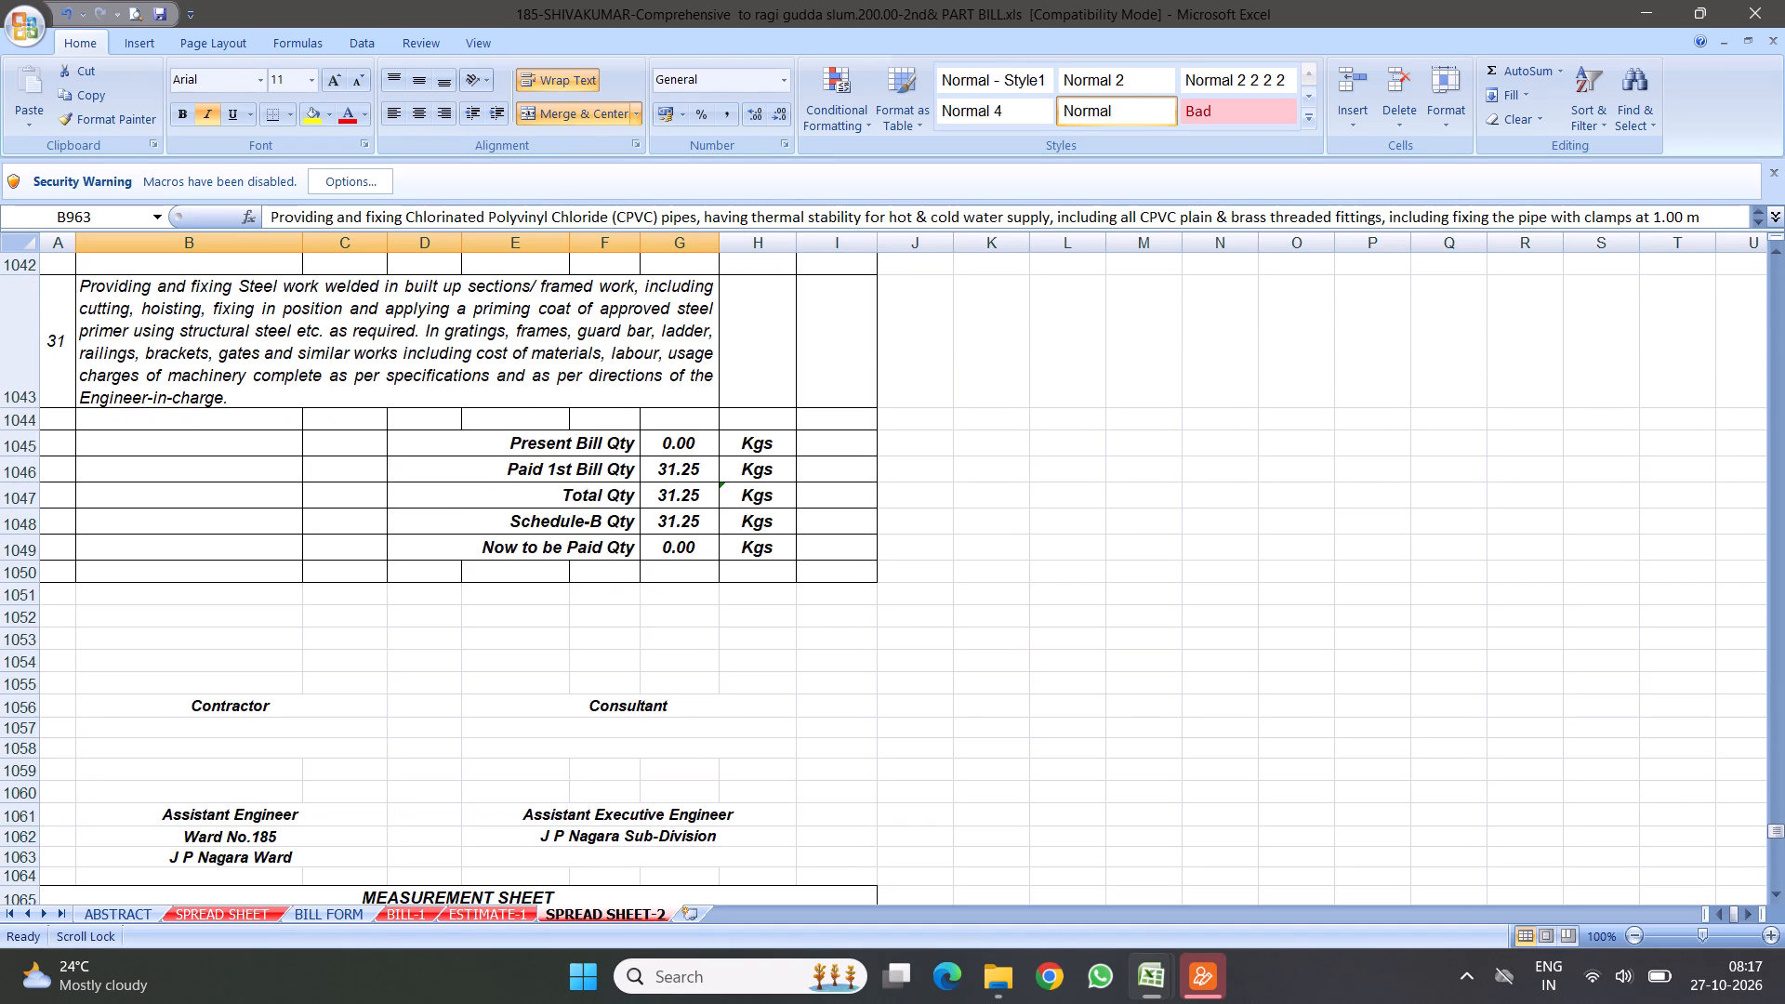
{"action": "left_click", "coordinate": [213, 339]}
{"action": "scroll", "coordinate": [424, 474], "scroll_direction": "down", "scroll_amount": 7}
{"action": "left_click", "coordinate": [313, 561]}
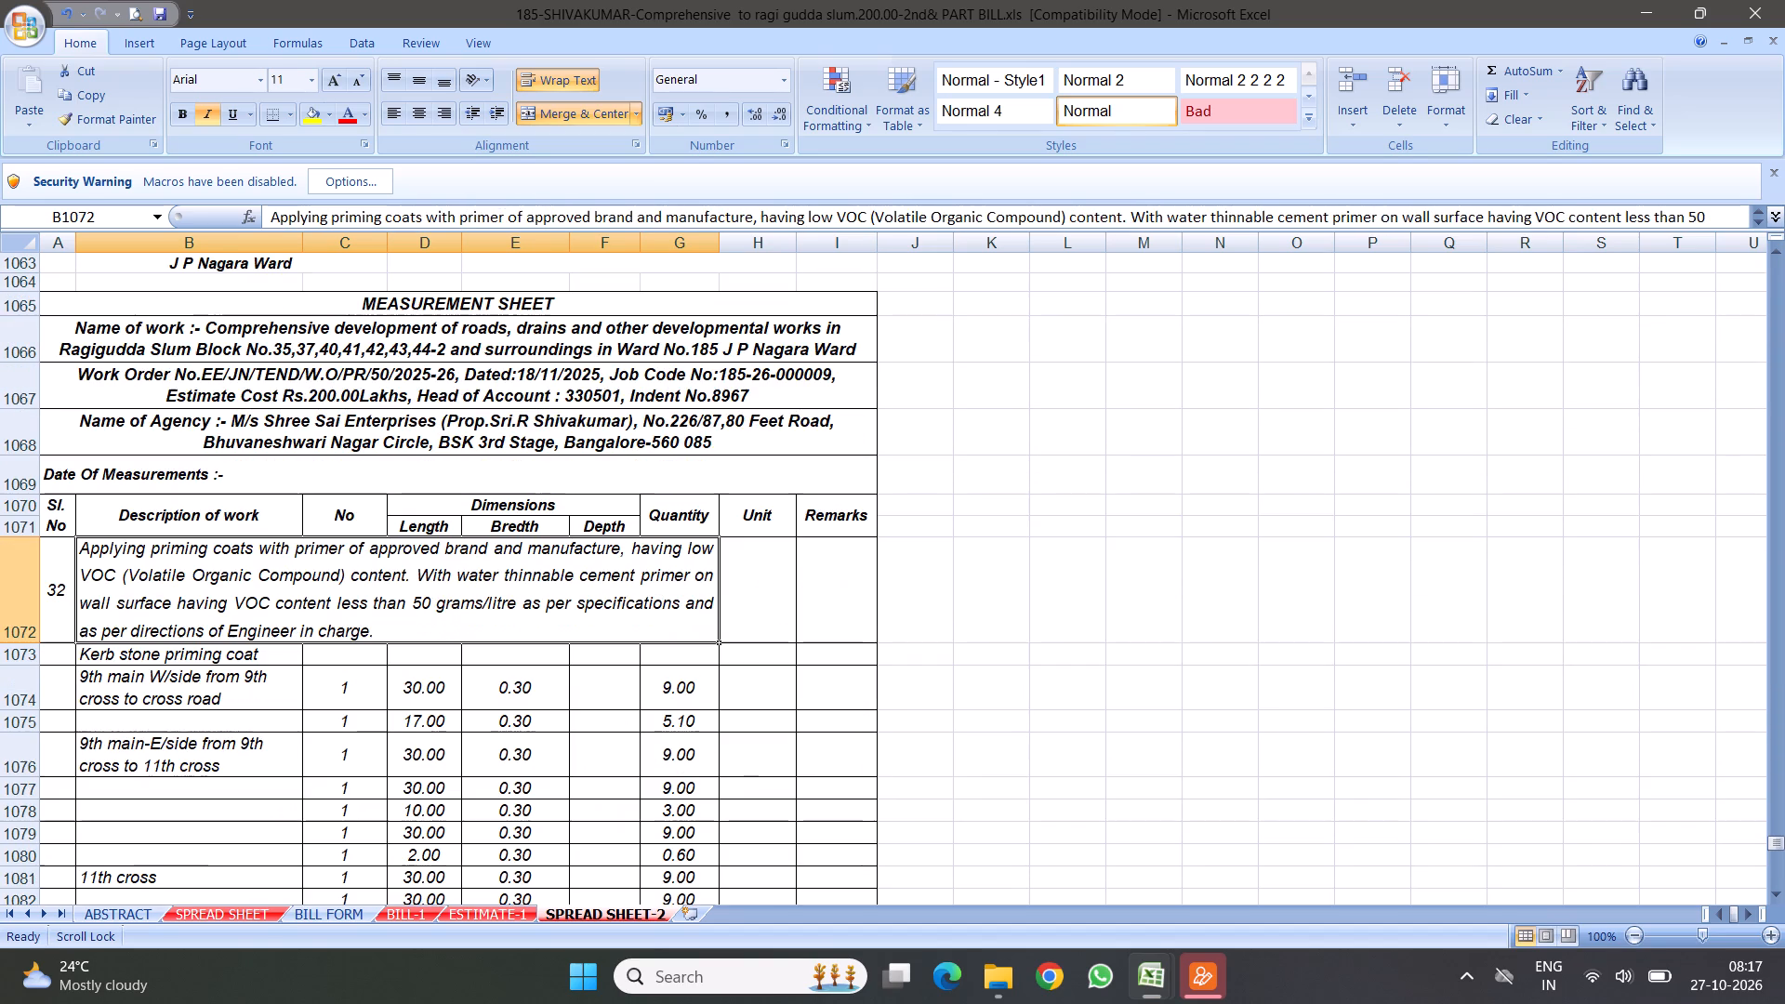
{"action": "scroll", "coordinate": [510, 512], "scroll_direction": "down", "scroll_amount": 13}
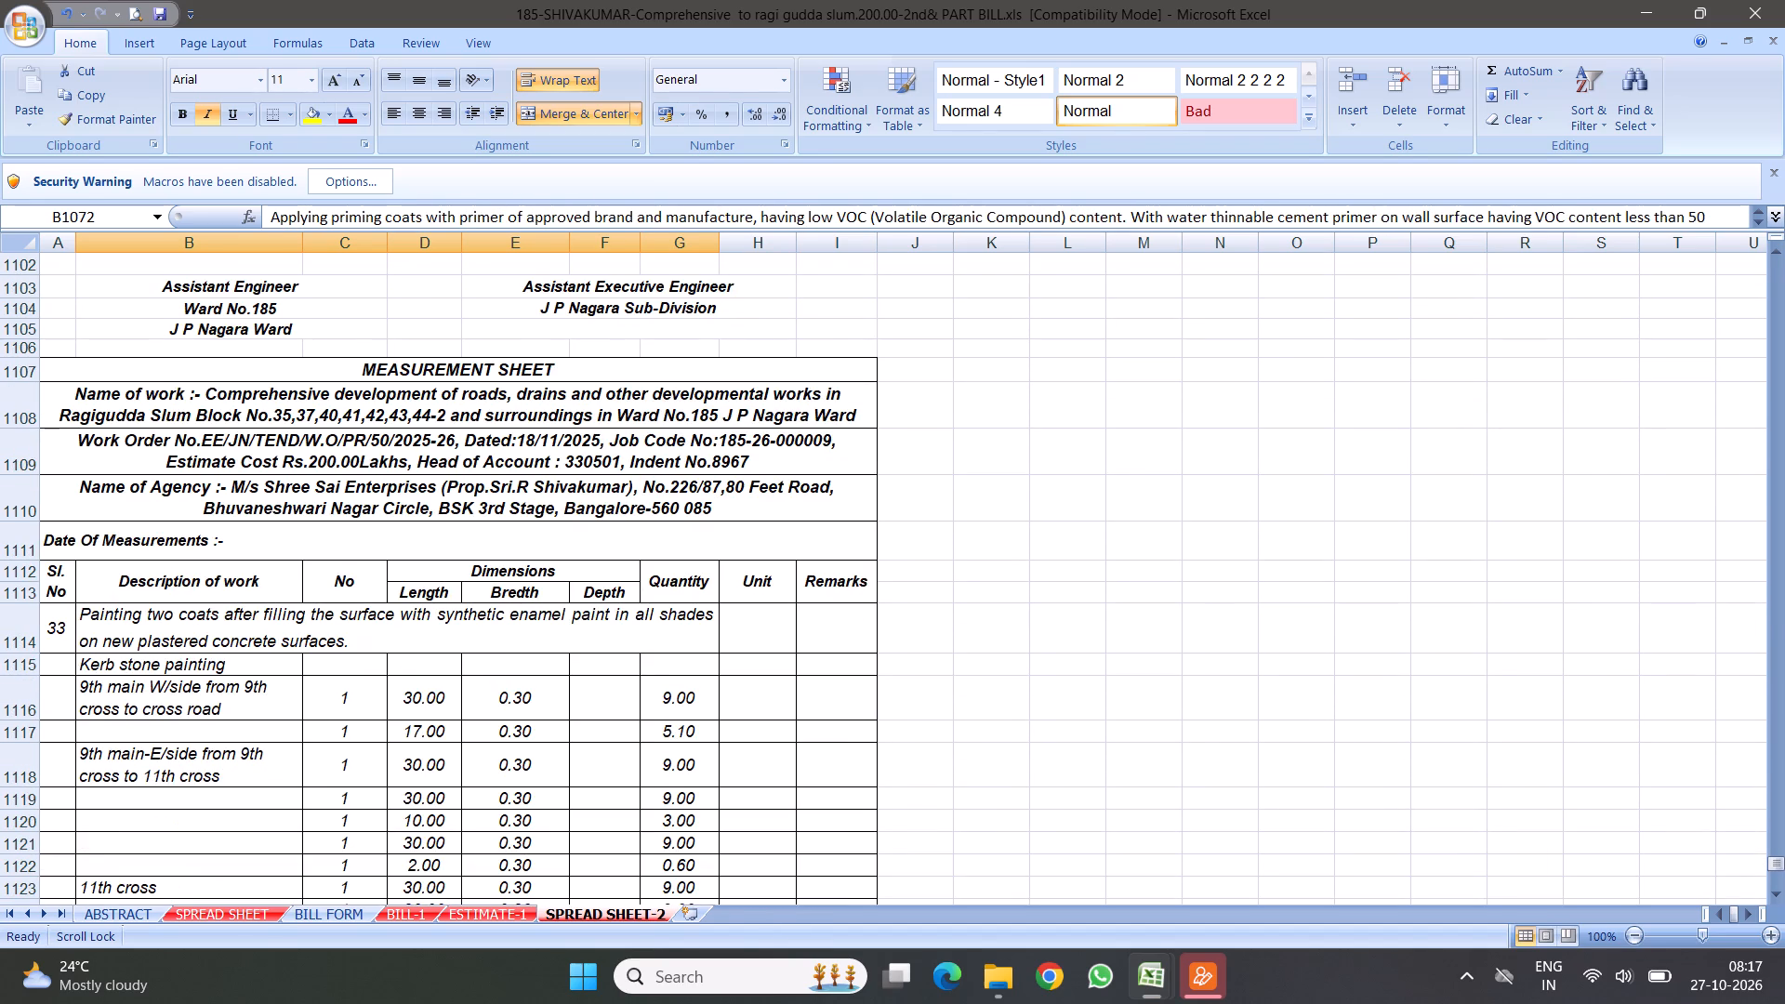
{"action": "scroll", "coordinate": [477, 590], "scroll_direction": "down", "scroll_amount": 2}
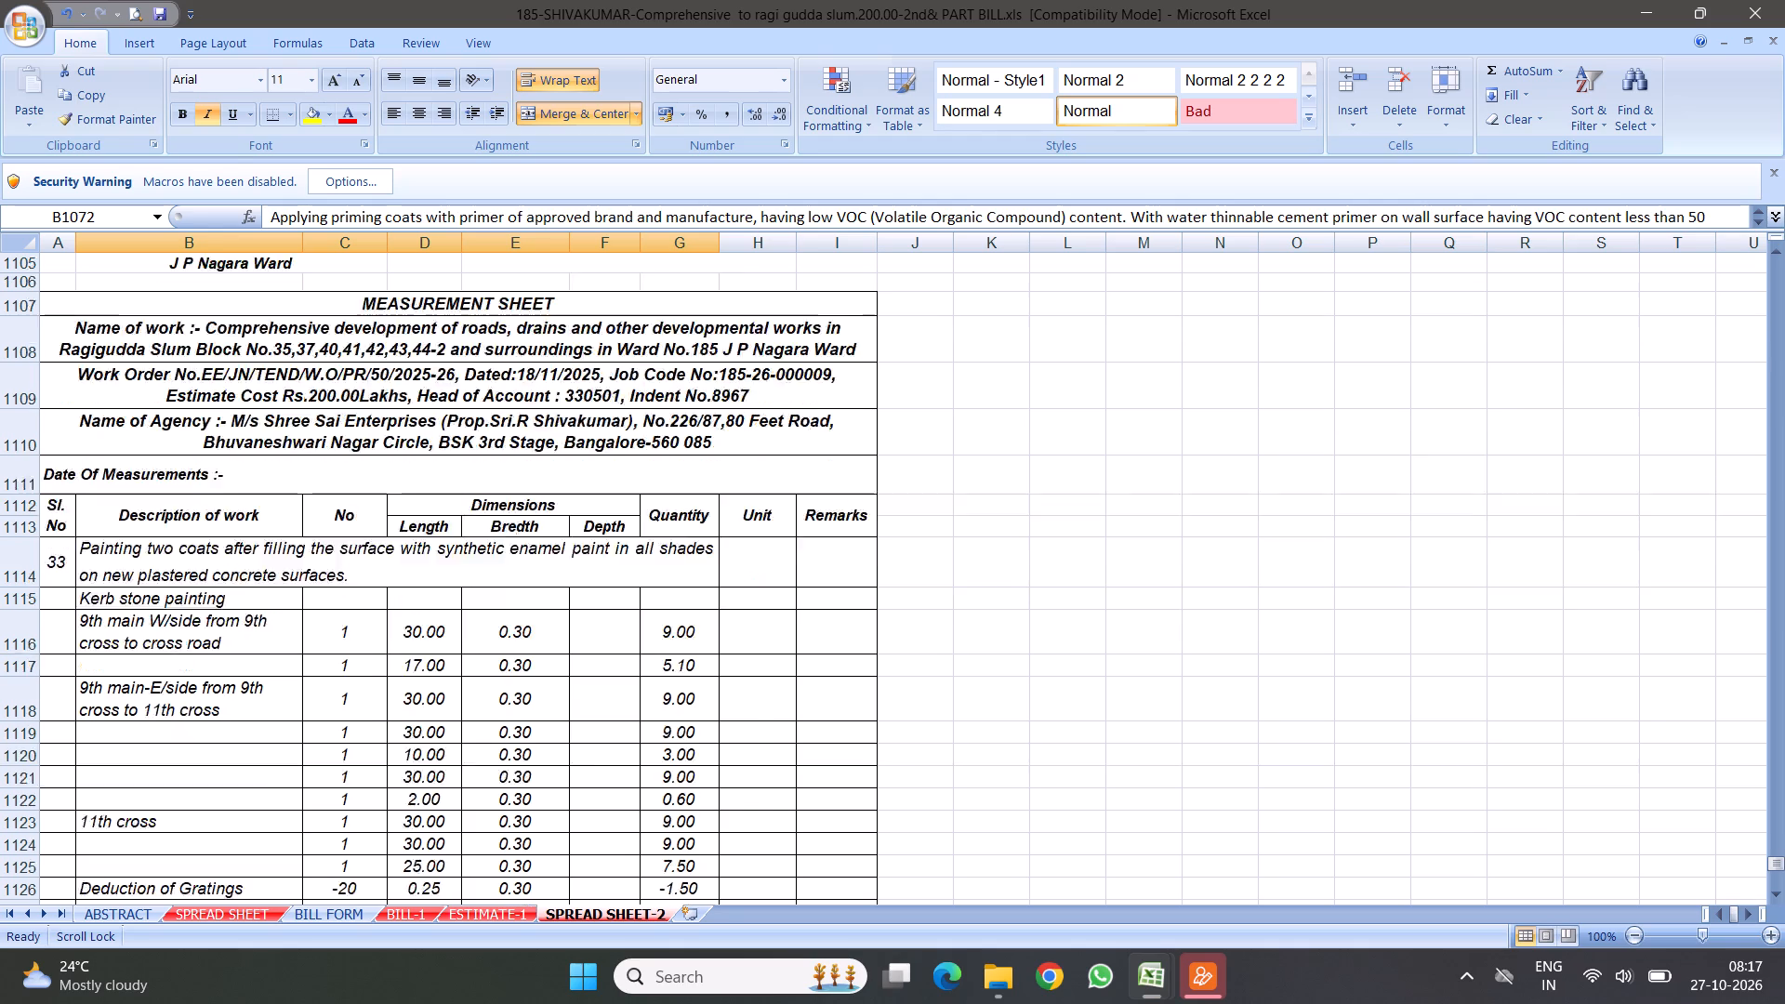
{"action": "scroll", "coordinate": [483, 601], "scroll_direction": "down", "scroll_amount": 6}
{"action": "scroll", "coordinate": [541, 528], "scroll_direction": "down", "scroll_amount": 7}
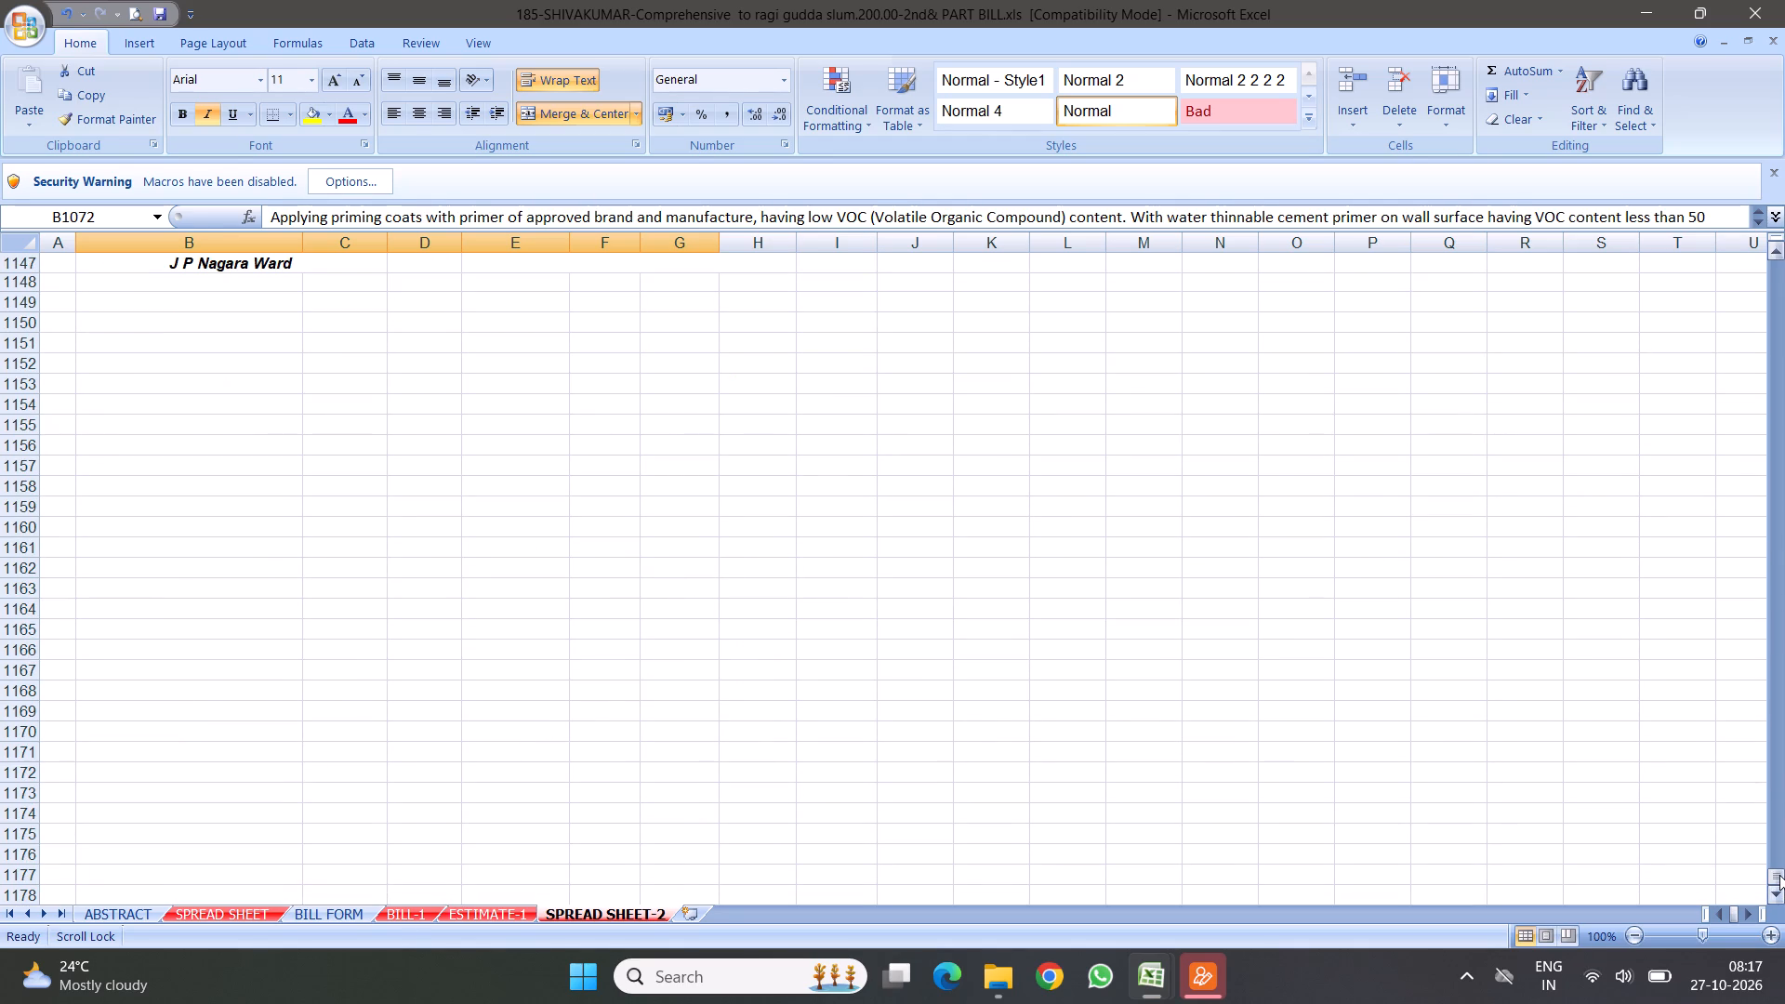
Return to the start of SPREAD SHEET-2 and save the workbook.
{"action": "left_click_drag", "start_coordinate": [1779, 875], "coordinate": [1782, 0]}
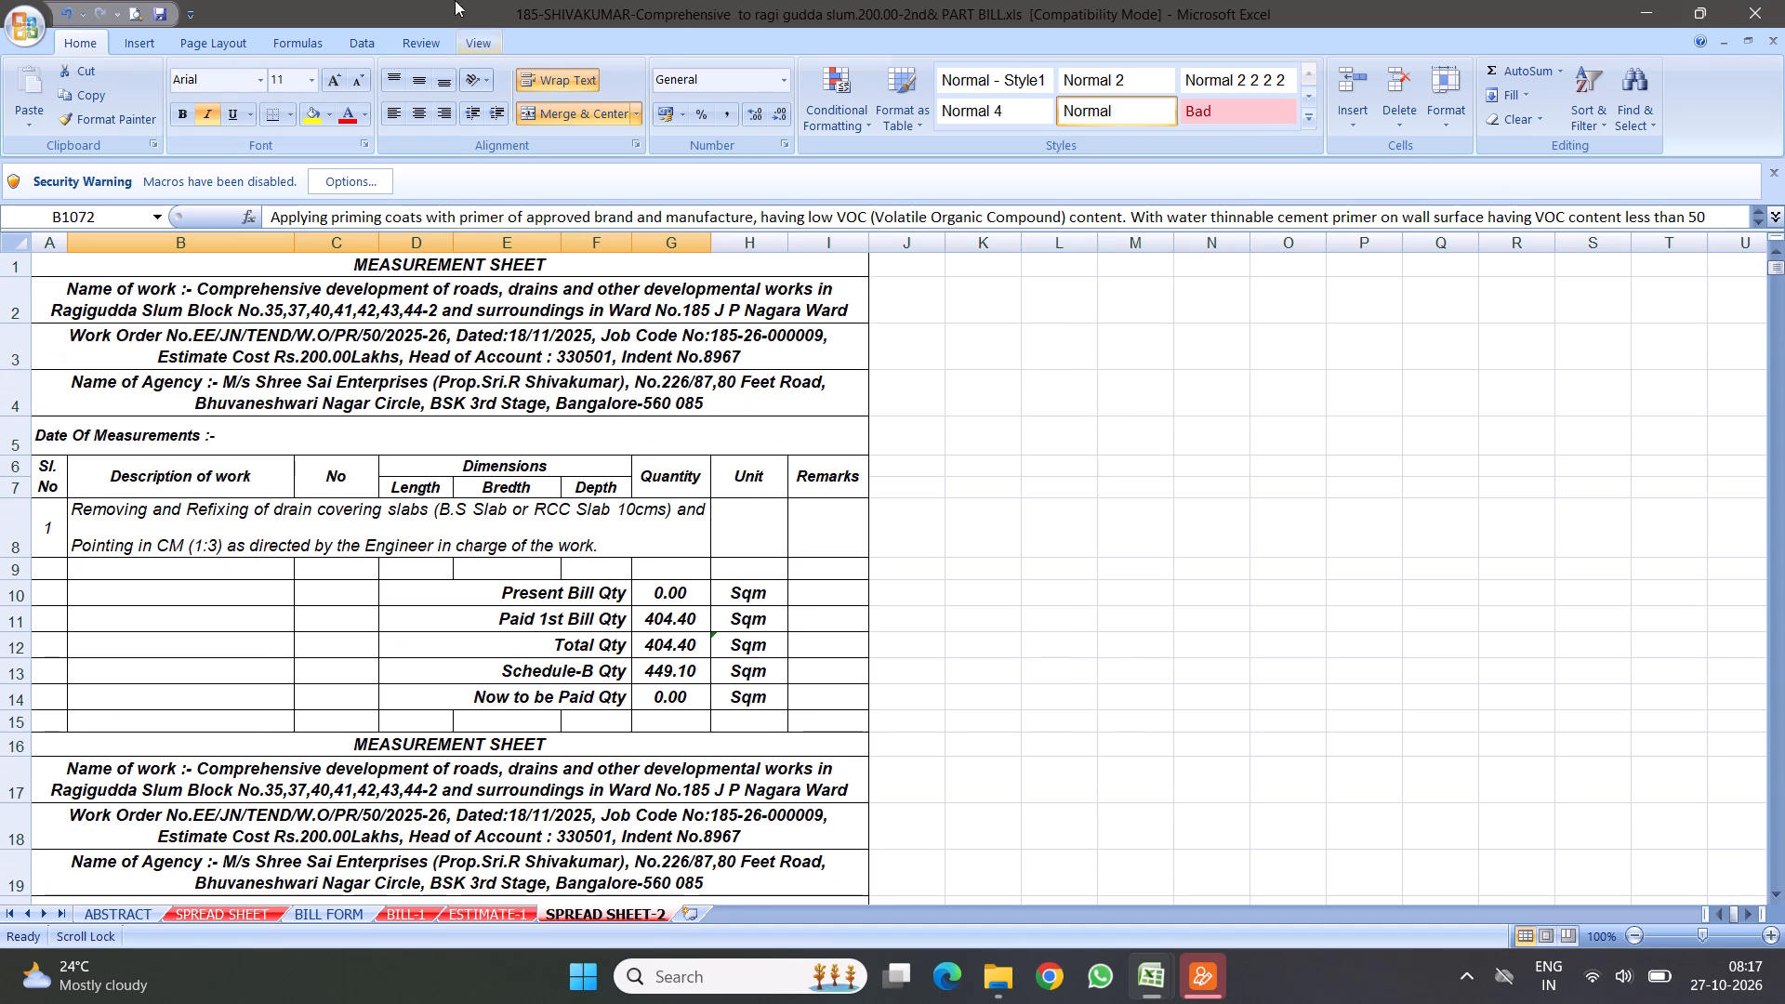
{"action": "left_click", "coordinate": [157, 15]}
Create a copy of the ABSTRACT sheet at the end of the workbook.
{"action": "left_click", "coordinate": [113, 915]}
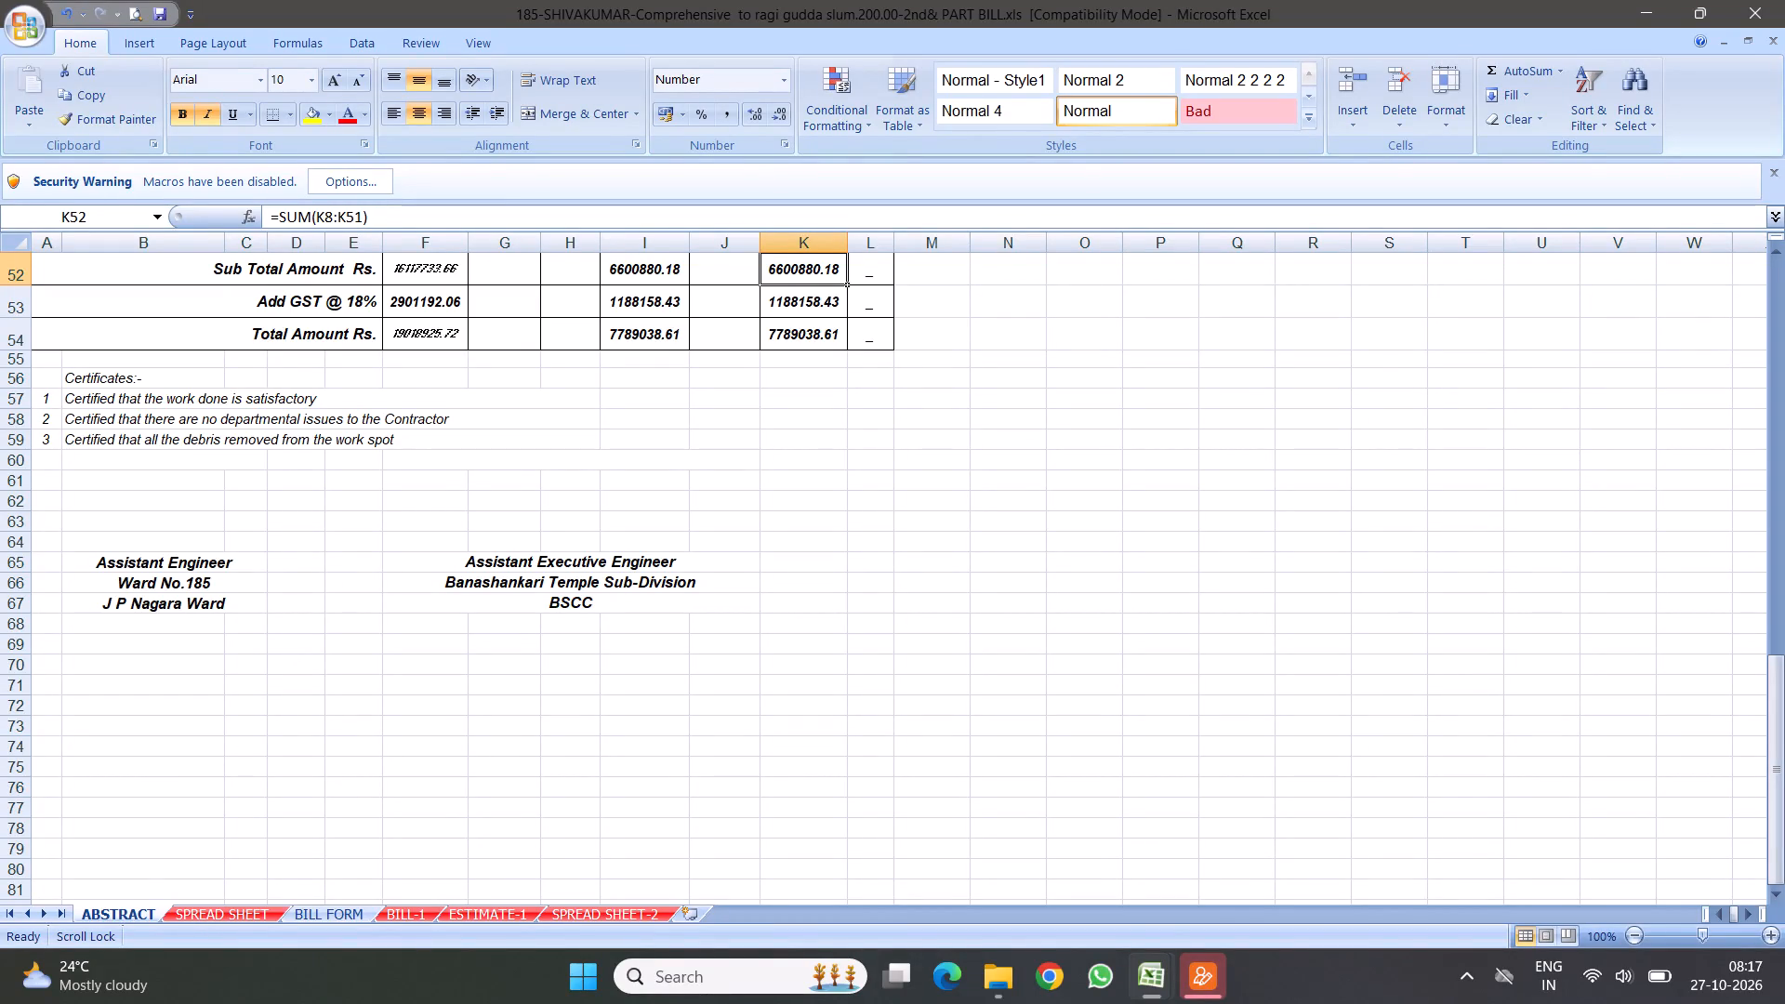
{"action": "right_click", "coordinate": [121, 914]}
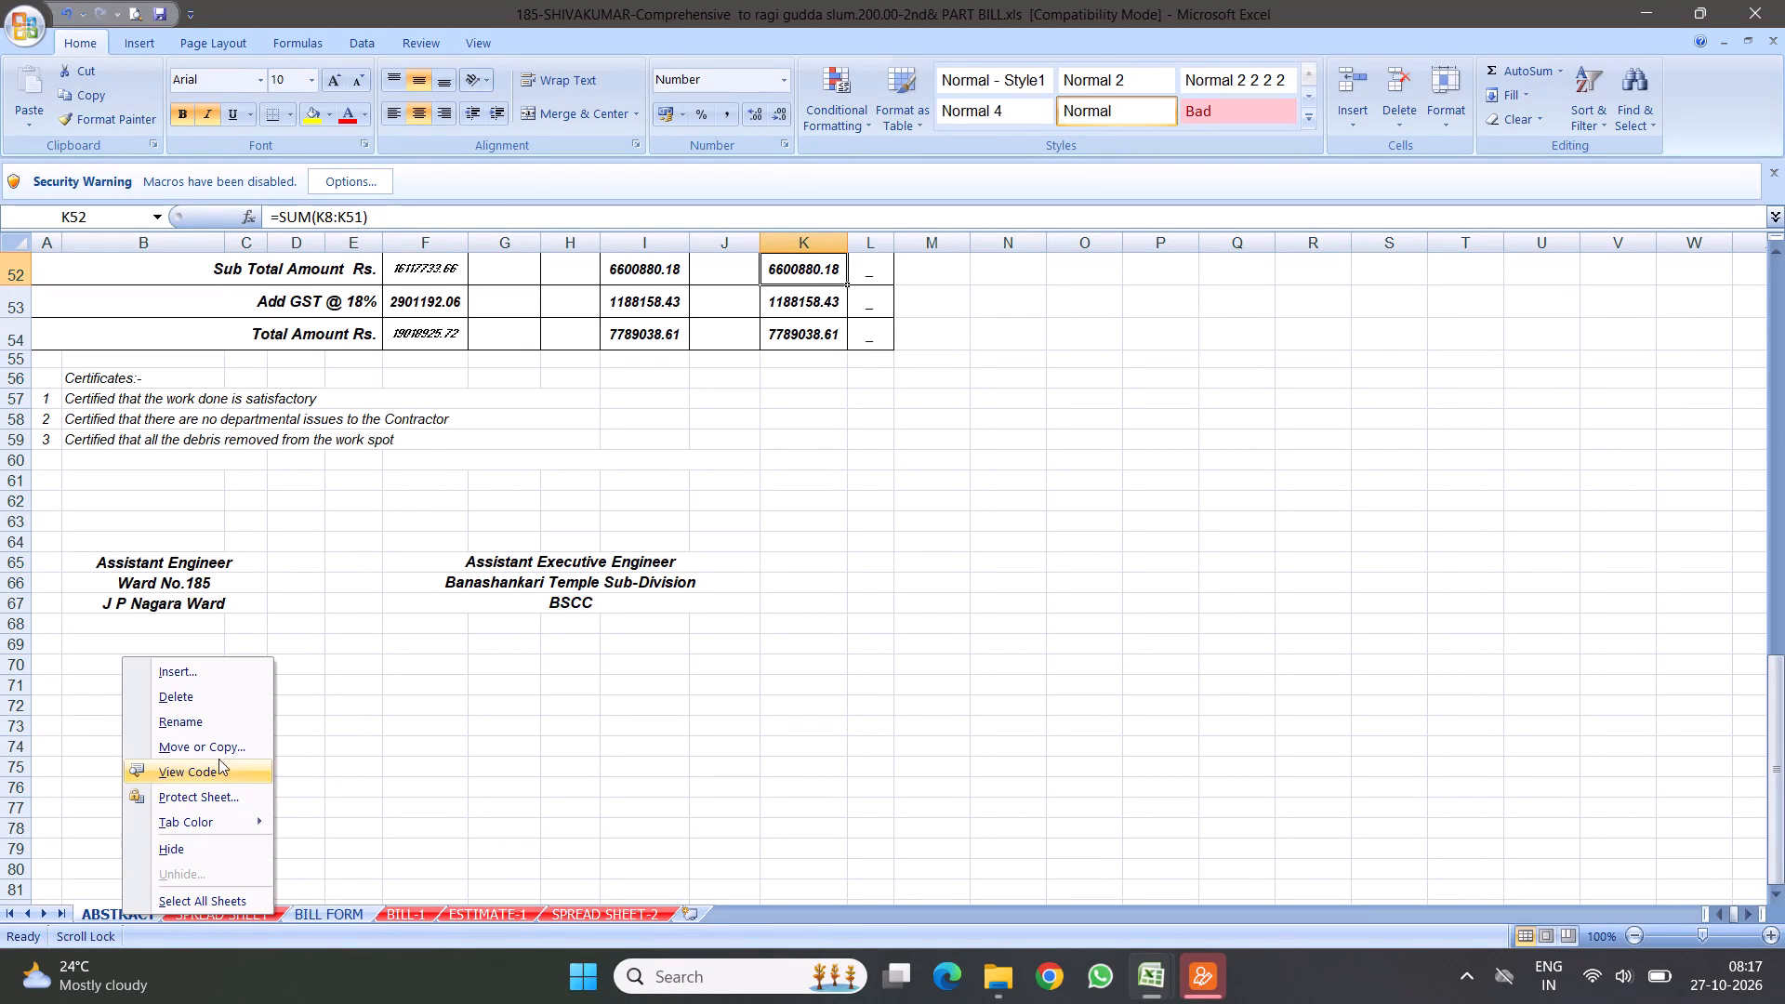
{"action": "left_click", "coordinate": [212, 746]}
{"action": "scroll", "coordinate": [205, 762], "scroll_direction": "down", "scroll_amount": 7}
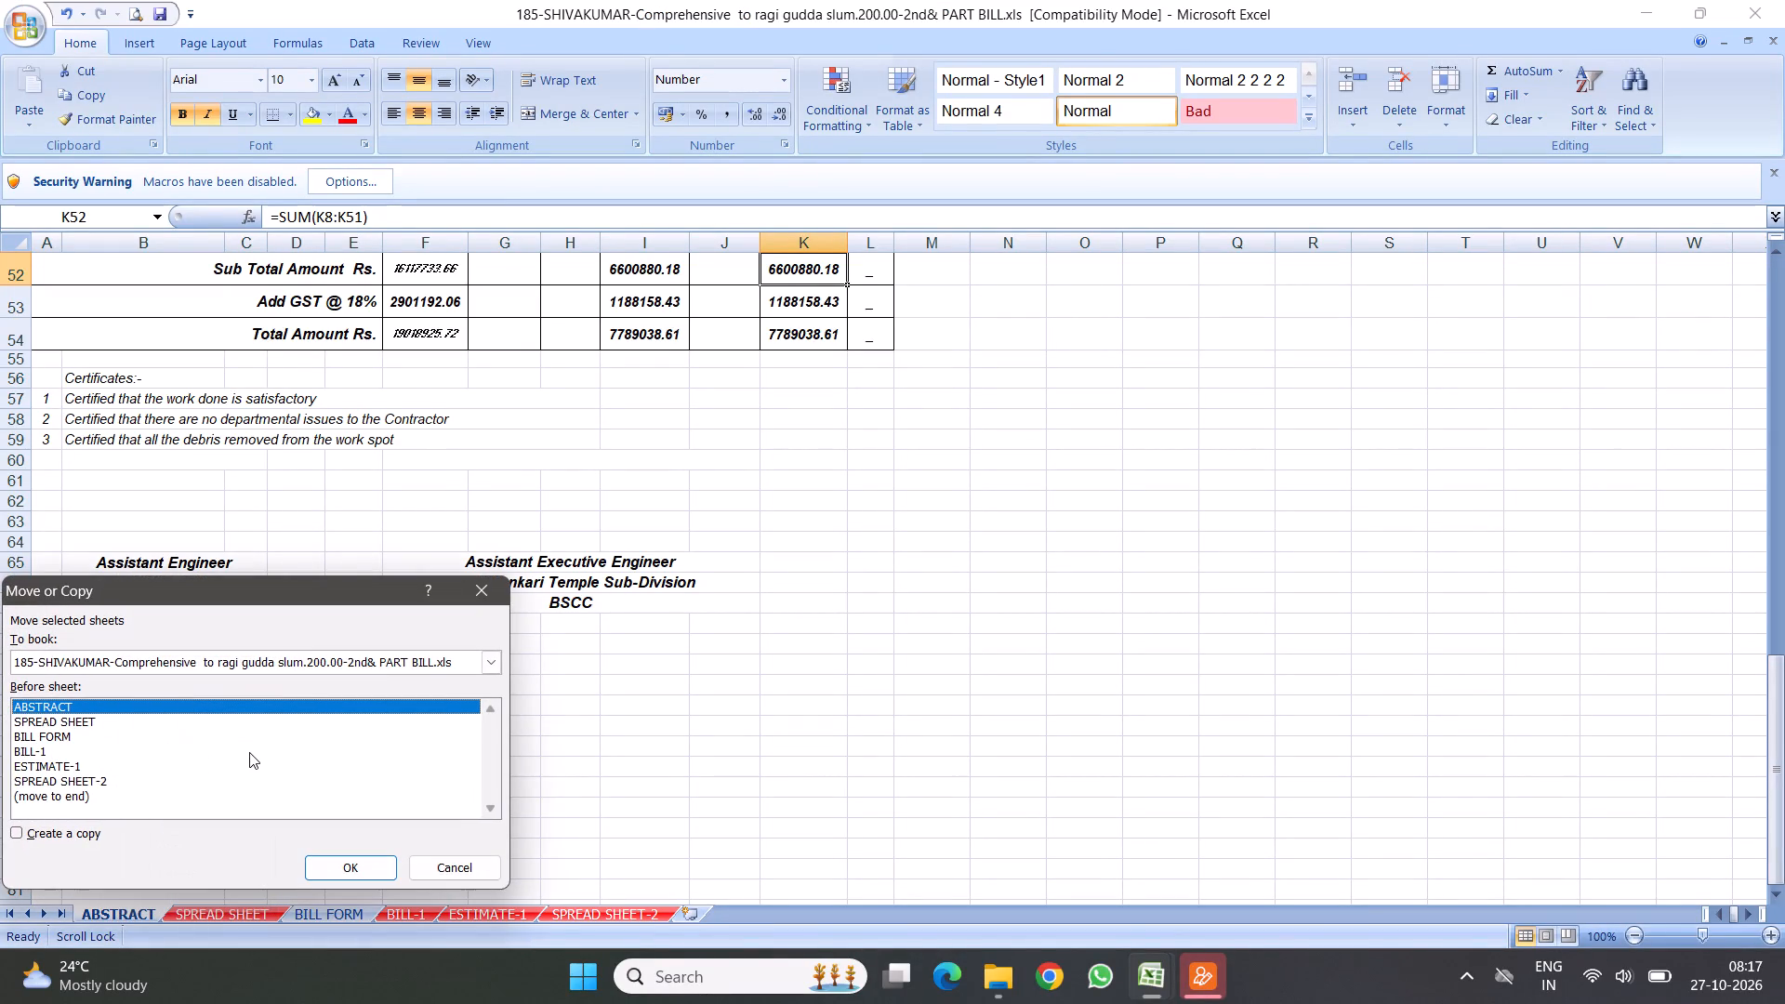
{"action": "left_click", "coordinate": [59, 797]}
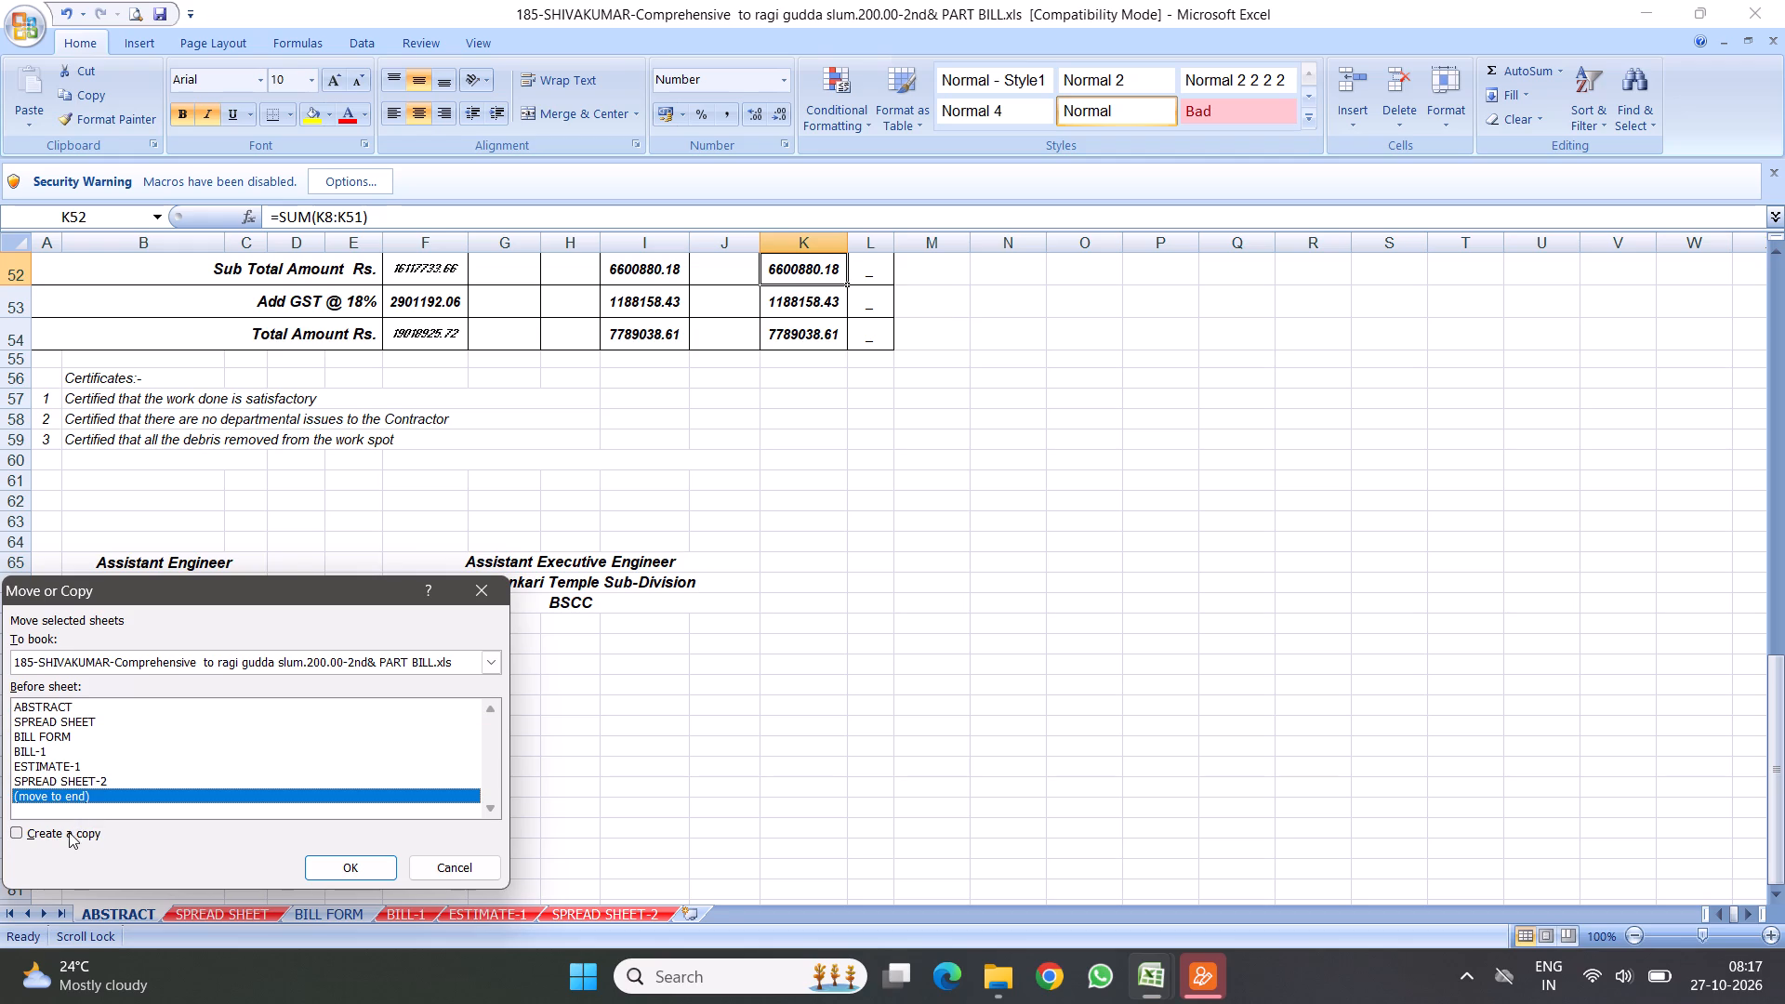
{"action": "left_click", "coordinate": [67, 832]}
{"action": "left_click", "coordinate": [350, 869]}
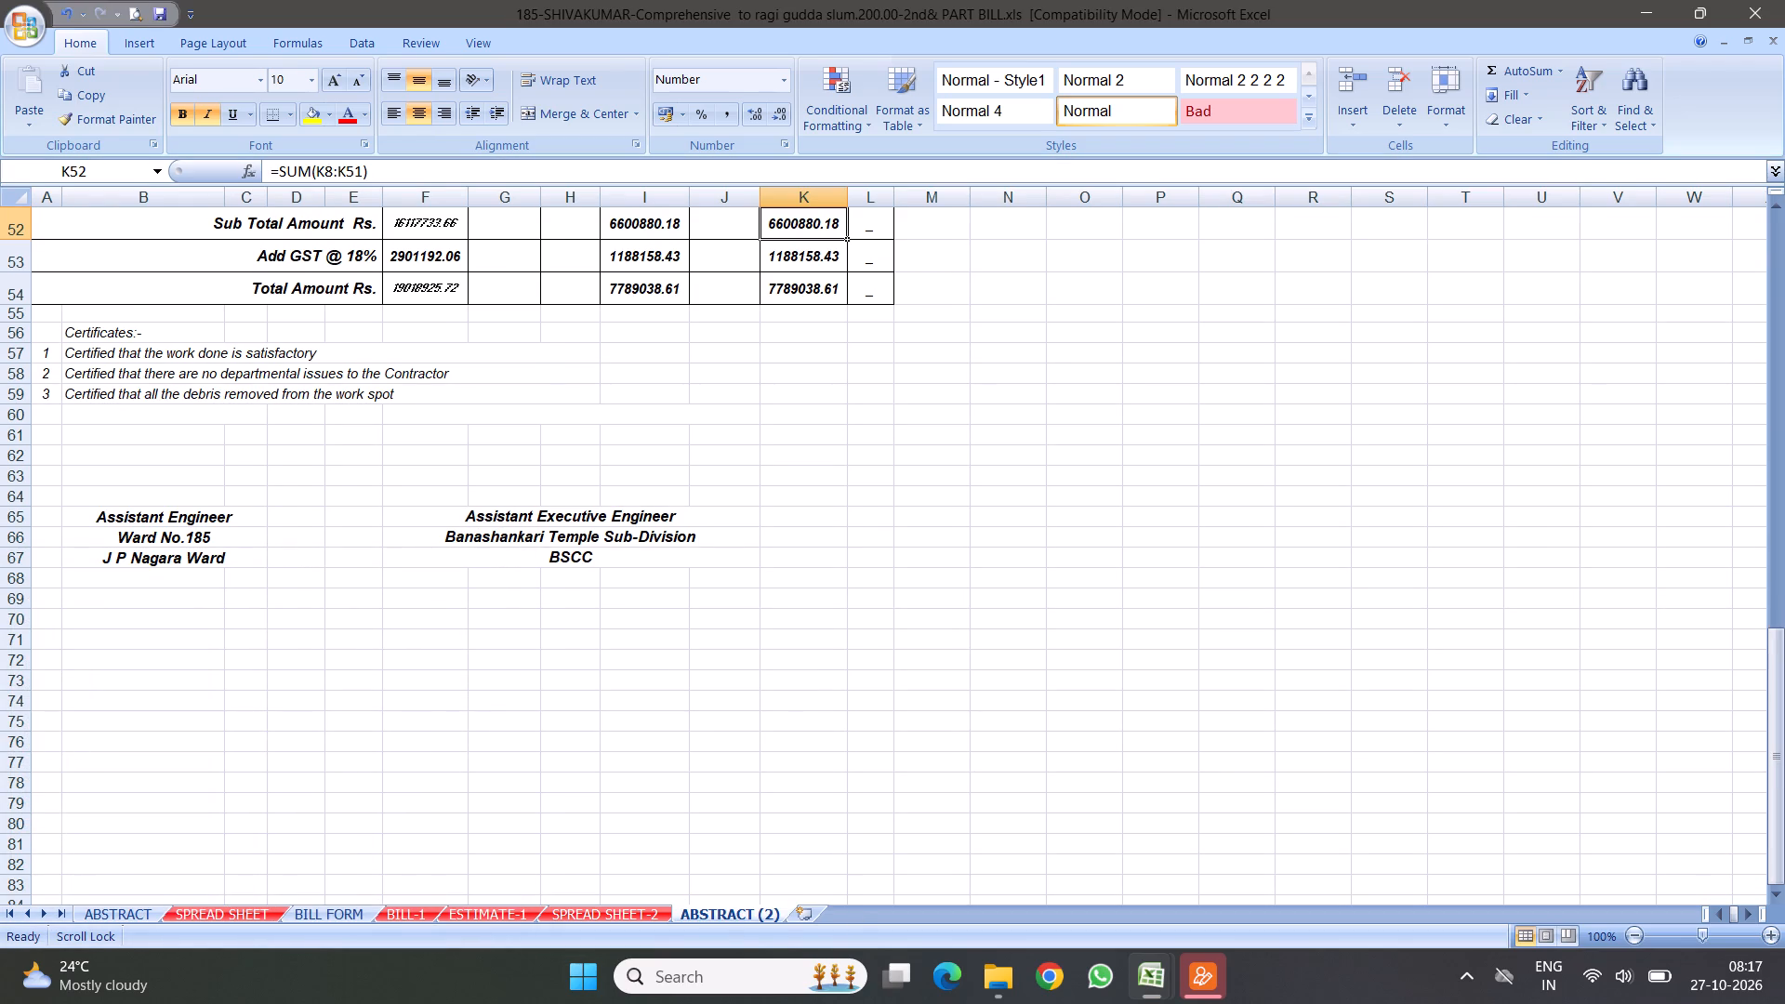
Rename the copied abstract sheet as ABSTRACT-2.
{"action": "right_click", "coordinate": [716, 915]}
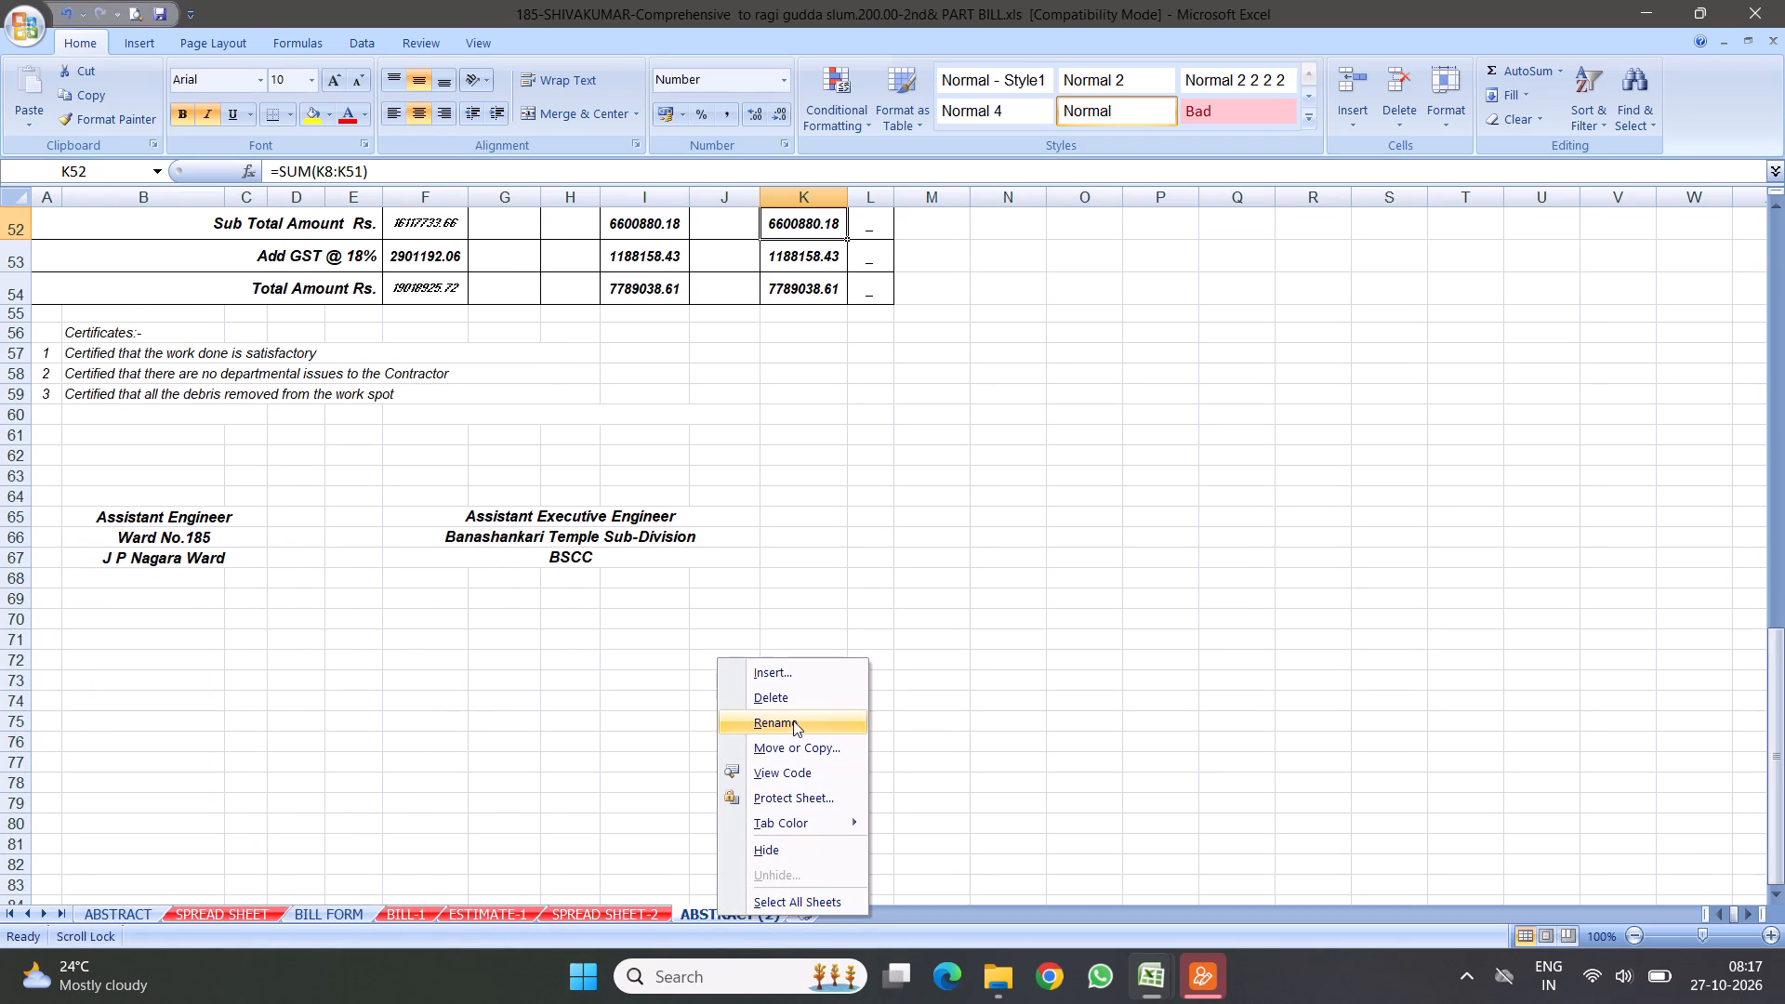
{"action": "left_click", "coordinate": [793, 720]}
{"action": "key", "text": "a"}
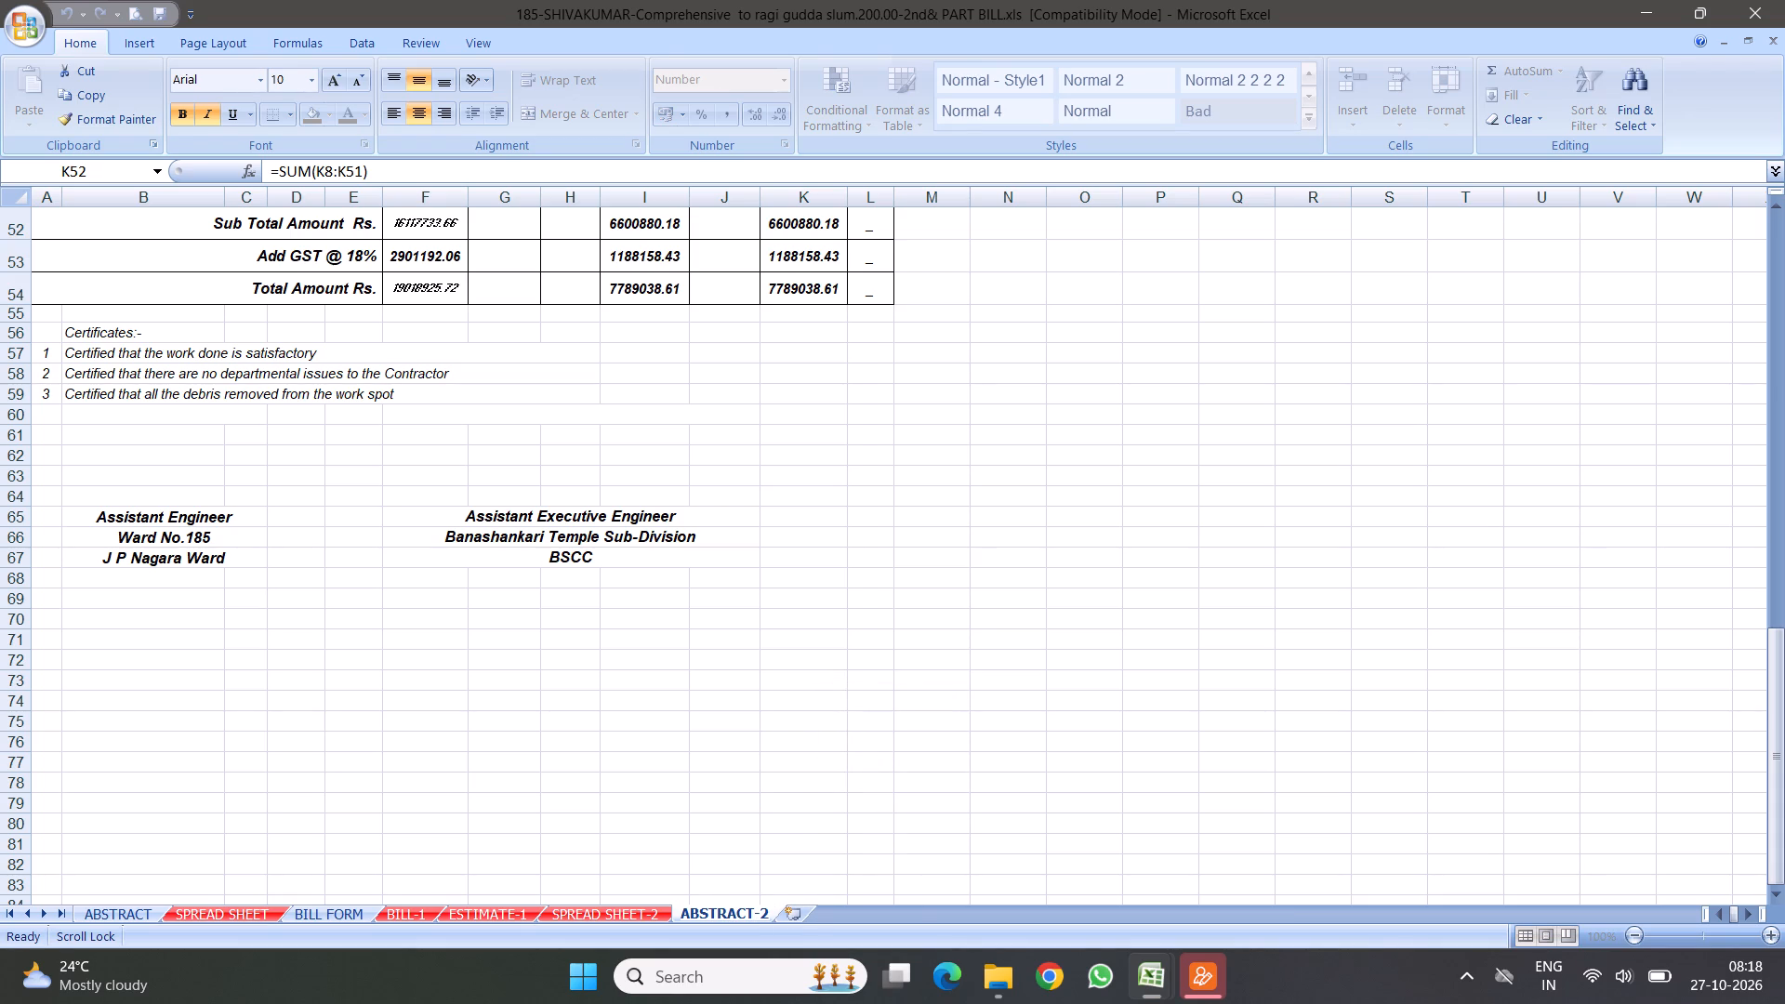
{"action": "left_click", "coordinate": [826, 743]}
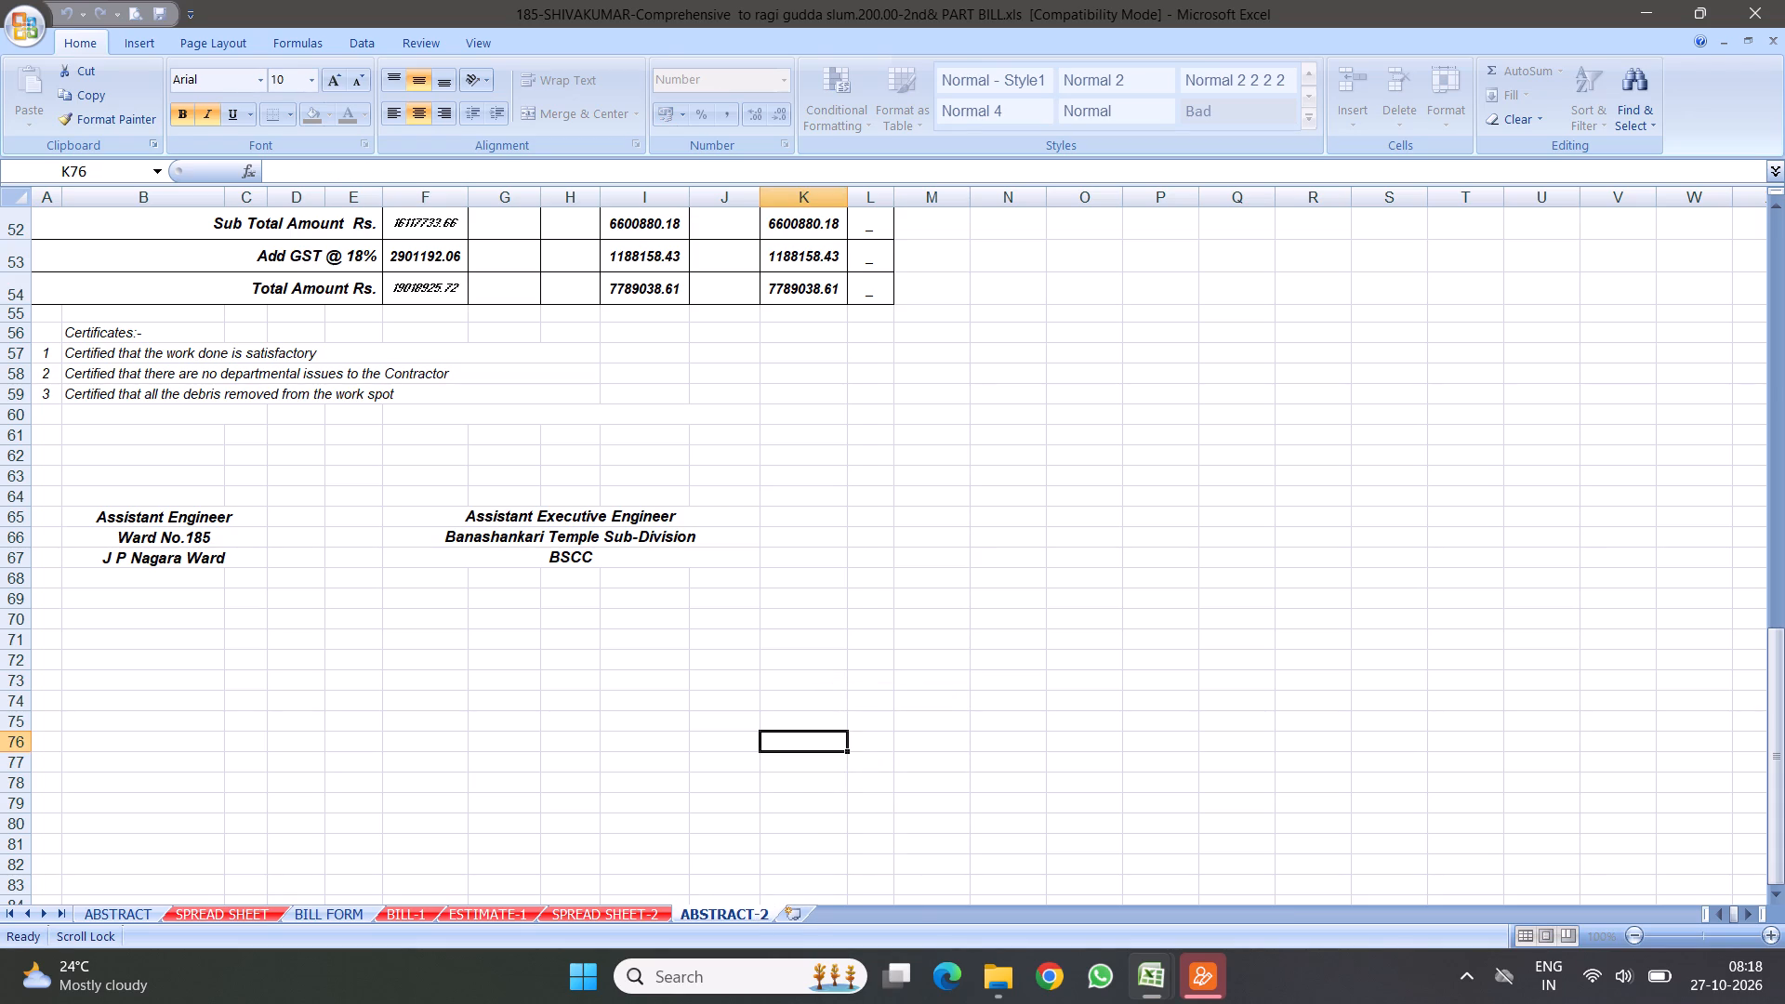
Insert two blank columns before the Present Measurement columns in ABSTRACT-2.
{"action": "left_click", "coordinate": [631, 916]}
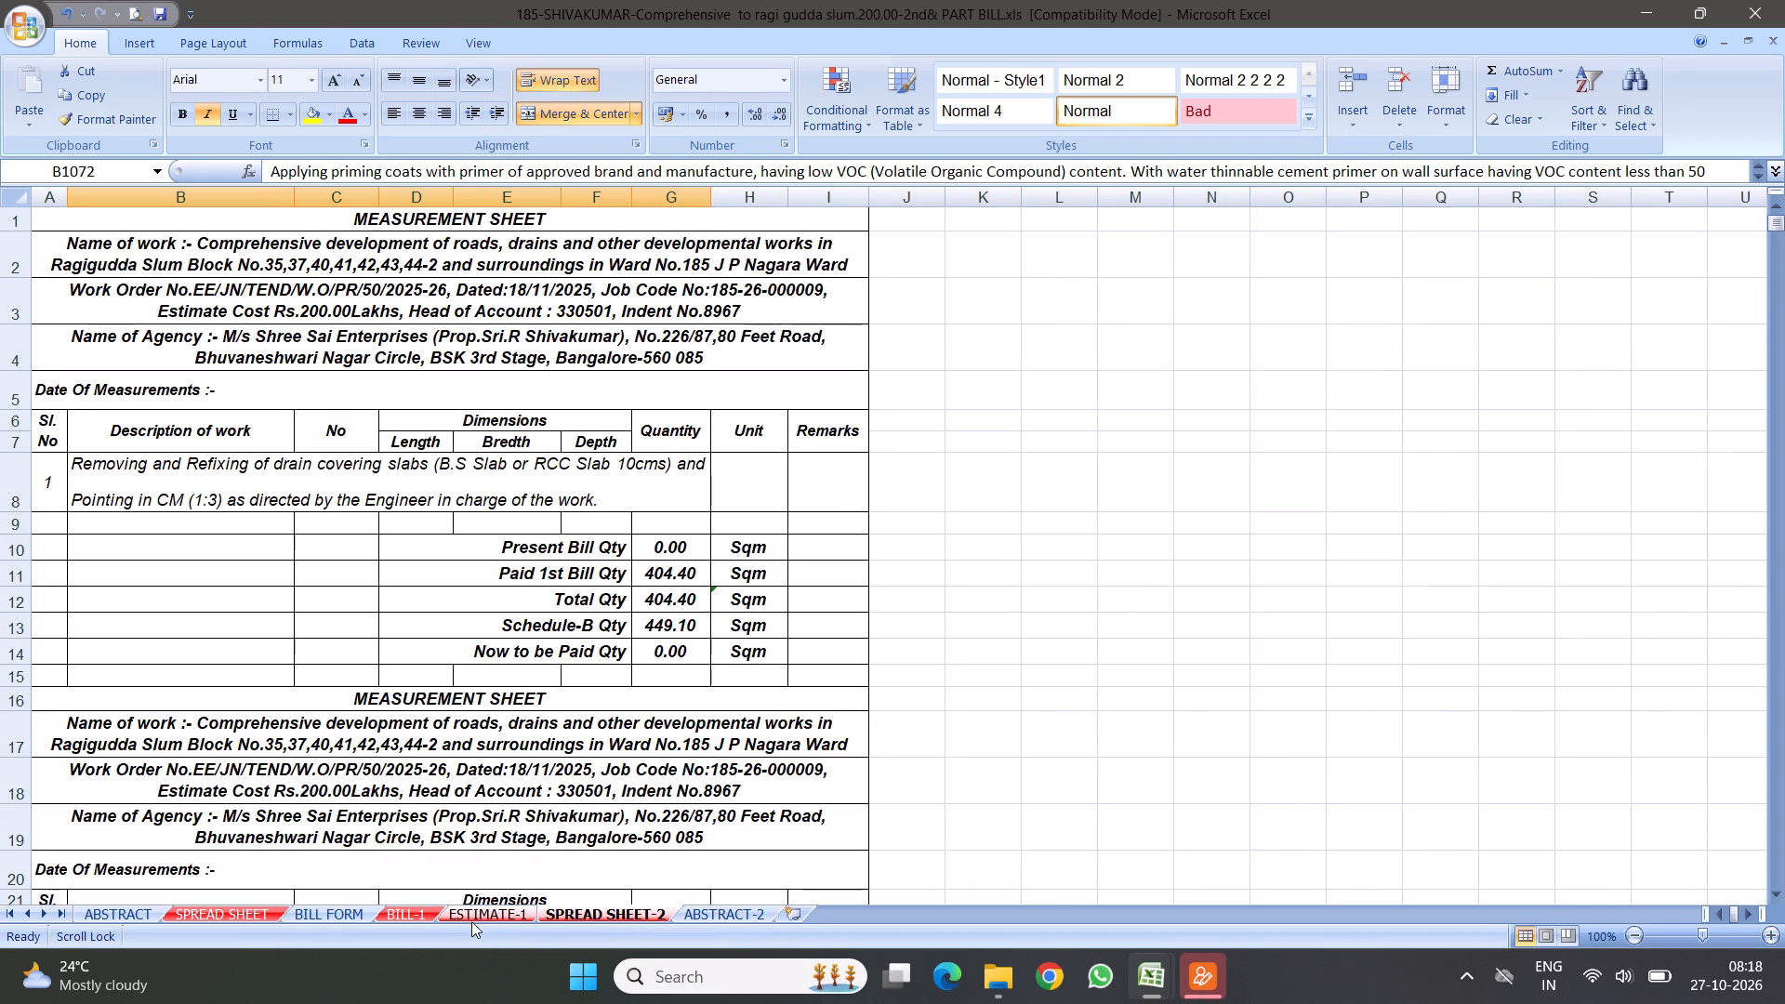
{"action": "left_click", "coordinate": [724, 915]}
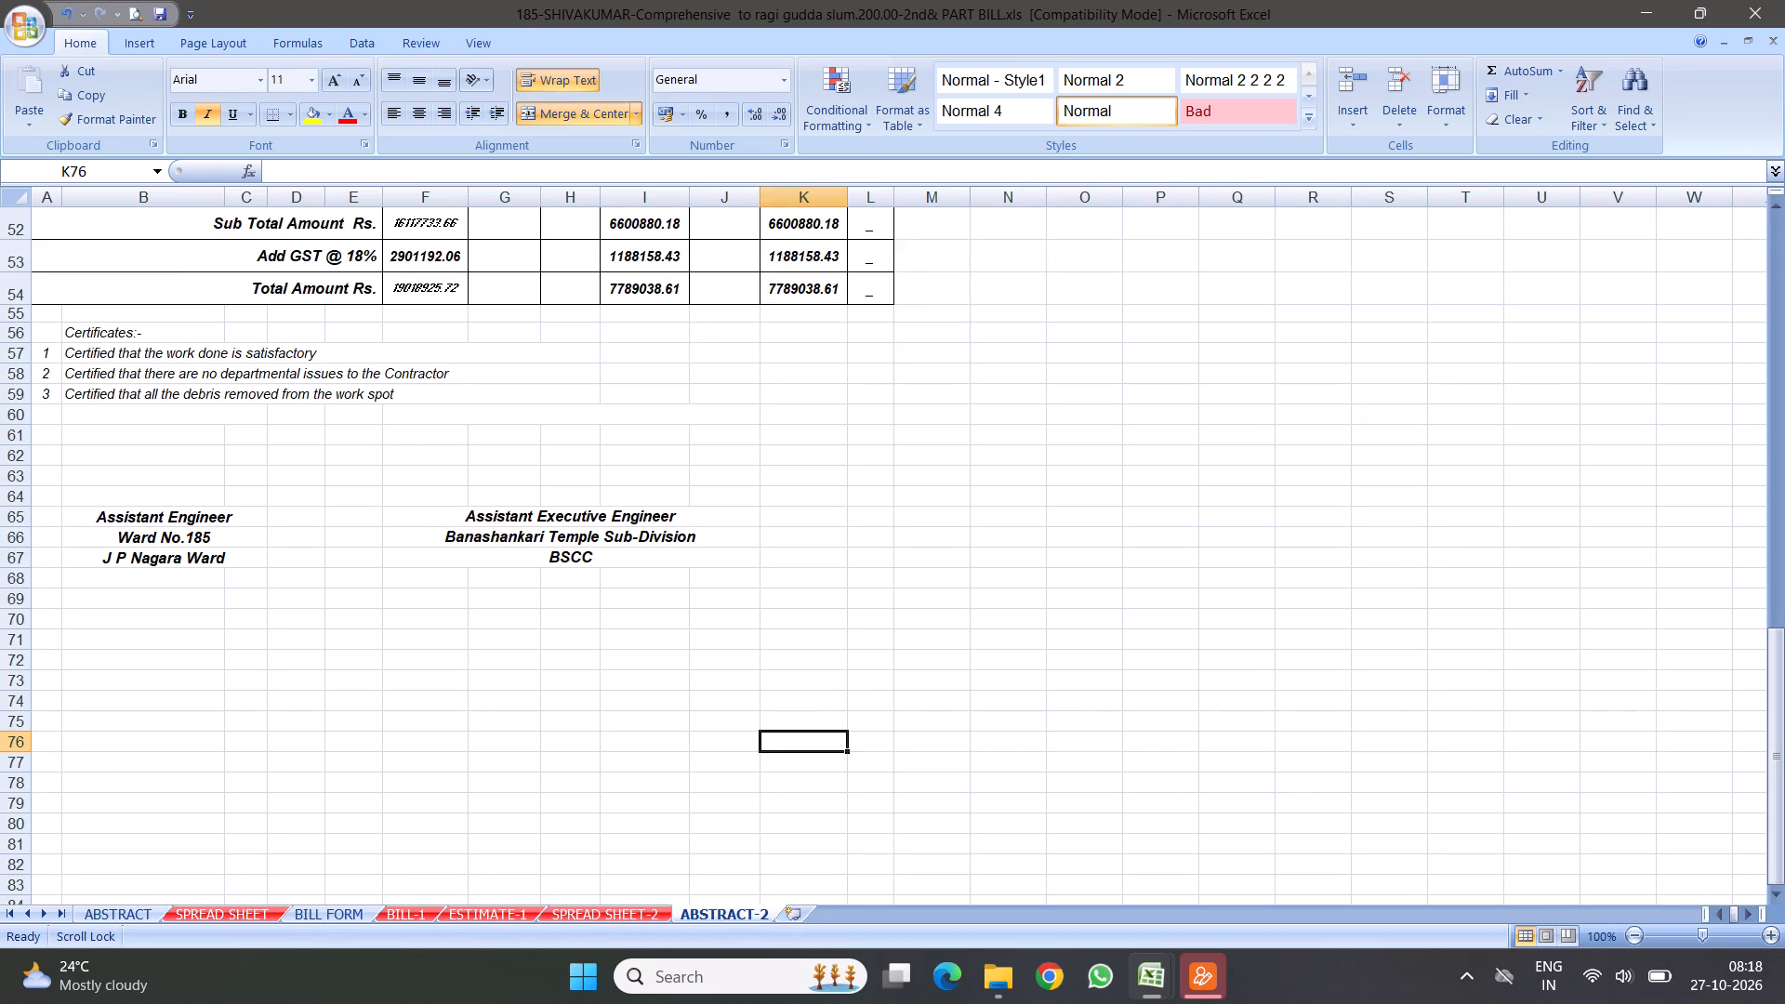
{"action": "scroll", "coordinate": [634, 573], "scroll_direction": "up", "scroll_amount": 16}
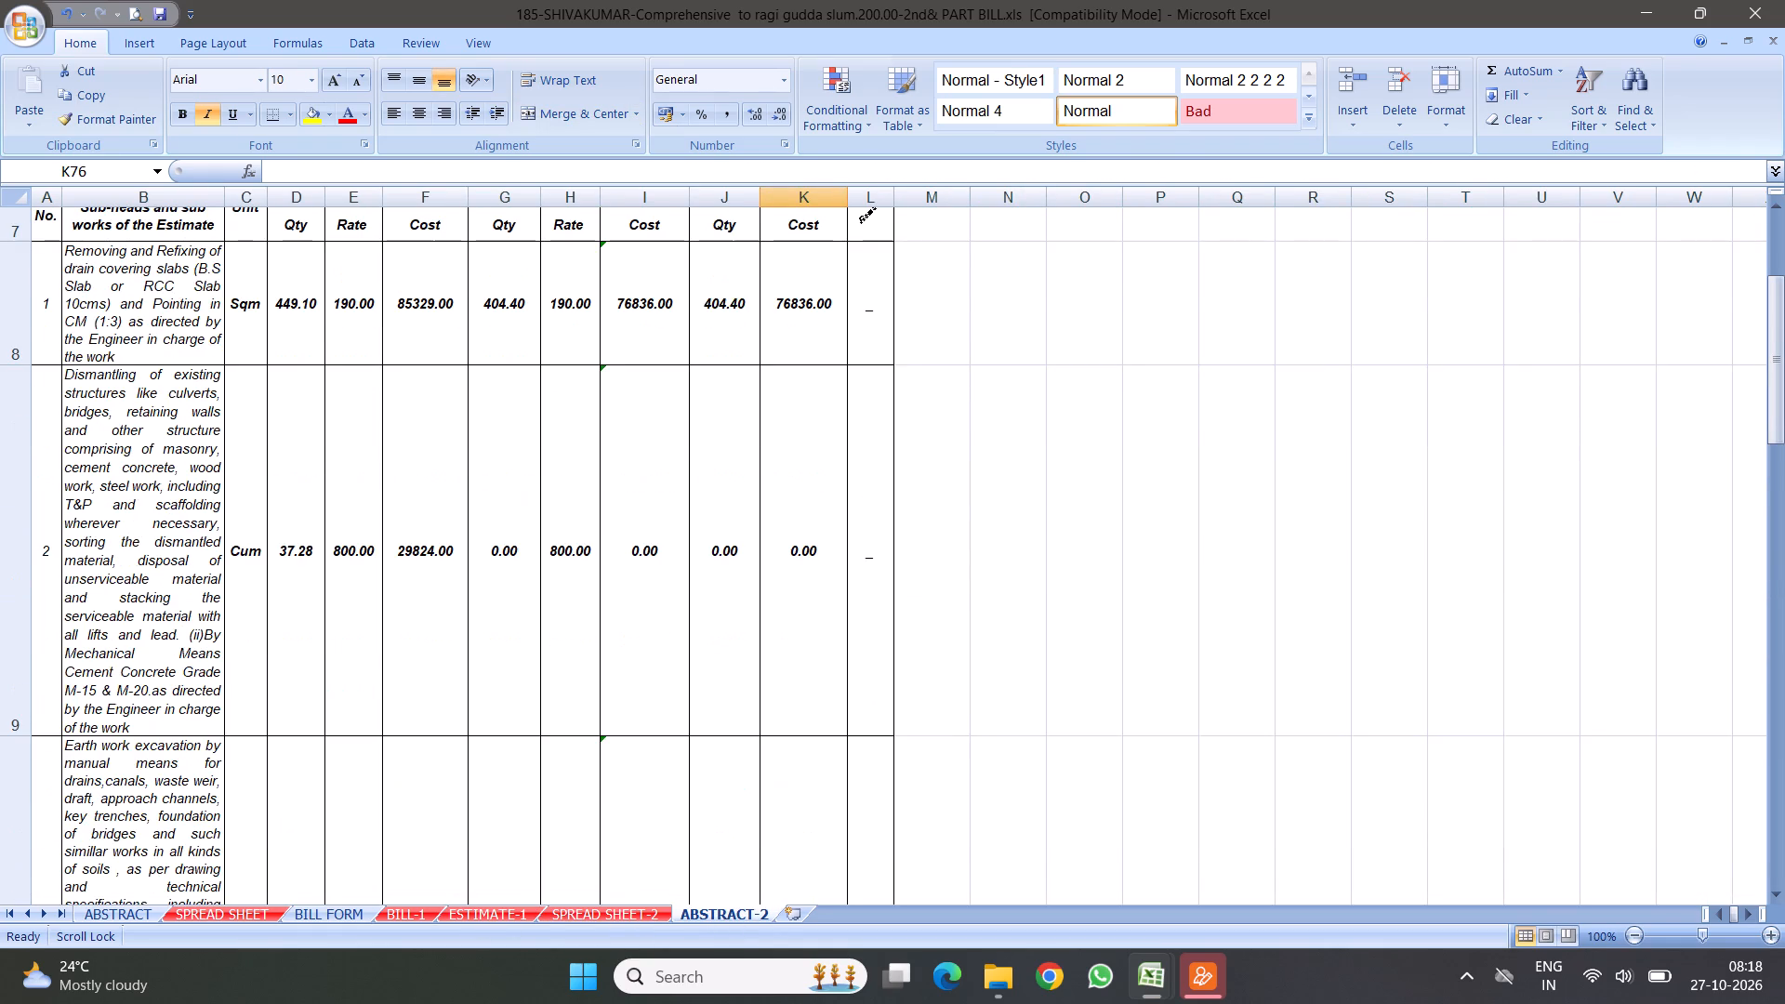
{"action": "scroll", "coordinate": [565, 600], "scroll_direction": "up", "scroll_amount": 5}
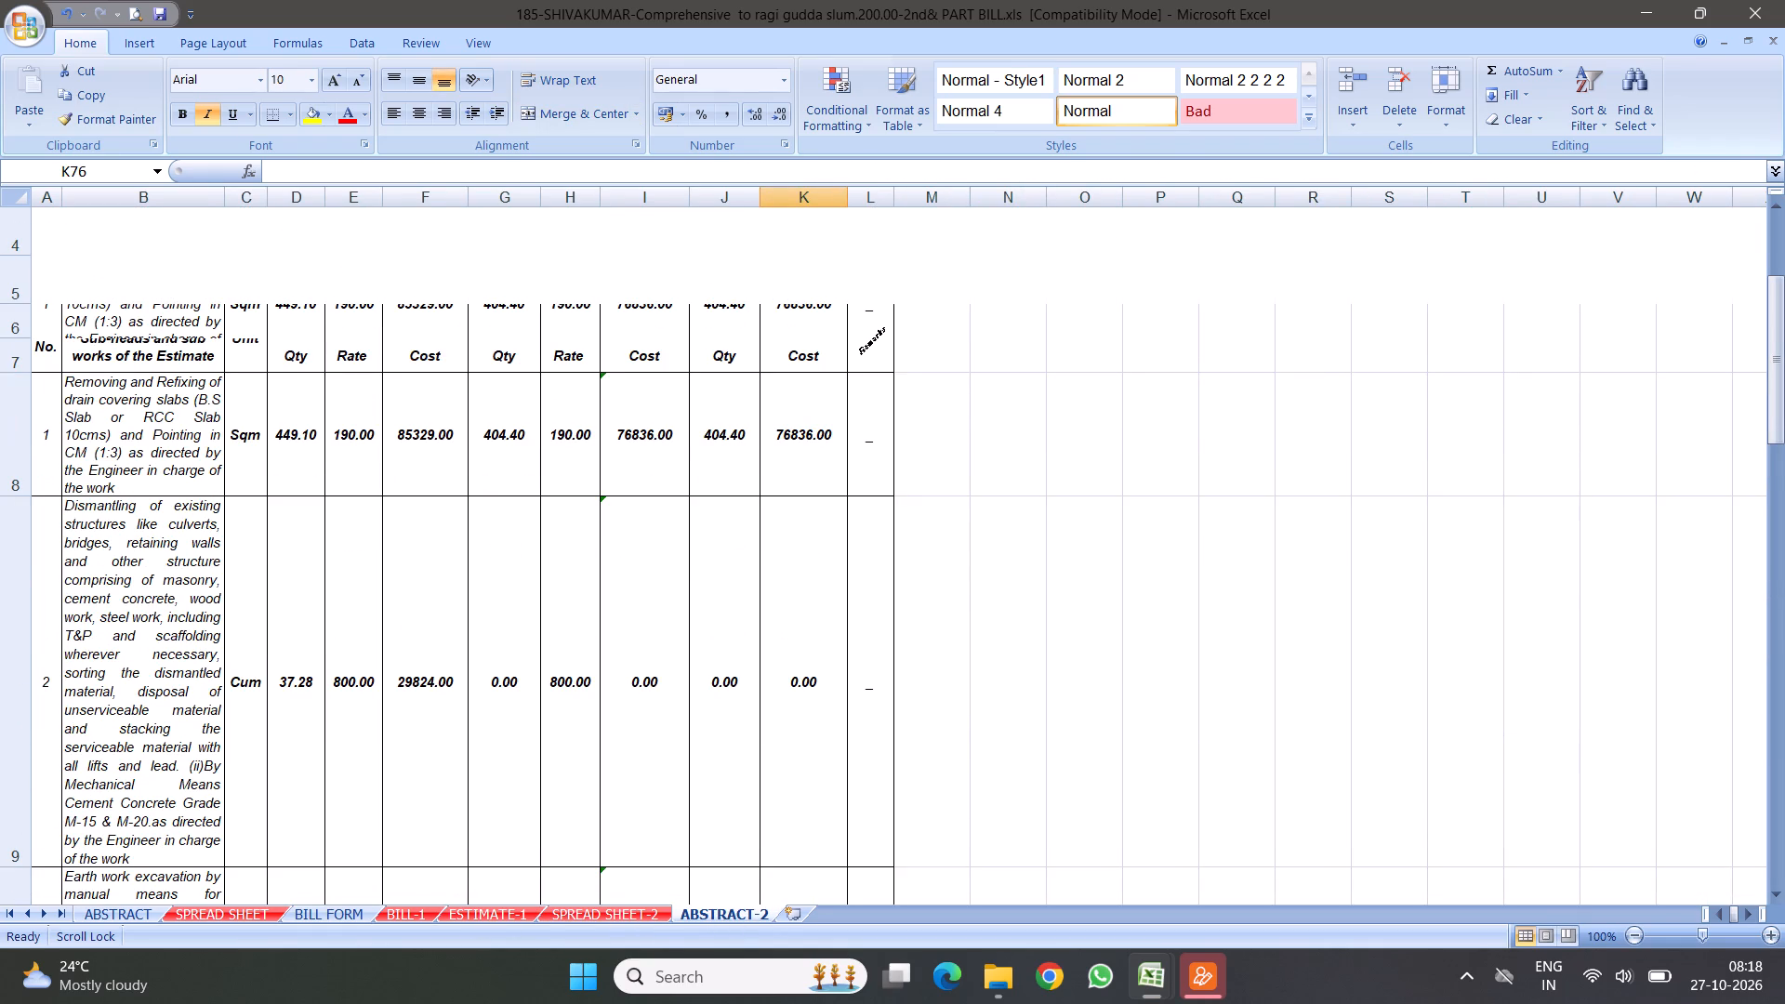
{"action": "left_click_drag", "start_coordinate": [506, 201], "coordinate": [544, 206]}
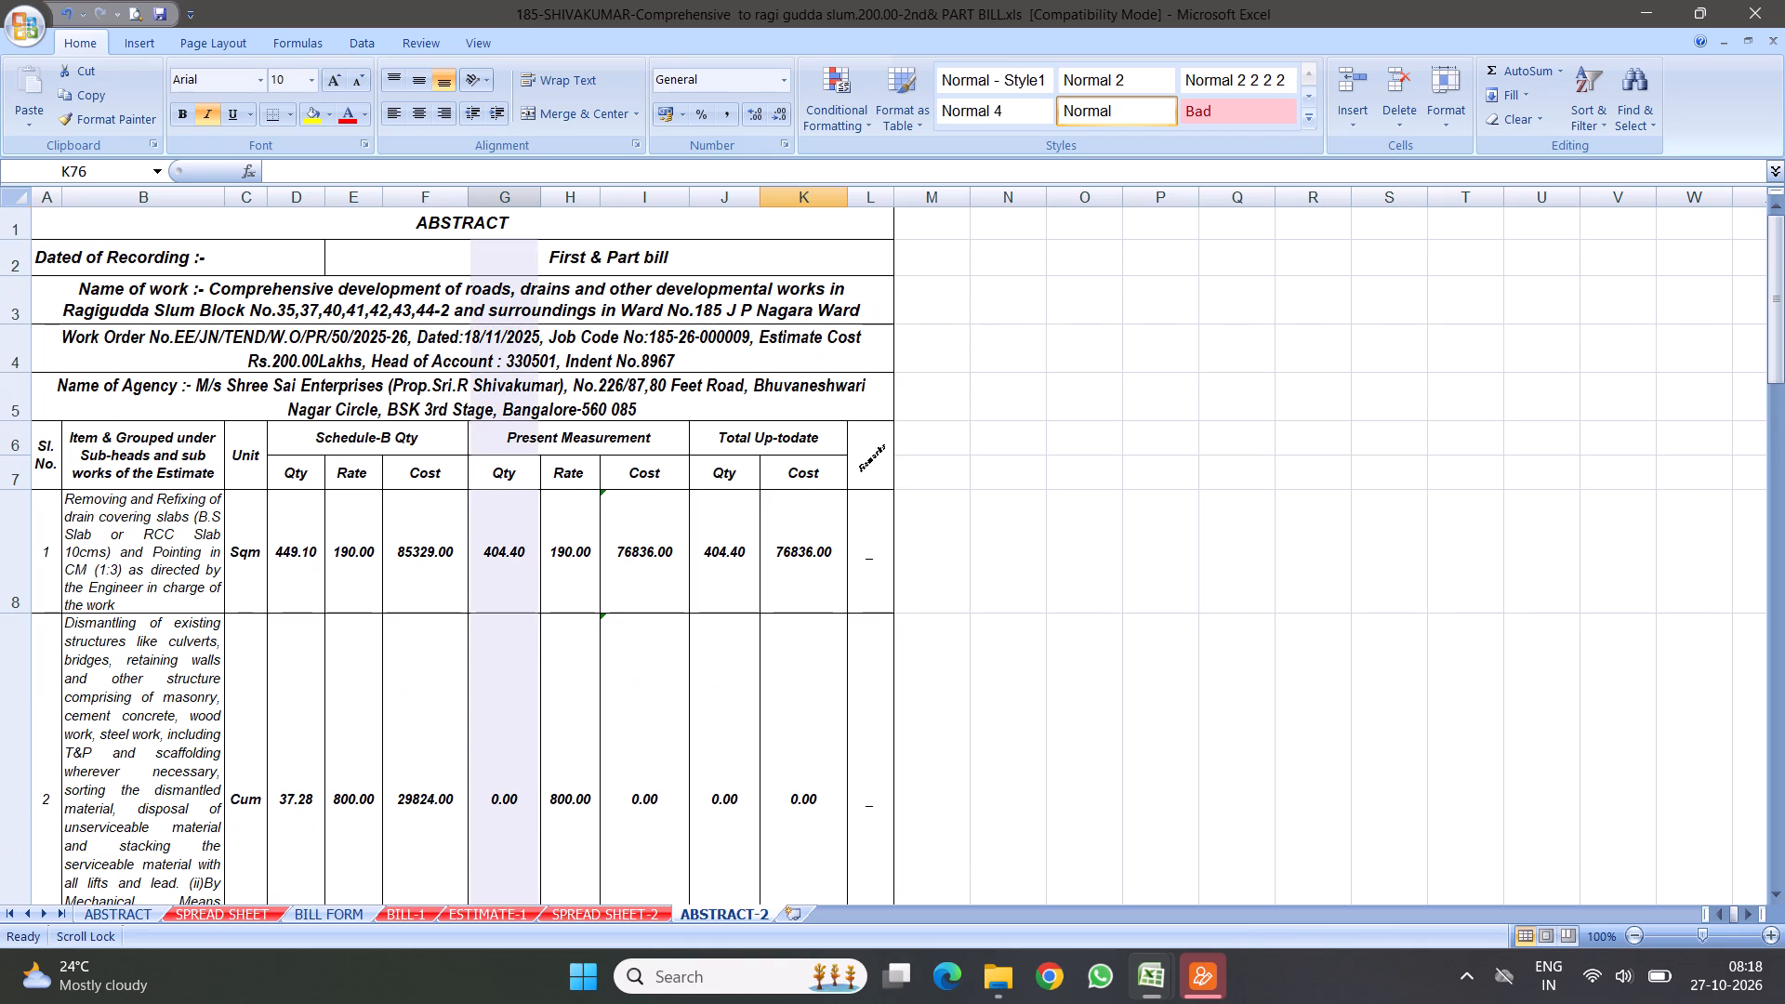
{"action": "left_click_drag", "start_coordinate": [544, 206], "coordinate": [568, 209]}
{"action": "right_click", "coordinate": [506, 201]}
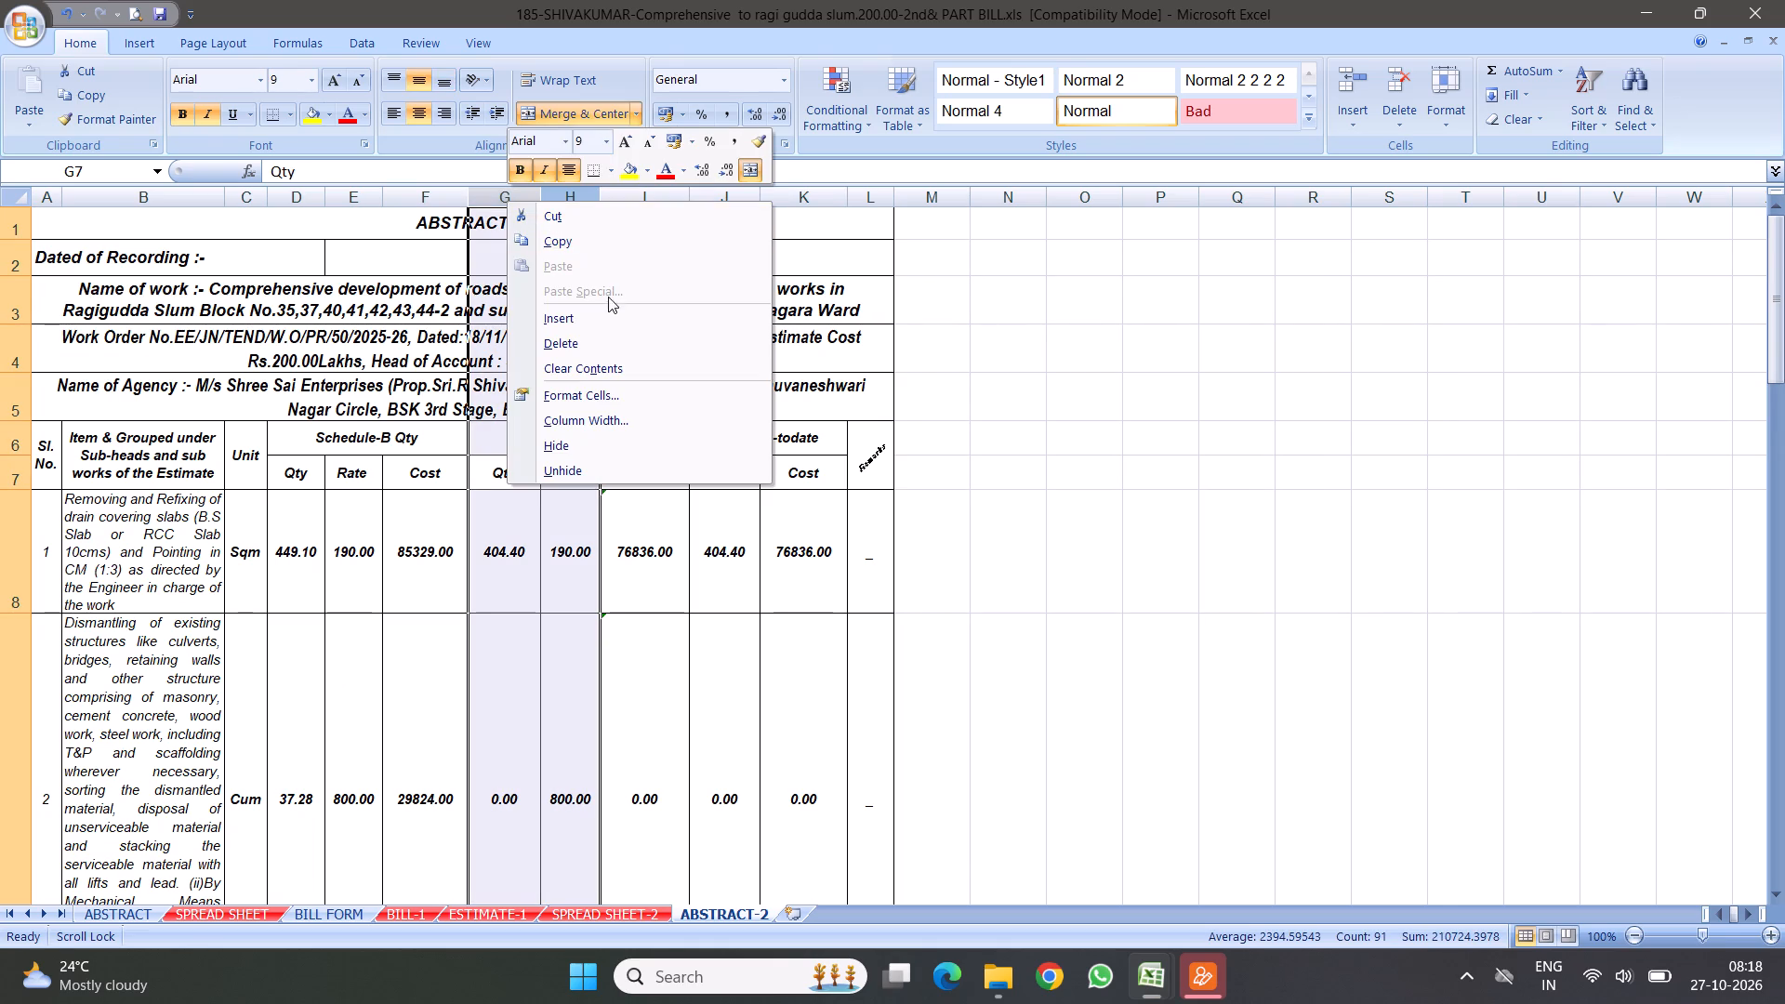
{"action": "left_click", "coordinate": [567, 316]}
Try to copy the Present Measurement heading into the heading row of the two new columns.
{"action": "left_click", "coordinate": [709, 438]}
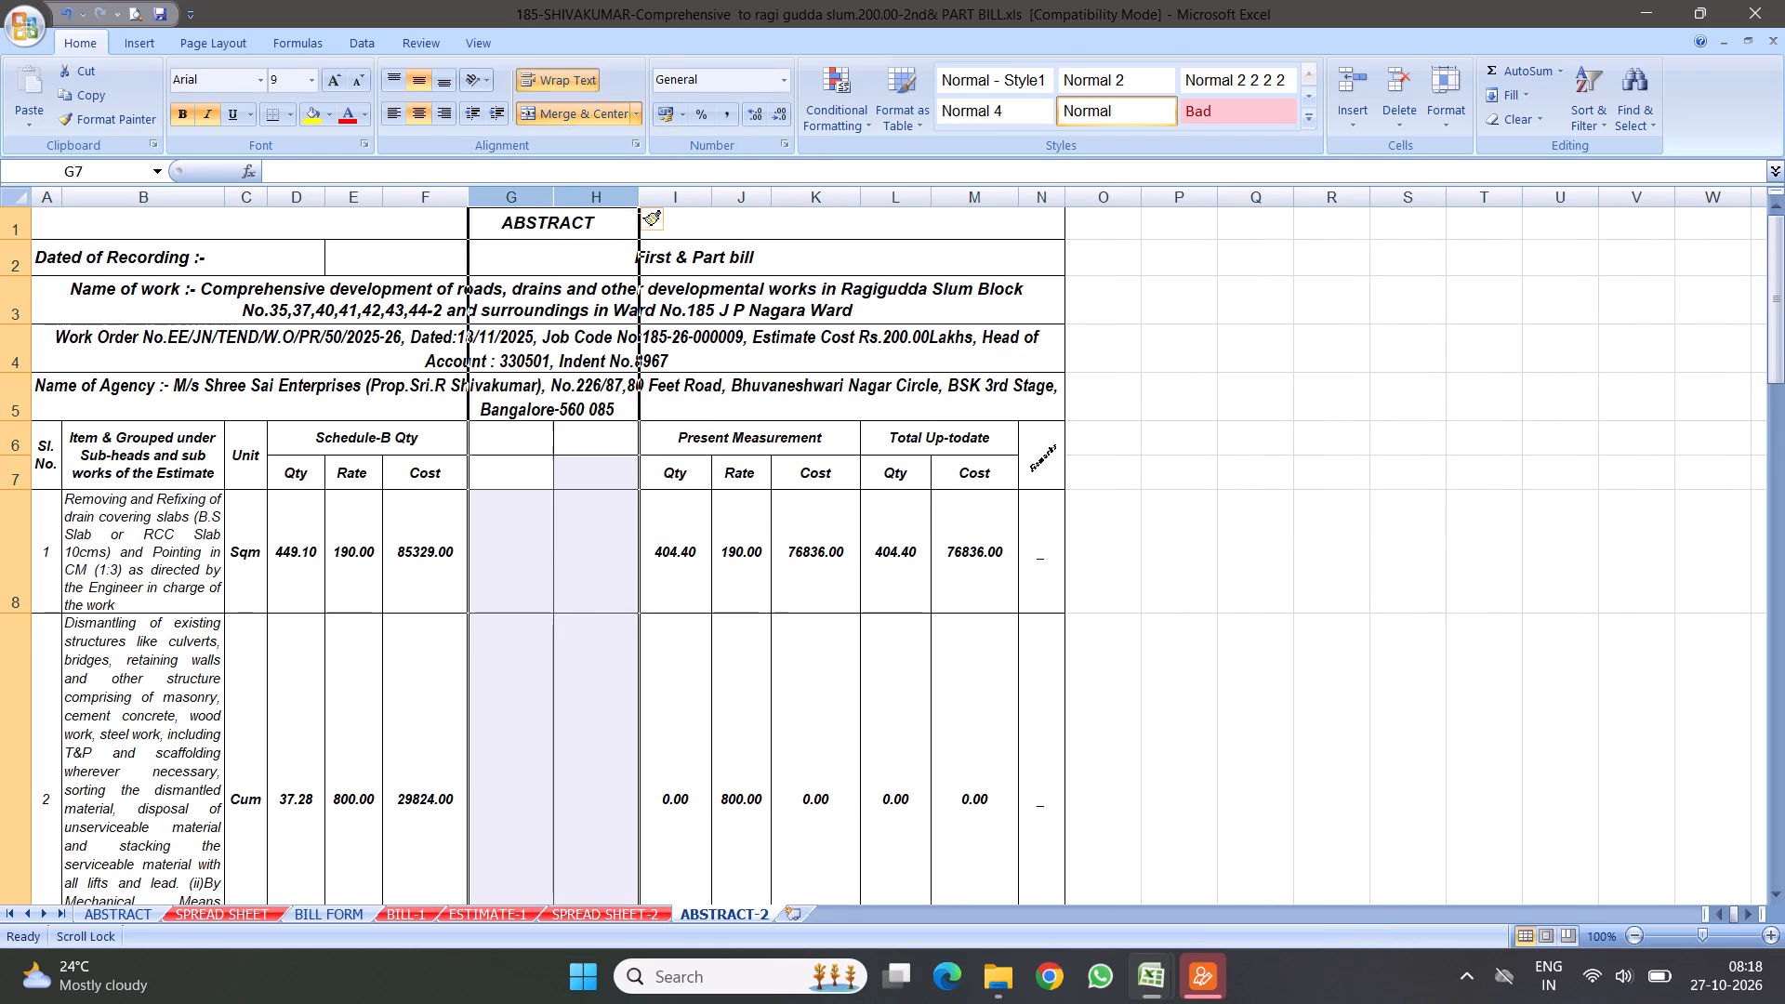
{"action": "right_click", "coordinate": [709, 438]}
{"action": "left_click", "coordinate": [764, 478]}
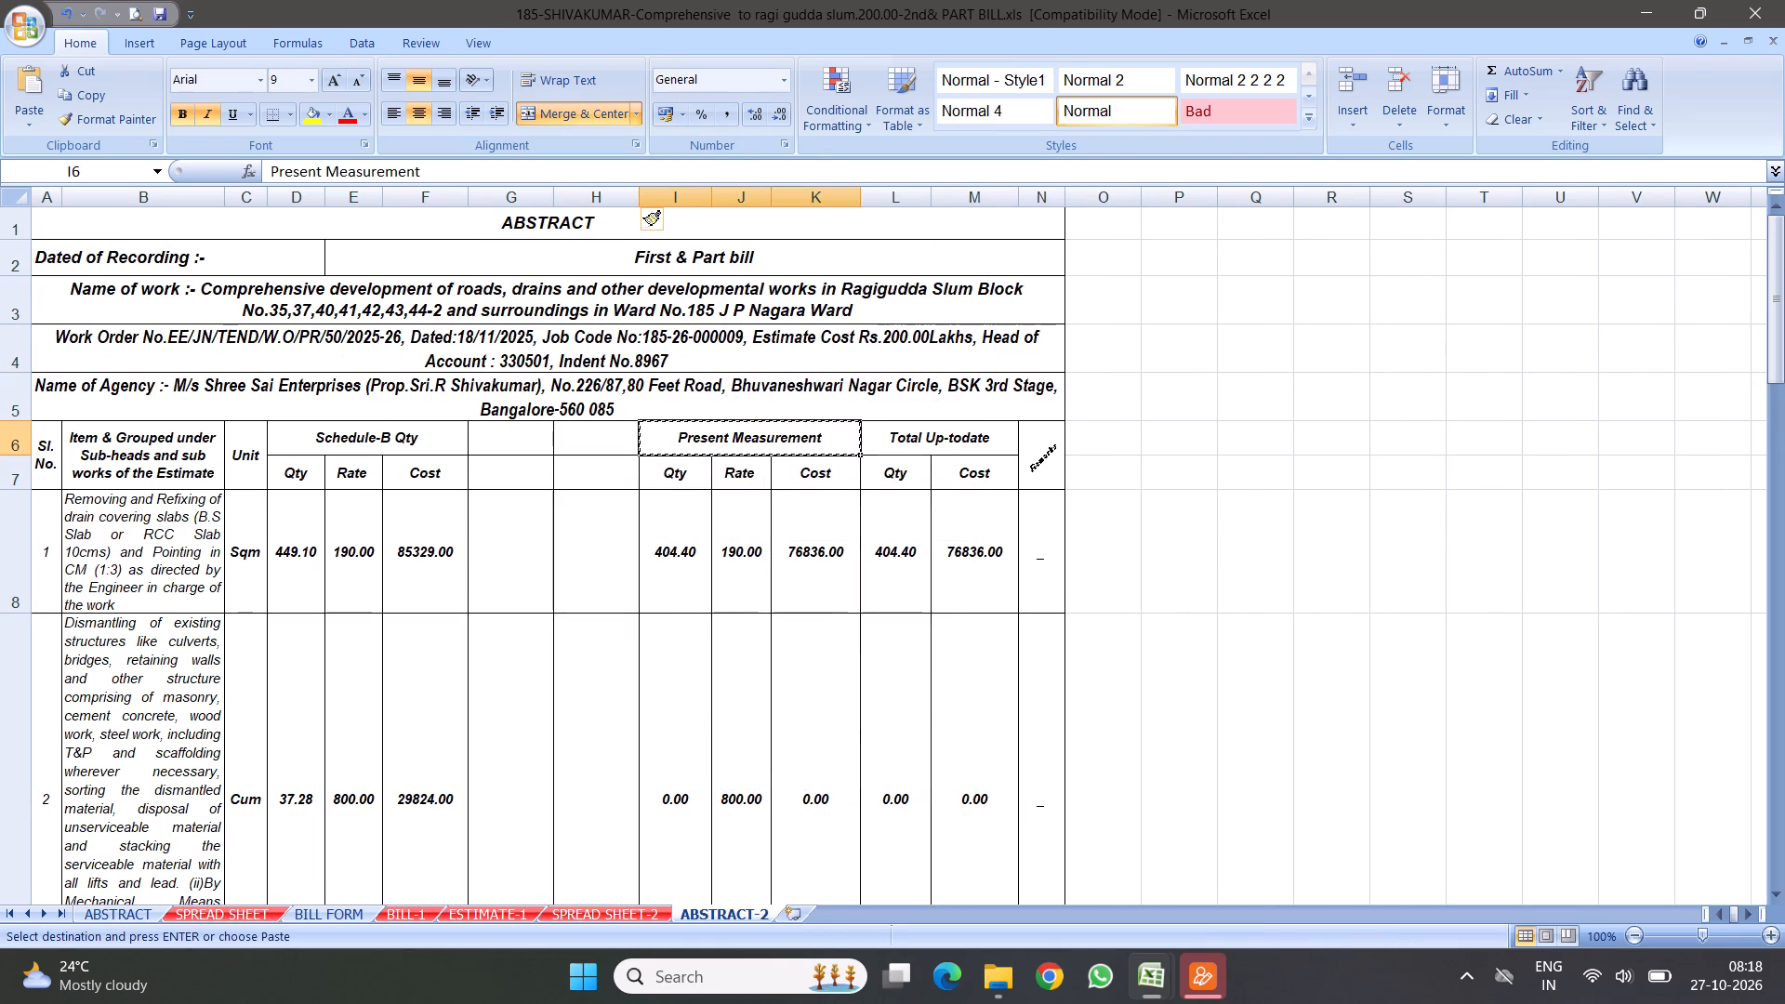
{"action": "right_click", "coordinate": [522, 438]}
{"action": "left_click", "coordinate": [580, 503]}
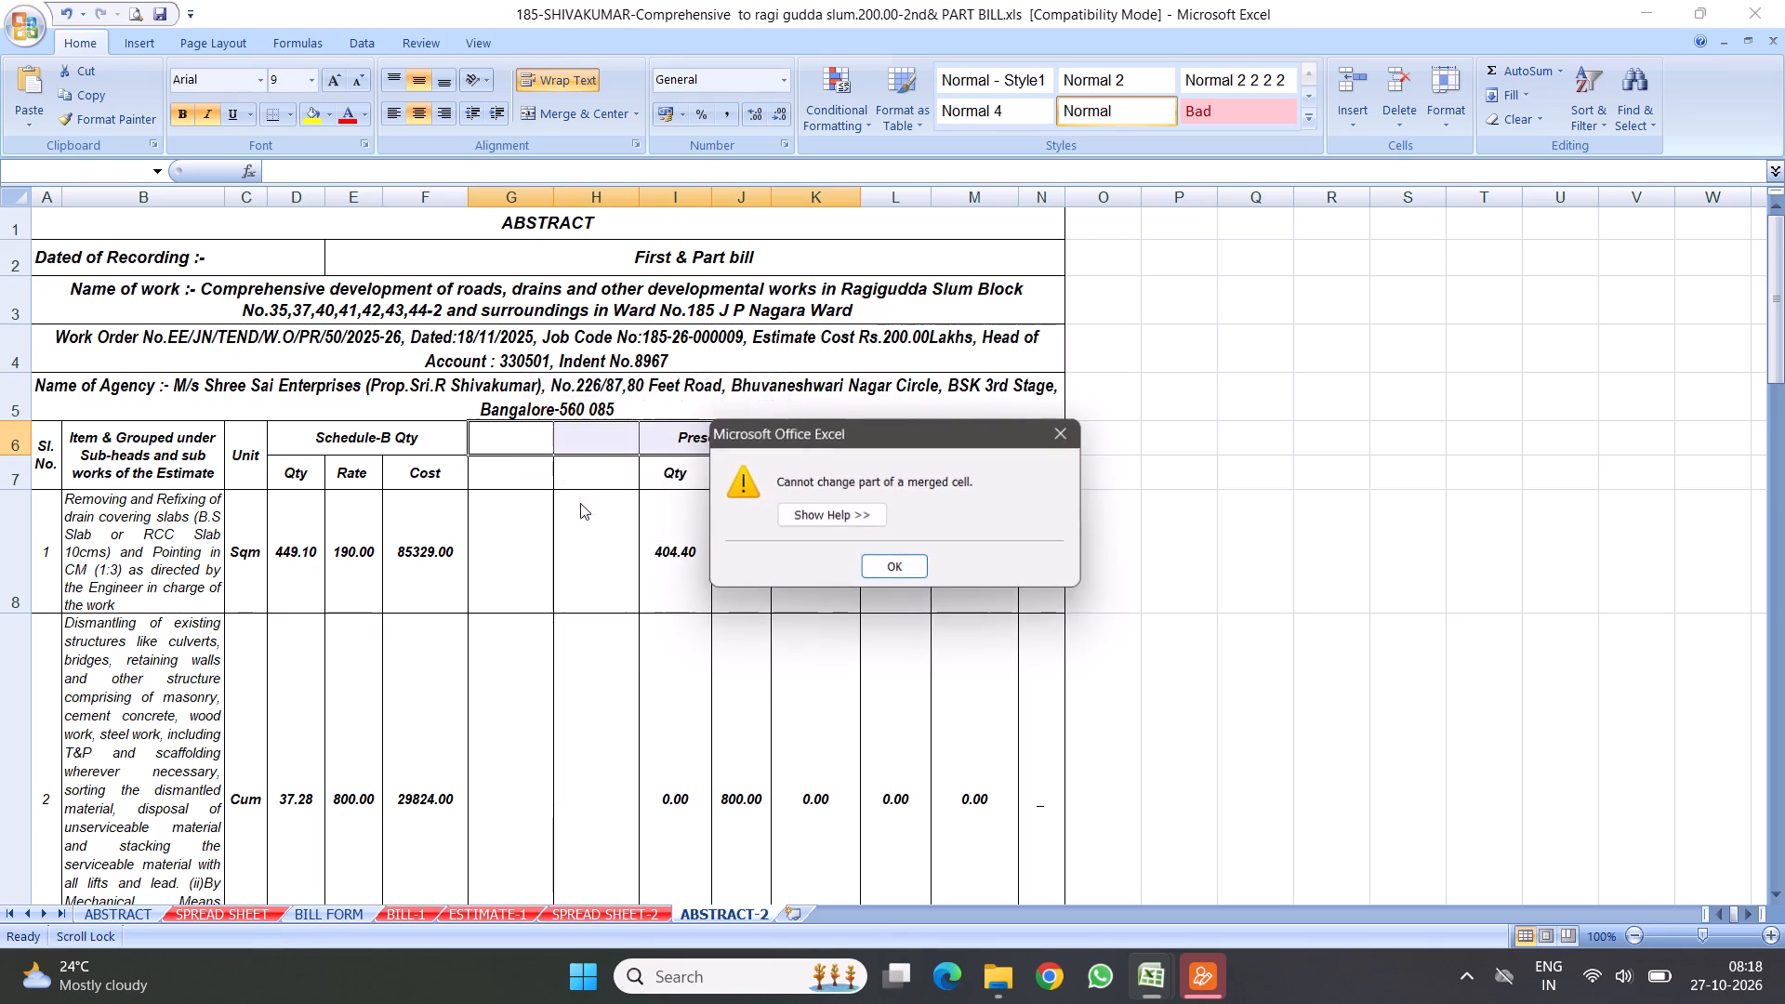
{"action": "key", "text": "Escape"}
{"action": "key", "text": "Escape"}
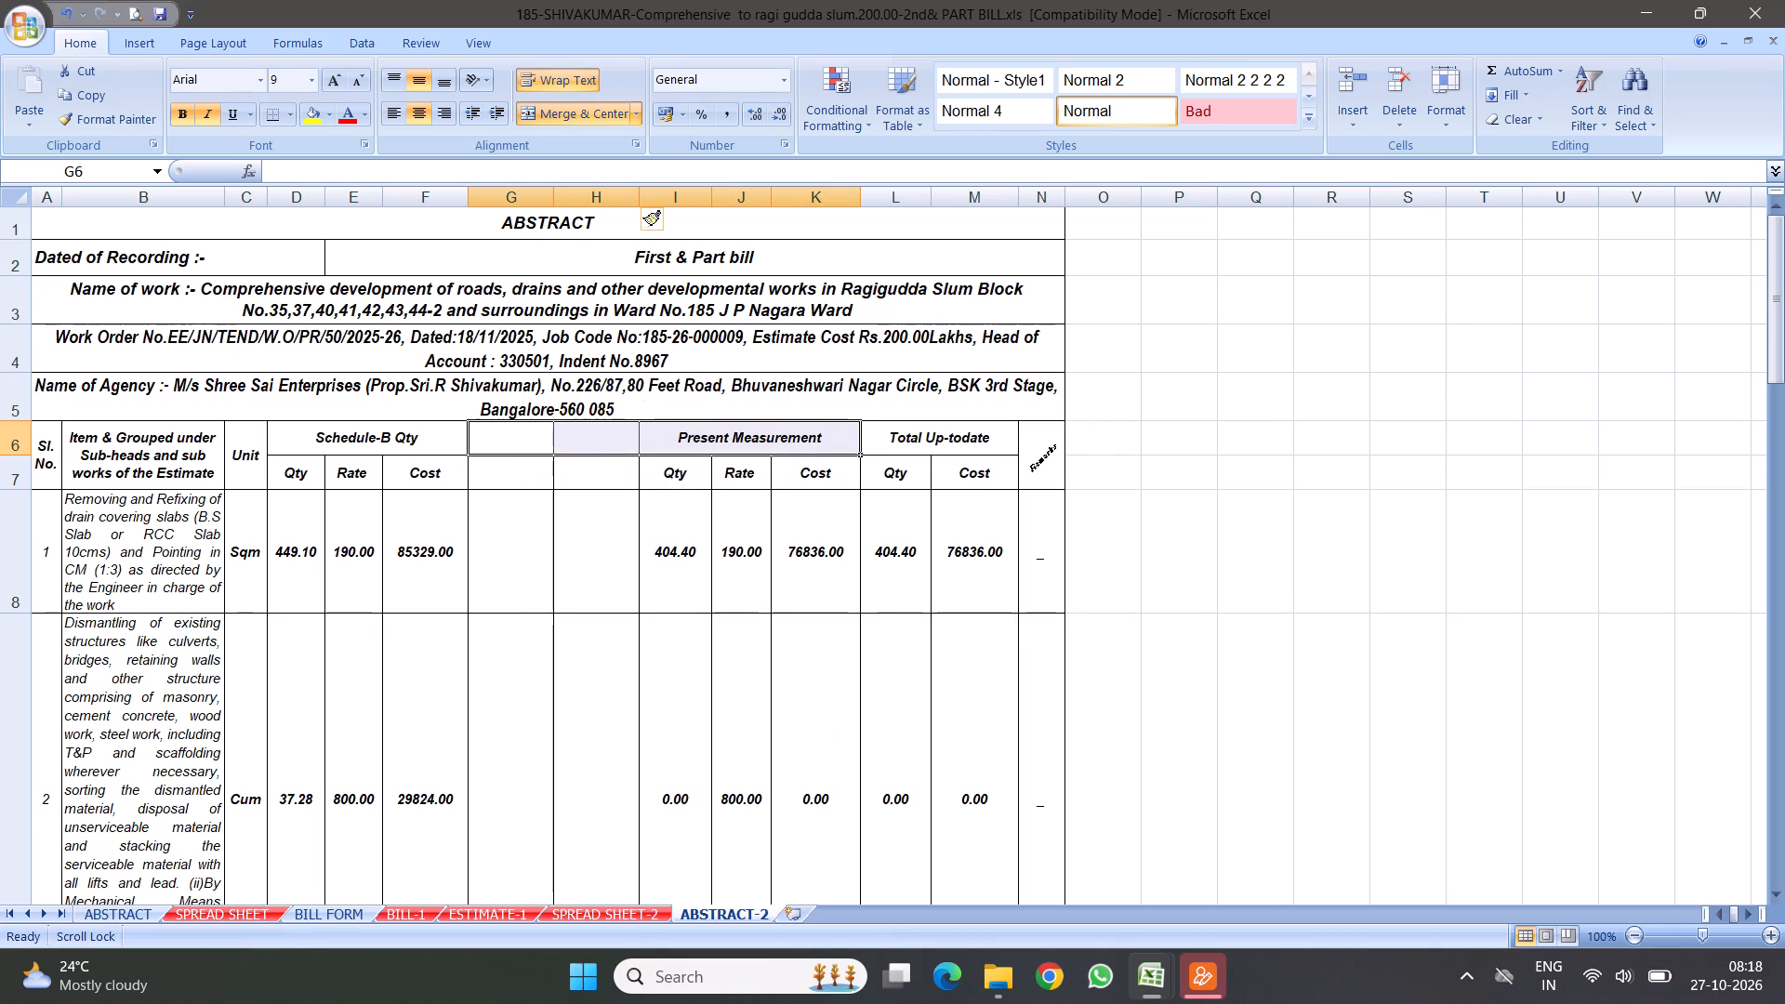
Merge heading cells G6 and H6 over the new columns and enter "Previous Measurement".
{"action": "left_click_drag", "start_coordinate": [511, 442], "coordinate": [573, 444]}
{"action": "left_click", "coordinate": [570, 111]}
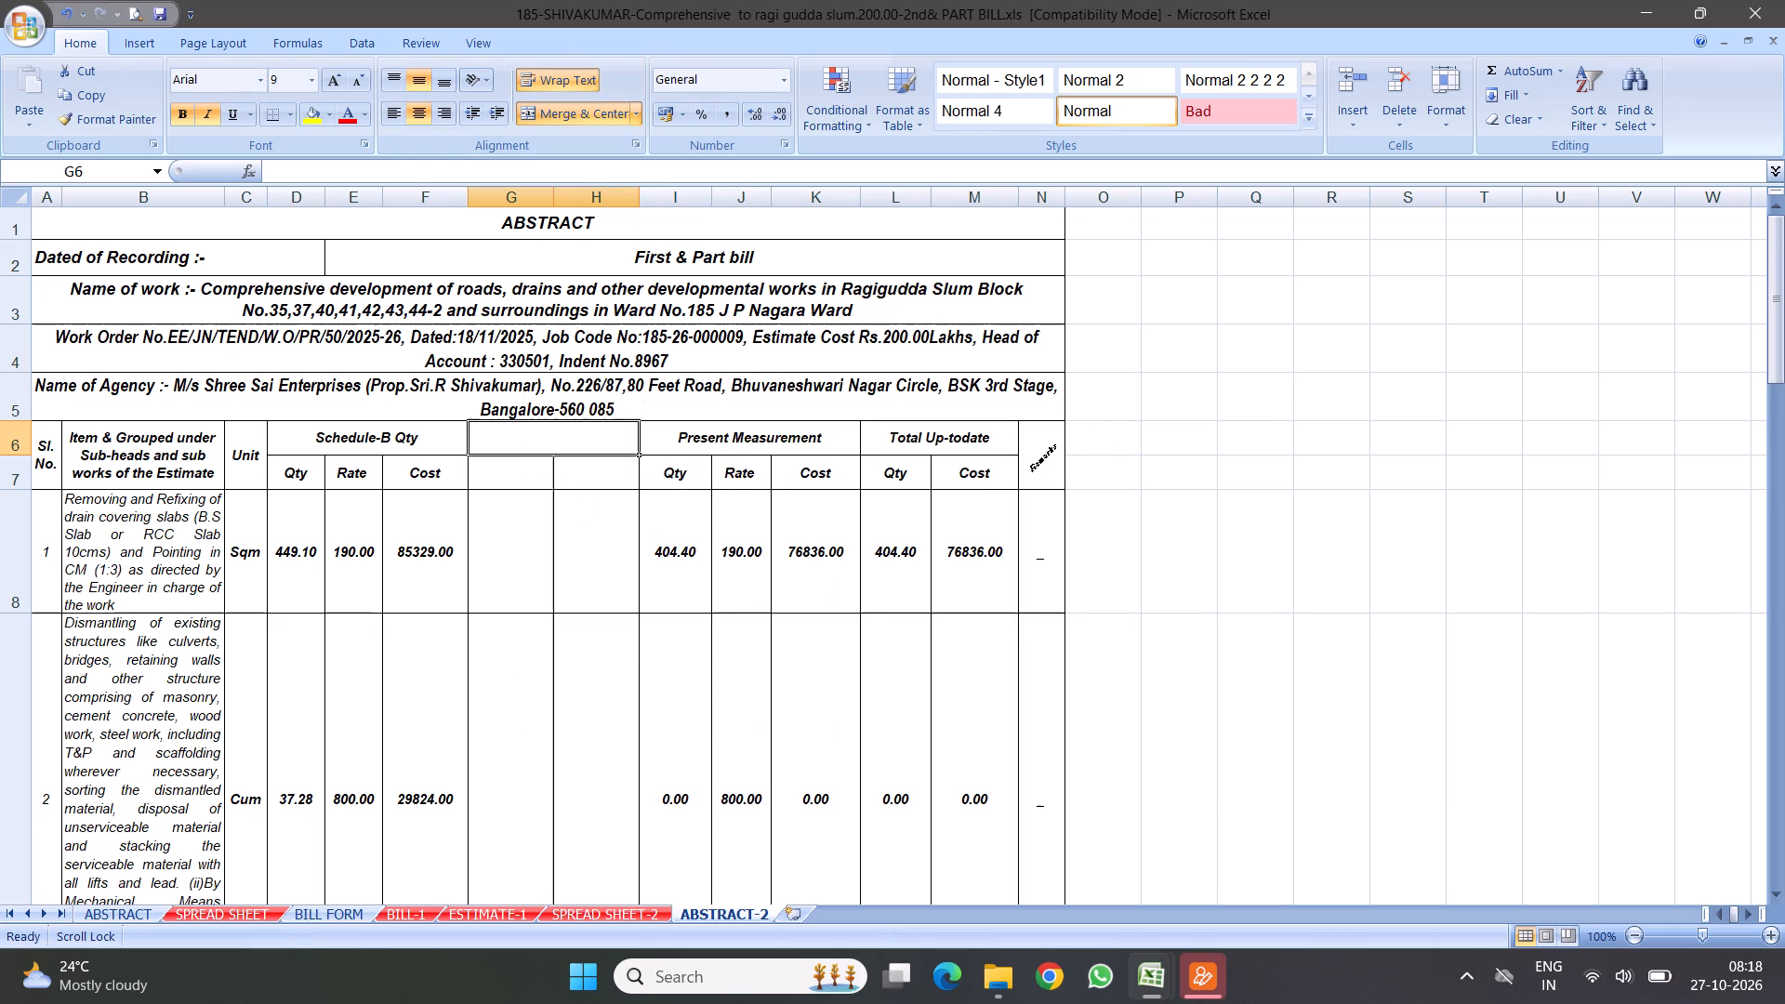
{"action": "key", "text": "shift+p"}
{"action": "key", "text": "BackSpace"}
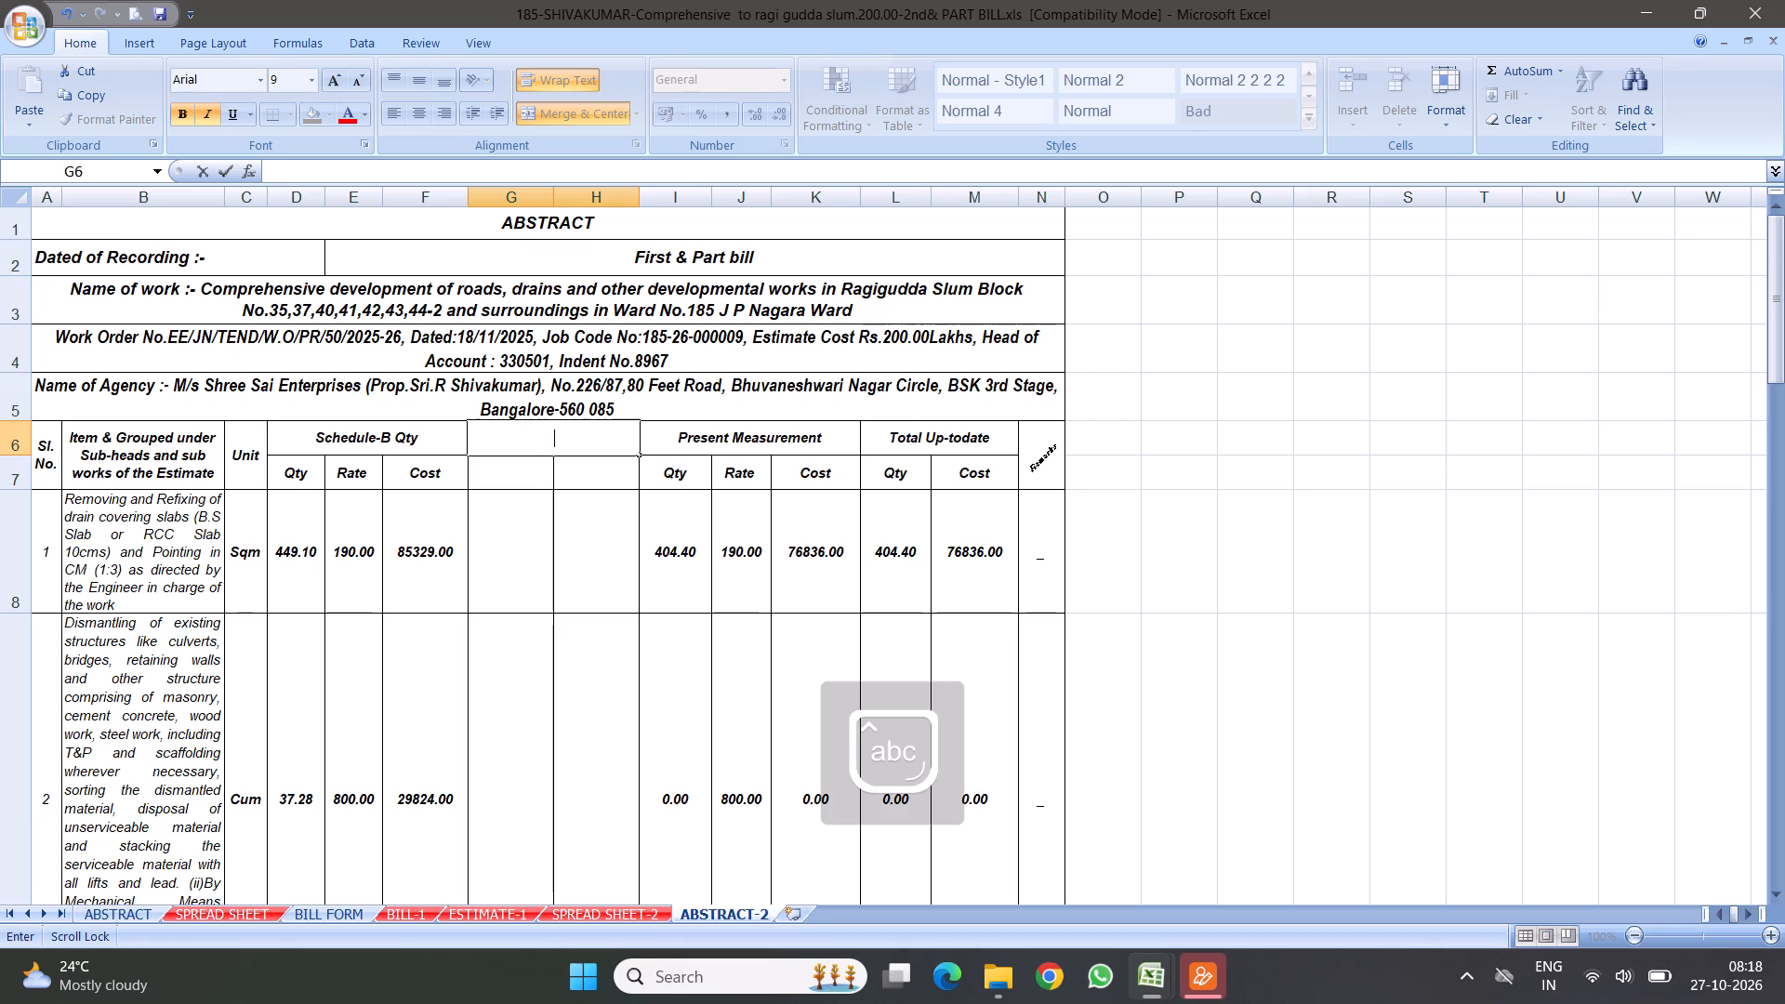
{"action": "type", "text": "Prev"}
{"action": "type", "text": "ious"}
{"action": "key", "text": "space"}
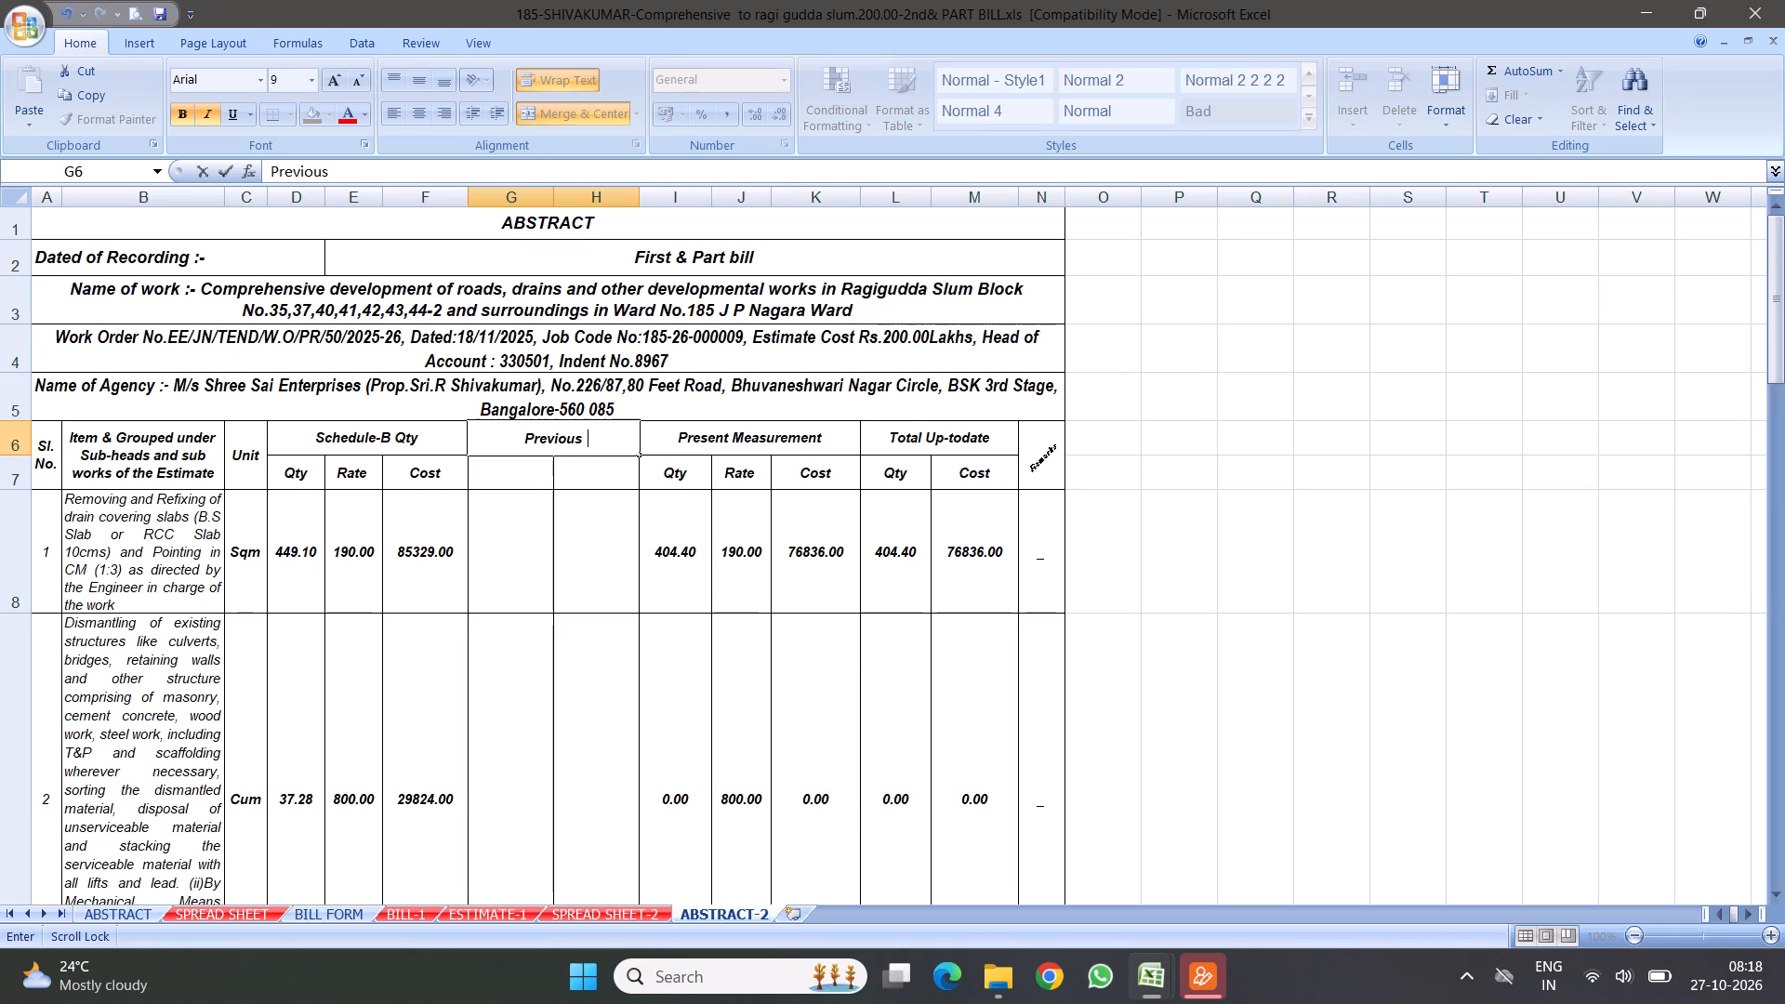
{"action": "key", "text": "shift+m"}
{"action": "type", "text": "easurement"}
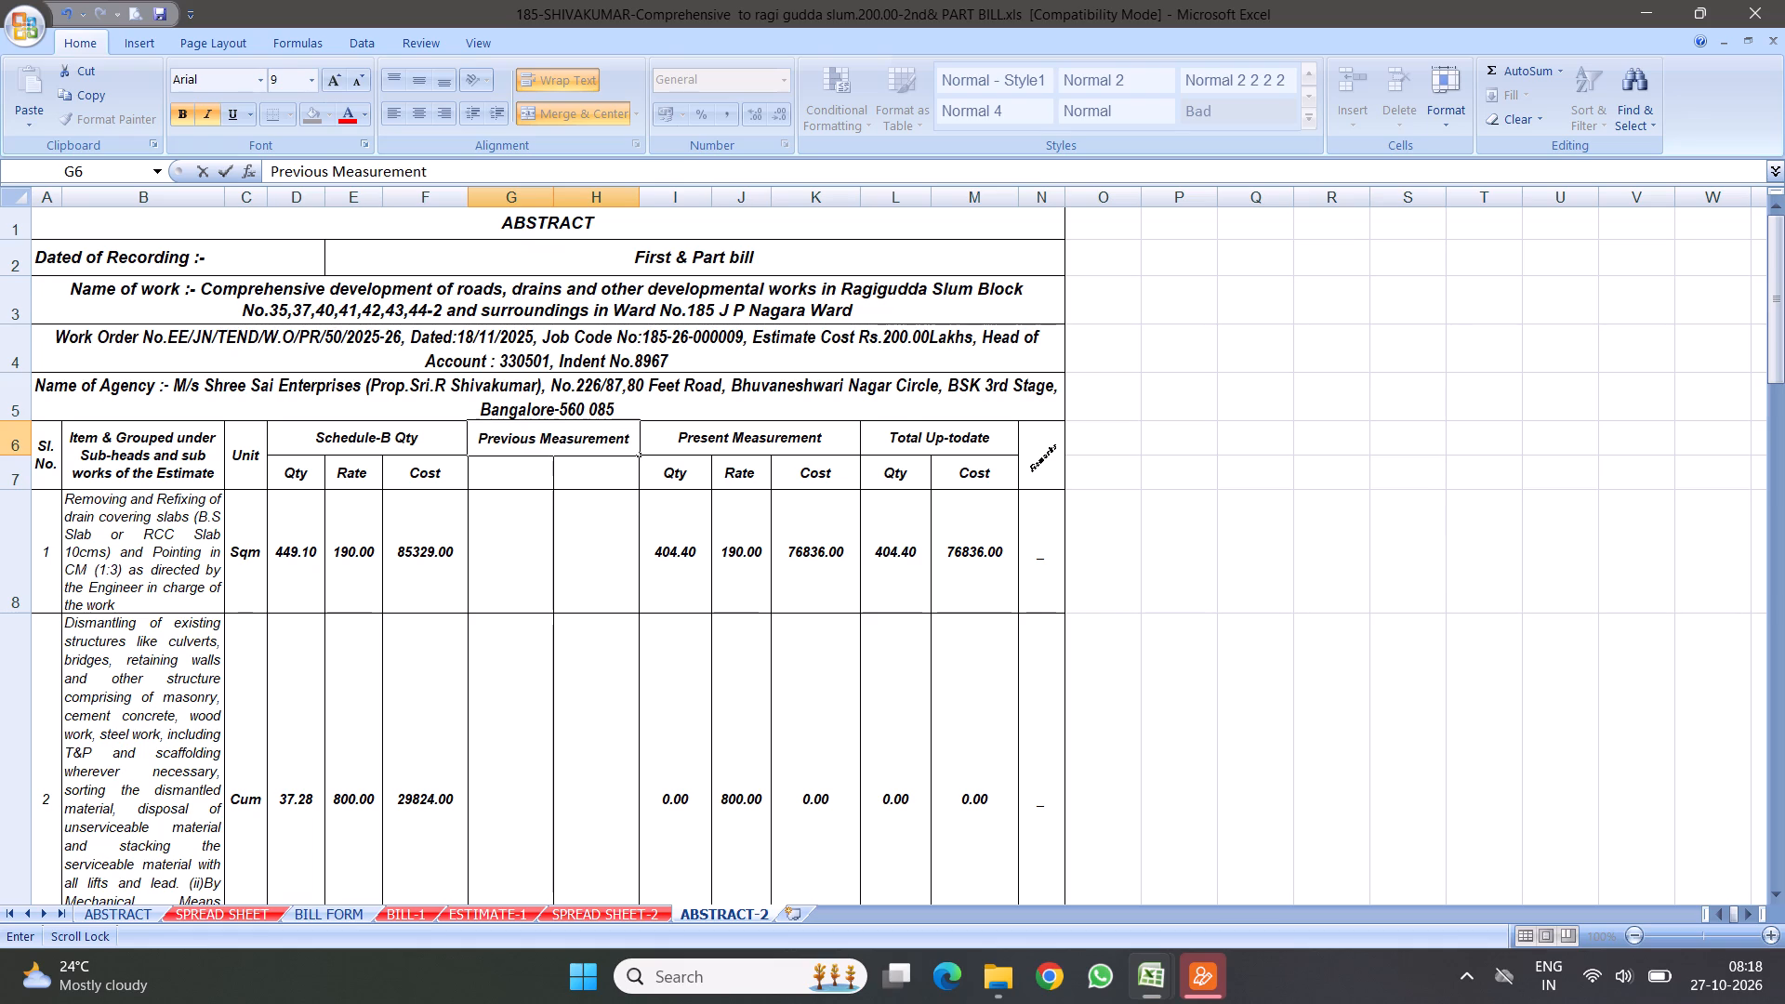
{"action": "left_click", "coordinate": [641, 541]}
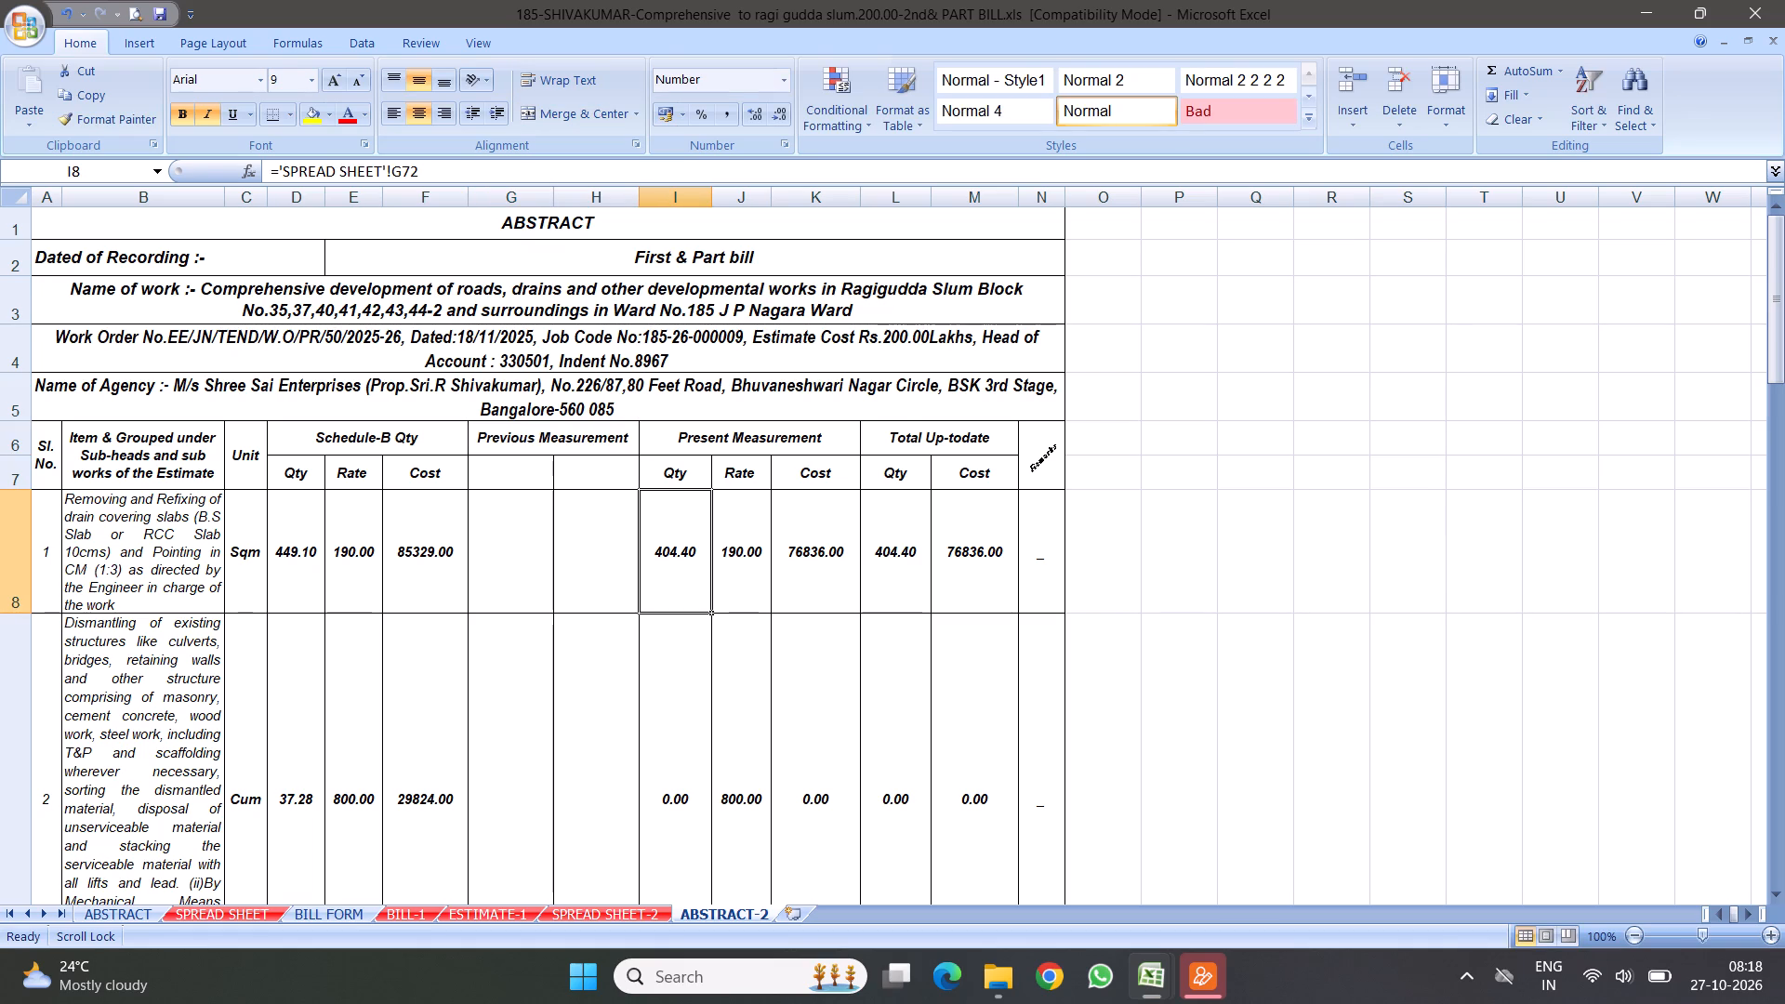
Link item 1's previous quantity in G8 to the Total Up-todate Qty in the ABSTRACT sheet, cell J8.
{"action": "left_click", "coordinate": [724, 431]}
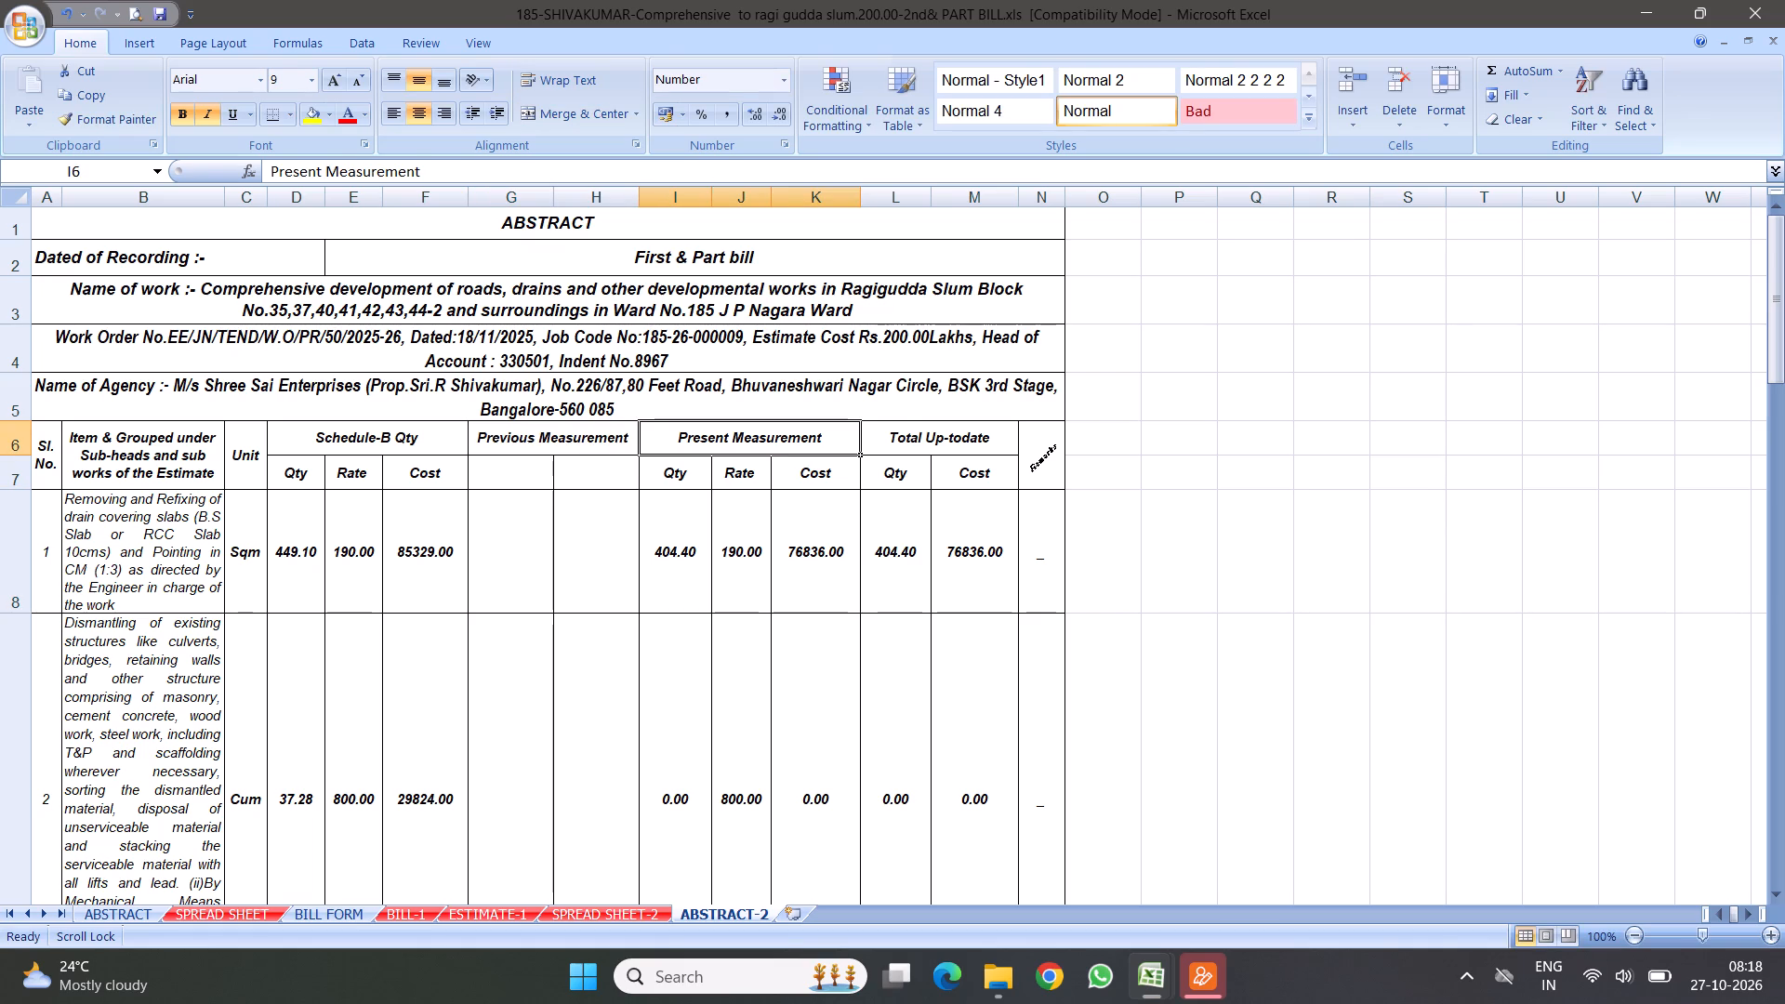
{"action": "left_click", "coordinate": [515, 526]}
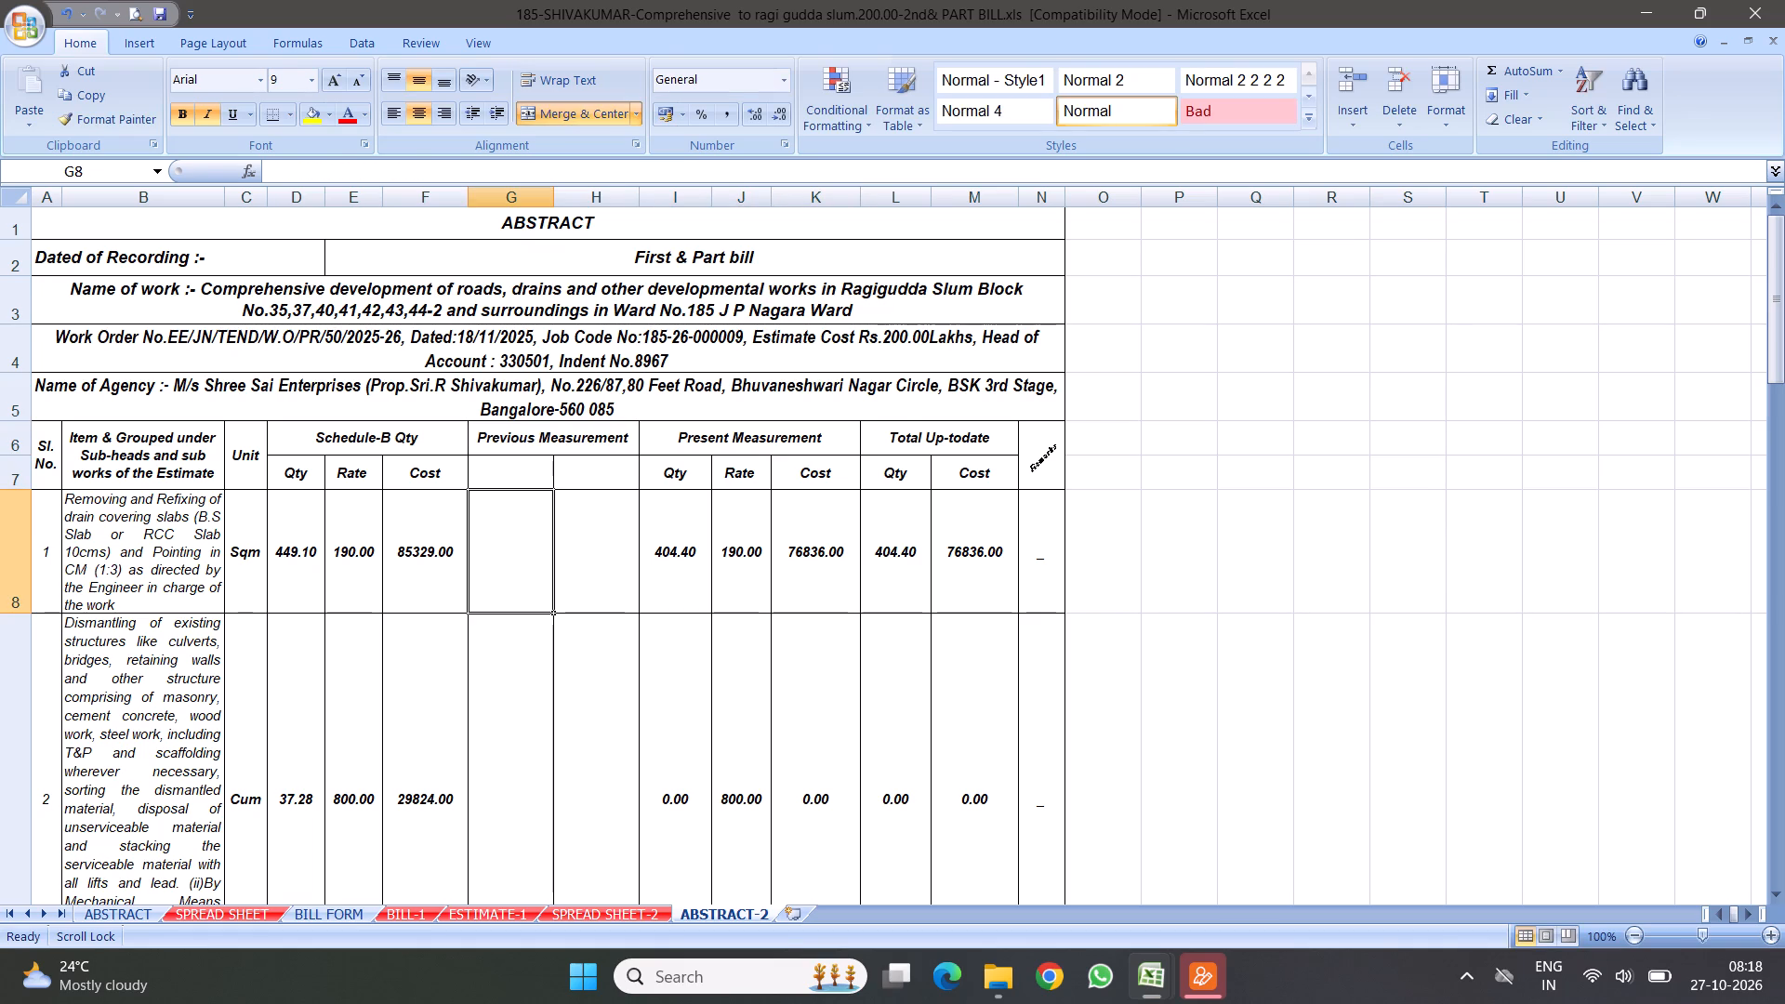
{"action": "left_click", "coordinate": [884, 562]}
{"action": "left_click", "coordinate": [506, 551]}
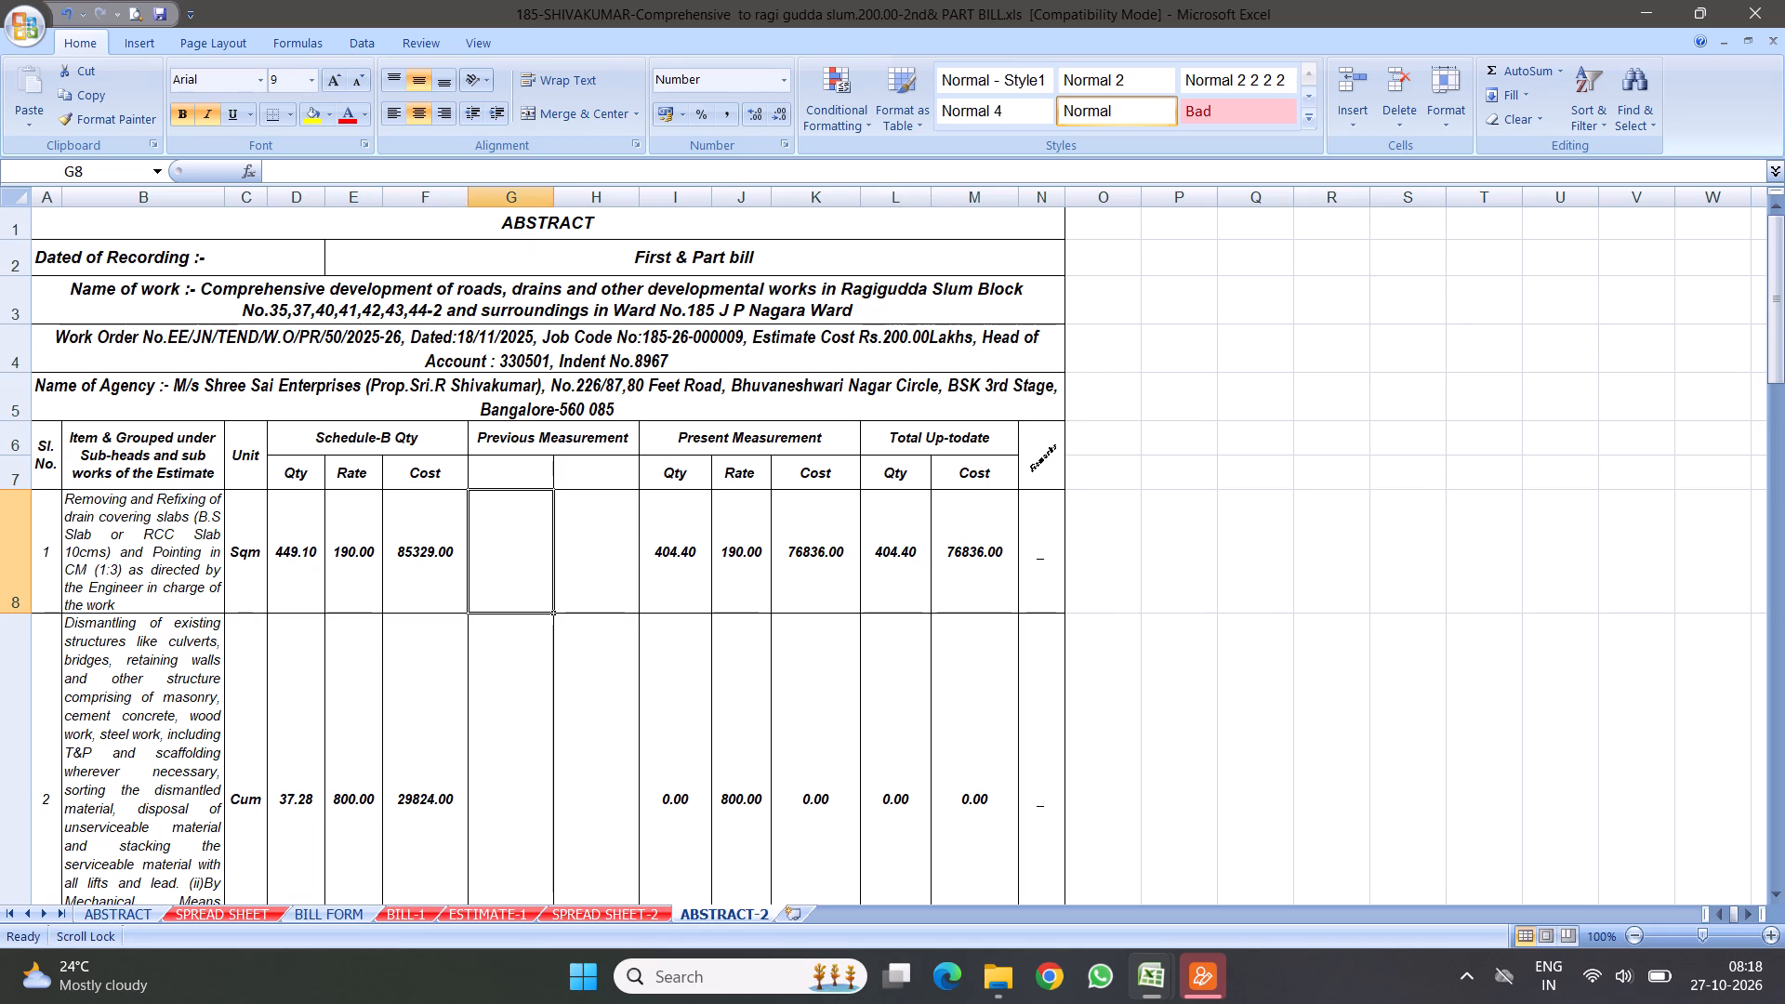
{"action": "key", "text": "equal"}
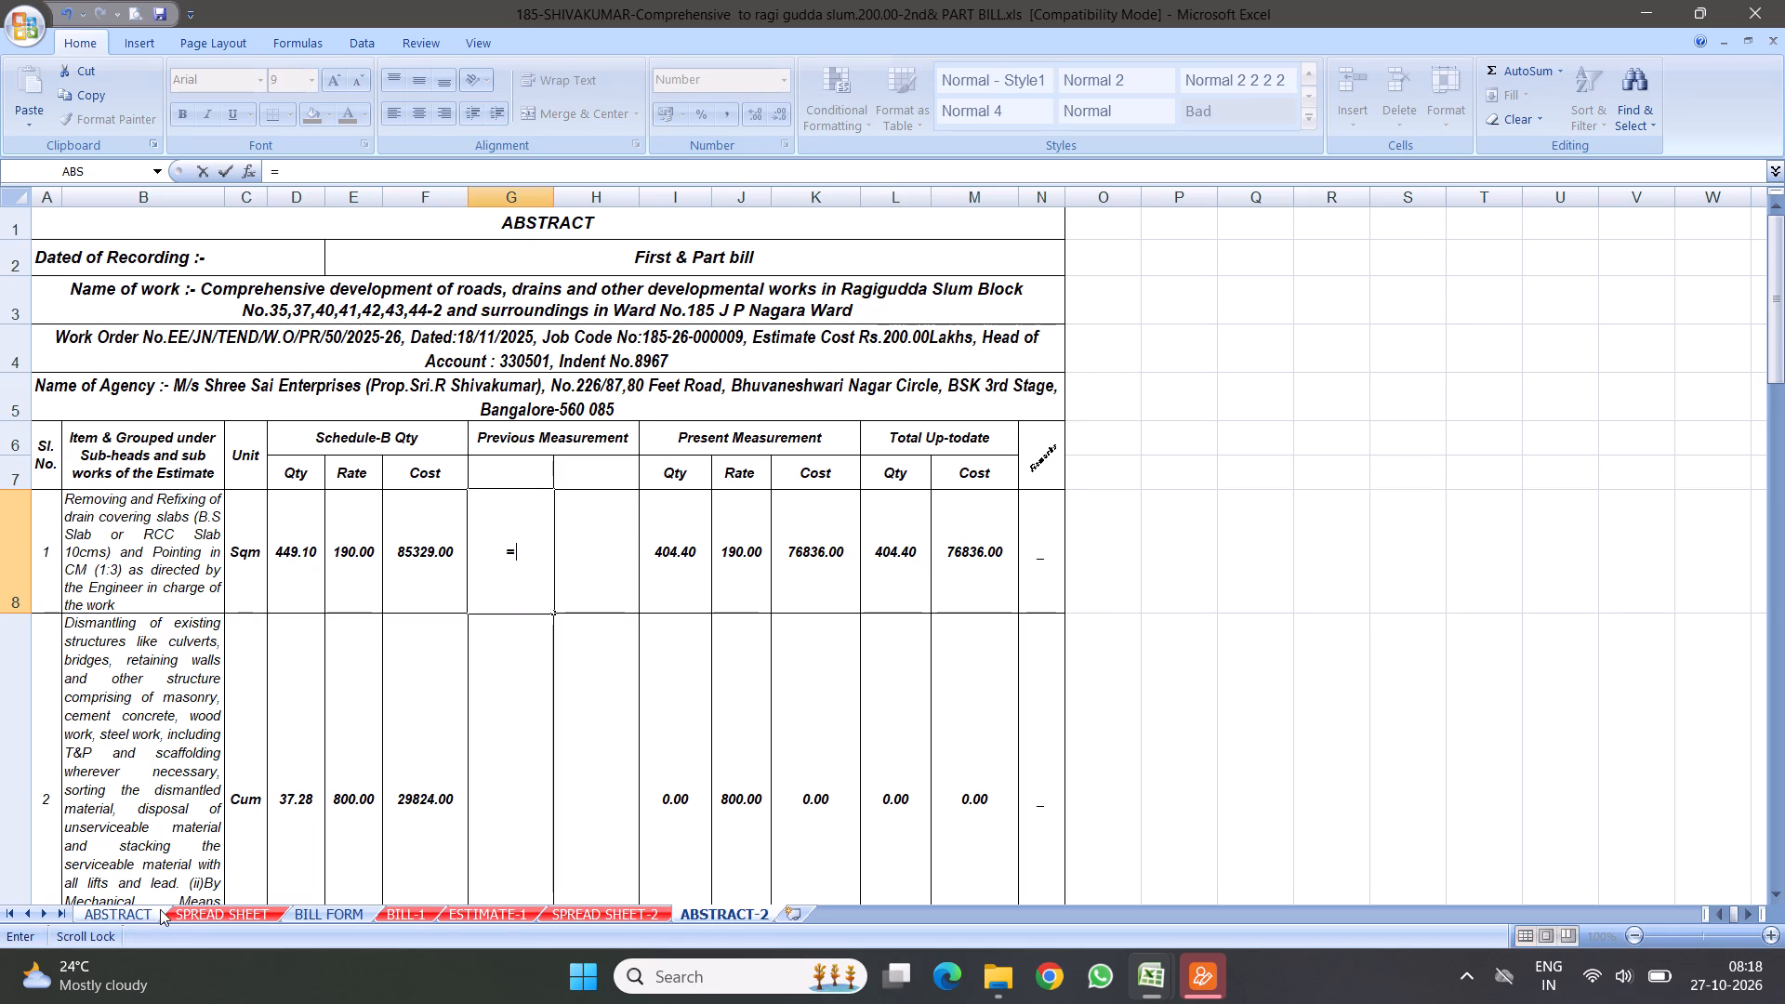
{"action": "left_click", "coordinate": [124, 913]}
{"action": "scroll", "coordinate": [741, 461], "scroll_direction": "up", "scroll_amount": 20}
{"action": "scroll", "coordinate": [741, 461], "scroll_direction": "up", "scroll_amount": 2}
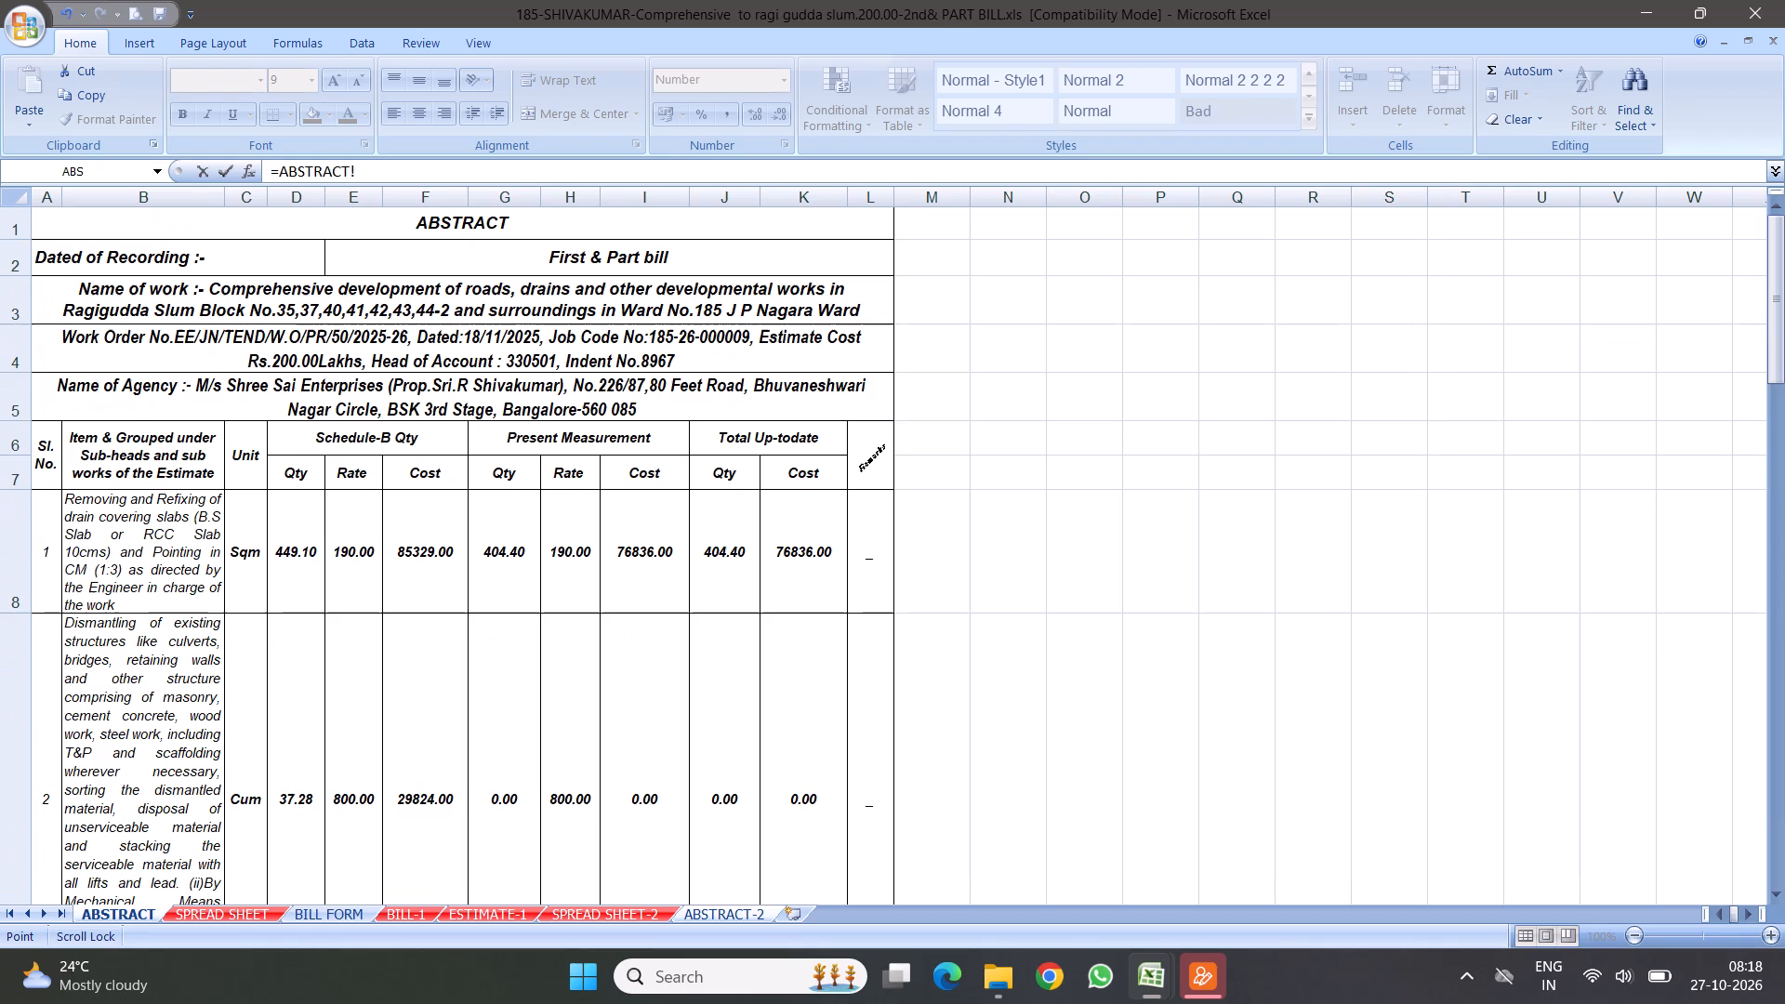
{"action": "scroll", "coordinate": [739, 461], "scroll_direction": "up", "scroll_amount": 4}
{"action": "left_click", "coordinate": [707, 574]}
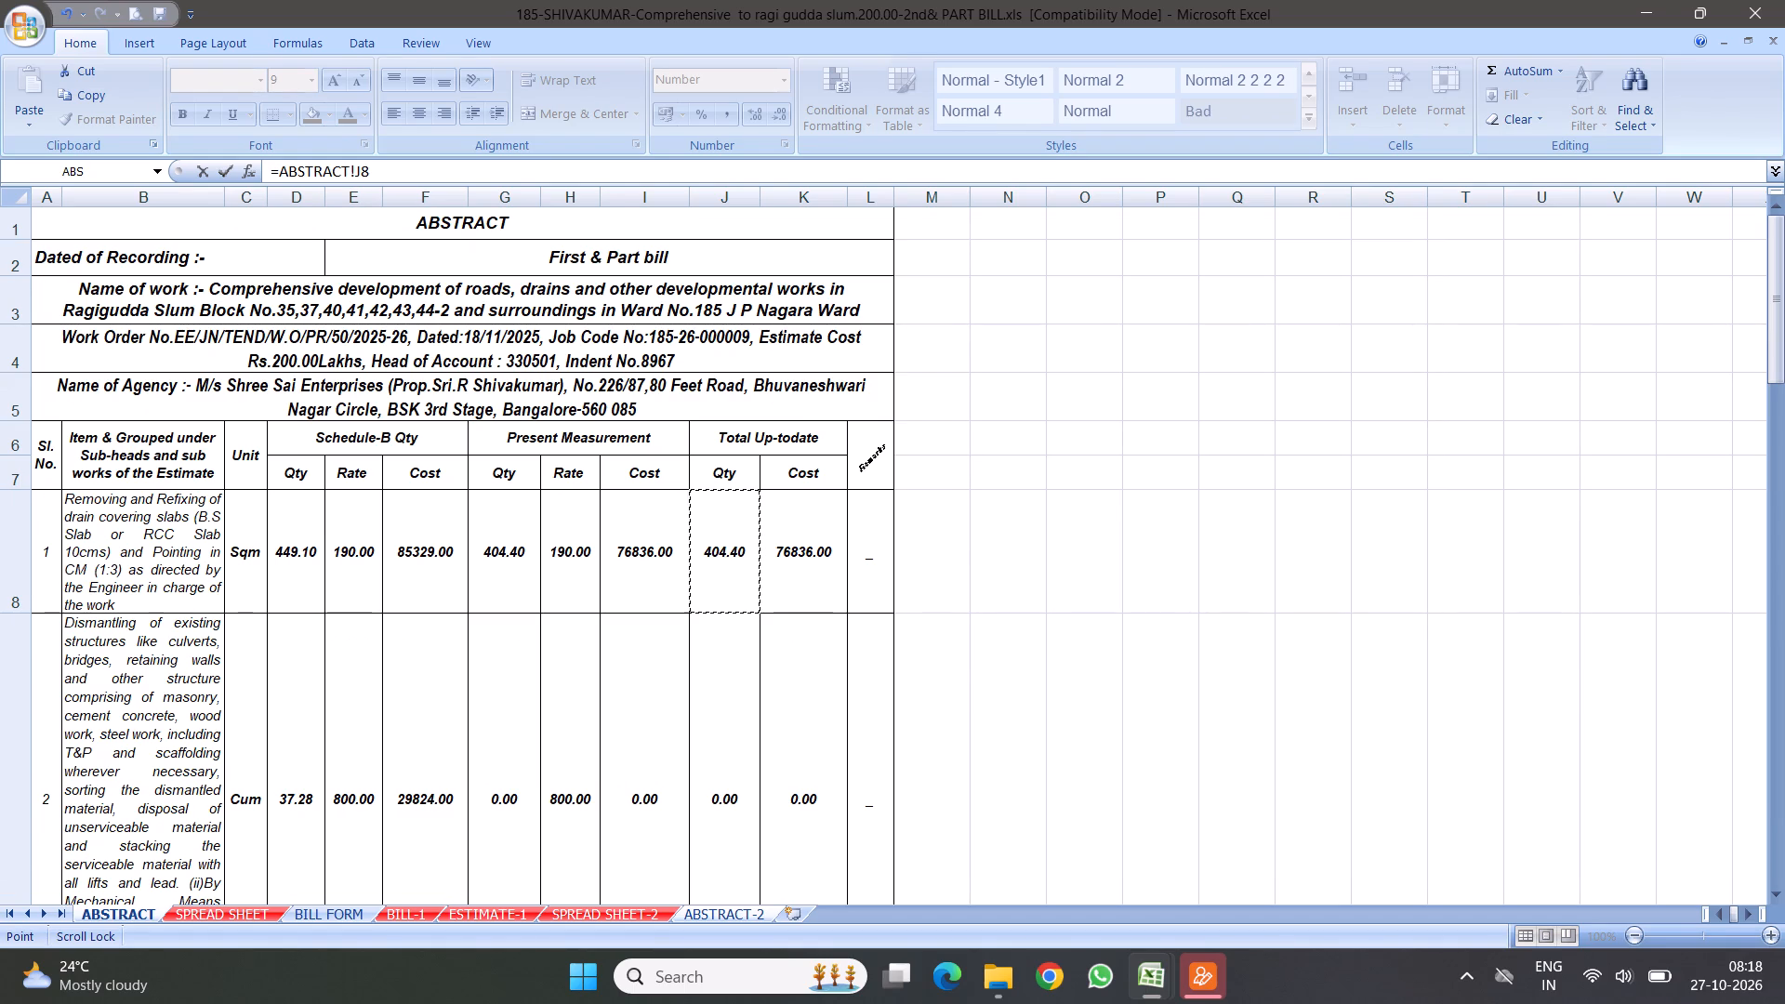
{"action": "key", "text": "Return"}
{"action": "left_click", "coordinate": [496, 450]}
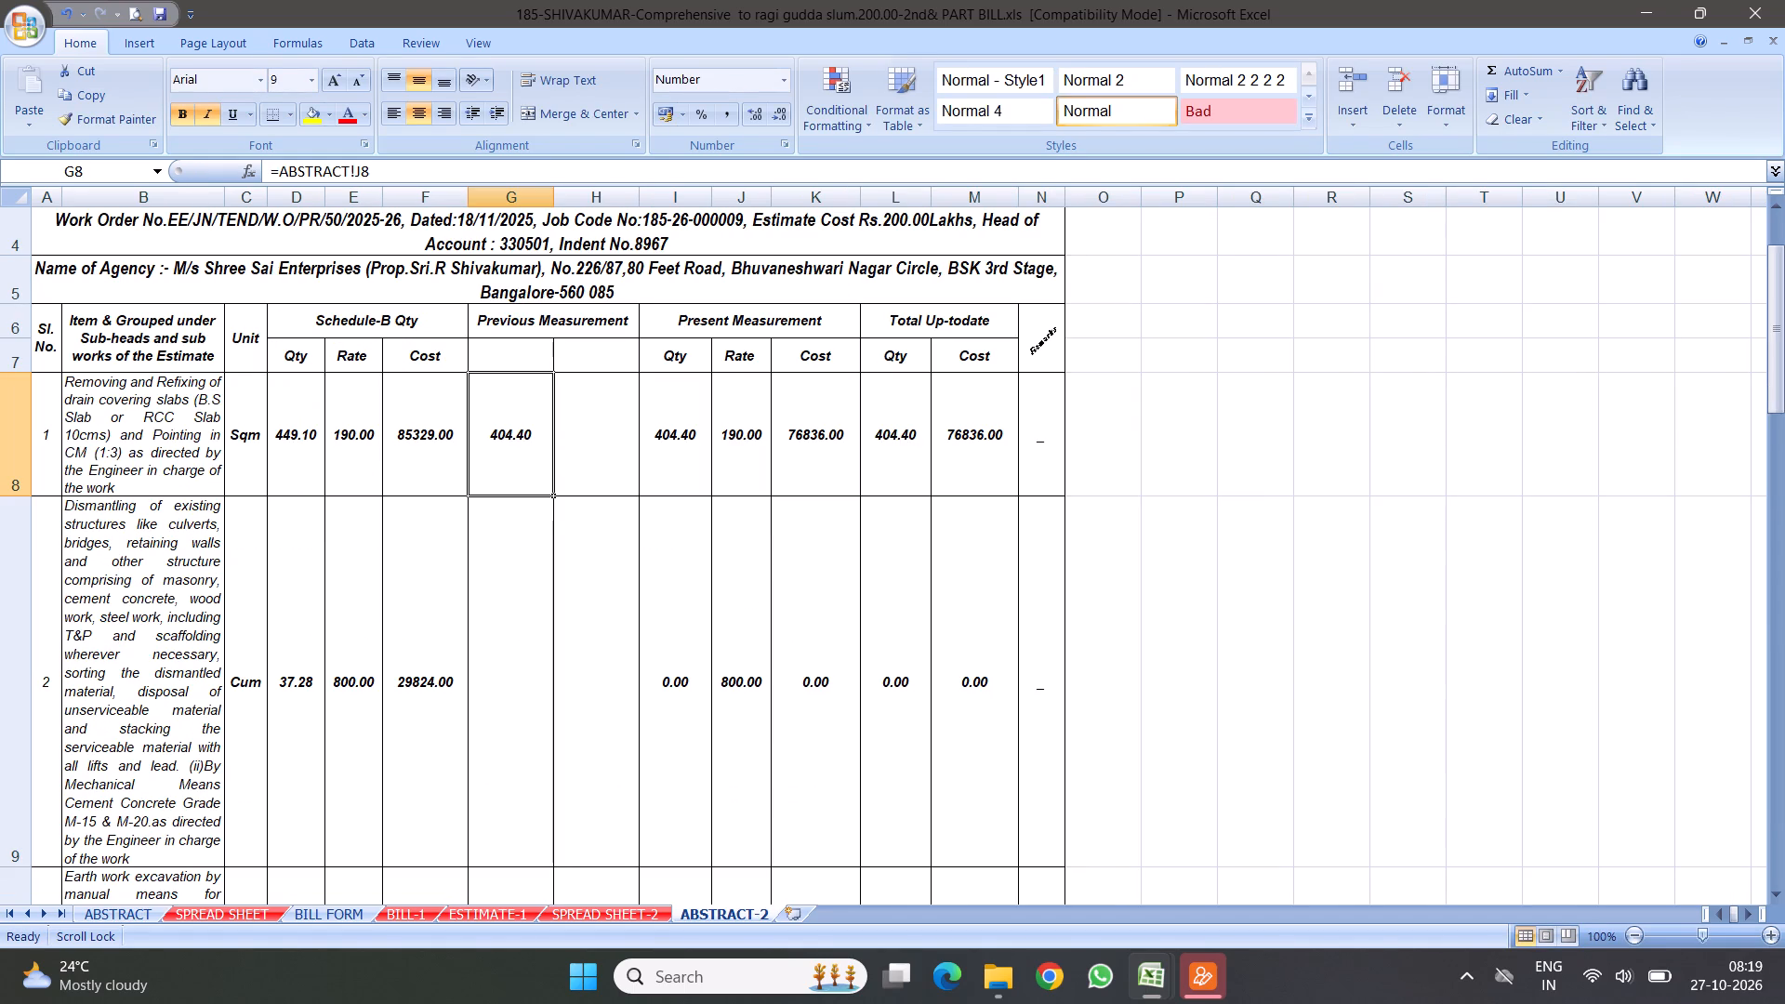
Copy the Qty and Cost subheadings from Present Measurement into G7 and H7 under Previous Measurement.
{"action": "left_click_drag", "start_coordinate": [681, 356], "coordinate": [688, 356]}
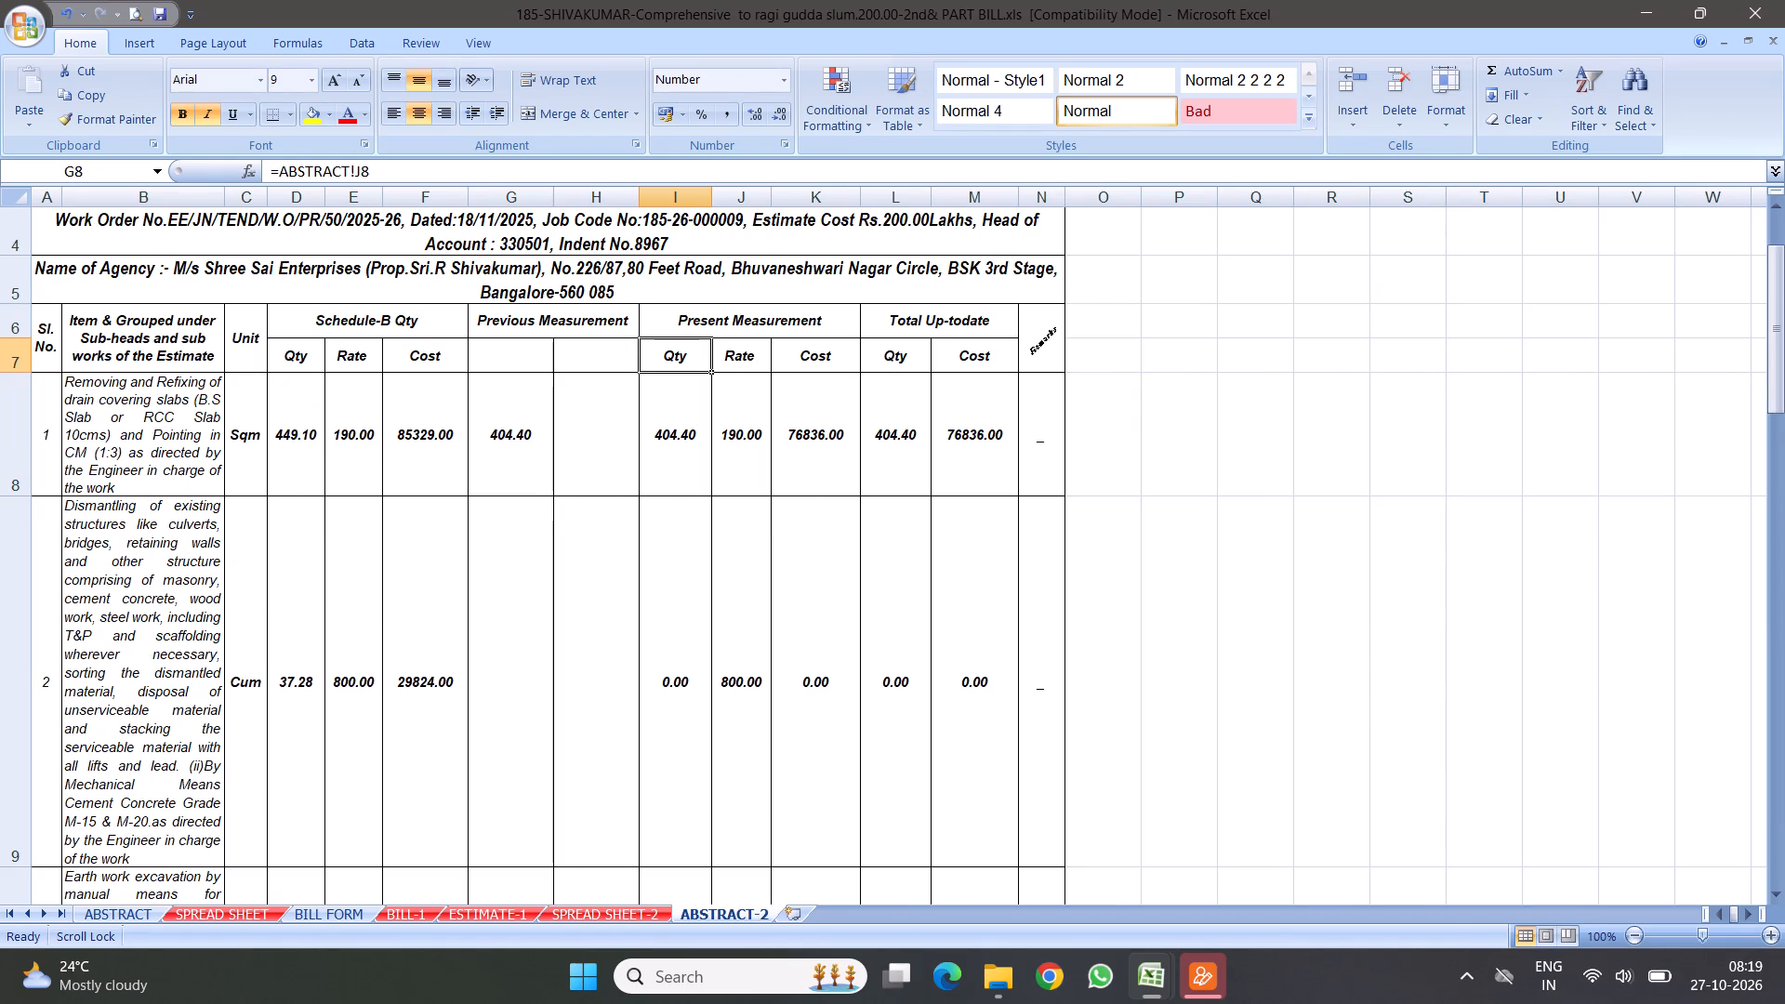
{"action": "left_click_drag", "start_coordinate": [688, 356], "coordinate": [721, 354]}
{"action": "left_click", "coordinate": [666, 361]}
{"action": "right_click", "coordinate": [666, 361]}
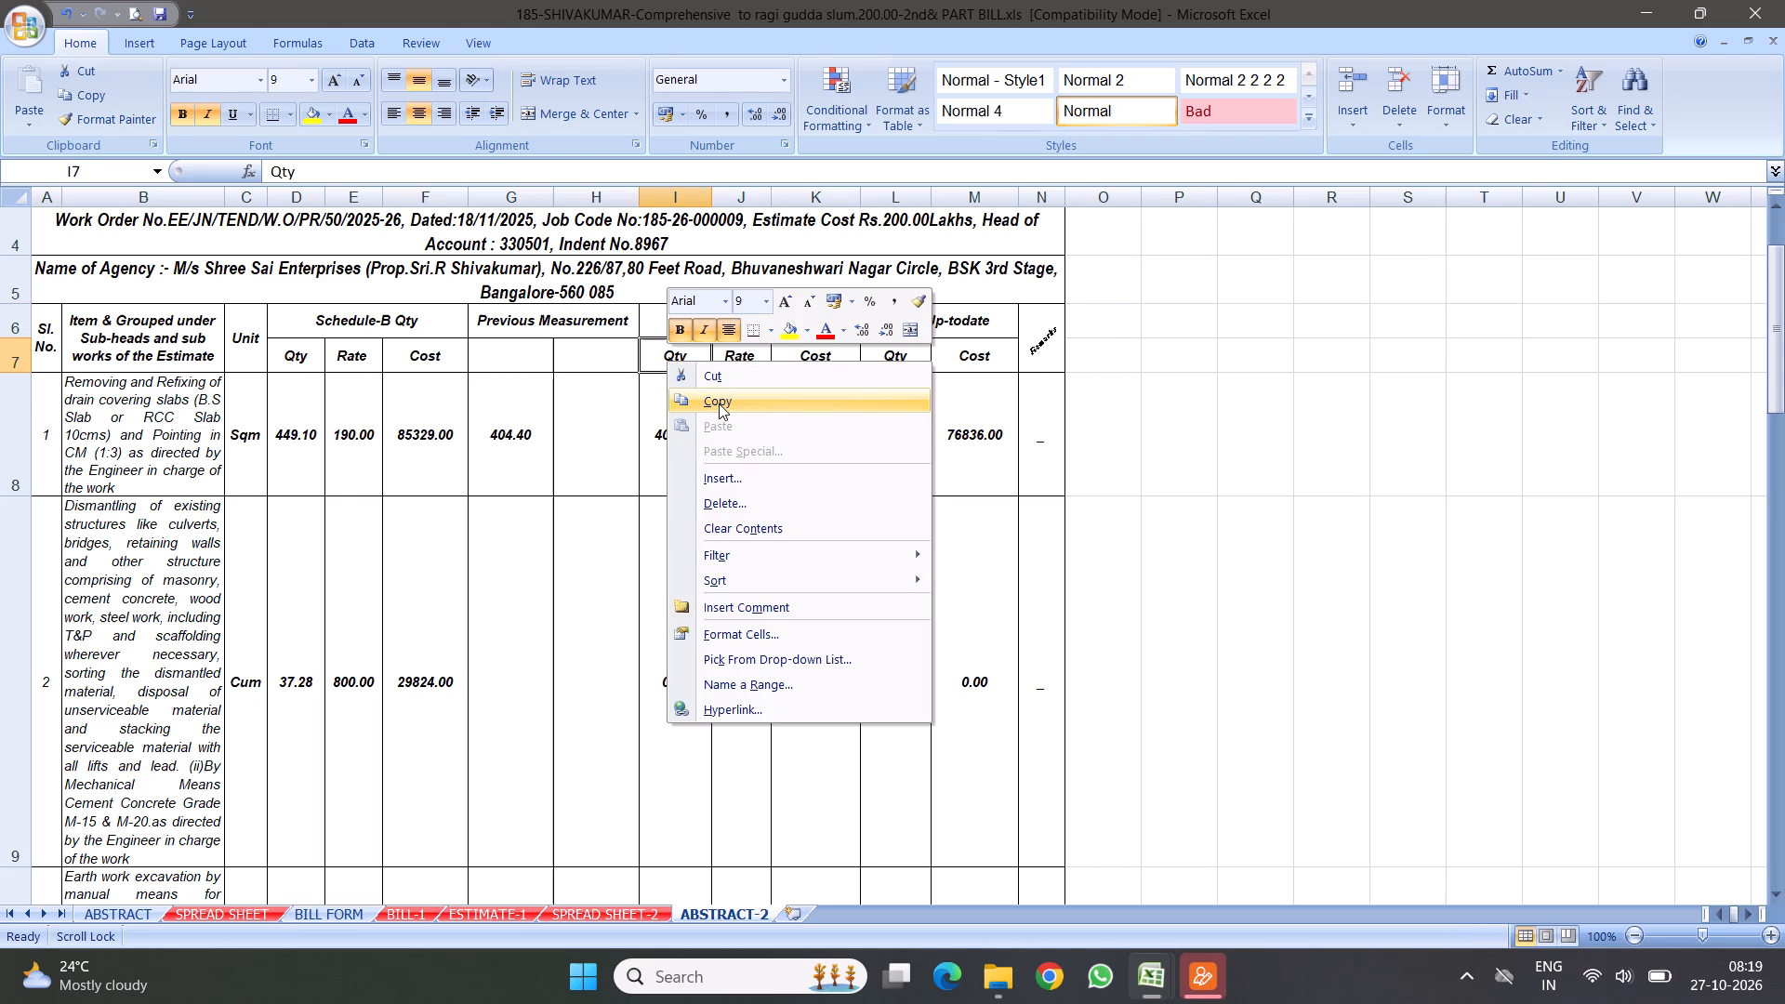
{"action": "left_click", "coordinate": [719, 403]}
{"action": "right_click", "coordinate": [501, 360]}
{"action": "left_click", "coordinate": [560, 433]}
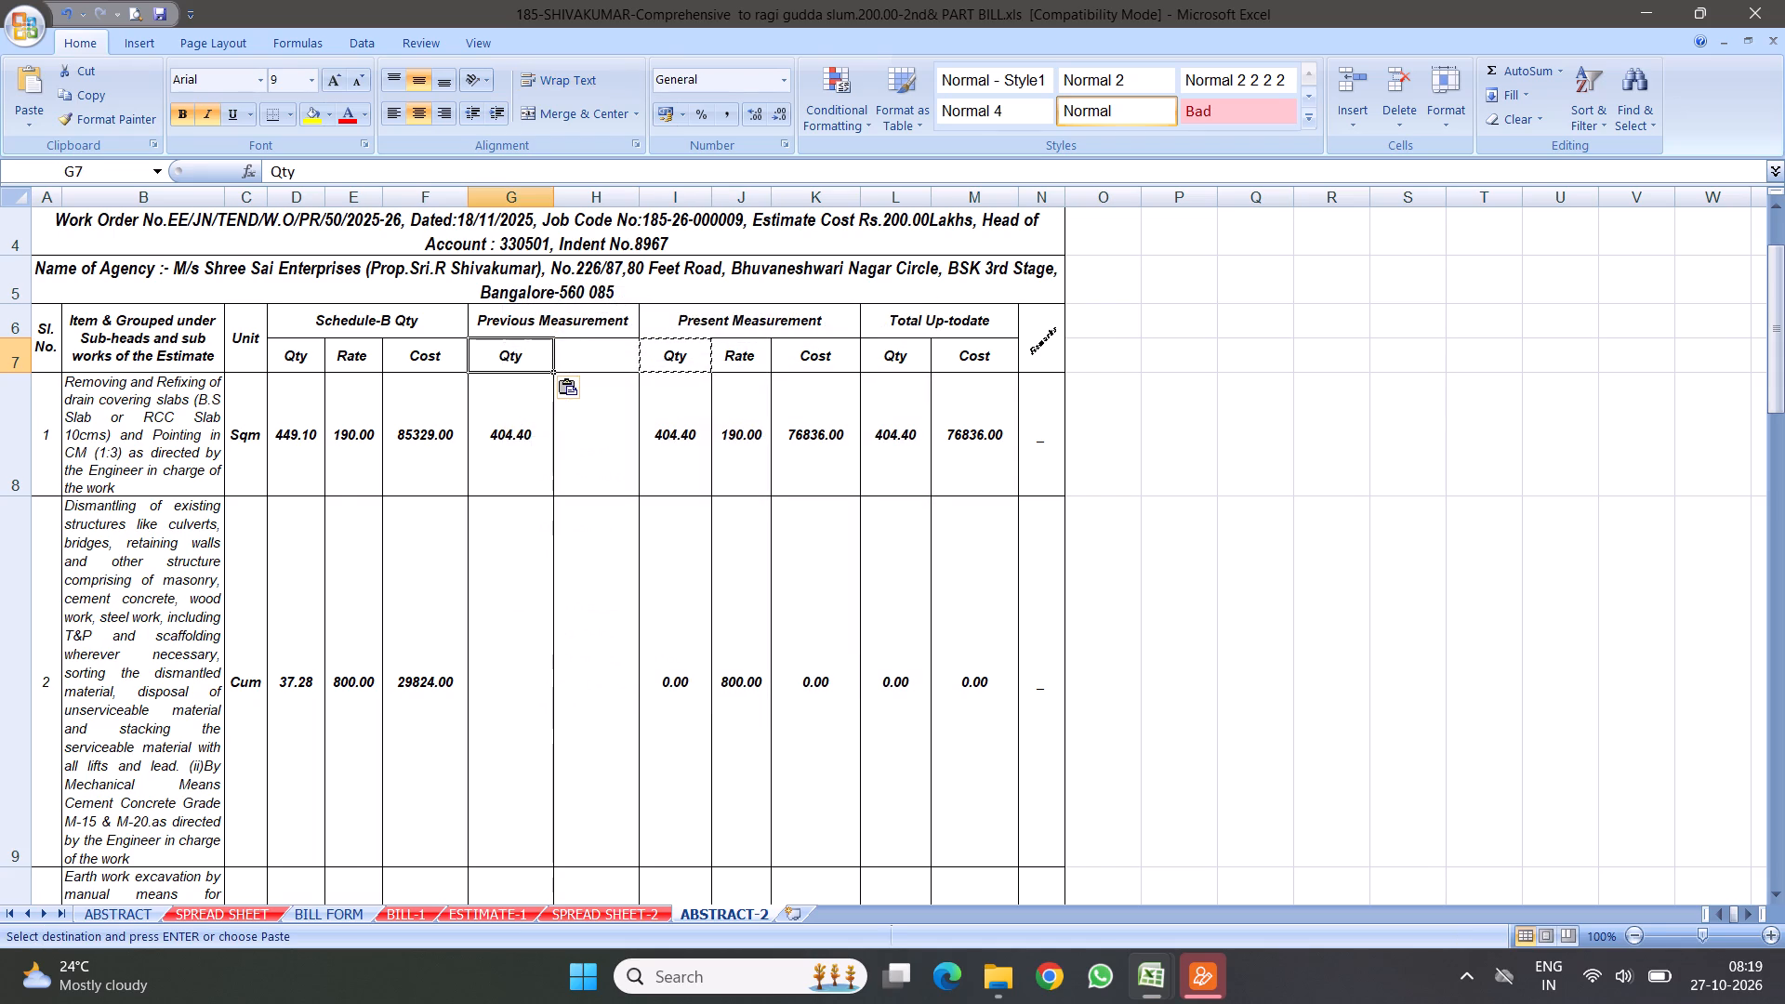
{"action": "right_click", "coordinate": [809, 359]}
{"action": "left_click", "coordinate": [863, 402]}
{"action": "right_click", "coordinate": [602, 367]}
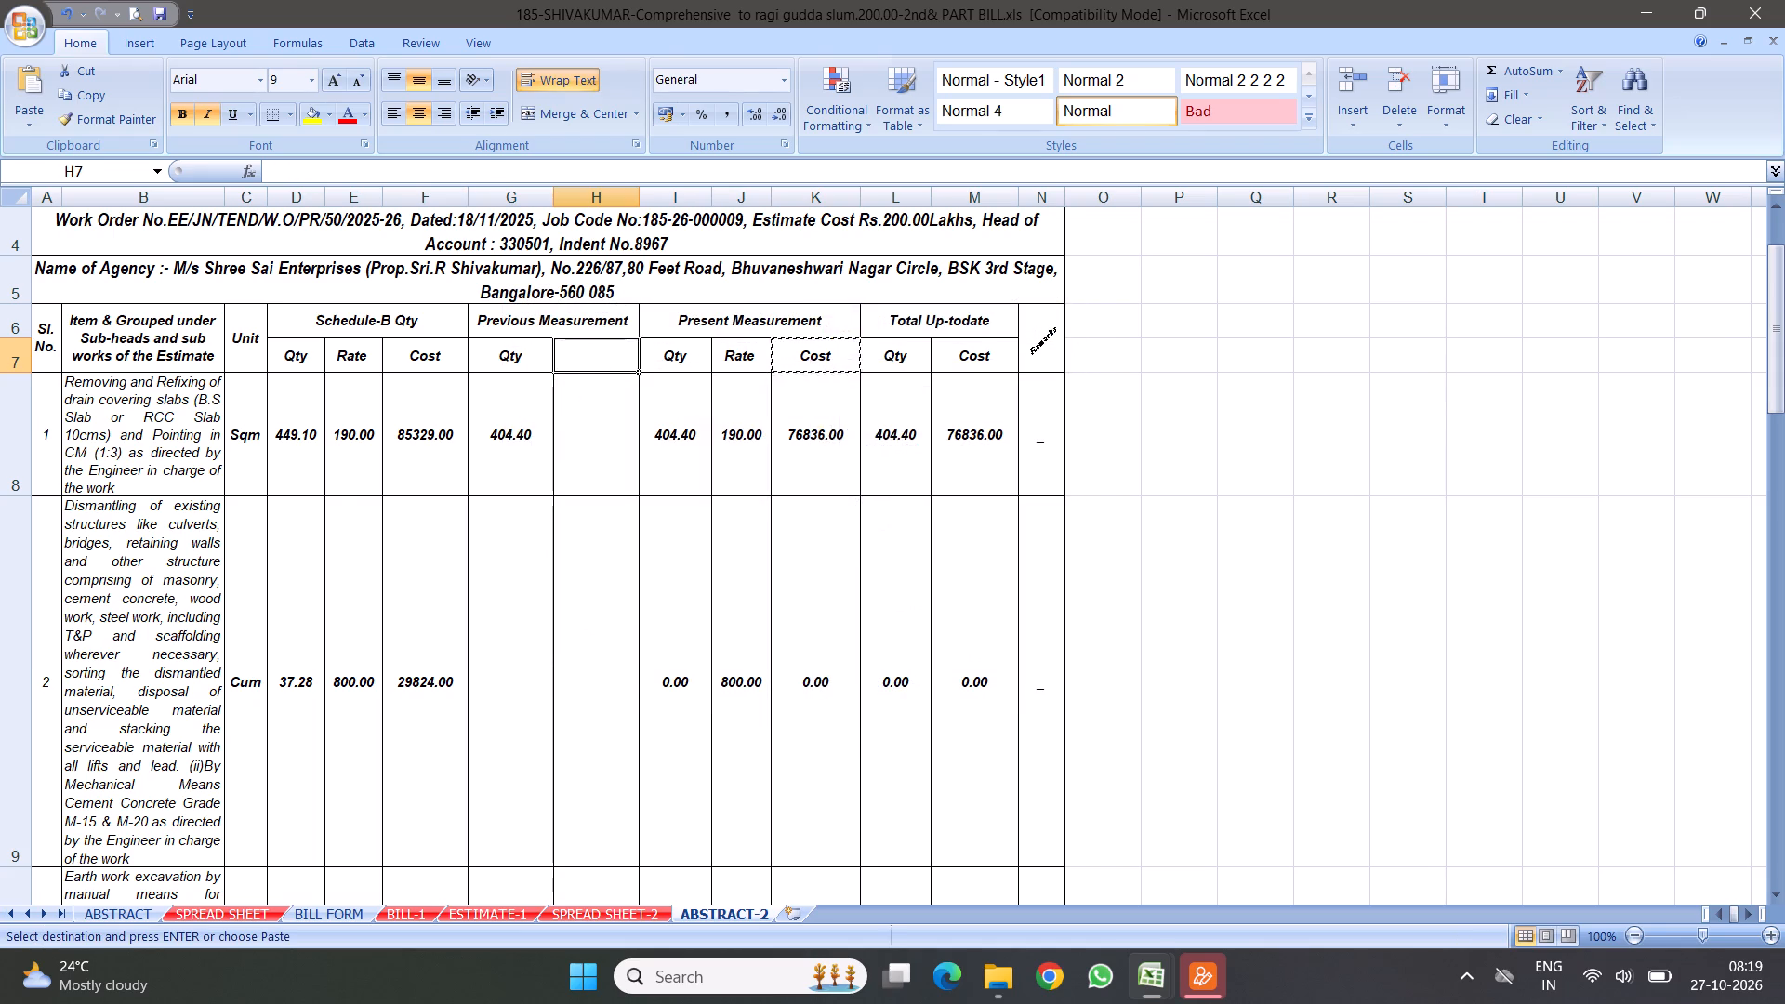
{"action": "left_click", "coordinate": [655, 439]}
Fill the previous quantity link from G8 down the column through the last item row.
{"action": "left_click", "coordinate": [506, 431]}
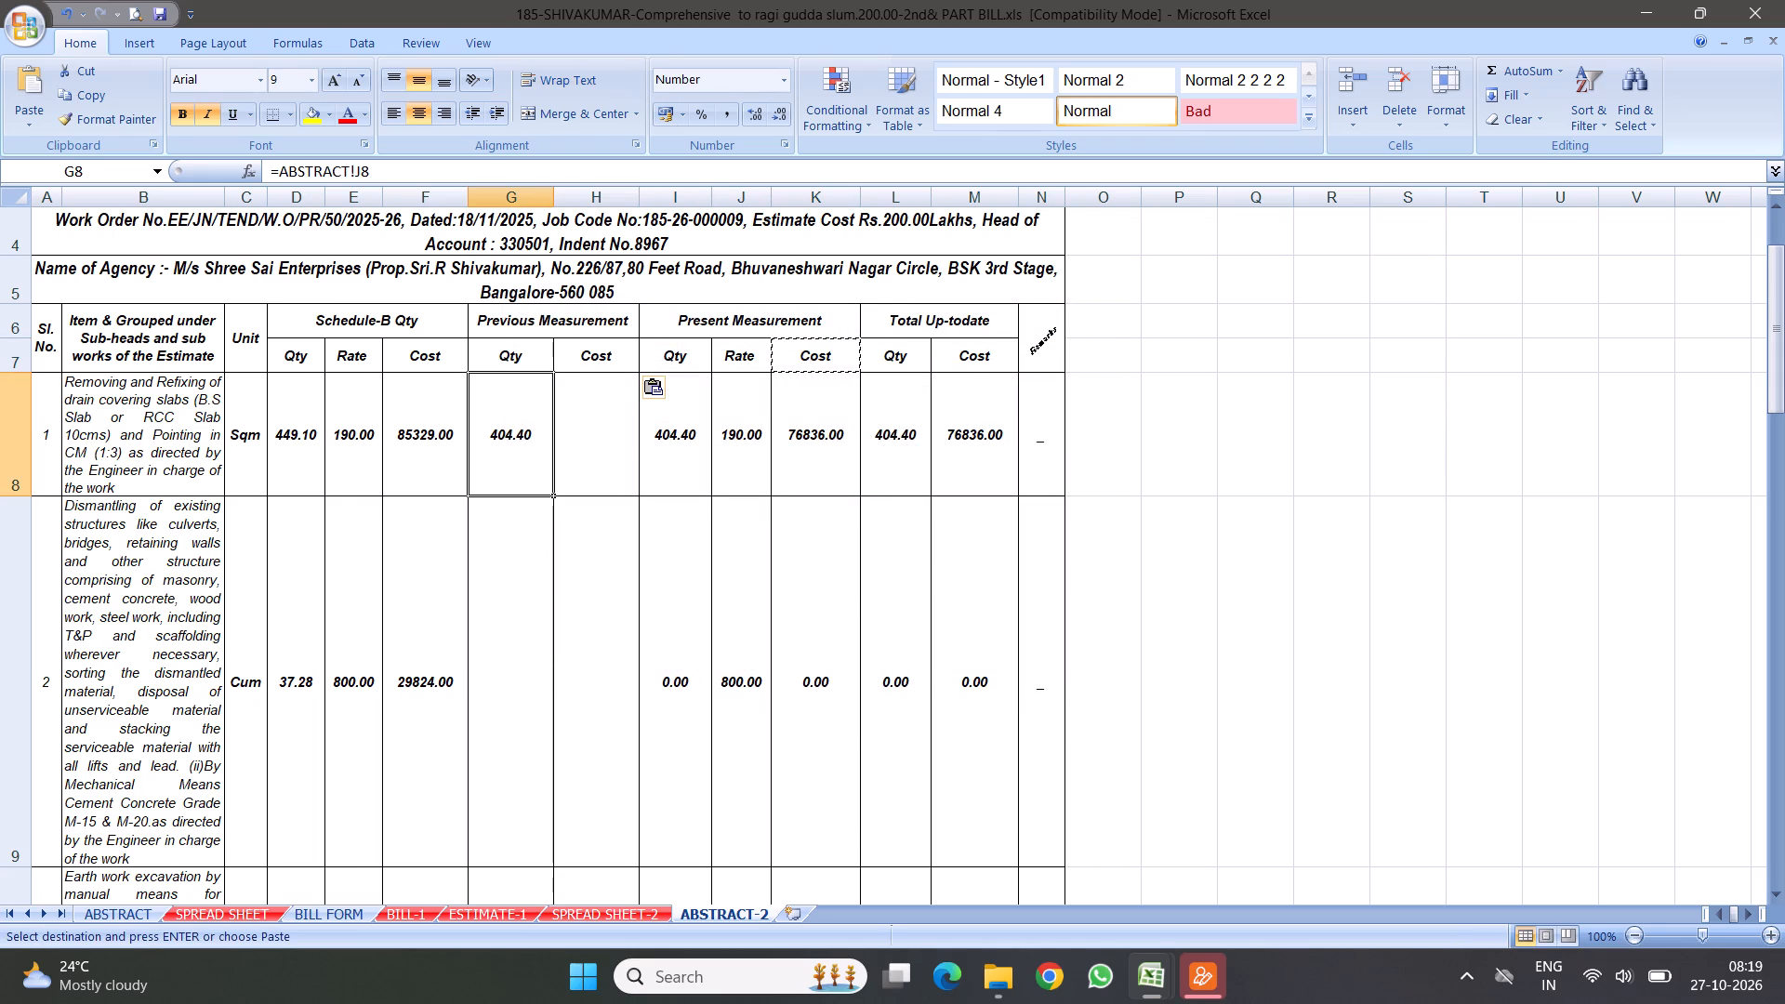
{"action": "left_click_drag", "start_coordinate": [553, 498], "coordinate": [530, 1003]}
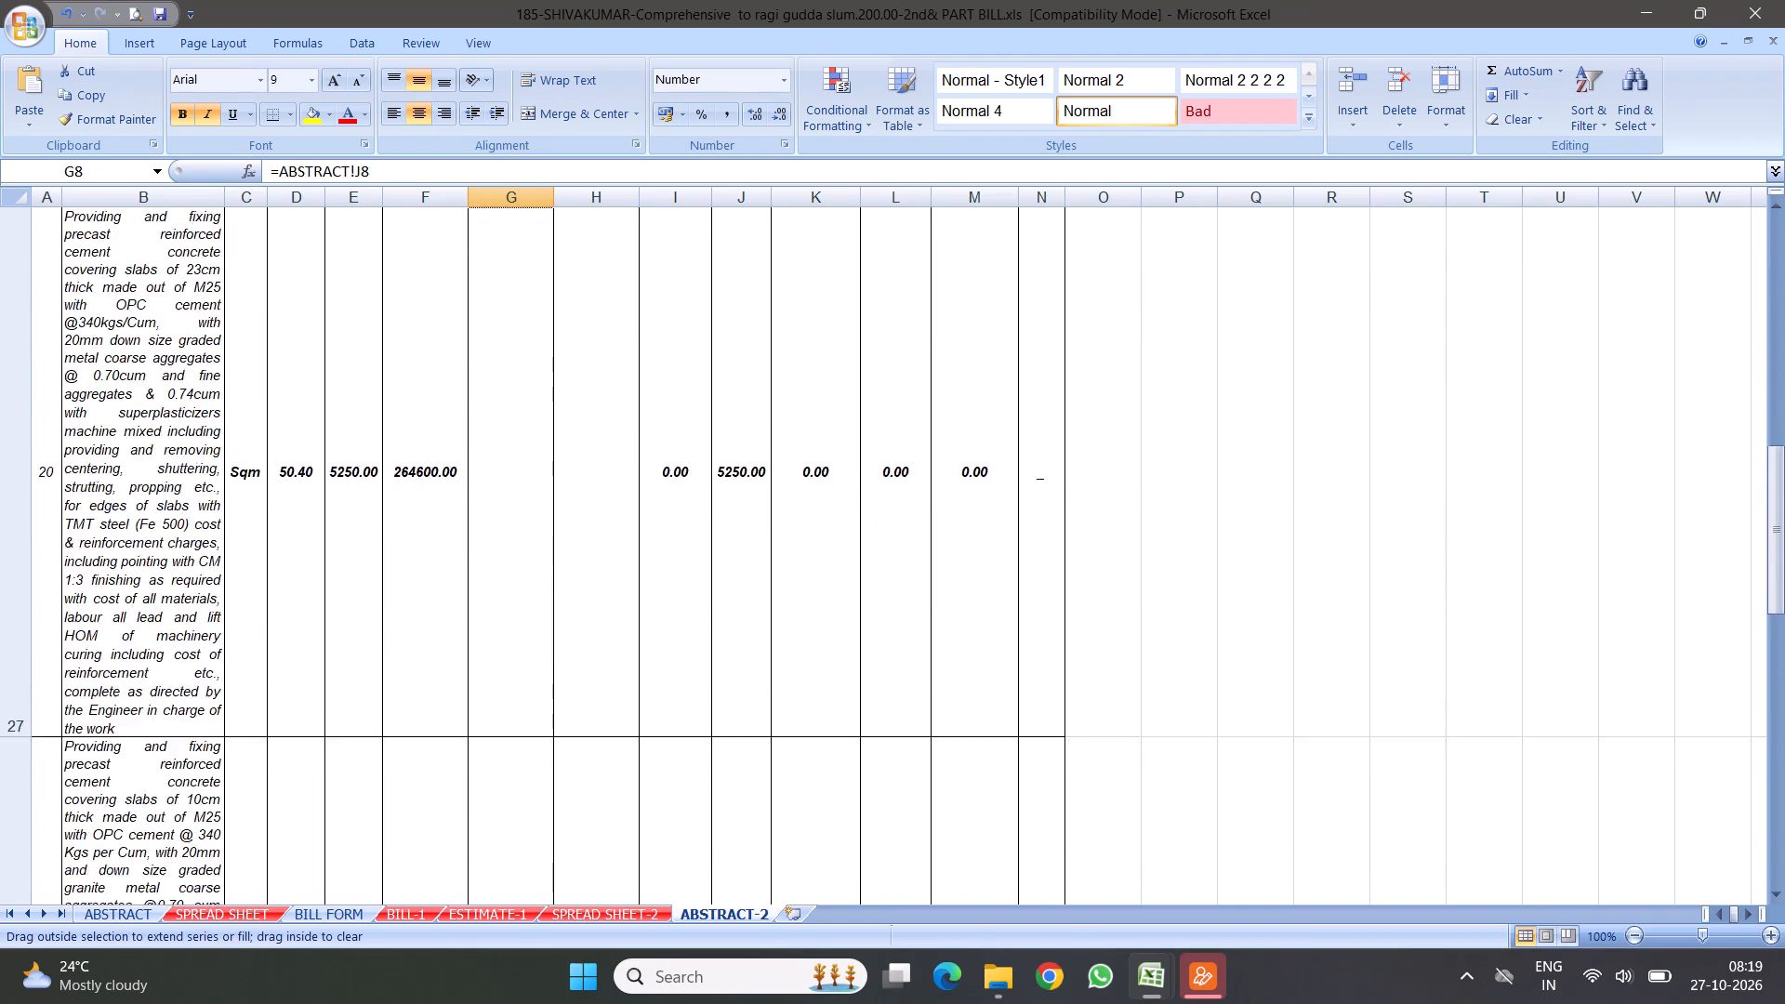
{"action": "left_click_drag", "start_coordinate": [530, 1003], "coordinate": [515, 455]}
Calculate the Previous Measurement cost in H8 as =E8*G8 and fill the formula down to the last item row, H51.
{"action": "scroll", "coordinate": [721, 355], "scroll_direction": "up", "scroll_amount": 15}
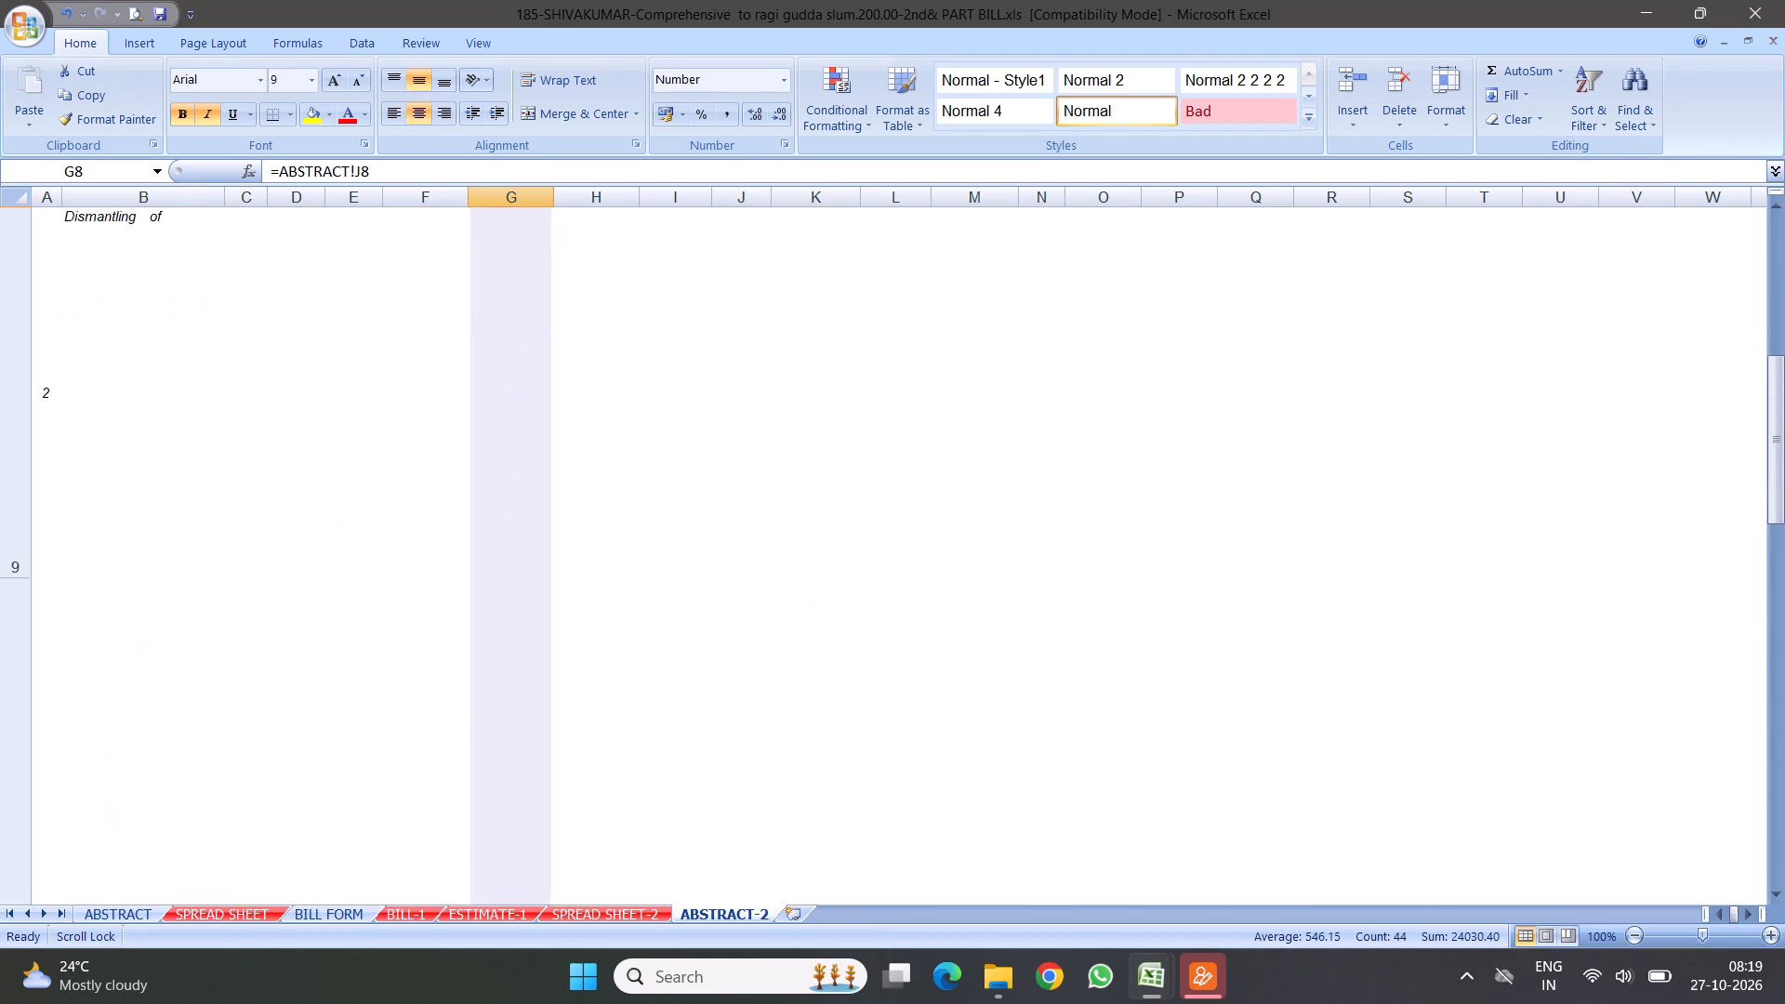
{"action": "scroll", "coordinate": [622, 417], "scroll_direction": "up", "scroll_amount": 1}
{"action": "left_click", "coordinate": [590, 504]}
{"action": "key", "text": "equal"}
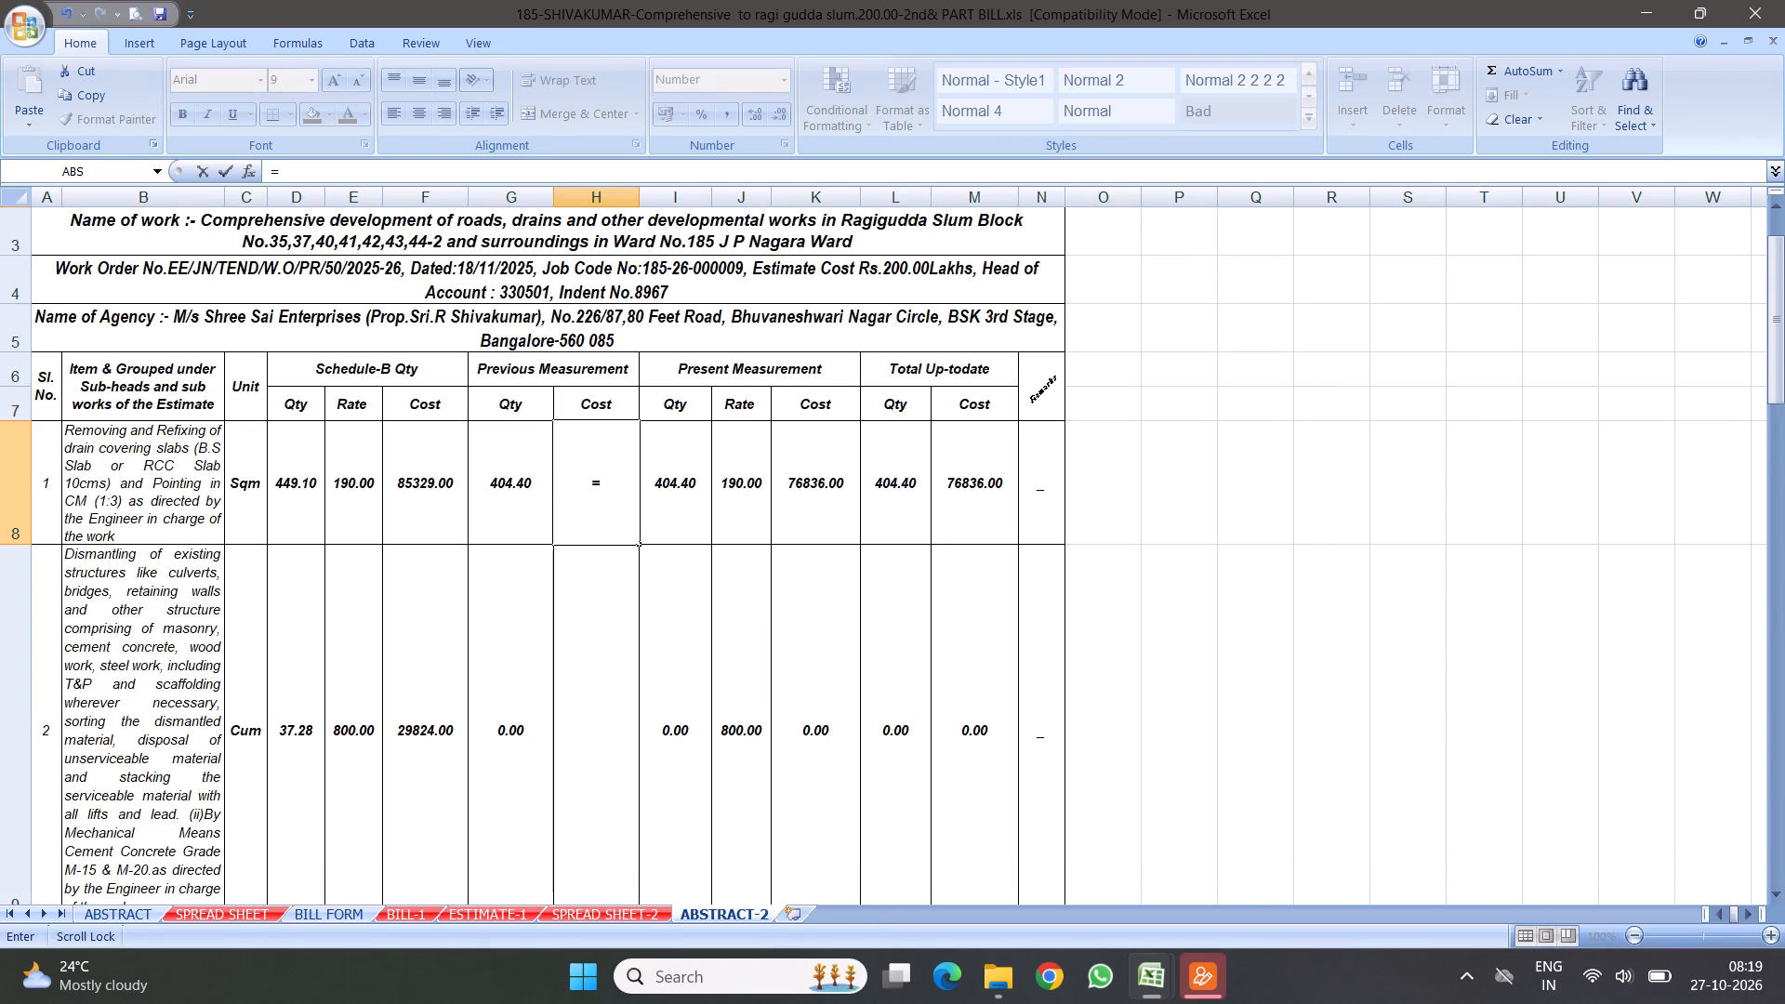
{"action": "left_click", "coordinate": [350, 492]}
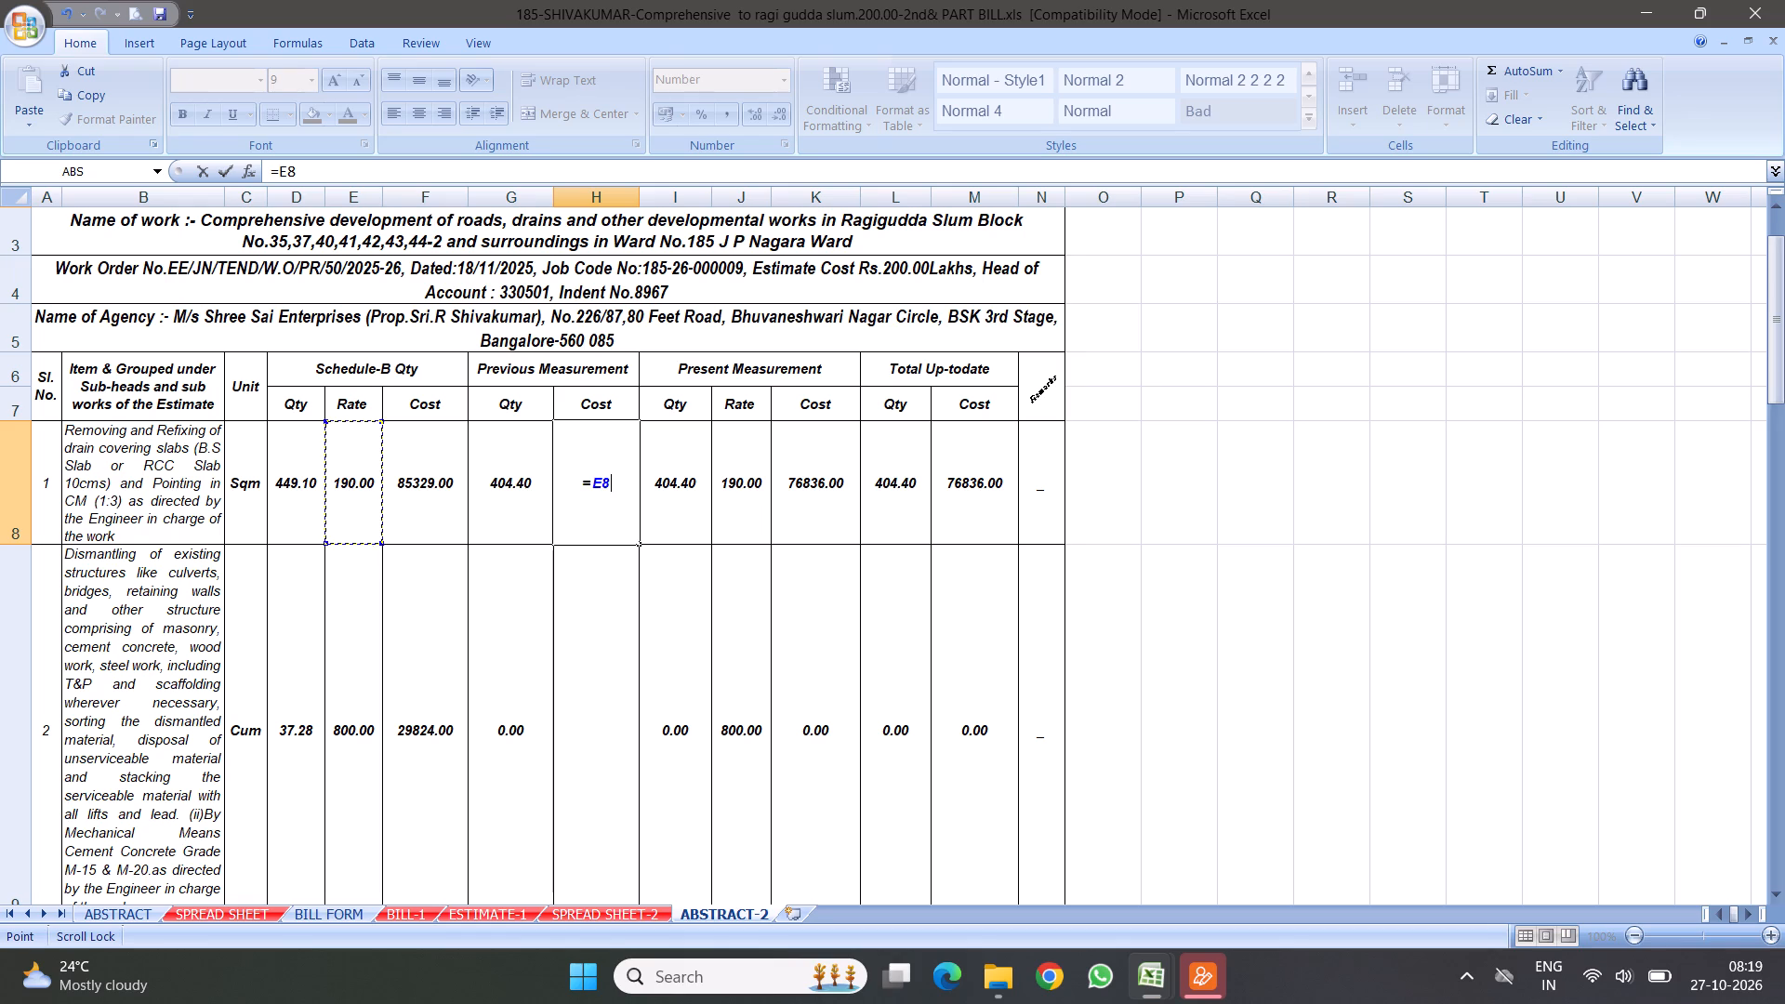
{"action": "key", "text": "shift+asterisk"}
{"action": "left_click", "coordinate": [501, 482]}
{"action": "key", "text": "Return"}
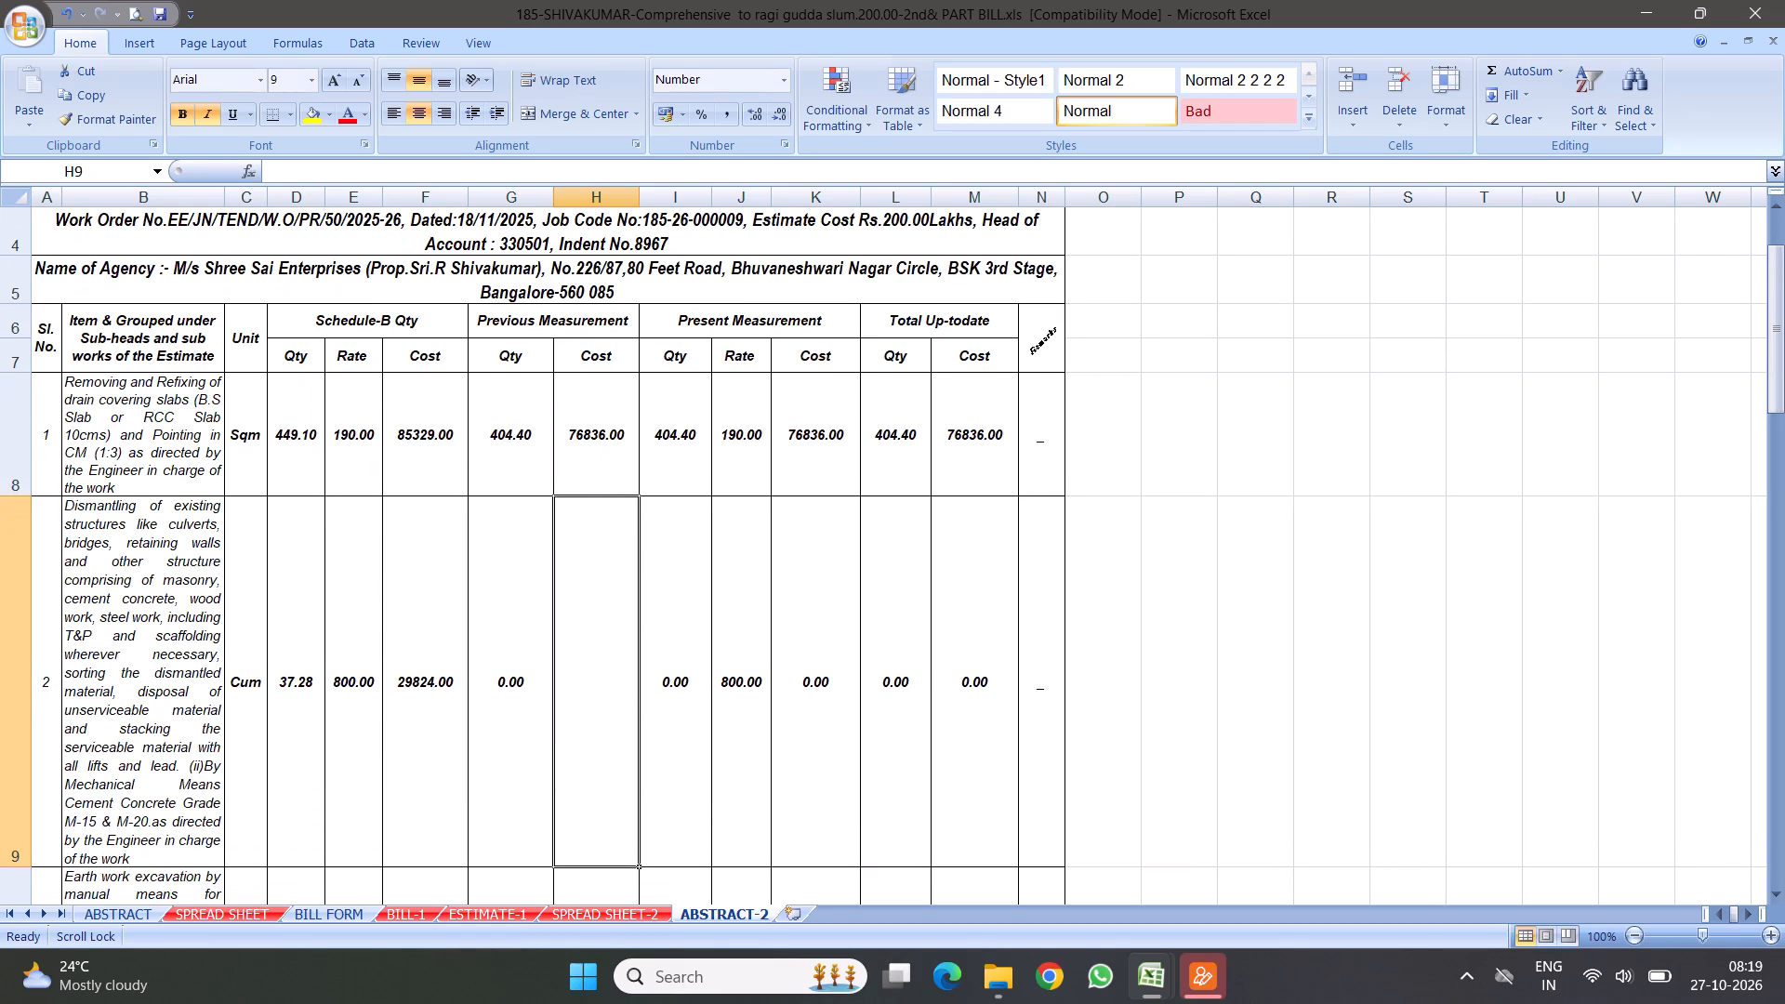
{"action": "left_click", "coordinate": [595, 410]}
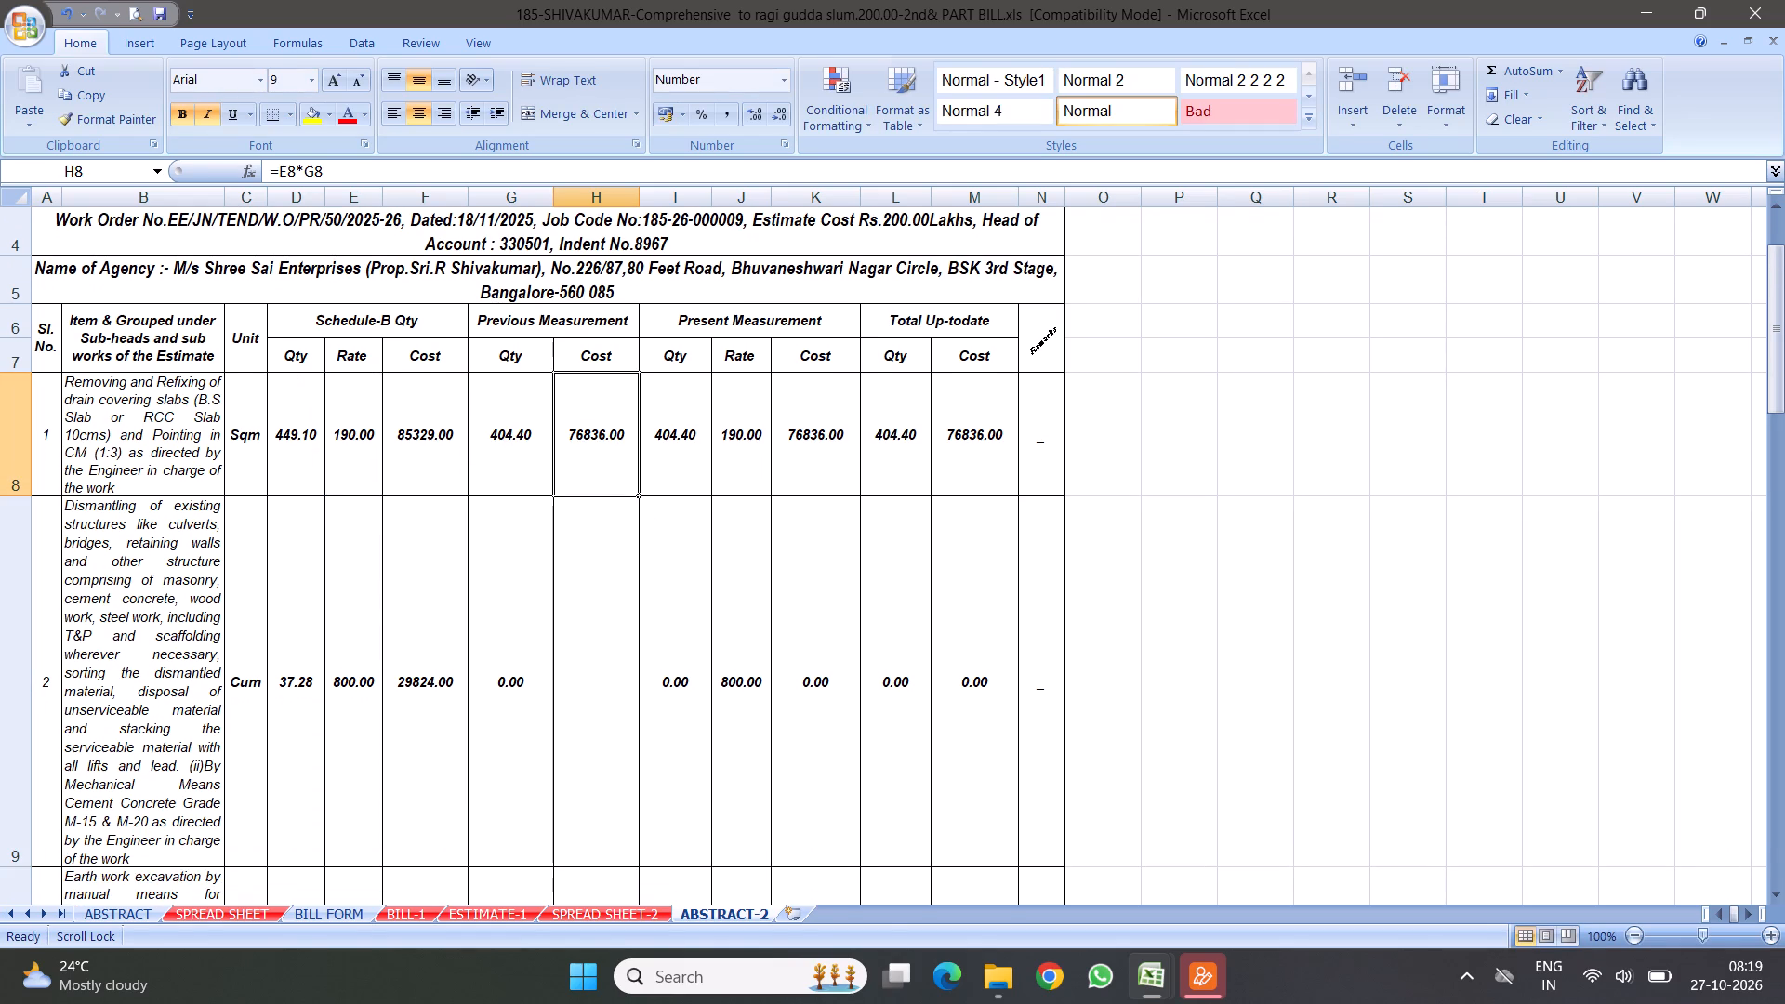
{"action": "left_click_drag", "start_coordinate": [638, 496], "coordinate": [600, 1003]}
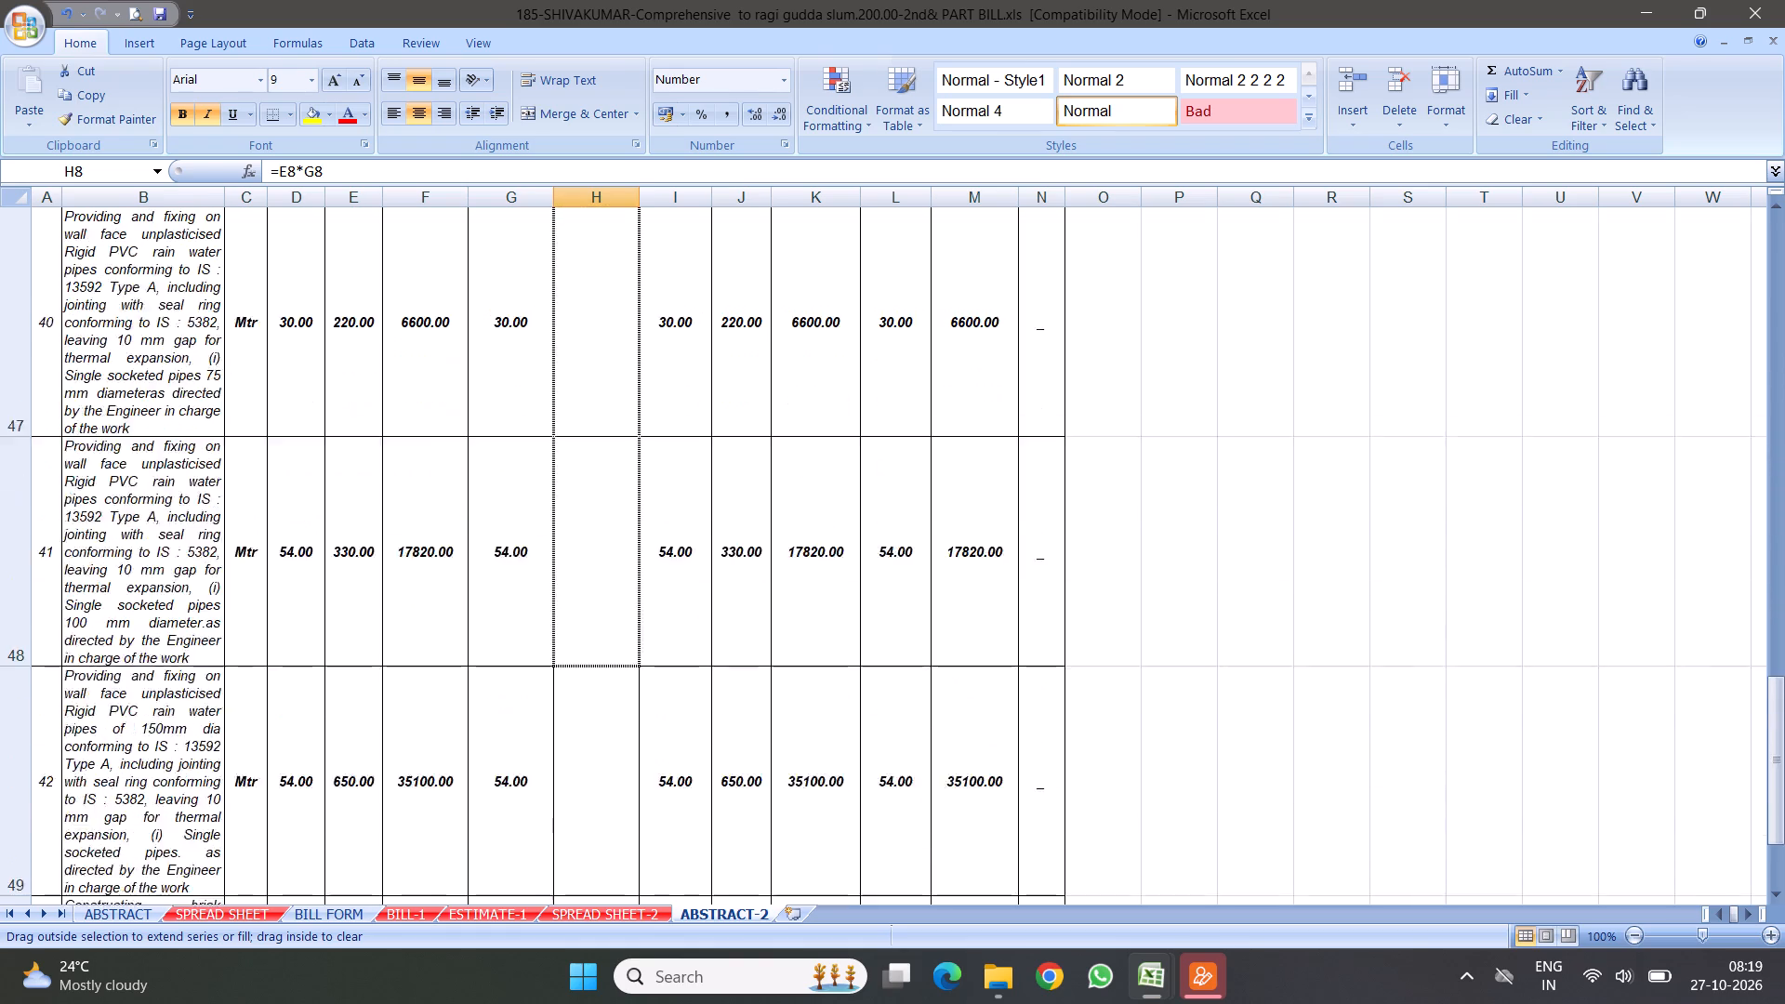
{"action": "left_click_drag", "start_coordinate": [600, 1003], "coordinate": [615, 460]}
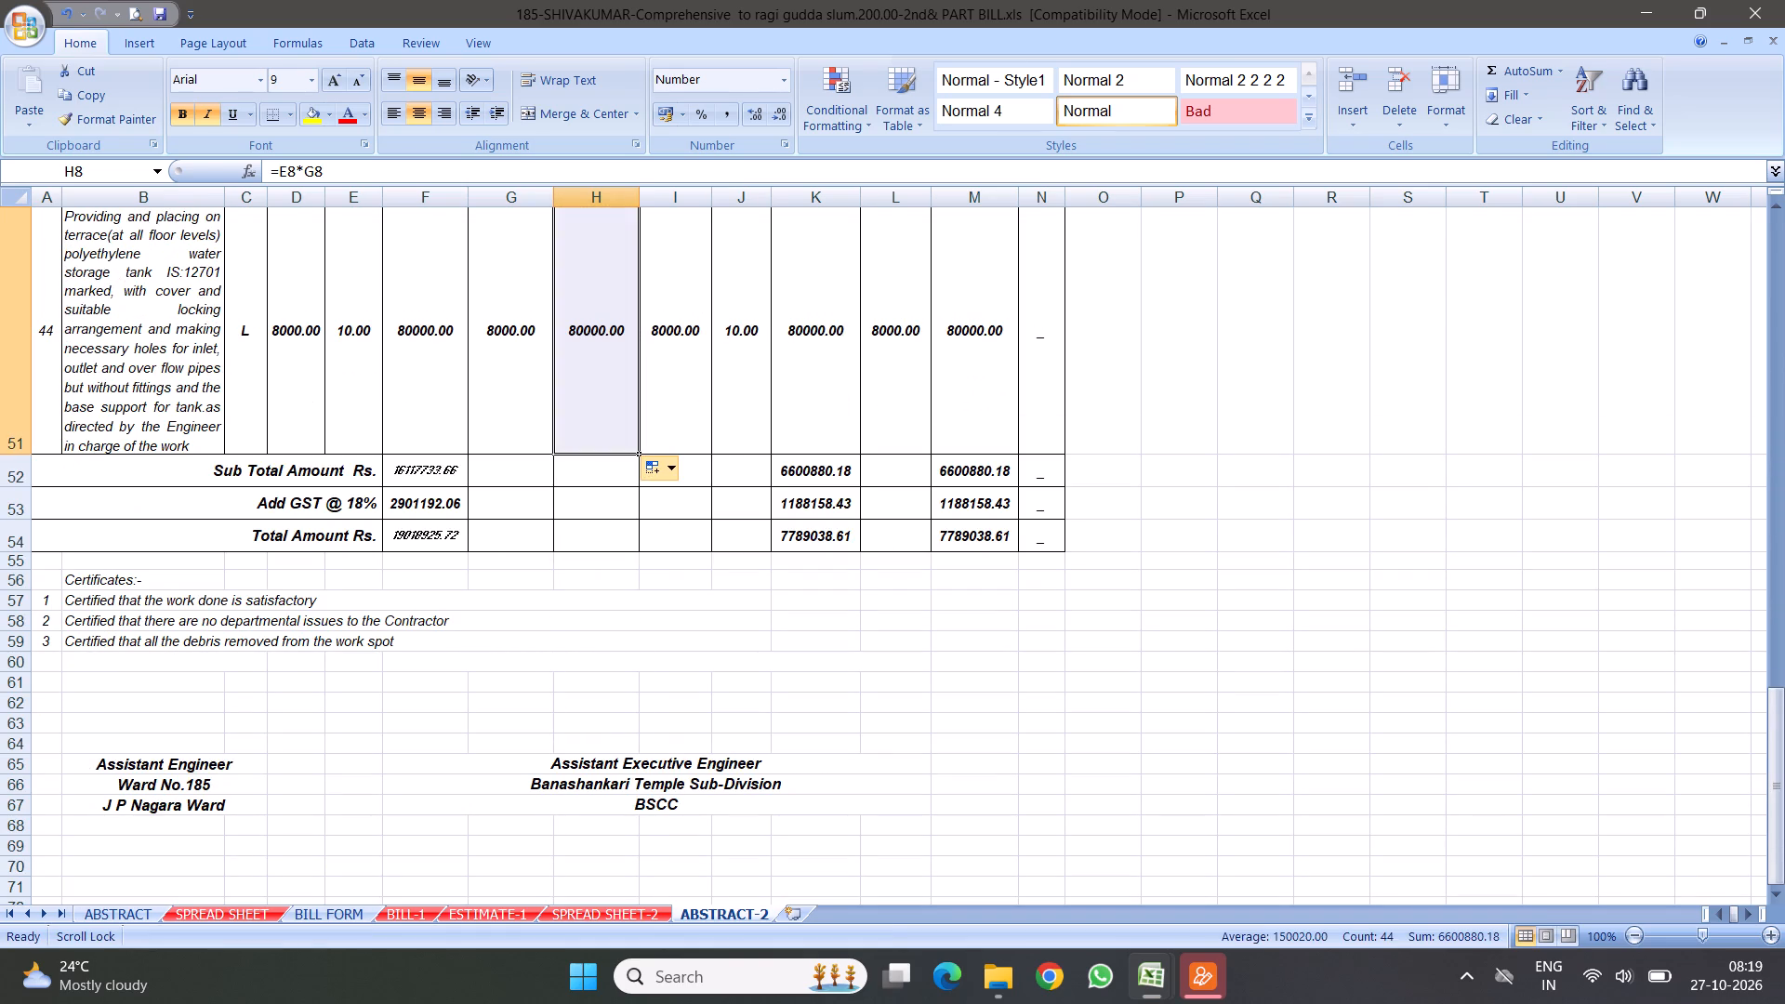
Copy the Sub Total, GST and Total Amount formulas from K52:K54 into the Previous Measurement Cost column at H52:H54.
{"action": "left_click_drag", "start_coordinate": [828, 478], "coordinate": [809, 539]}
{"action": "right_click", "coordinate": [805, 491]}
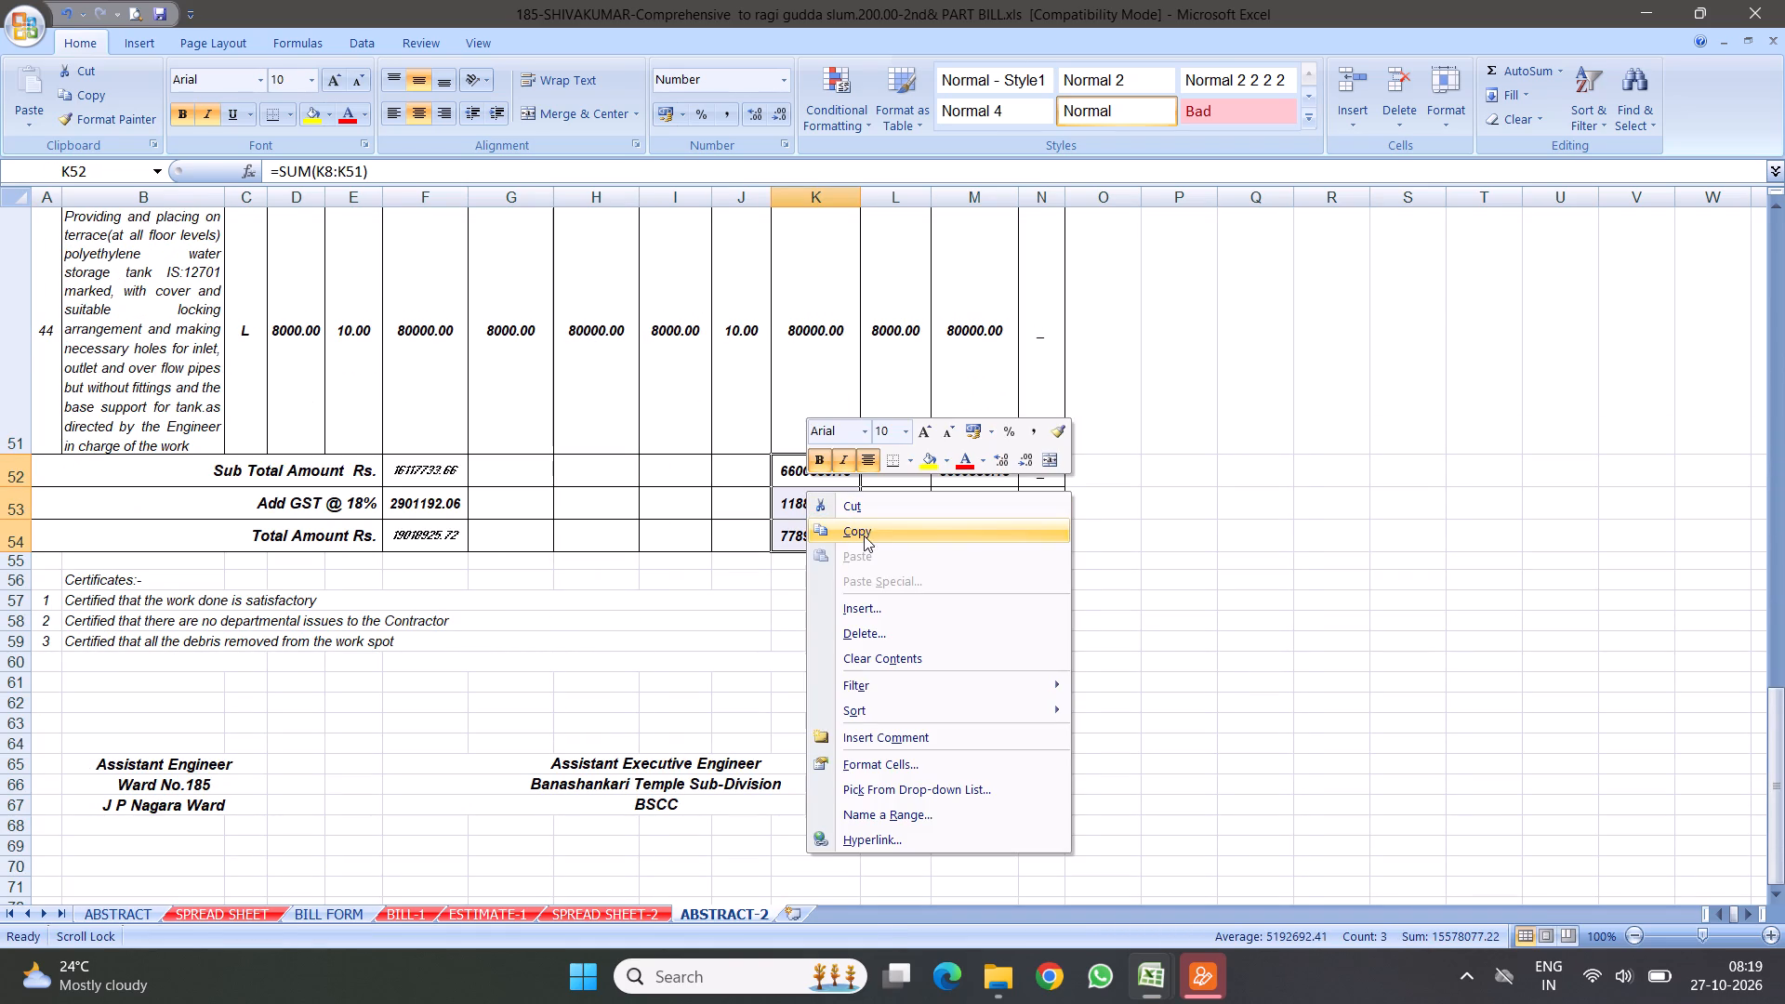
{"action": "left_click", "coordinate": [864, 535]}
{"action": "right_click", "coordinate": [589, 471]}
{"action": "left_click", "coordinate": [635, 537]}
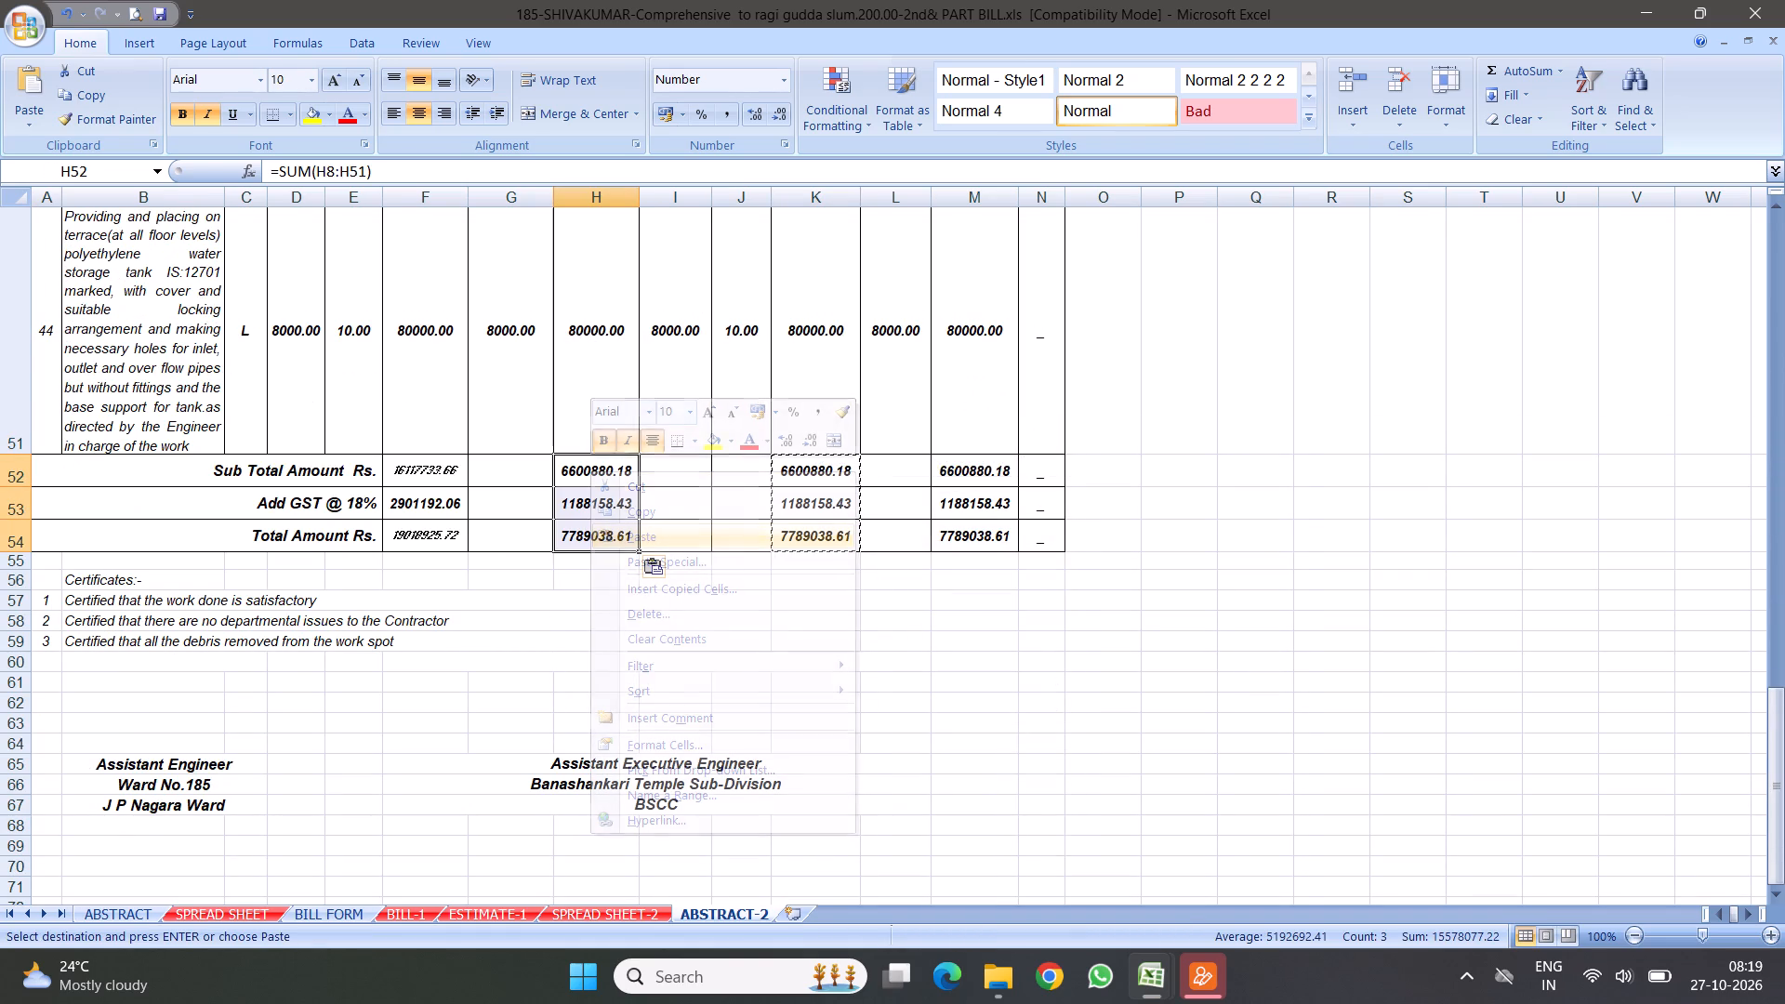
{"action": "key", "text": "Escape"}
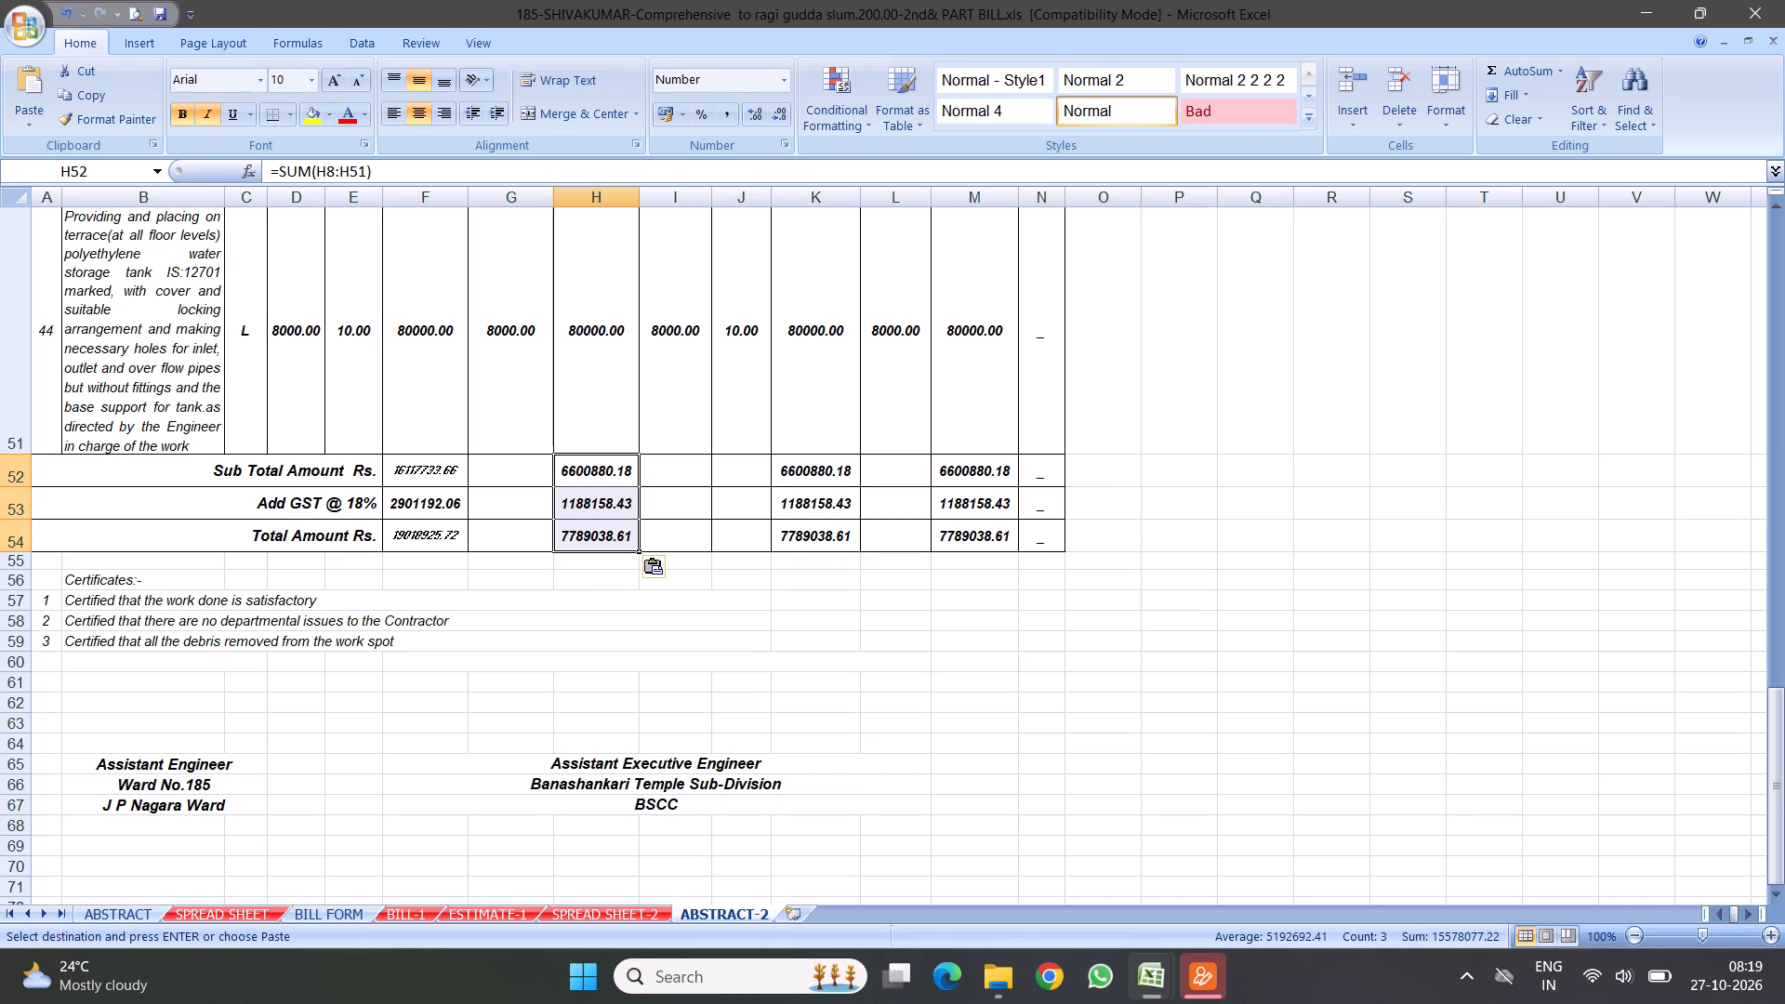
Clear the Present Measurement quantities for all items in I8:I51.
{"action": "scroll", "coordinate": [691, 515], "scroll_direction": "up", "scroll_amount": 15}
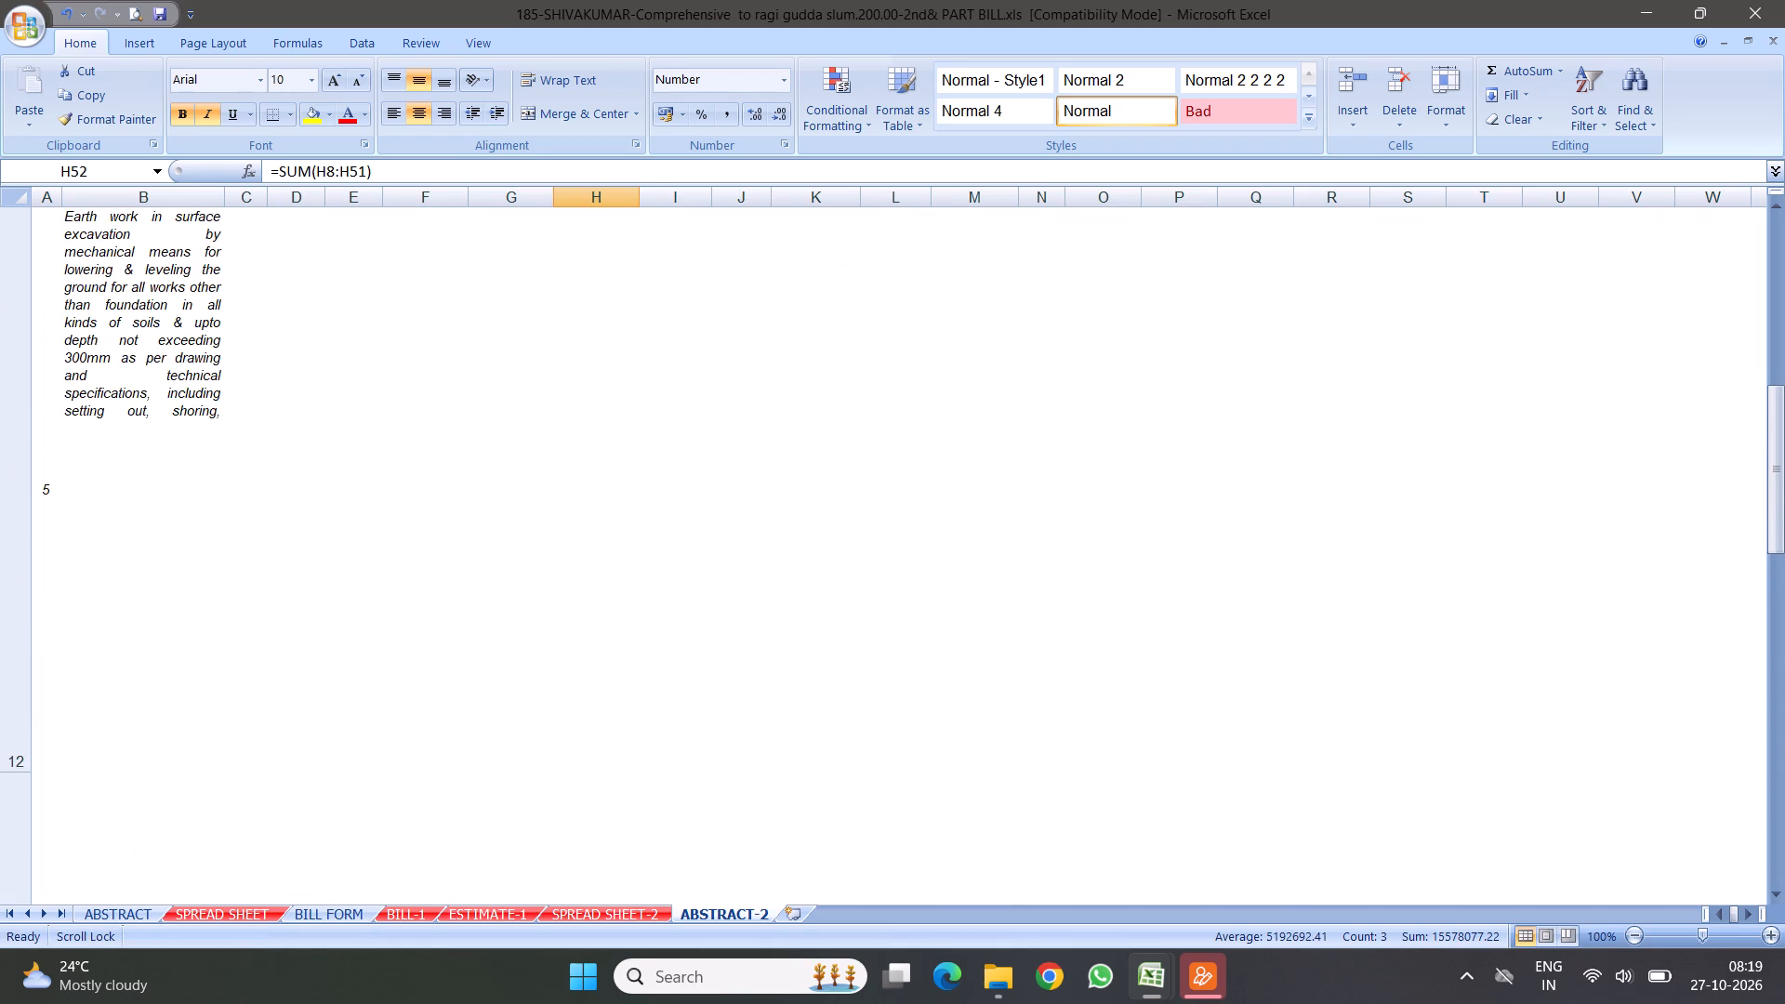
{"action": "scroll", "coordinate": [694, 548], "scroll_direction": "up", "scroll_amount": 3}
{"action": "left_click", "coordinate": [686, 553]}
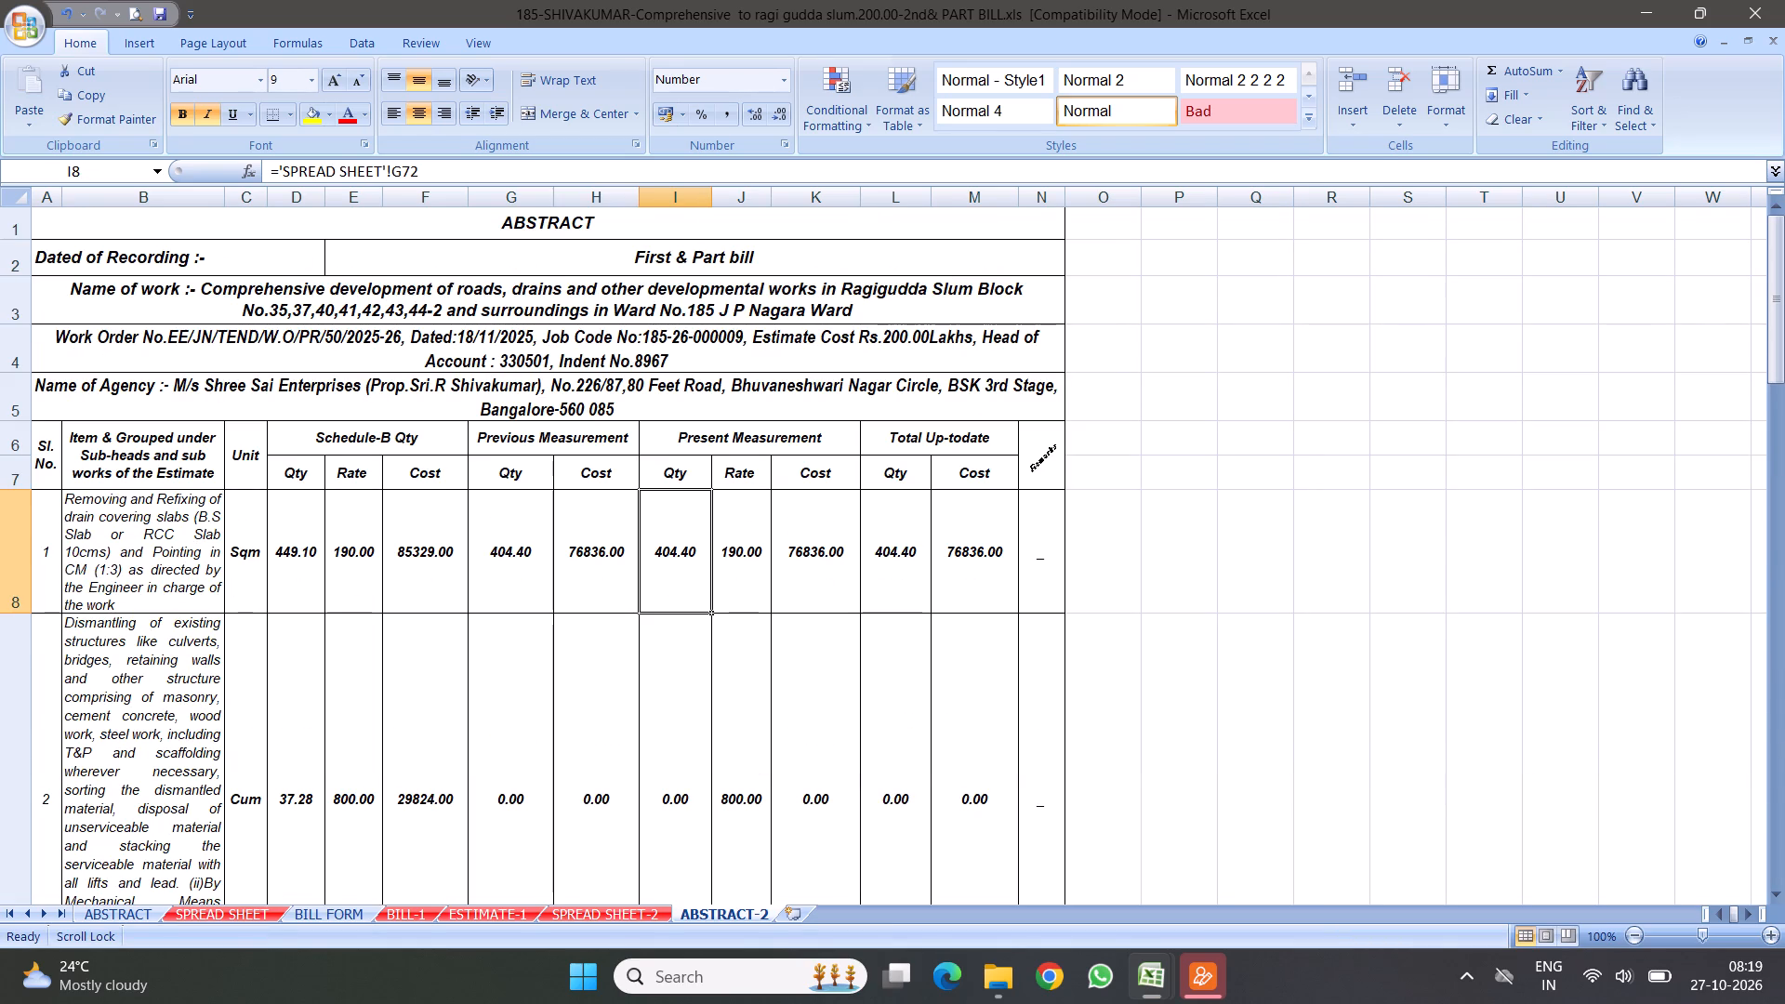
{"action": "left_click_drag", "start_coordinate": [677, 560], "coordinate": [673, 1003]}
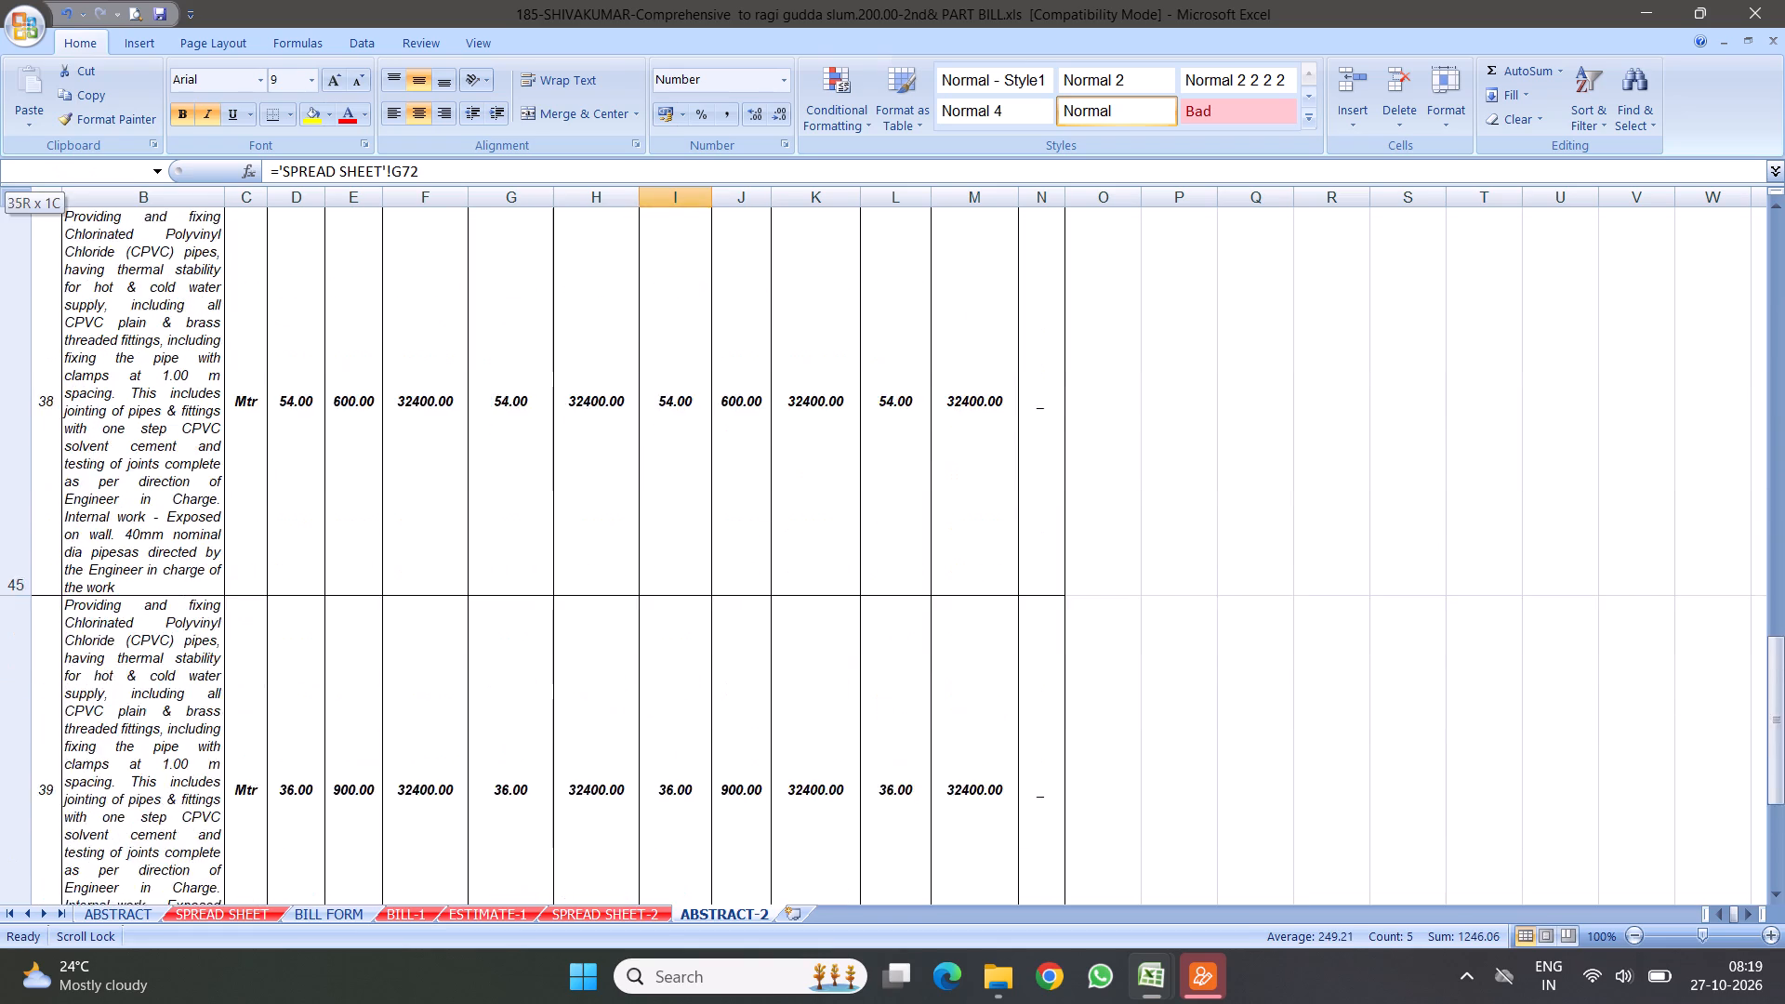
{"action": "left_click_drag", "start_coordinate": [673, 1003], "coordinate": [695, 437]}
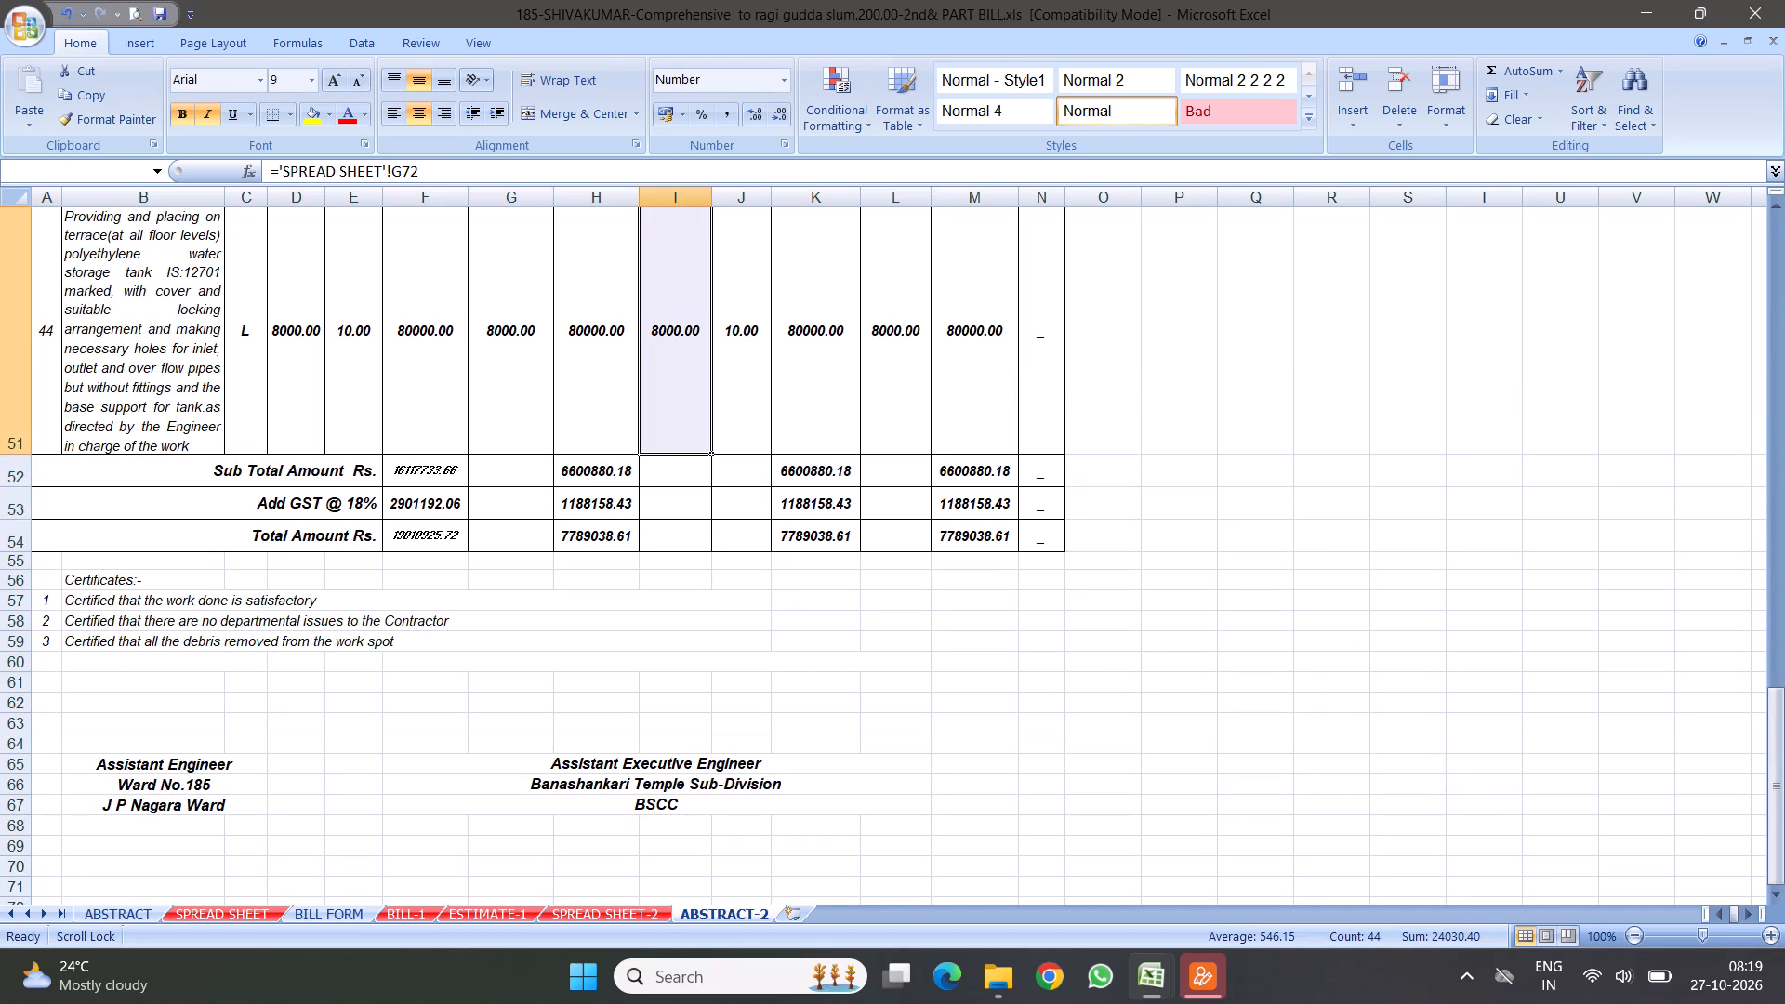
{"action": "key", "text": "Delete"}
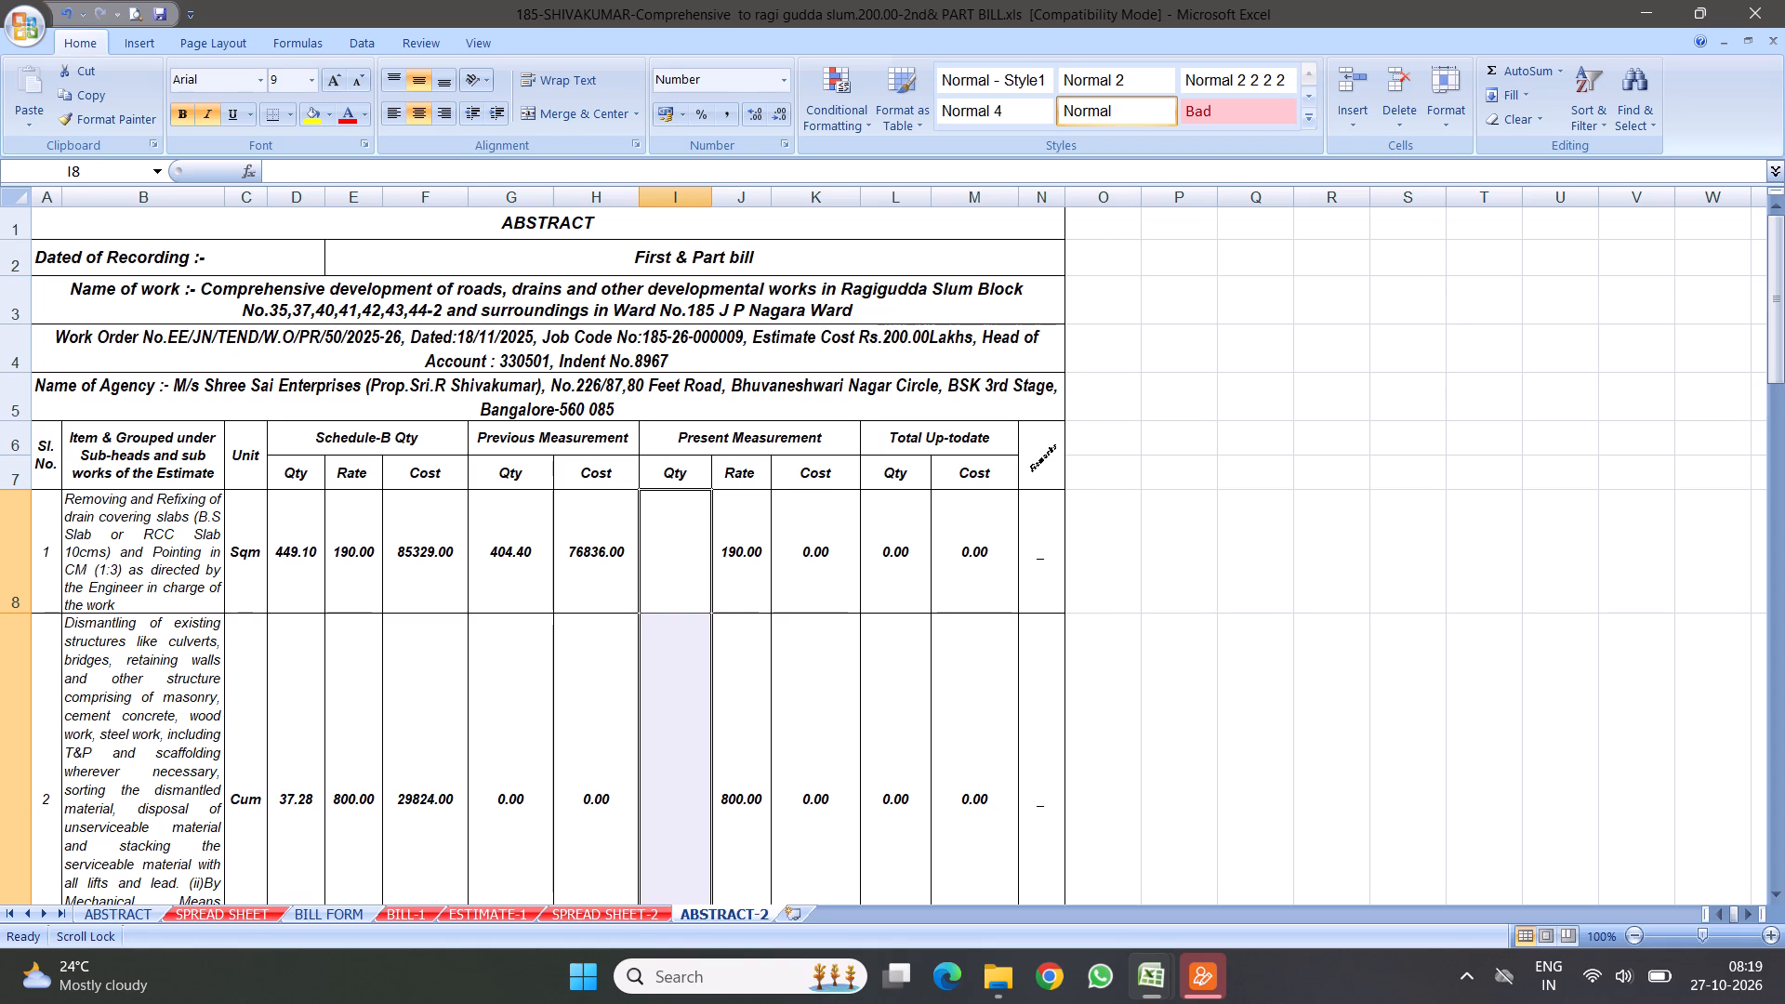
Set the Total Up-todate quantity in L8 to =G8+I8 and fill the formula down to L51.
{"action": "left_click", "coordinate": [747, 554]}
{"action": "left_click", "coordinate": [814, 556]}
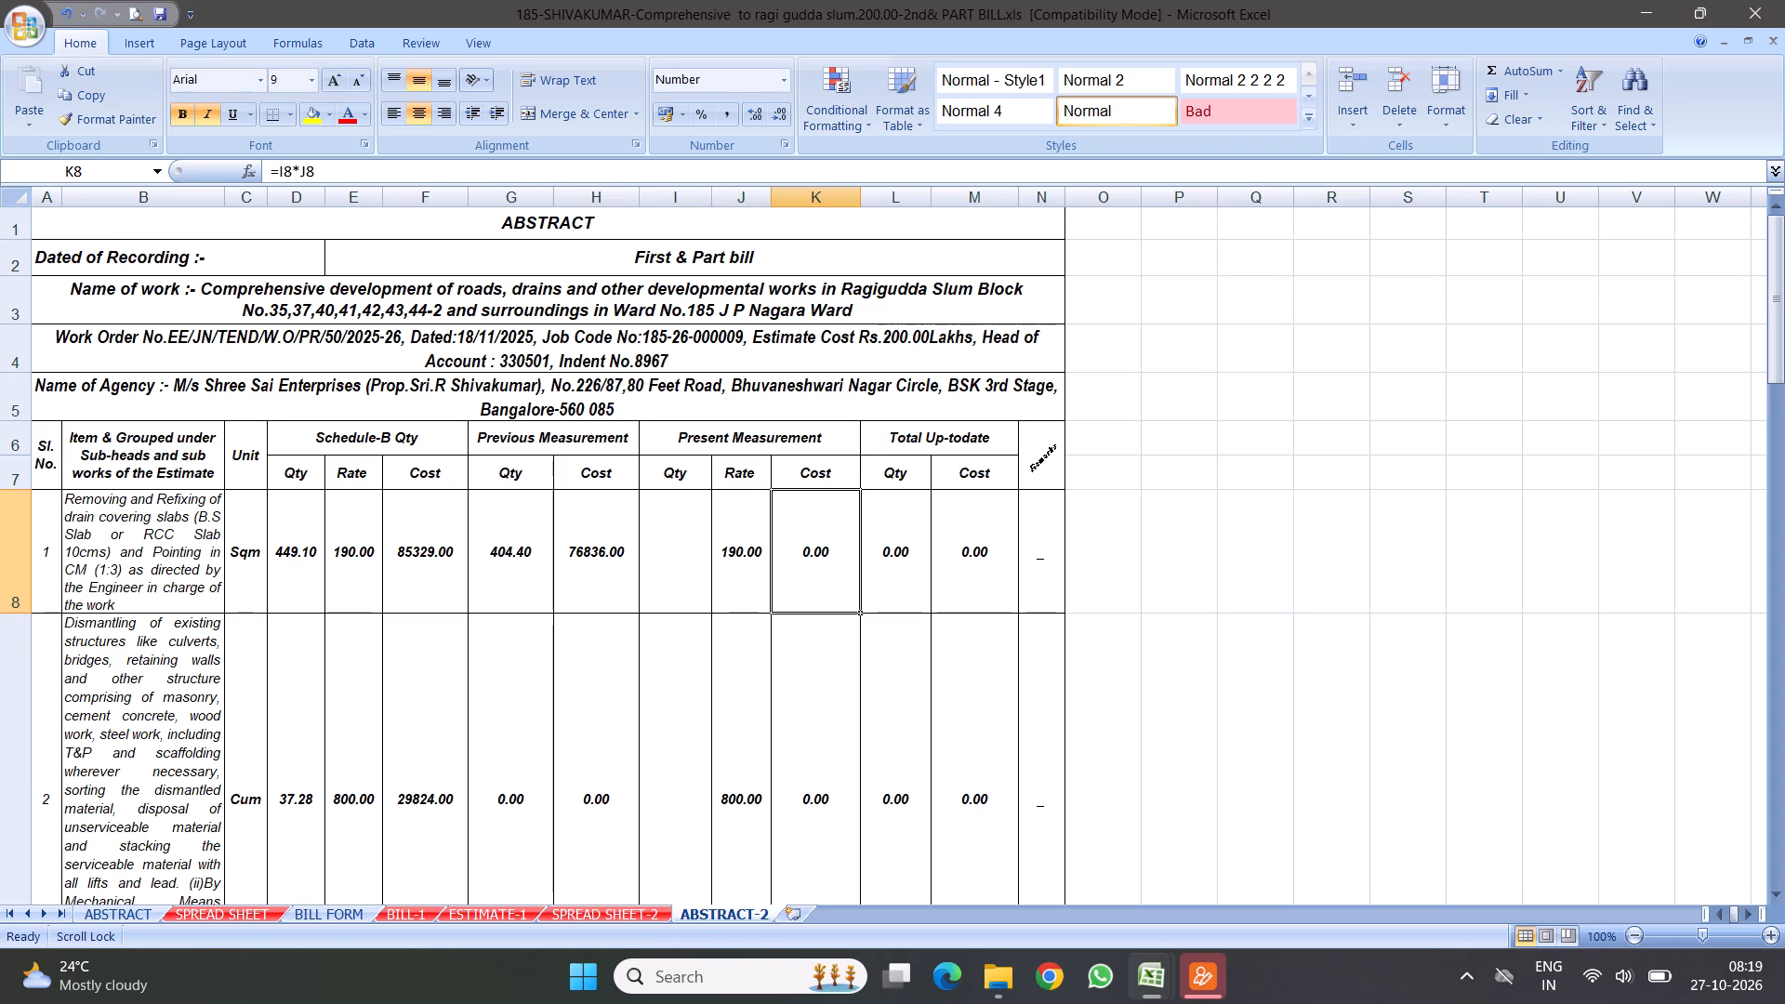
{"action": "left_click", "coordinate": [889, 563]}
{"action": "key", "text": "equal"}
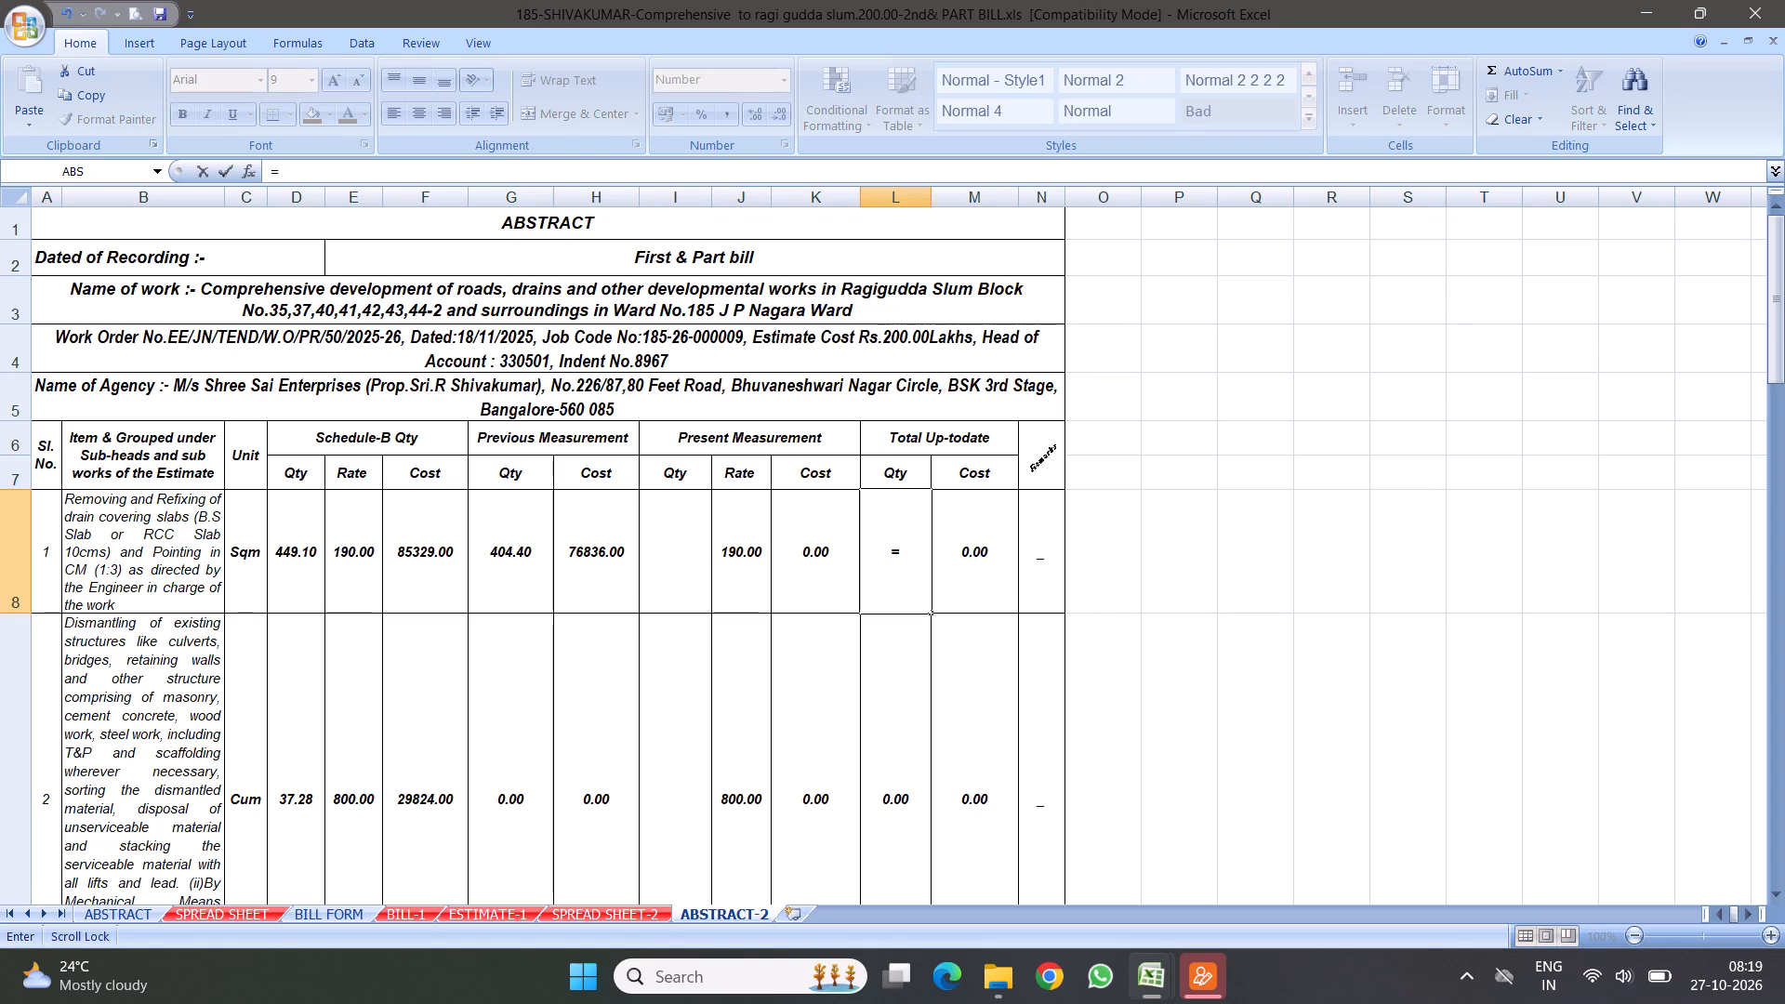
{"action": "left_click", "coordinate": [509, 550]}
{"action": "key", "text": "shift+plus"}
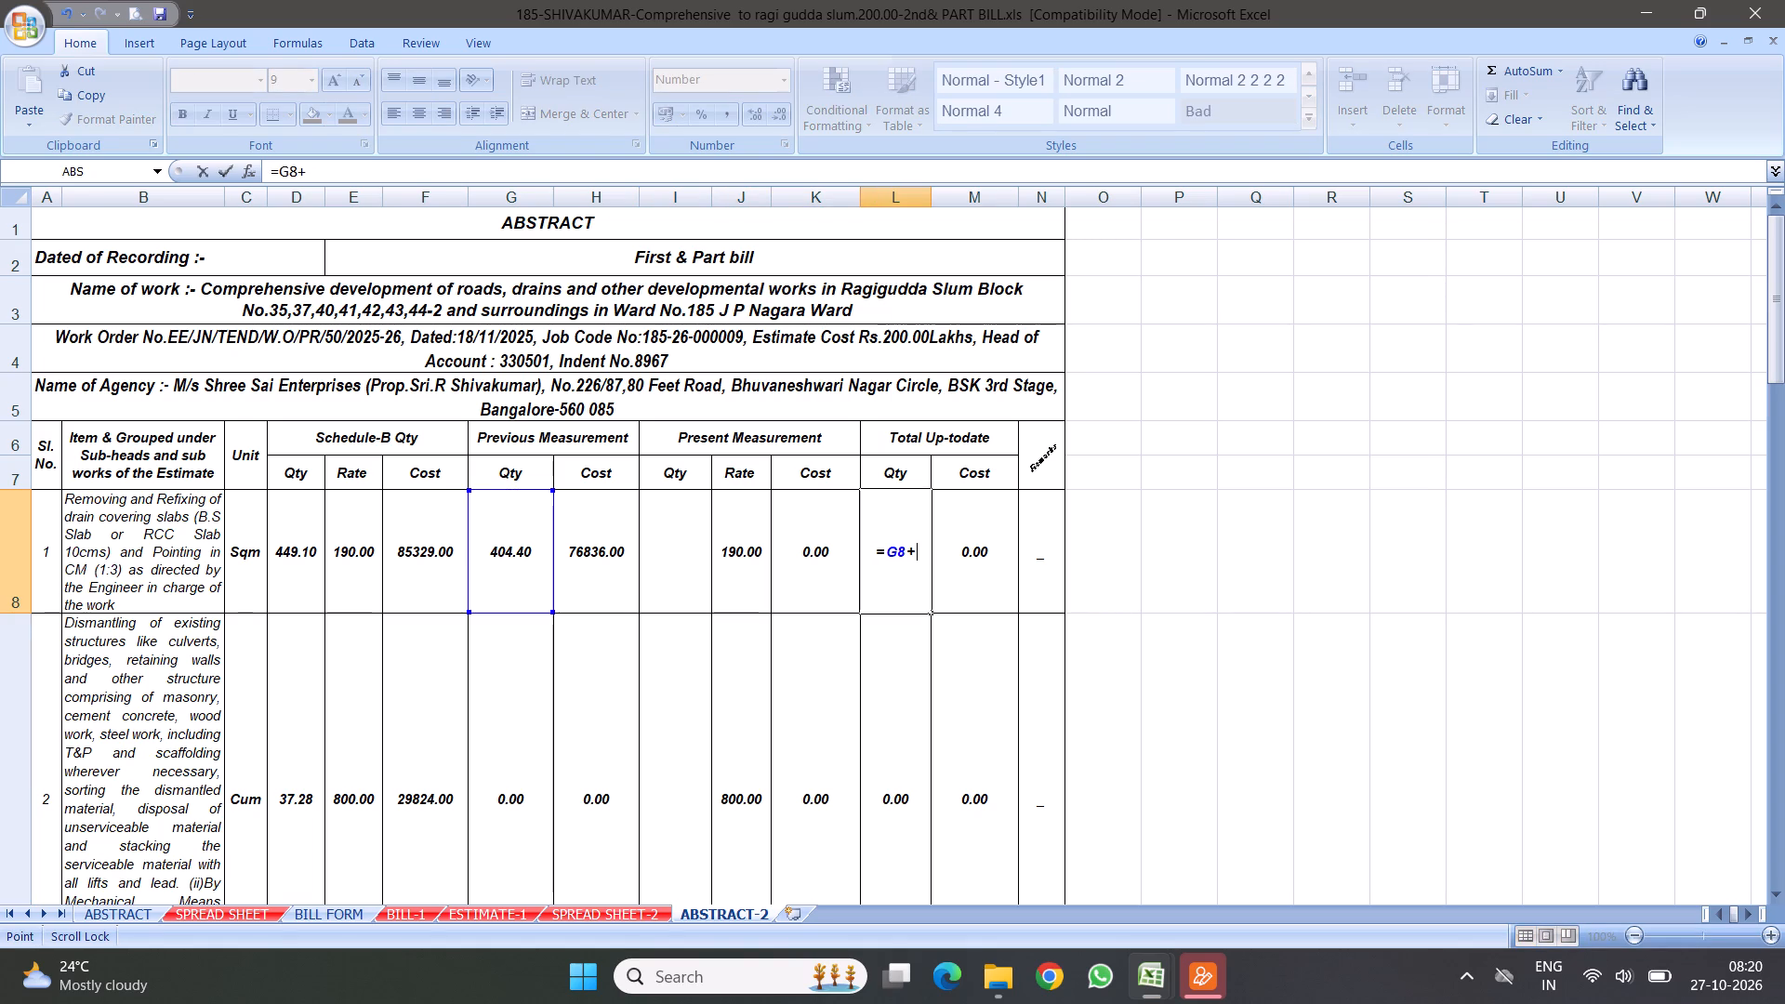
{"action": "left_click", "coordinate": [675, 535]}
{"action": "key", "text": "Return"}
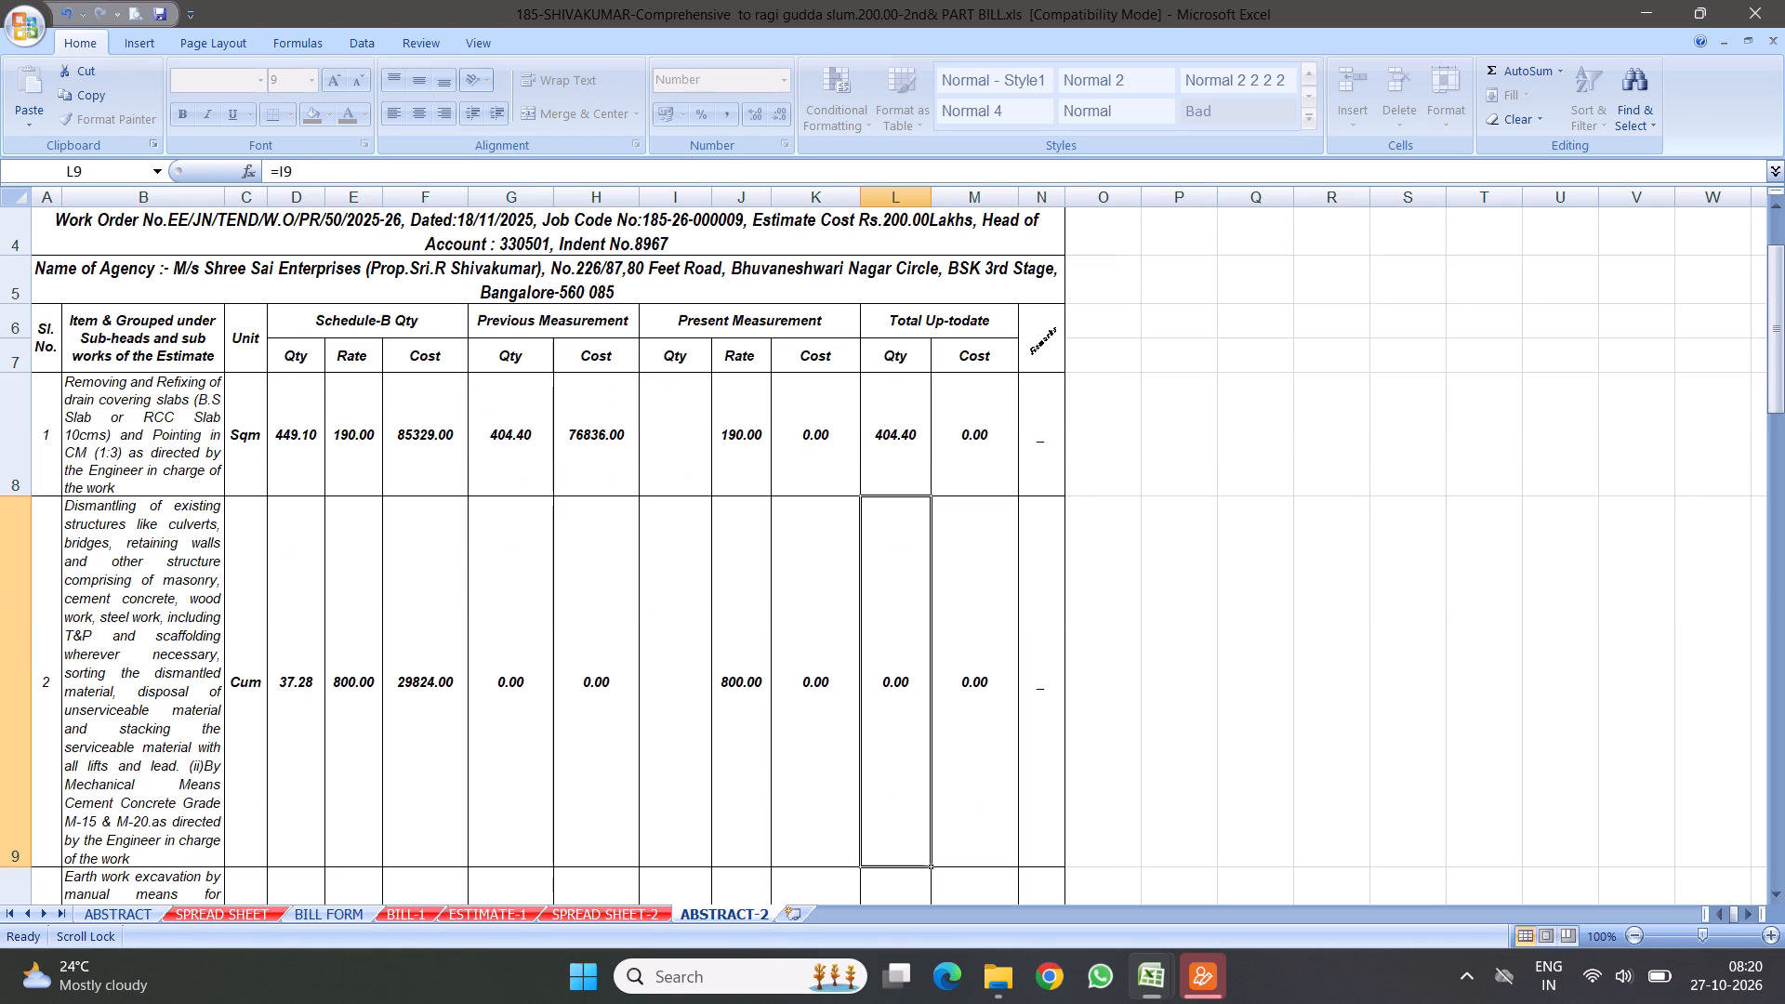
{"action": "left_click", "coordinate": [898, 426]}
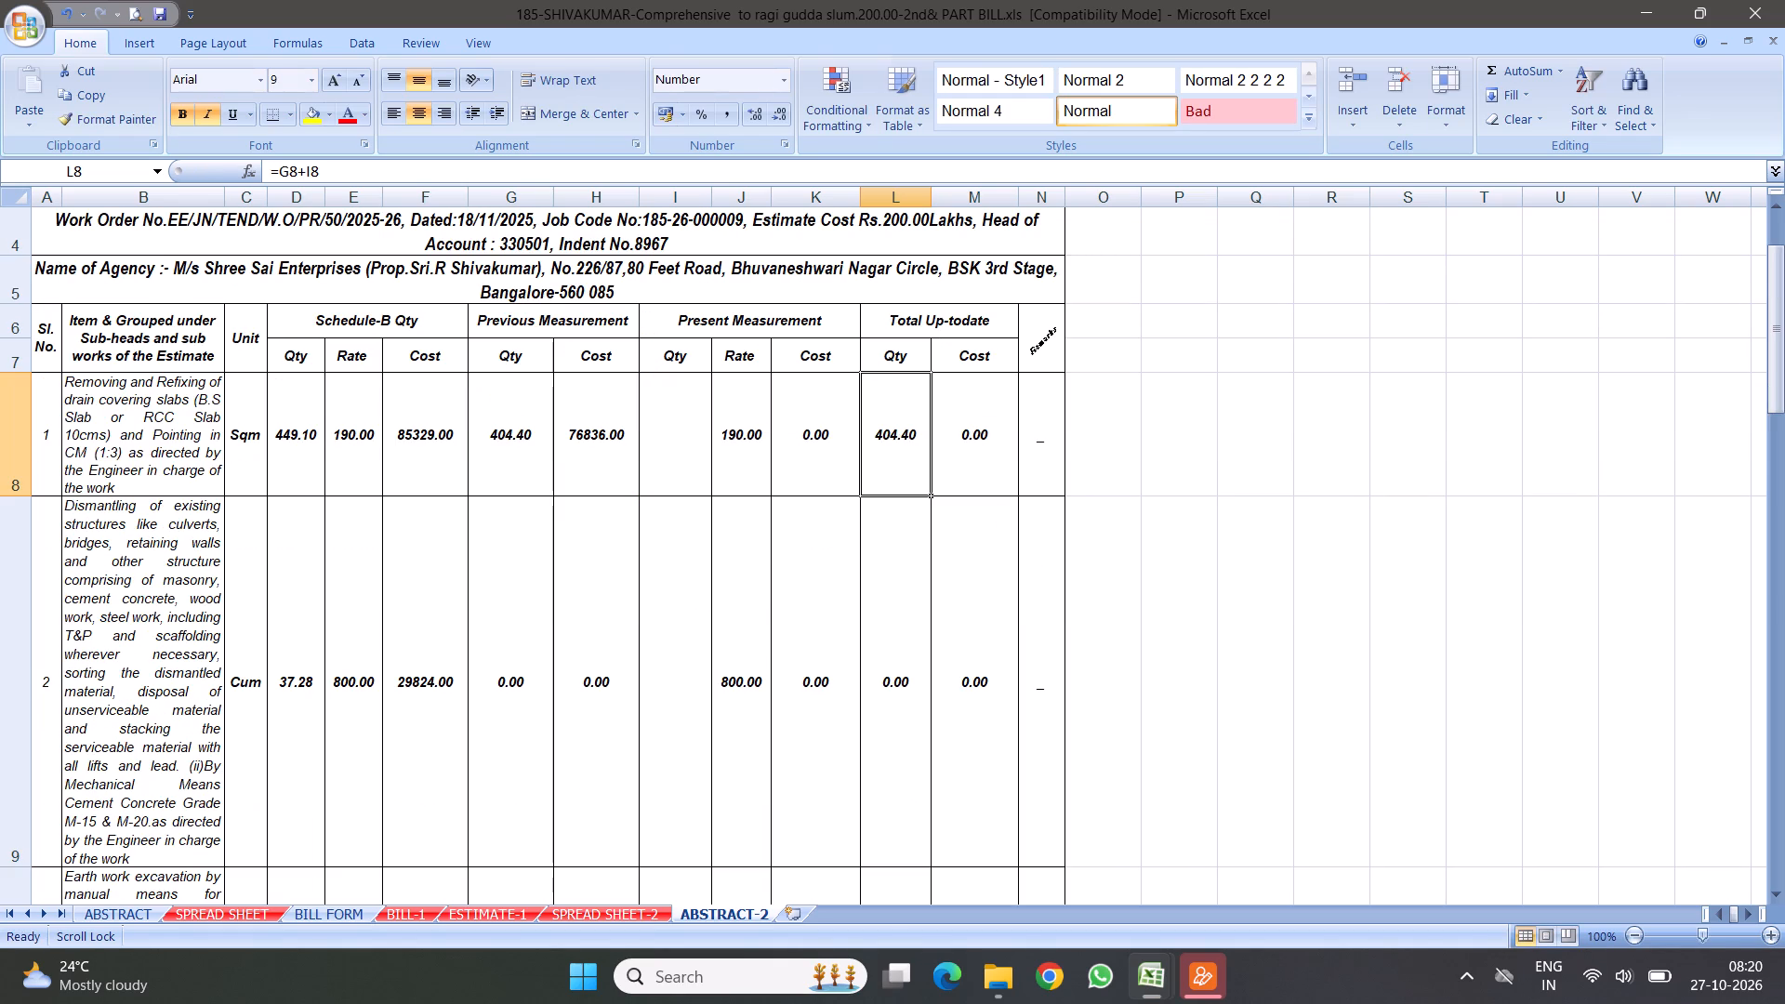
{"action": "left_click_drag", "start_coordinate": [930, 495], "coordinate": [936, 1003]}
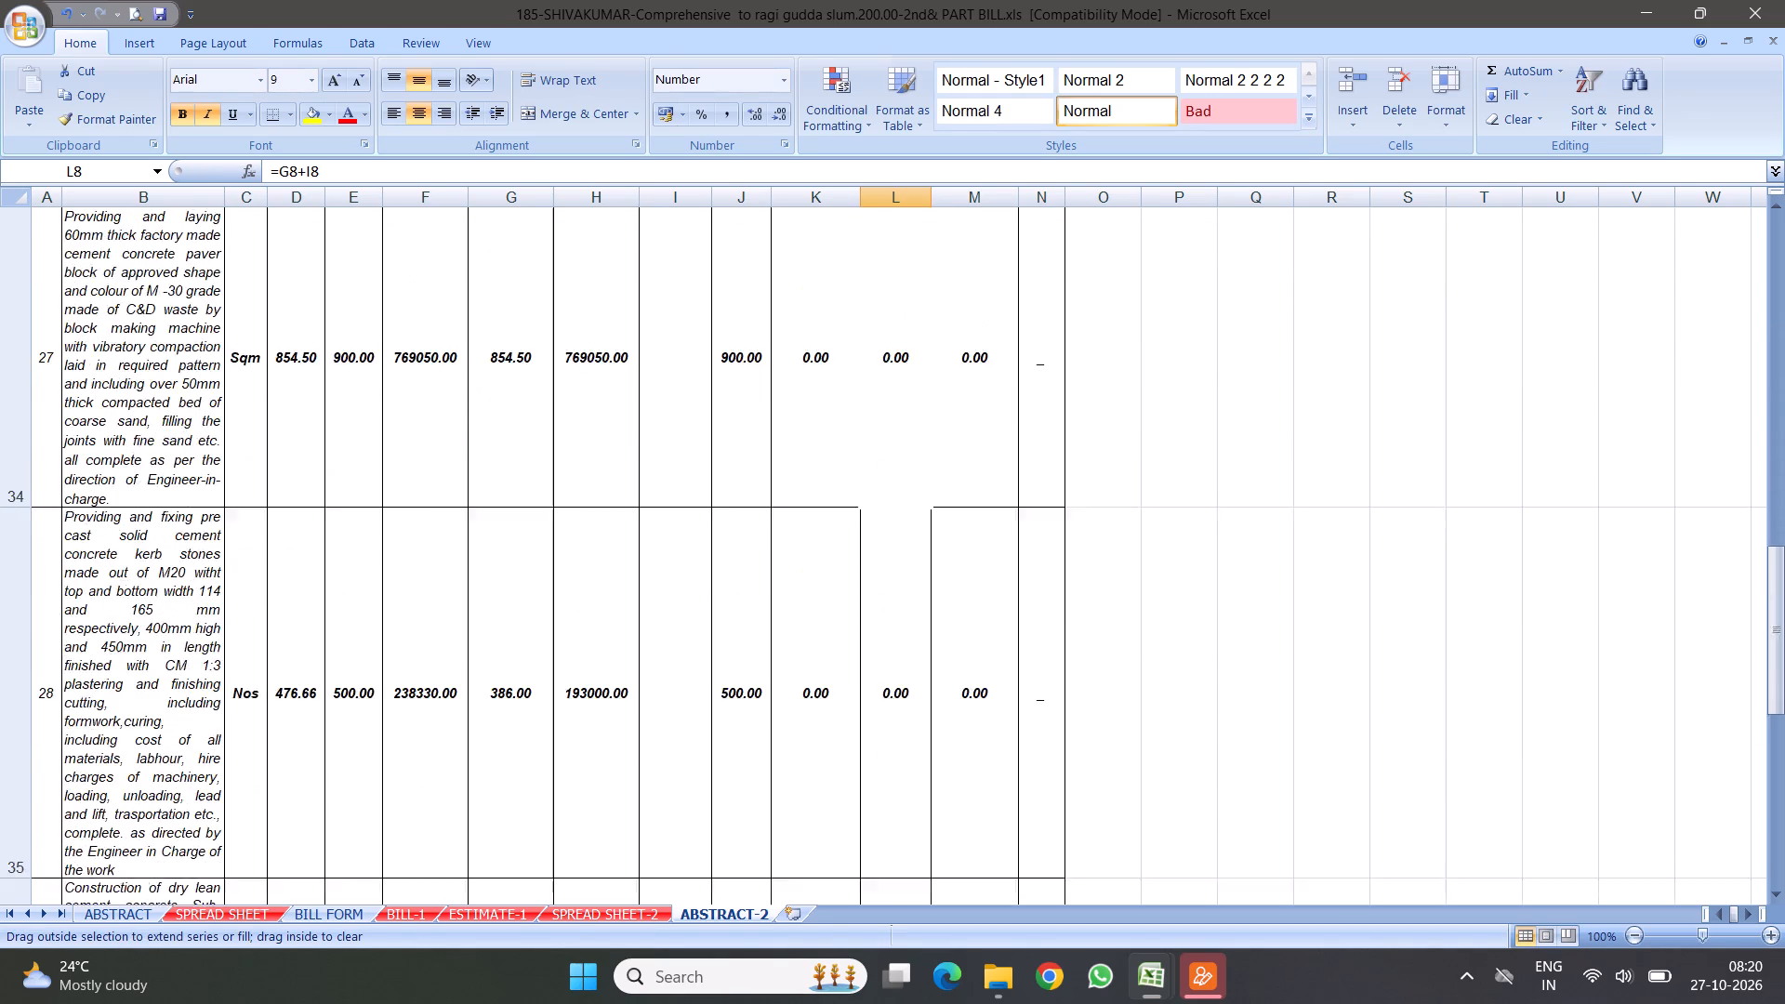
{"action": "left_click_drag", "start_coordinate": [936, 1003], "coordinate": [944, 462]}
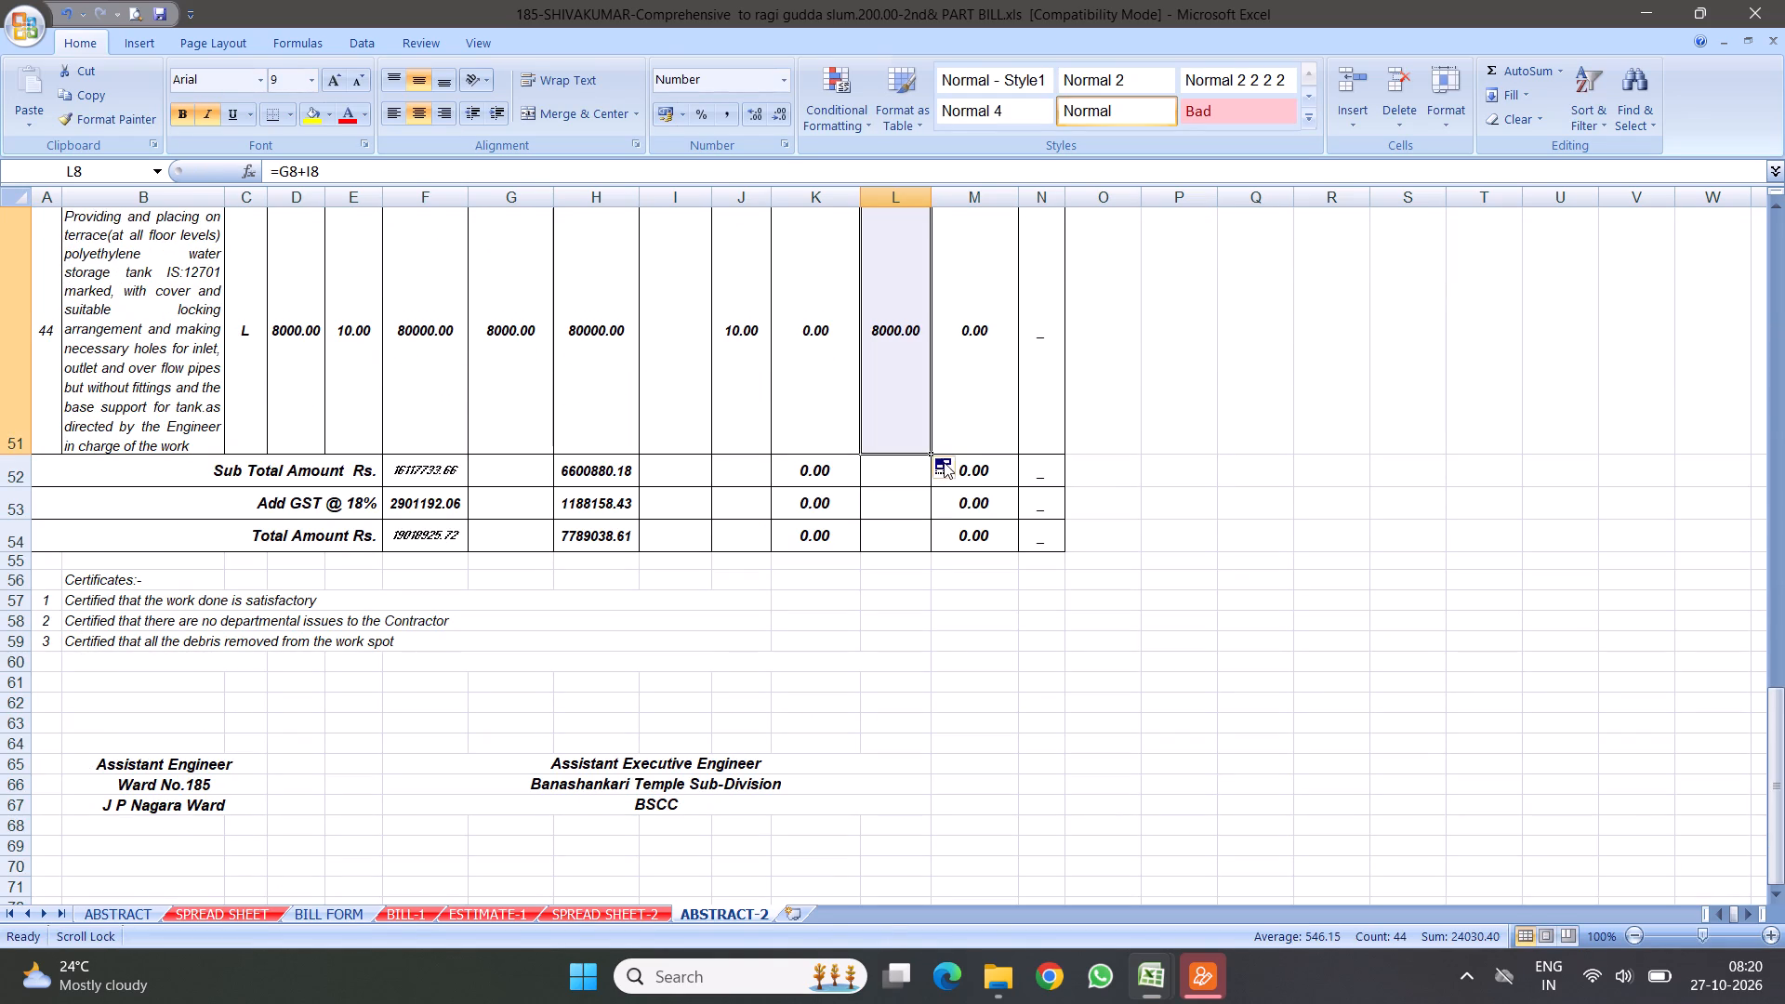
Set the Total Up-todate cost in M8 to =H8+K8 and fill the formula down to M51.
{"action": "scroll", "coordinate": [1004, 305], "scroll_direction": "up", "scroll_amount": 17}
{"action": "scroll", "coordinate": [1002, 343], "scroll_direction": "up", "scroll_amount": 4}
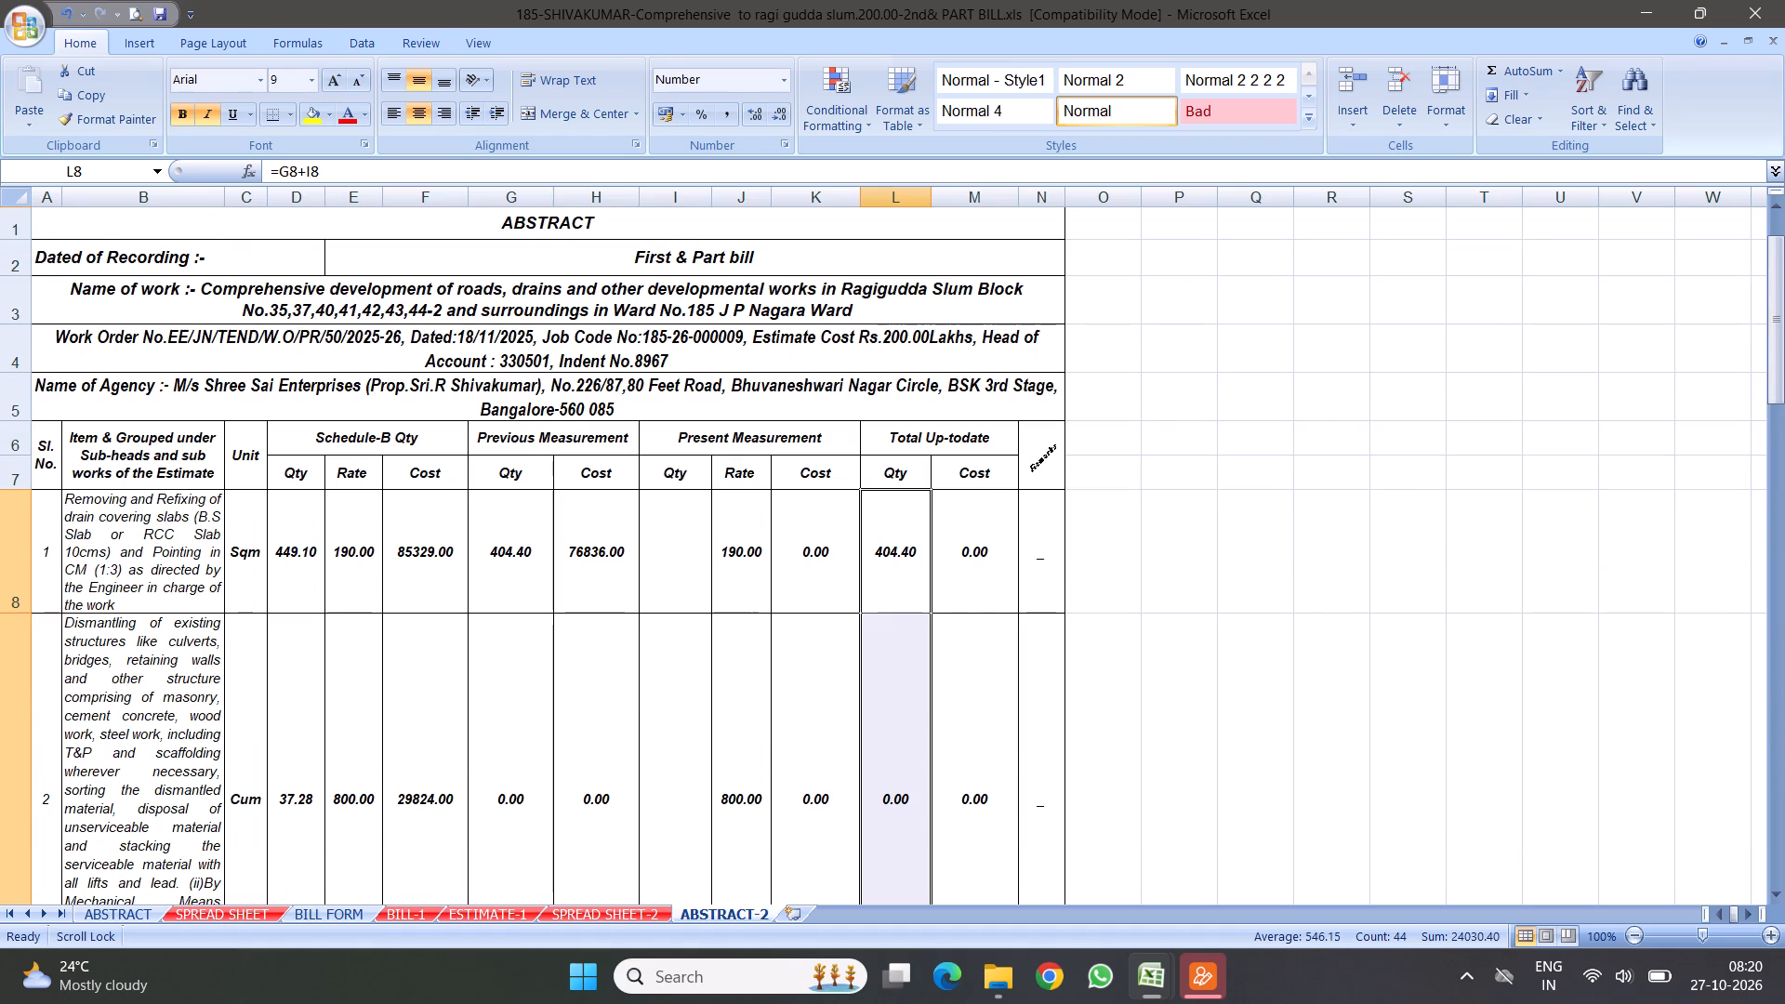
{"action": "left_click", "coordinate": [972, 561]}
{"action": "key", "text": "equal"}
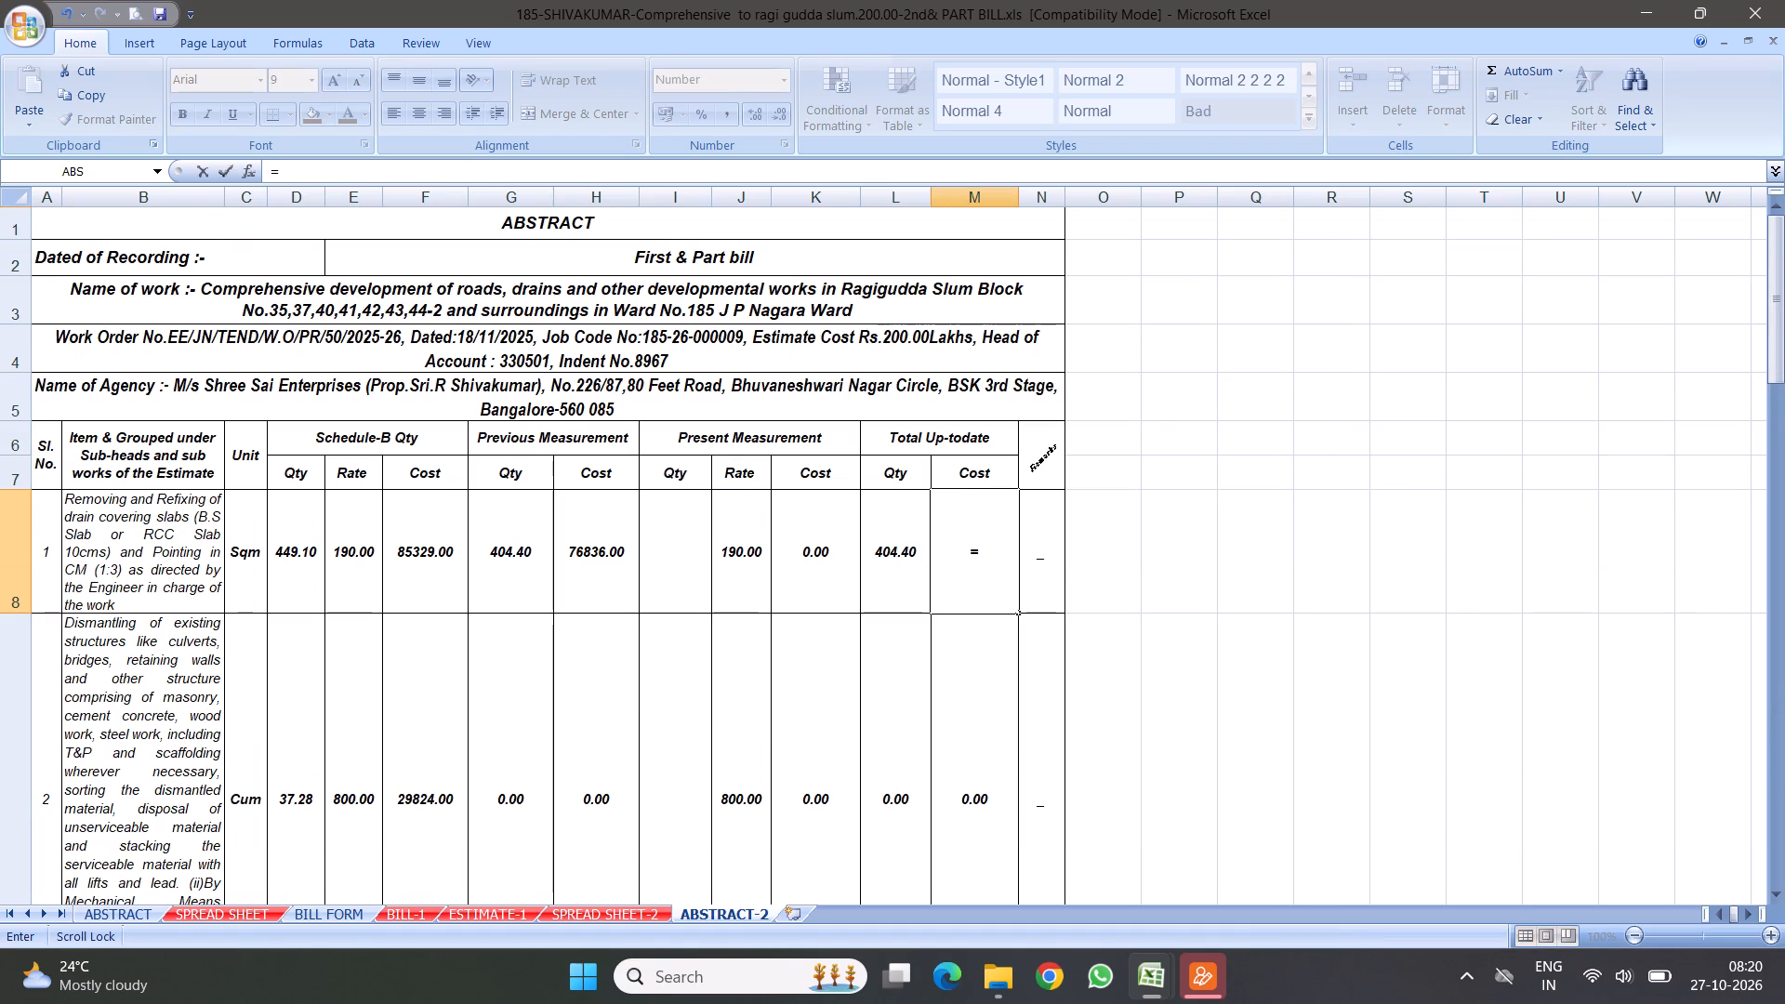
{"action": "left_click", "coordinate": [611, 548]}
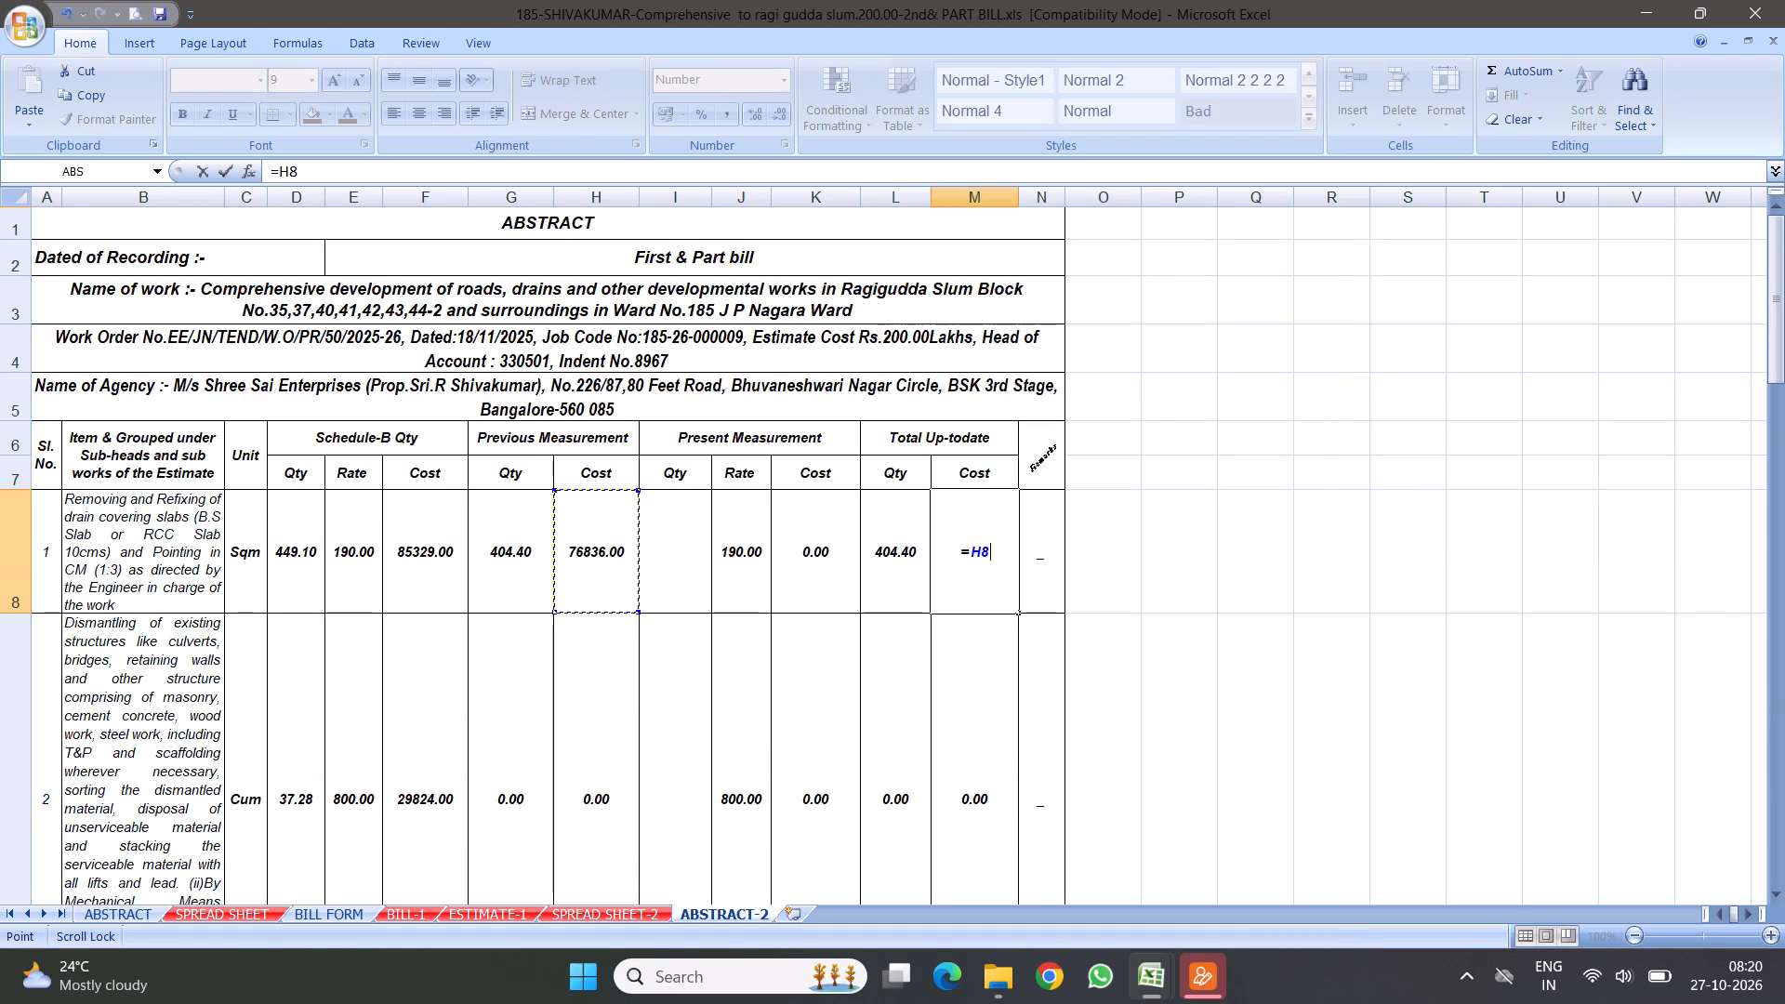
{"action": "key", "text": "shift+plus"}
{"action": "left_click", "coordinate": [804, 538]}
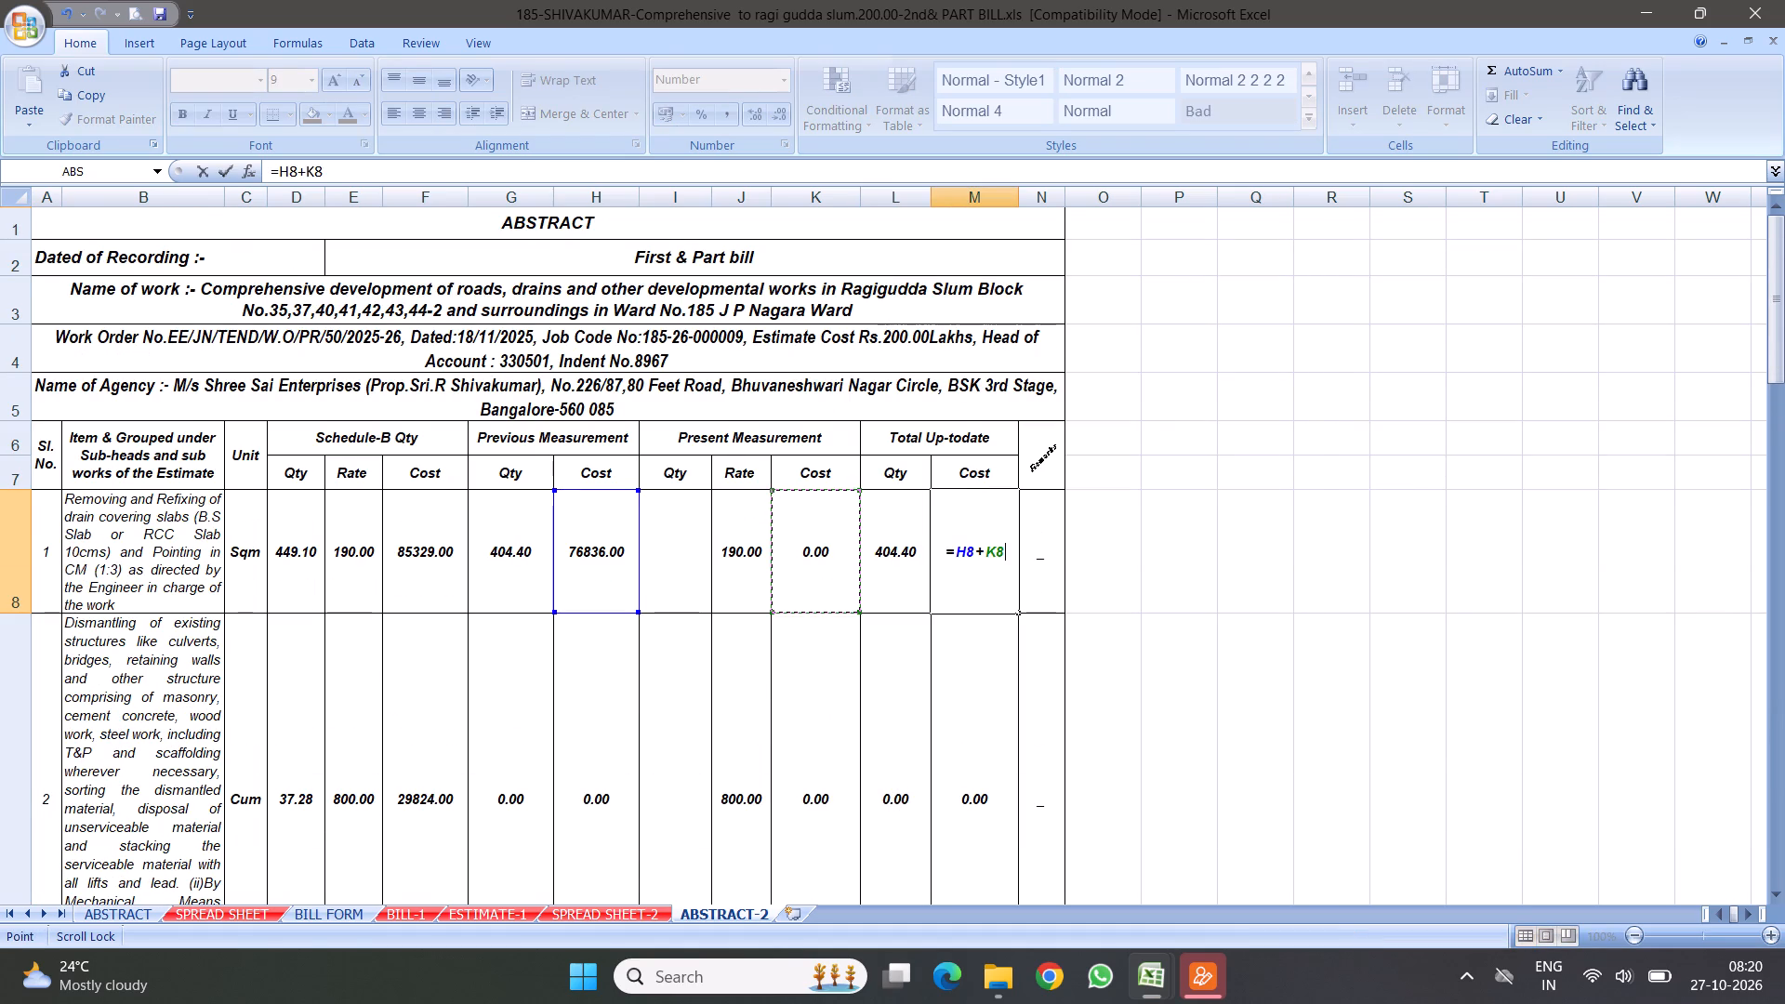
{"action": "key", "text": "Return"}
{"action": "left_click", "coordinate": [980, 438]}
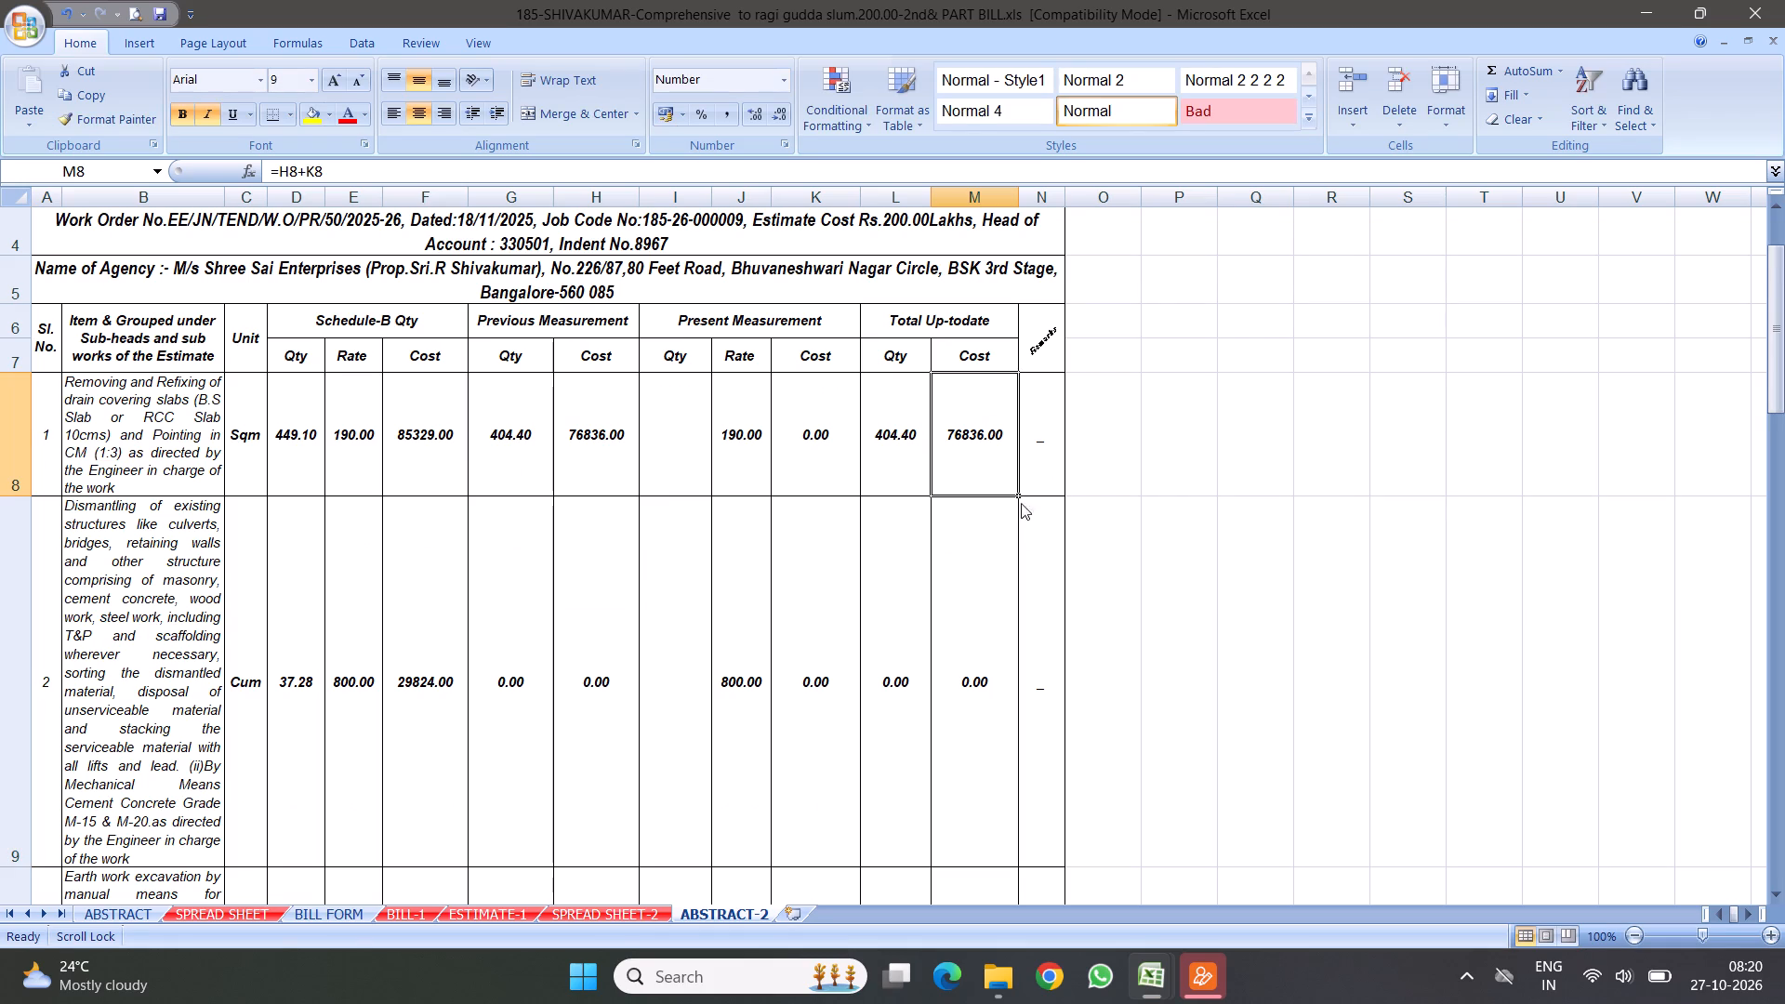
{"action": "left_click_drag", "start_coordinate": [1018, 498], "coordinate": [999, 1003]}
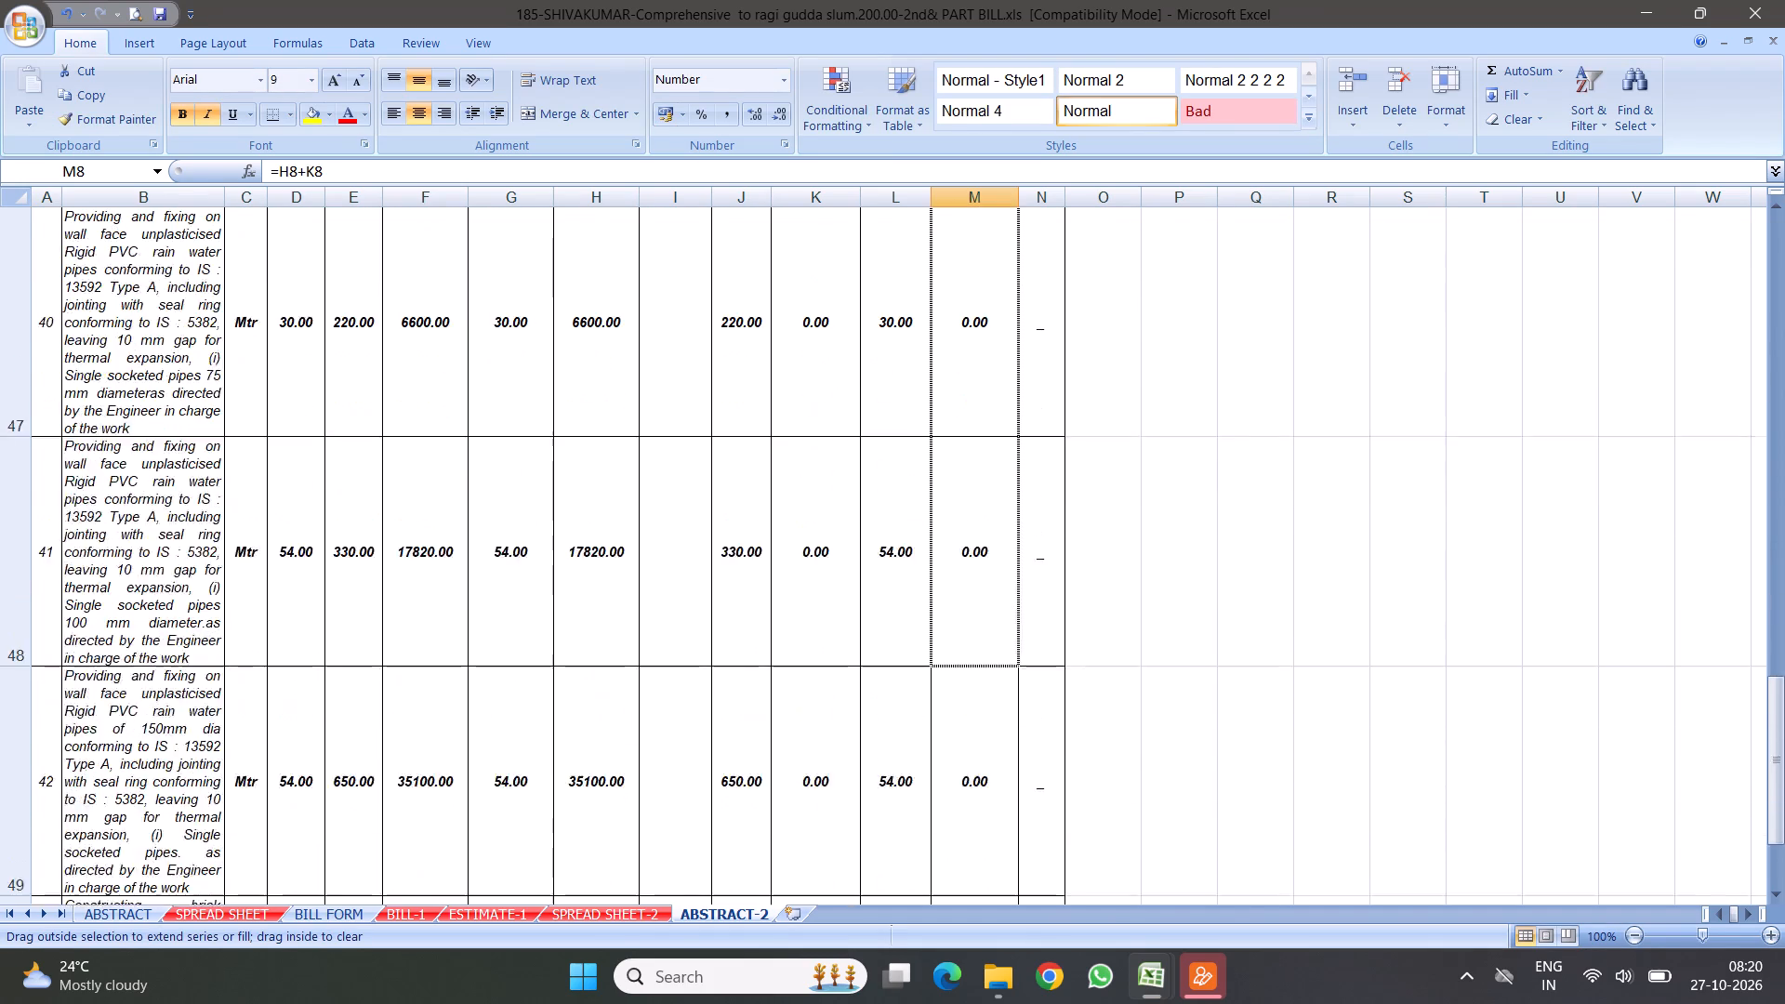
{"action": "left_click_drag", "start_coordinate": [999, 1003], "coordinate": [976, 468]}
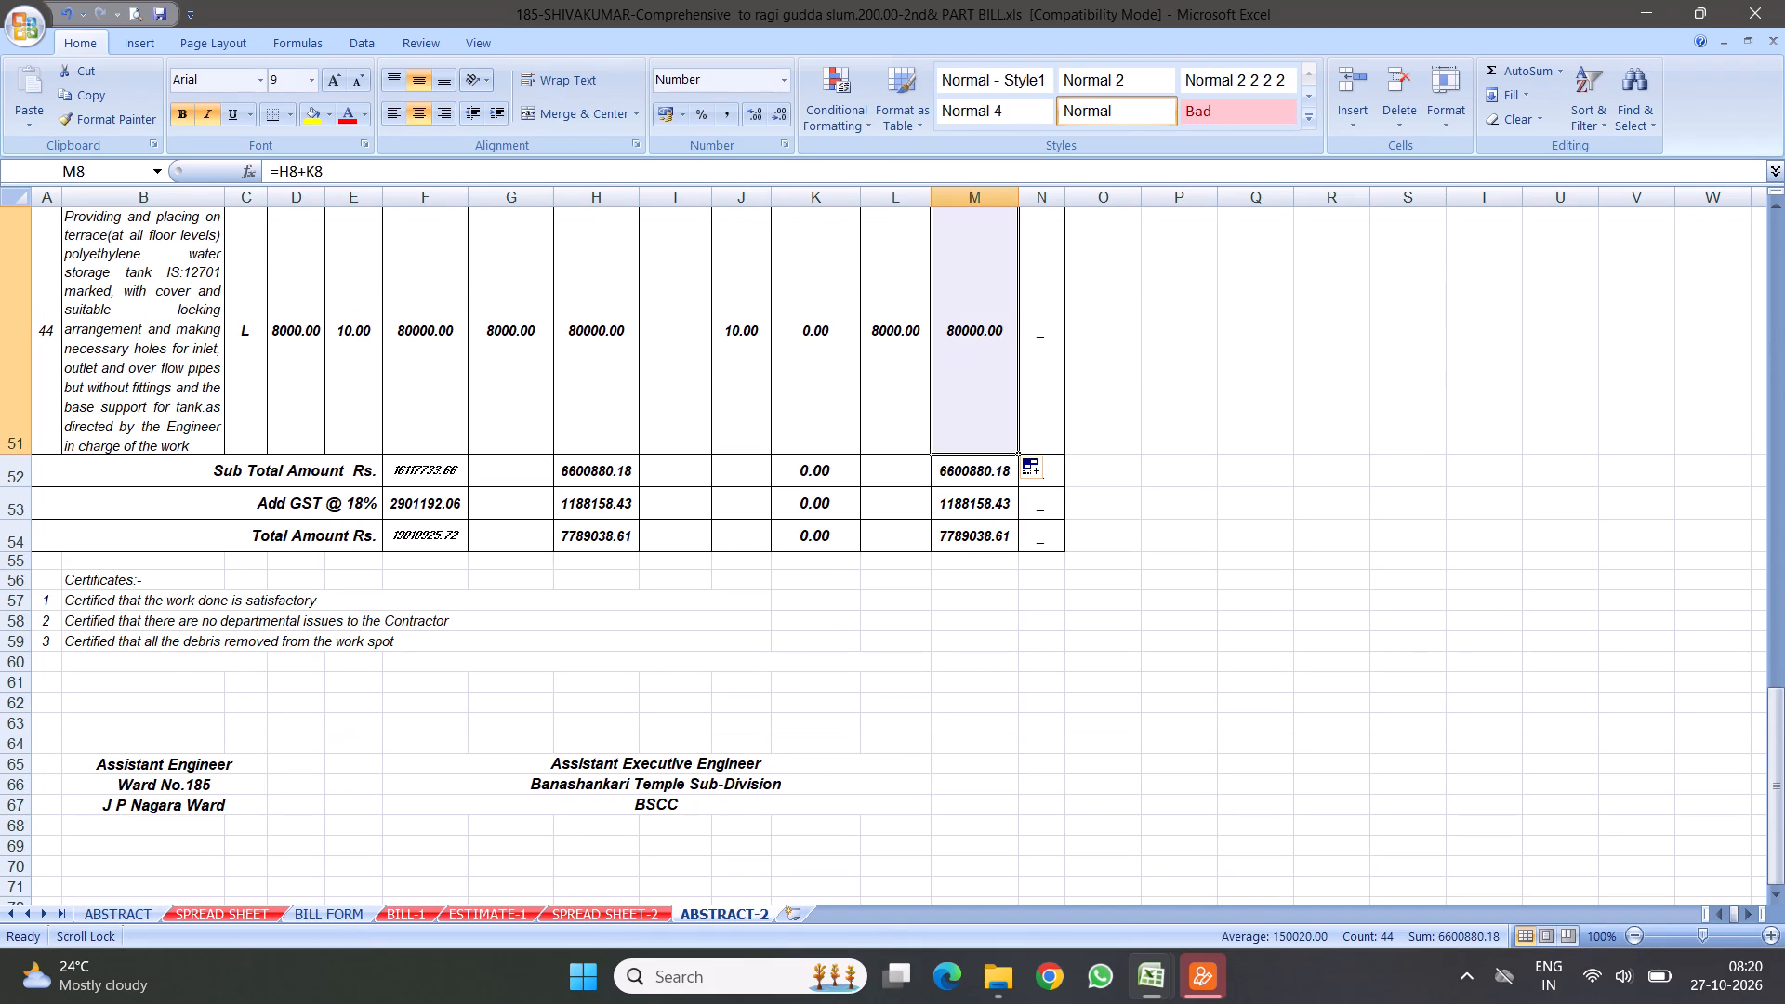
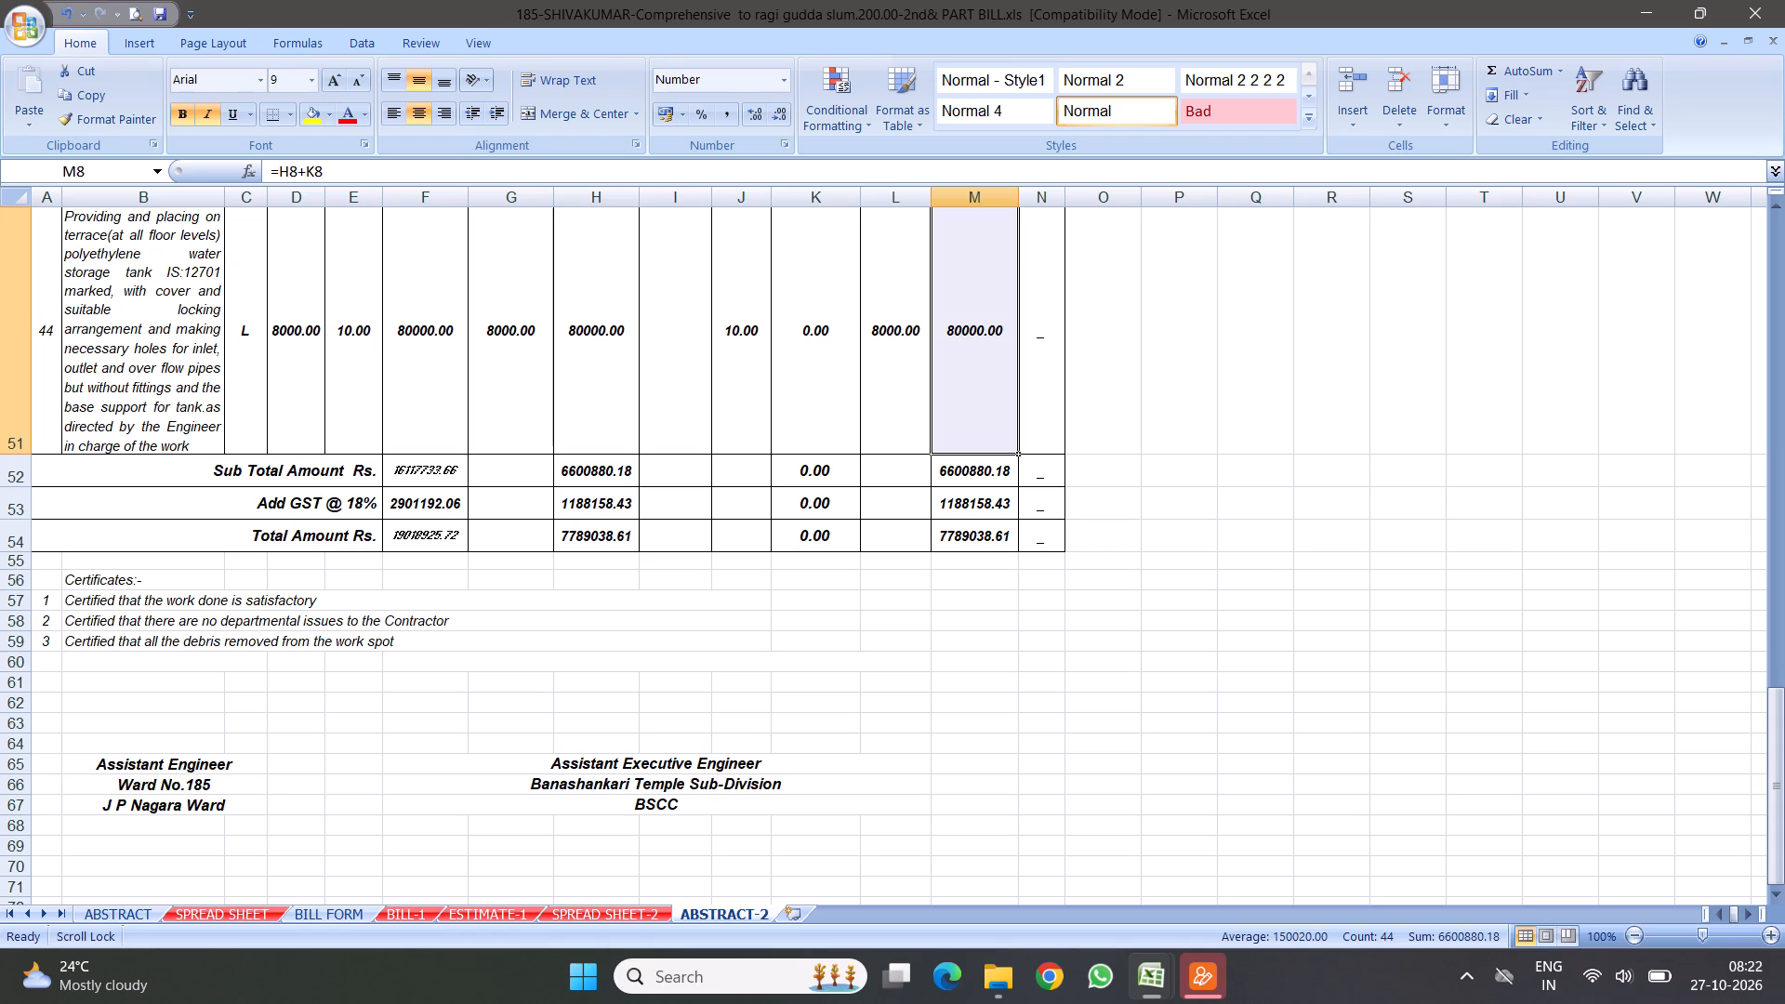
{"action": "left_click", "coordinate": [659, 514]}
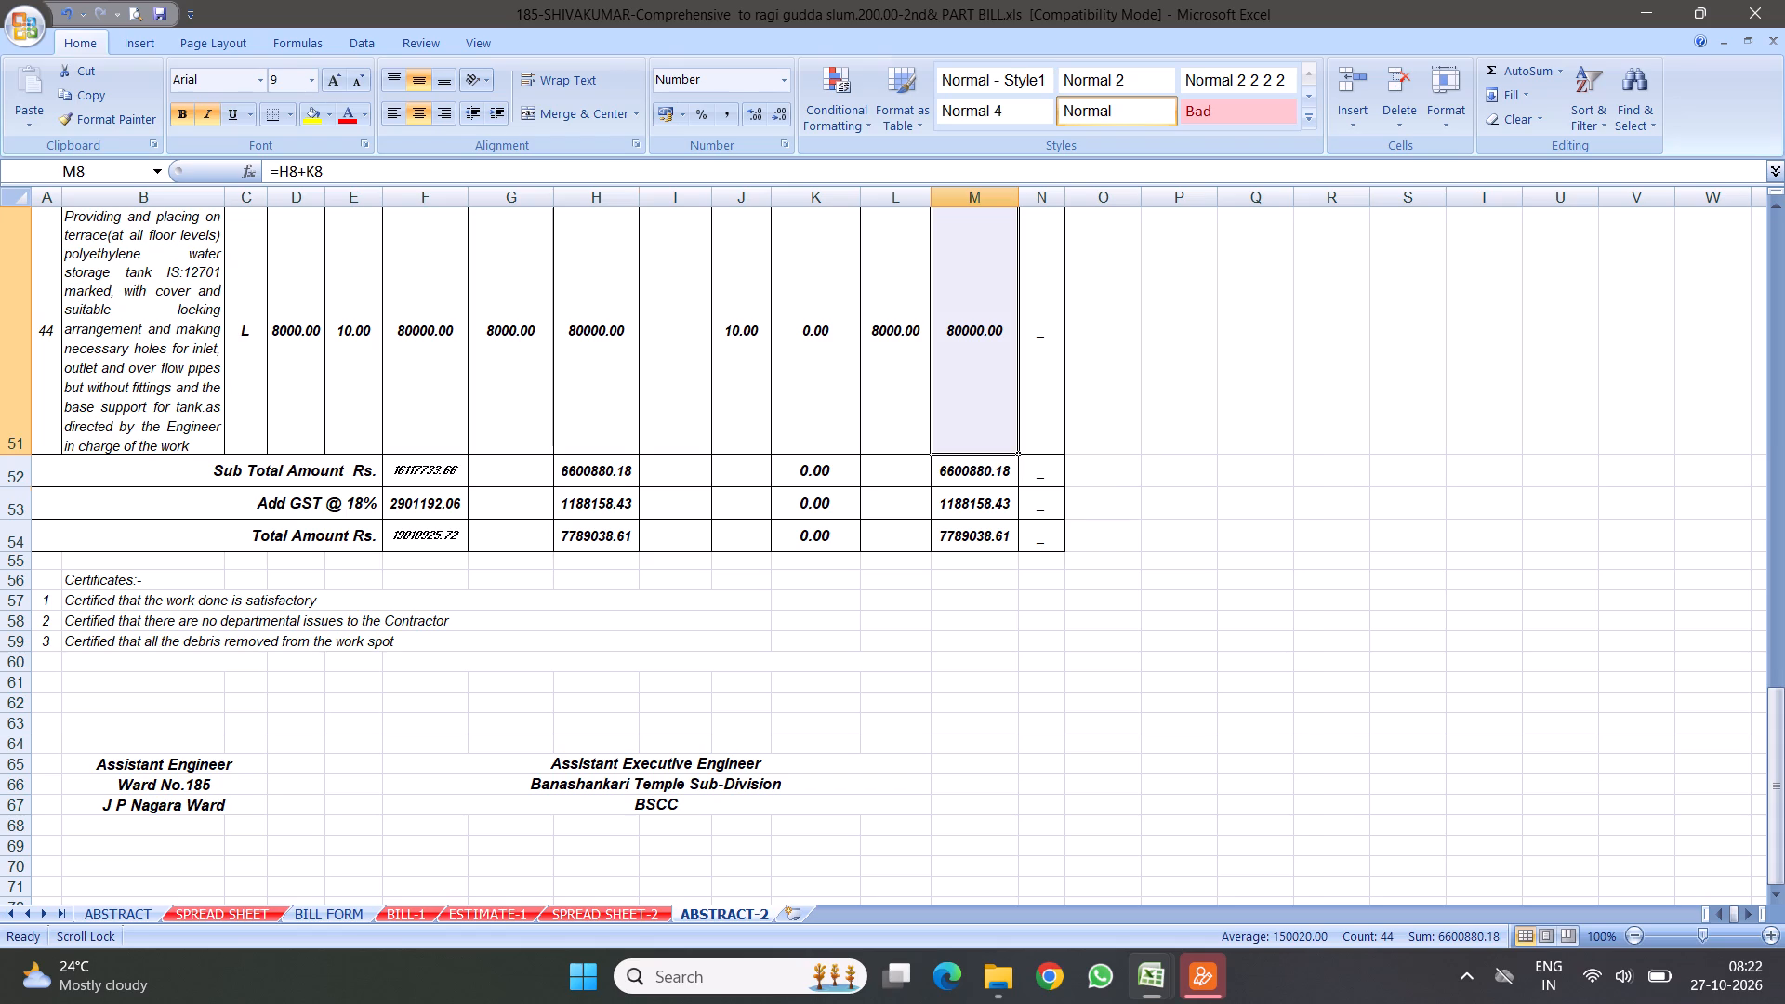
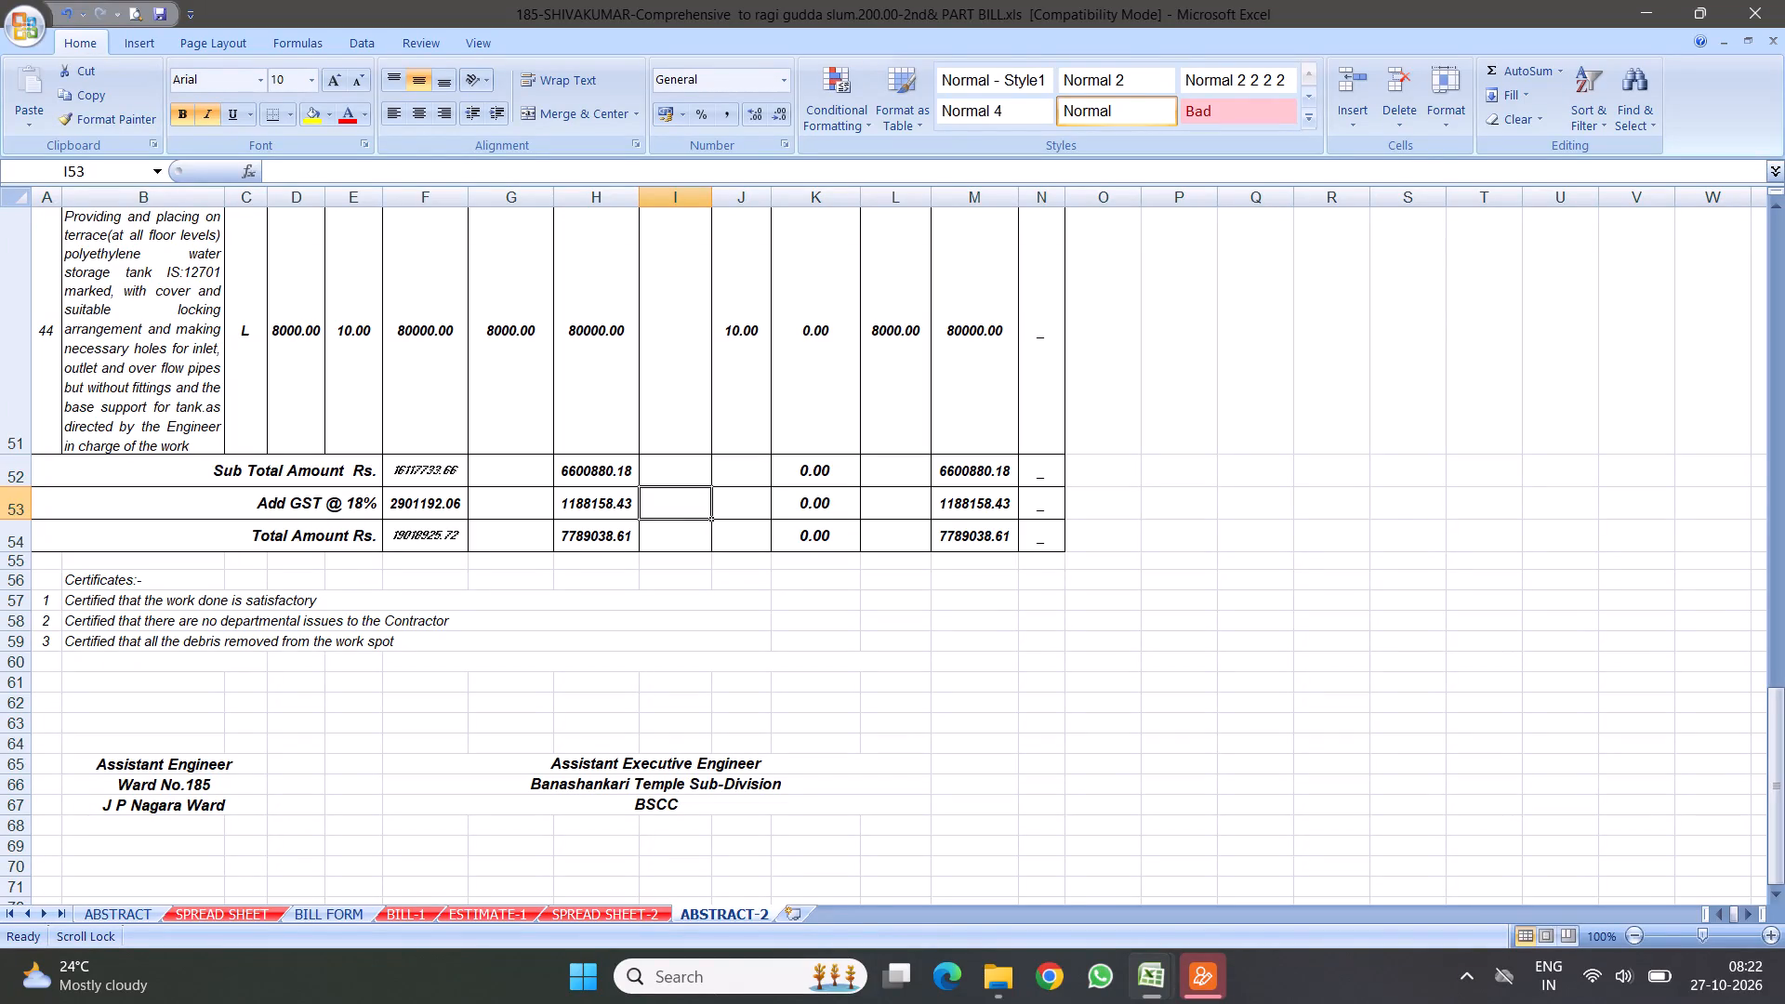
Examine the BILL FORM-2 sheet of the Block 20 to 32 second final bill workbook in print preview, and close that workbook.
{"action": "scroll", "coordinate": [740, 481], "scroll_direction": "up", "scroll_amount": 16}
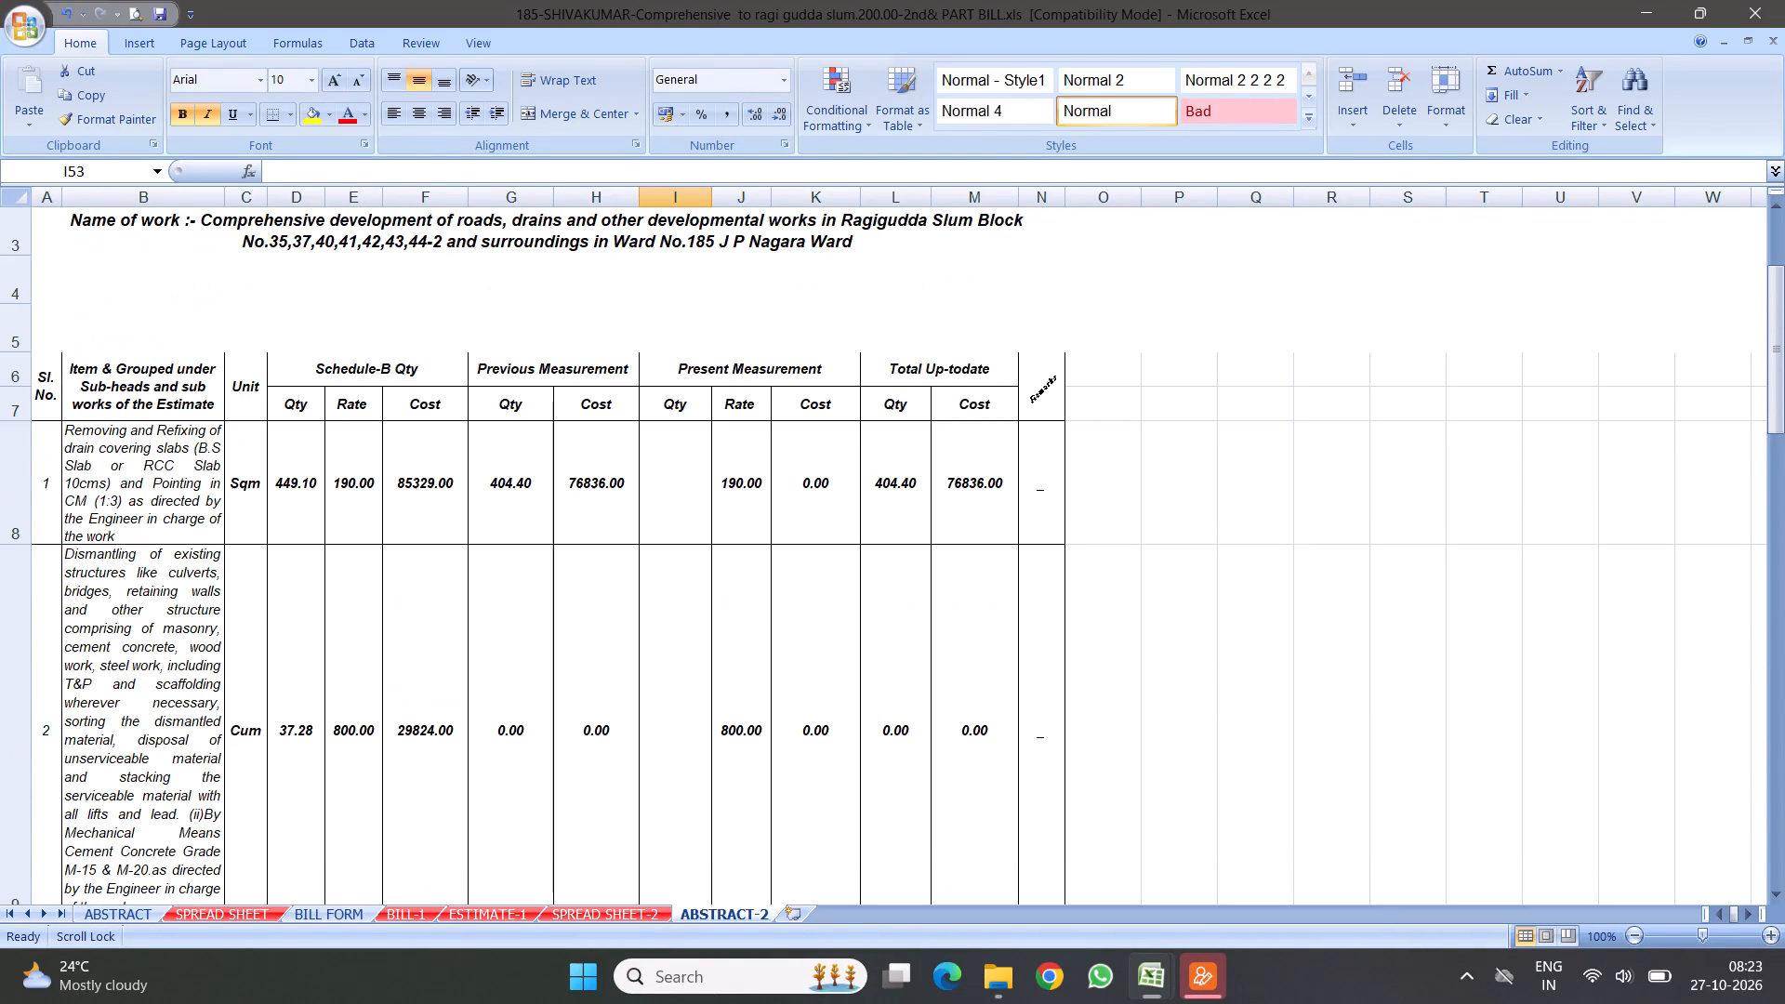
{"action": "left_click", "coordinate": [681, 499]}
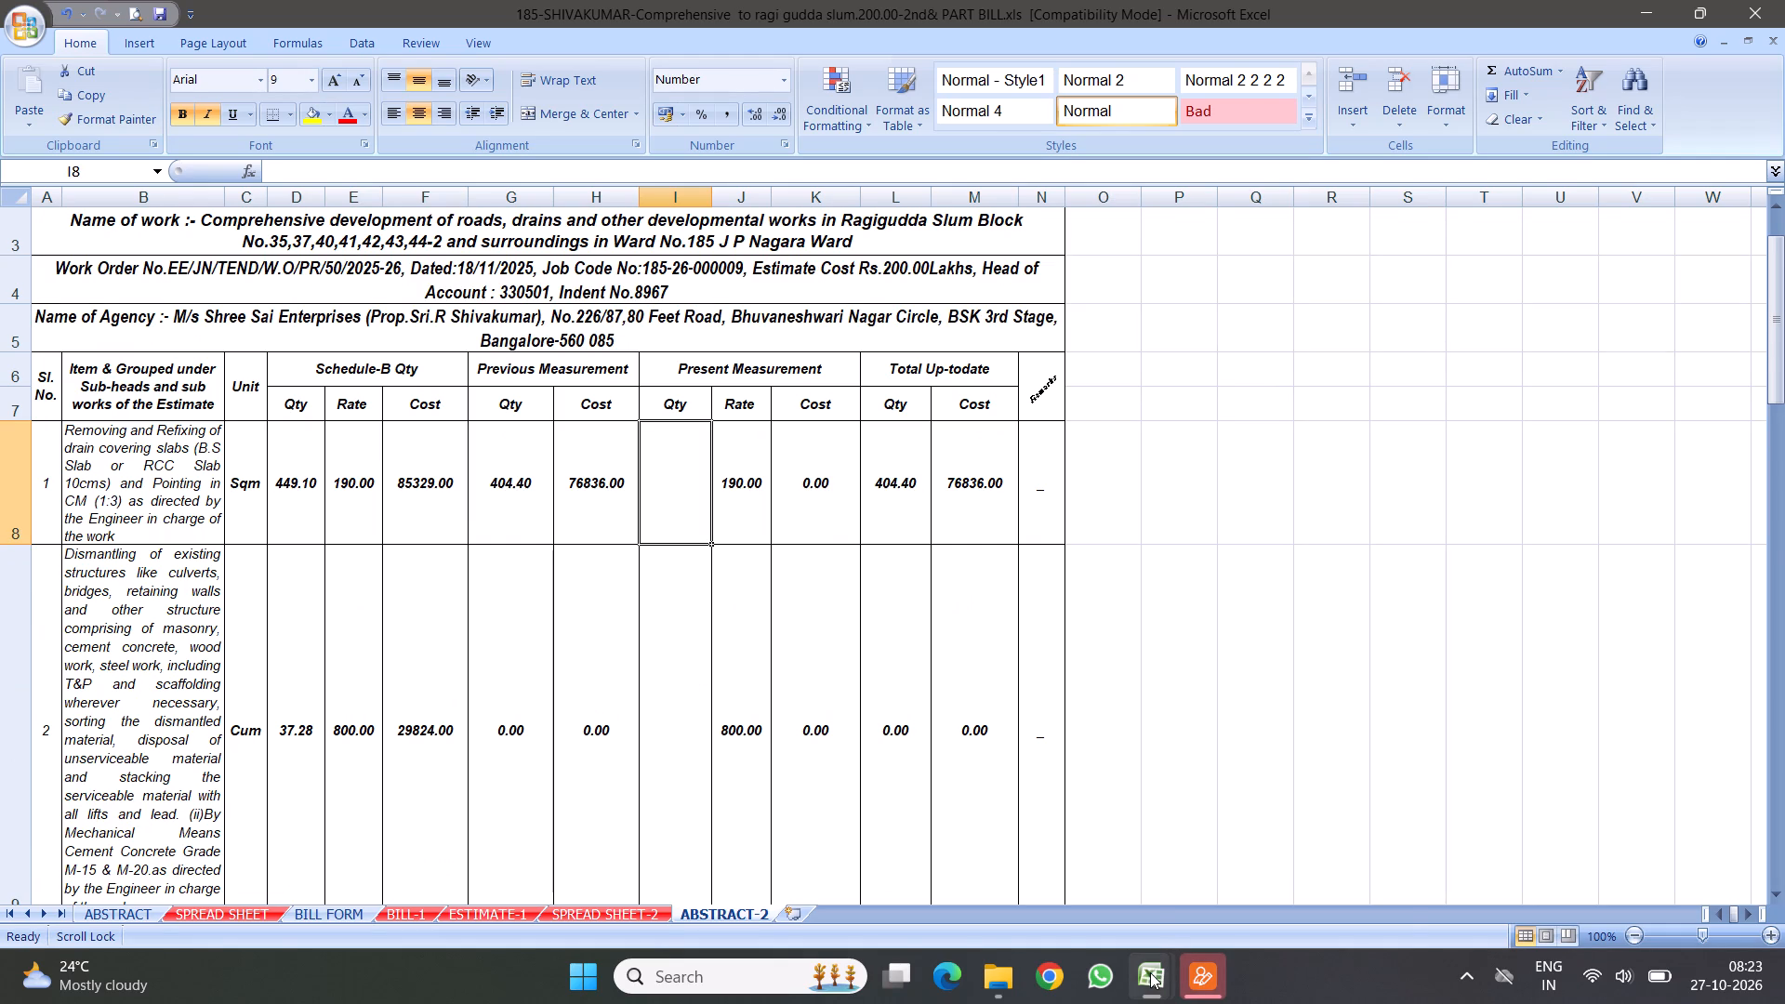
{"action": "left_click", "coordinate": [1232, 821]}
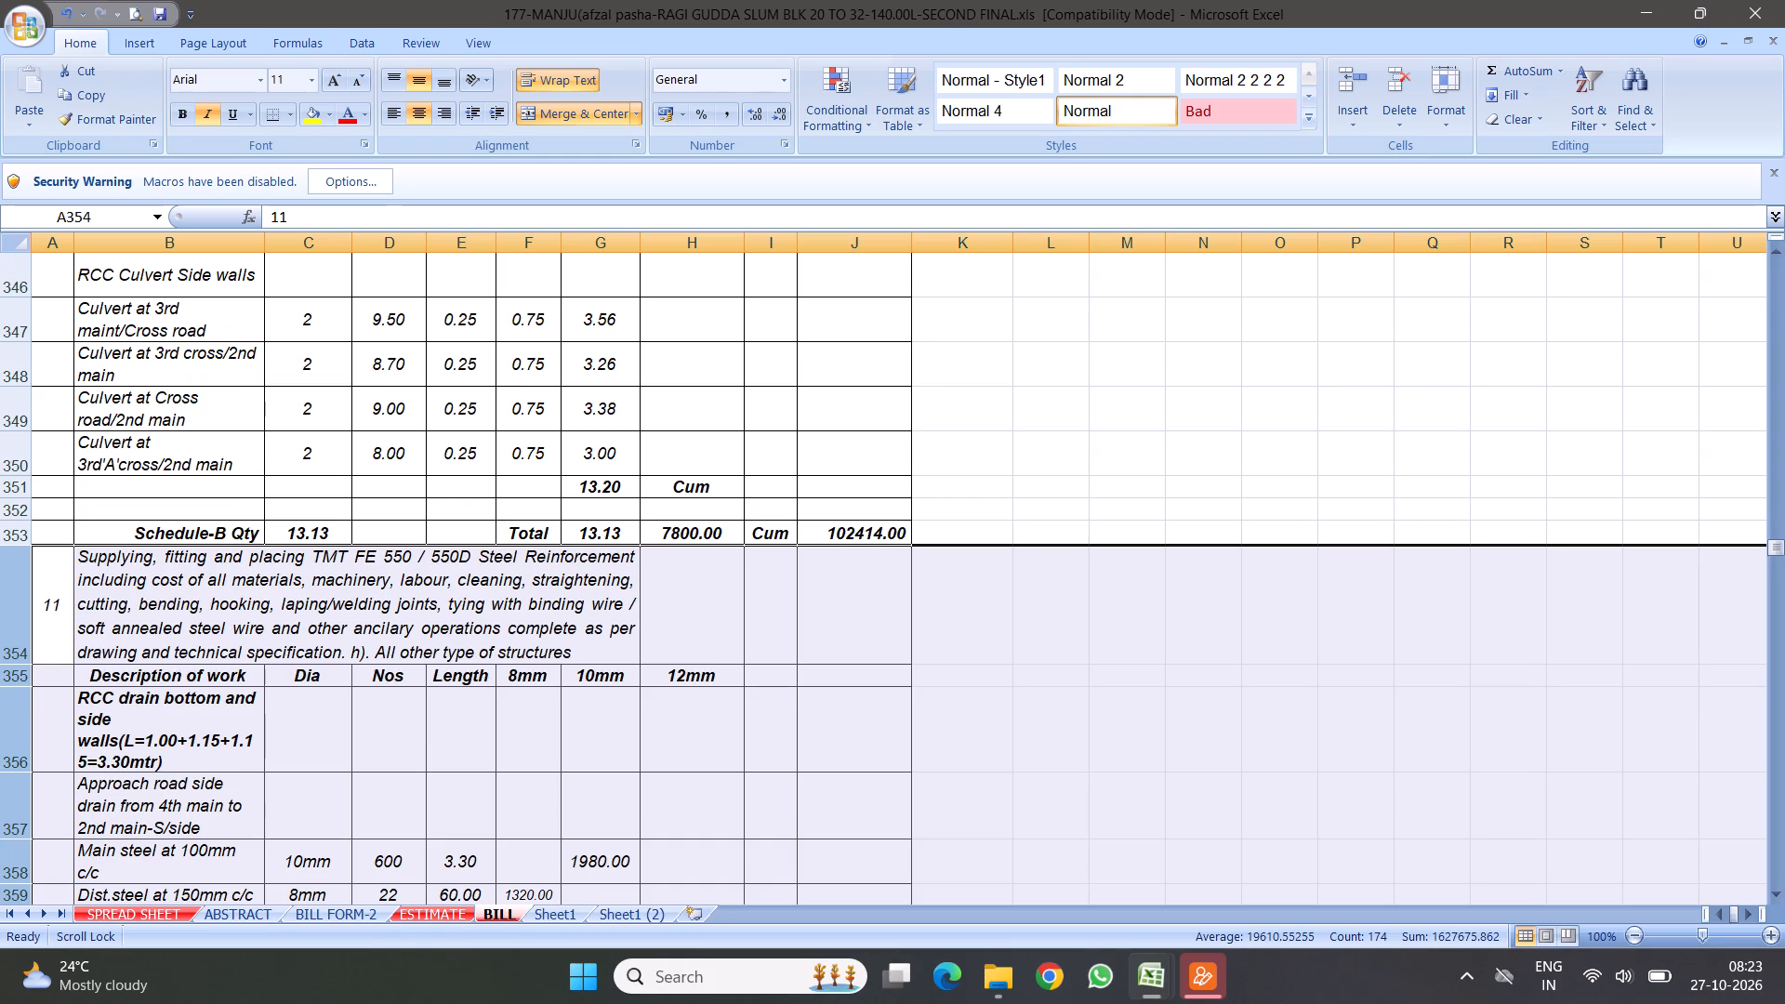
{"action": "left_click", "coordinate": [342, 914]}
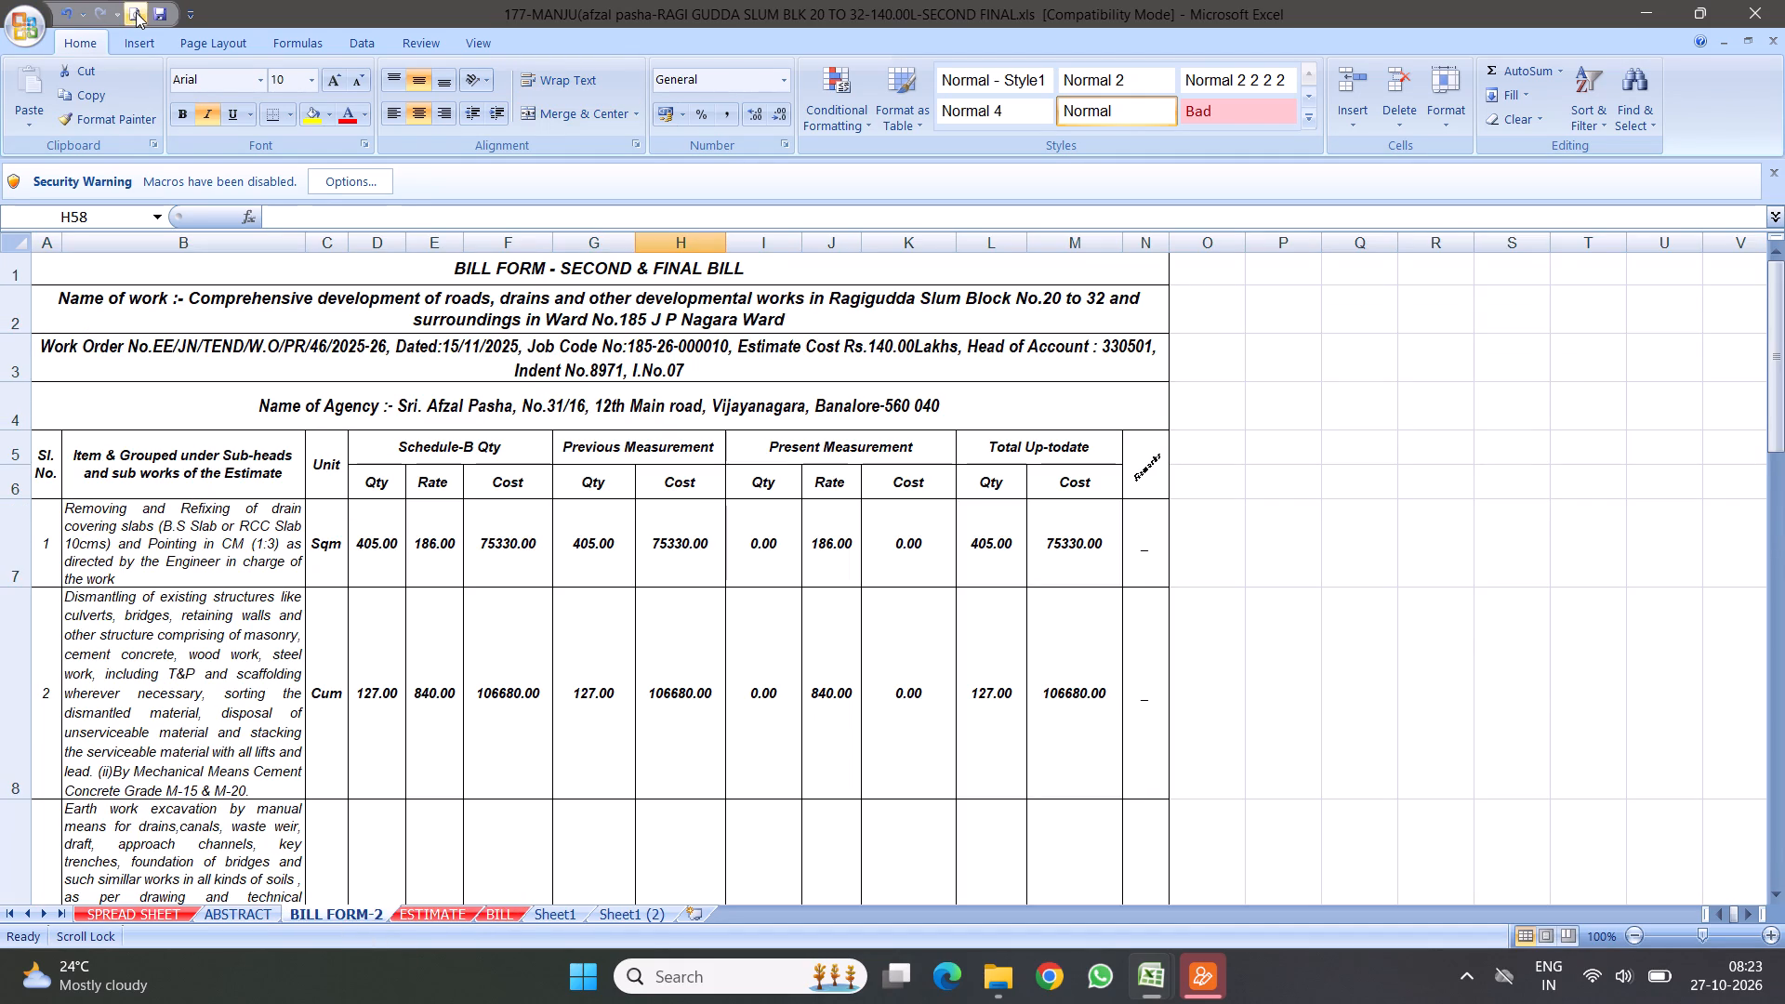
{"action": "left_click", "coordinate": [136, 12]}
{"action": "scroll", "coordinate": [865, 517], "scroll_direction": "down", "scroll_amount": 7}
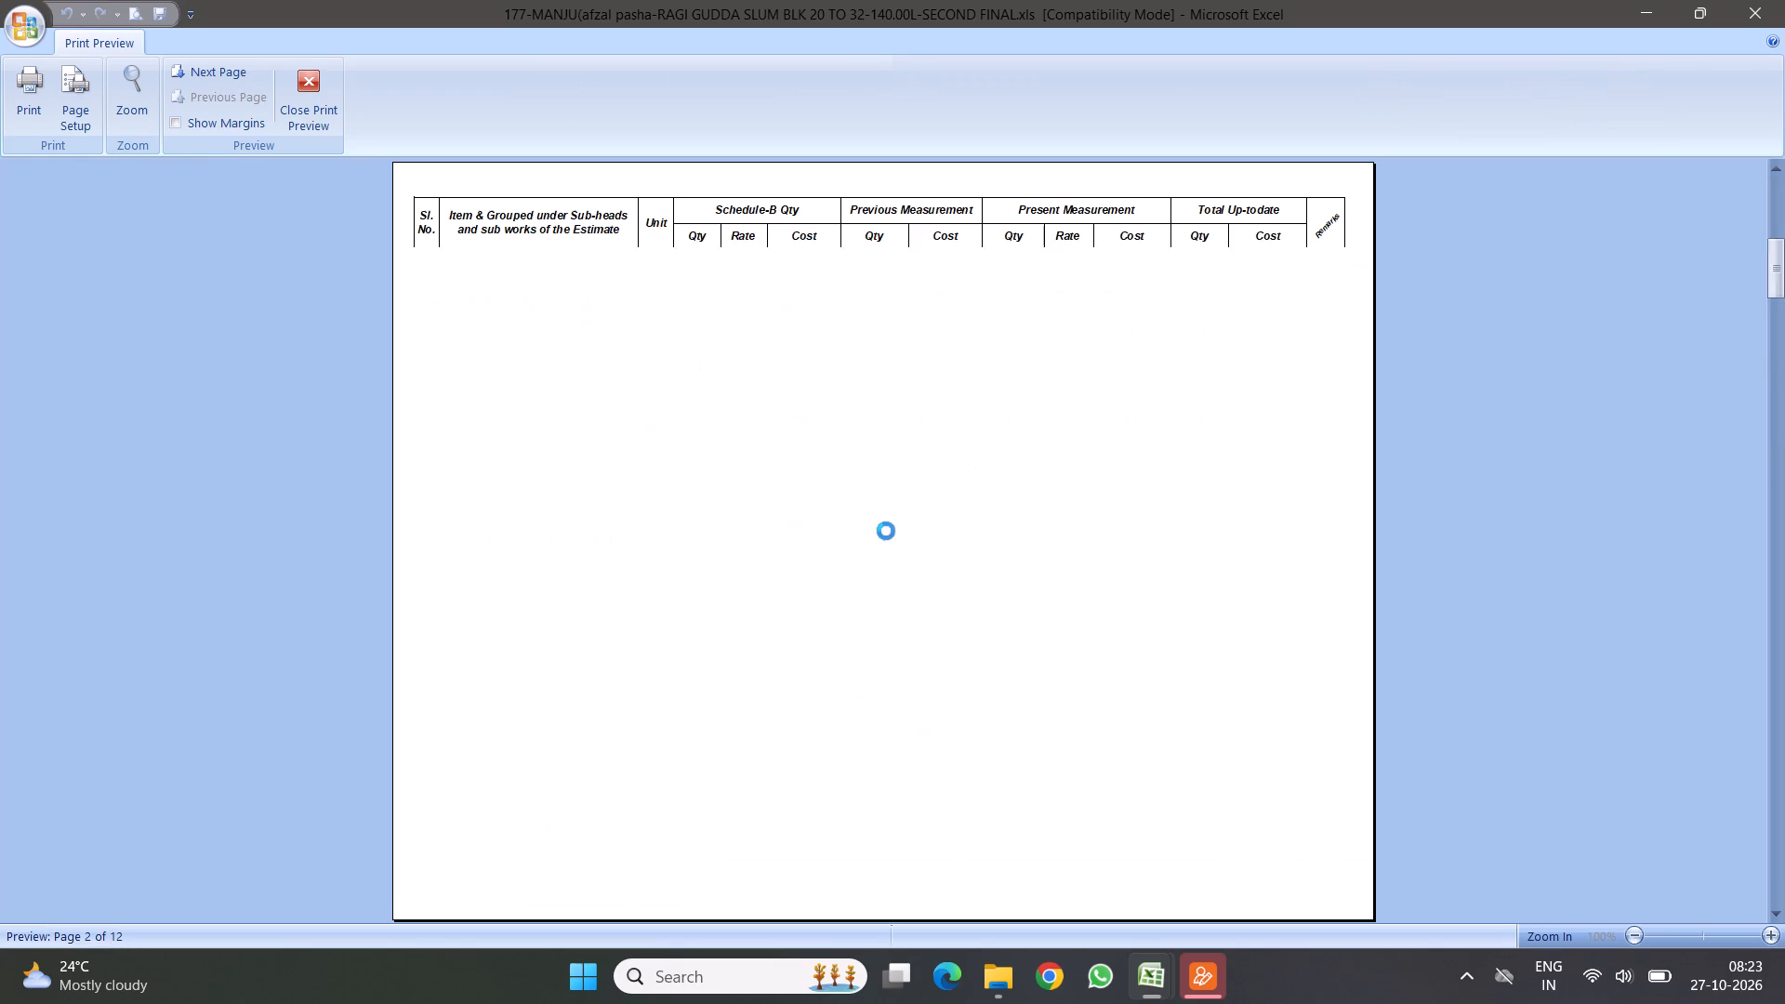
{"action": "scroll", "coordinate": [881, 471], "scroll_direction": "down", "scroll_amount": 20}
{"action": "scroll", "coordinate": [881, 471], "scroll_direction": "down", "scroll_amount": 7}
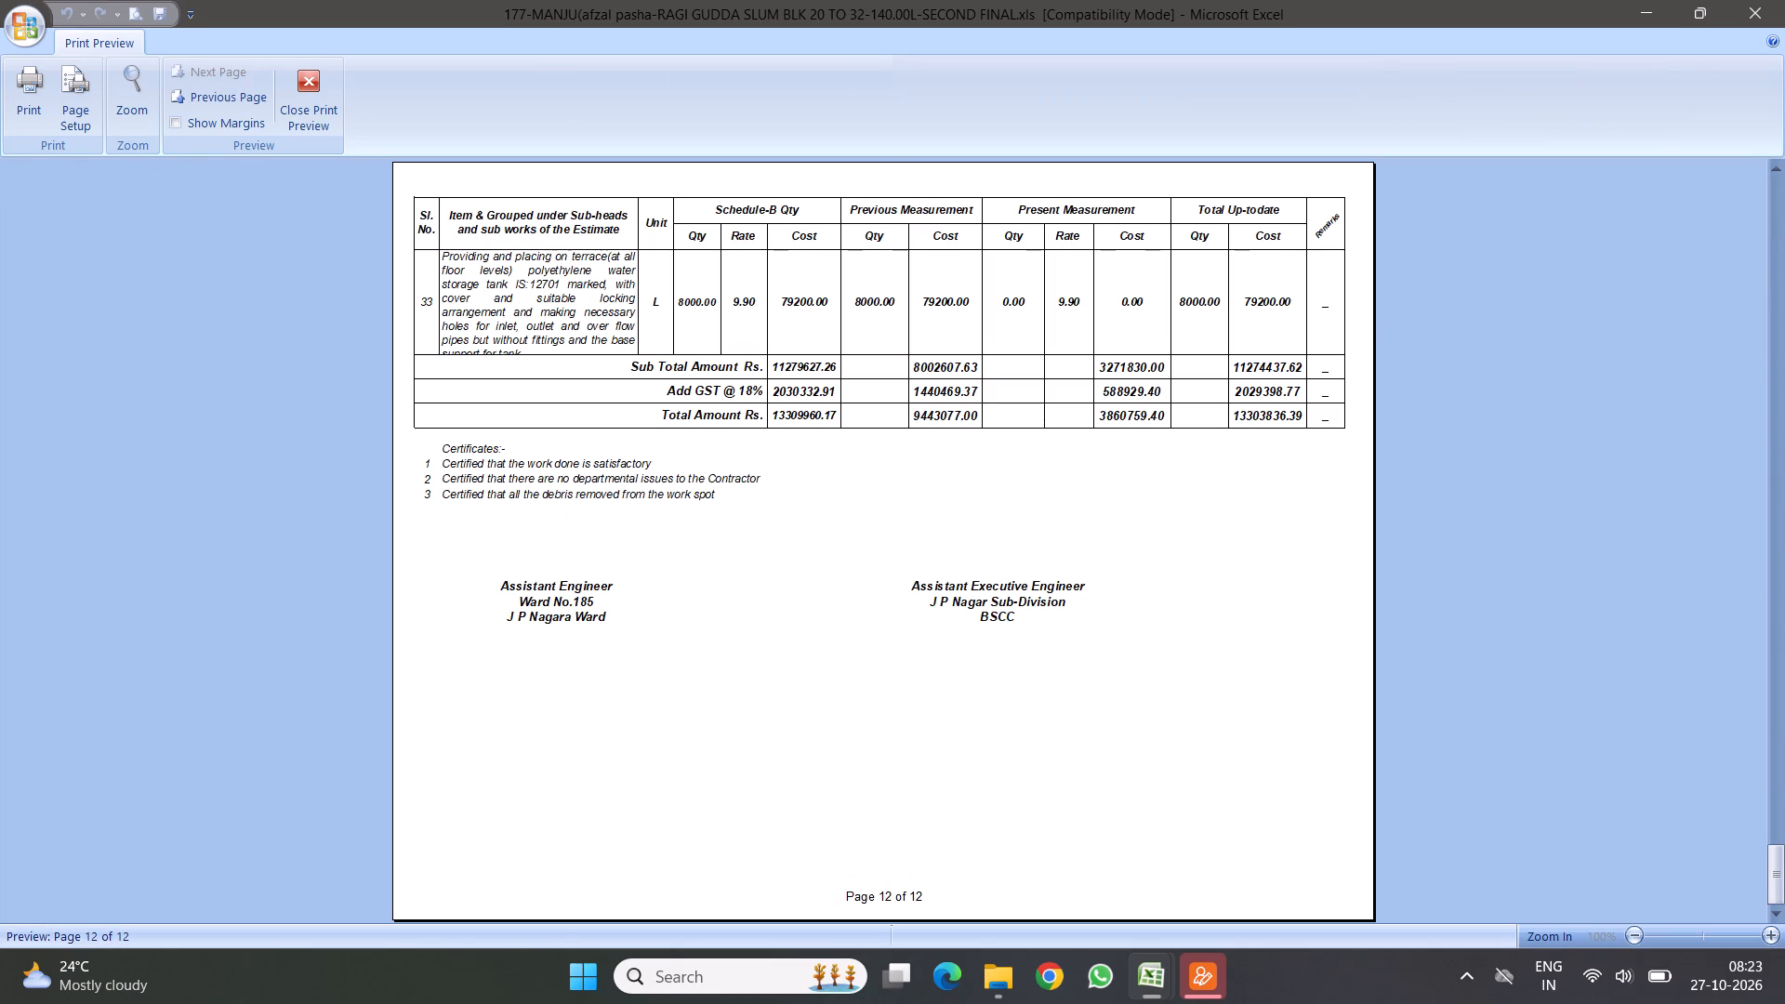
{"action": "key", "text": "Escape"}
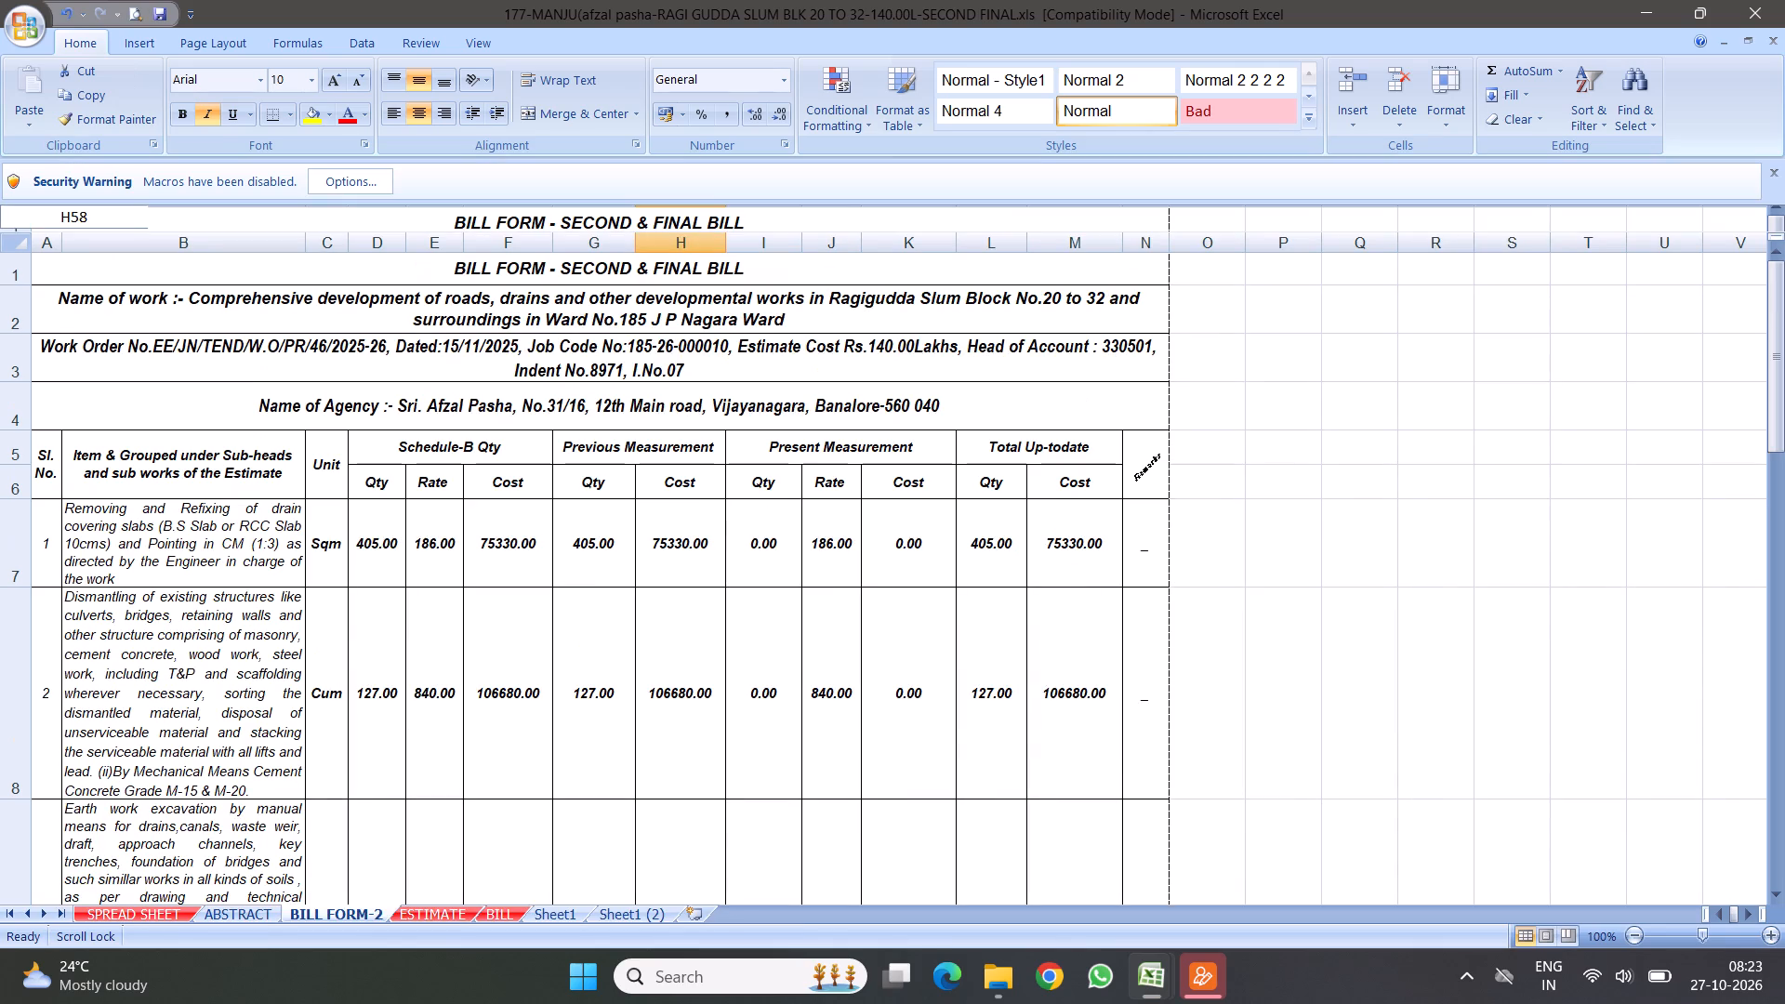
{"action": "left_click", "coordinate": [1296, 464]}
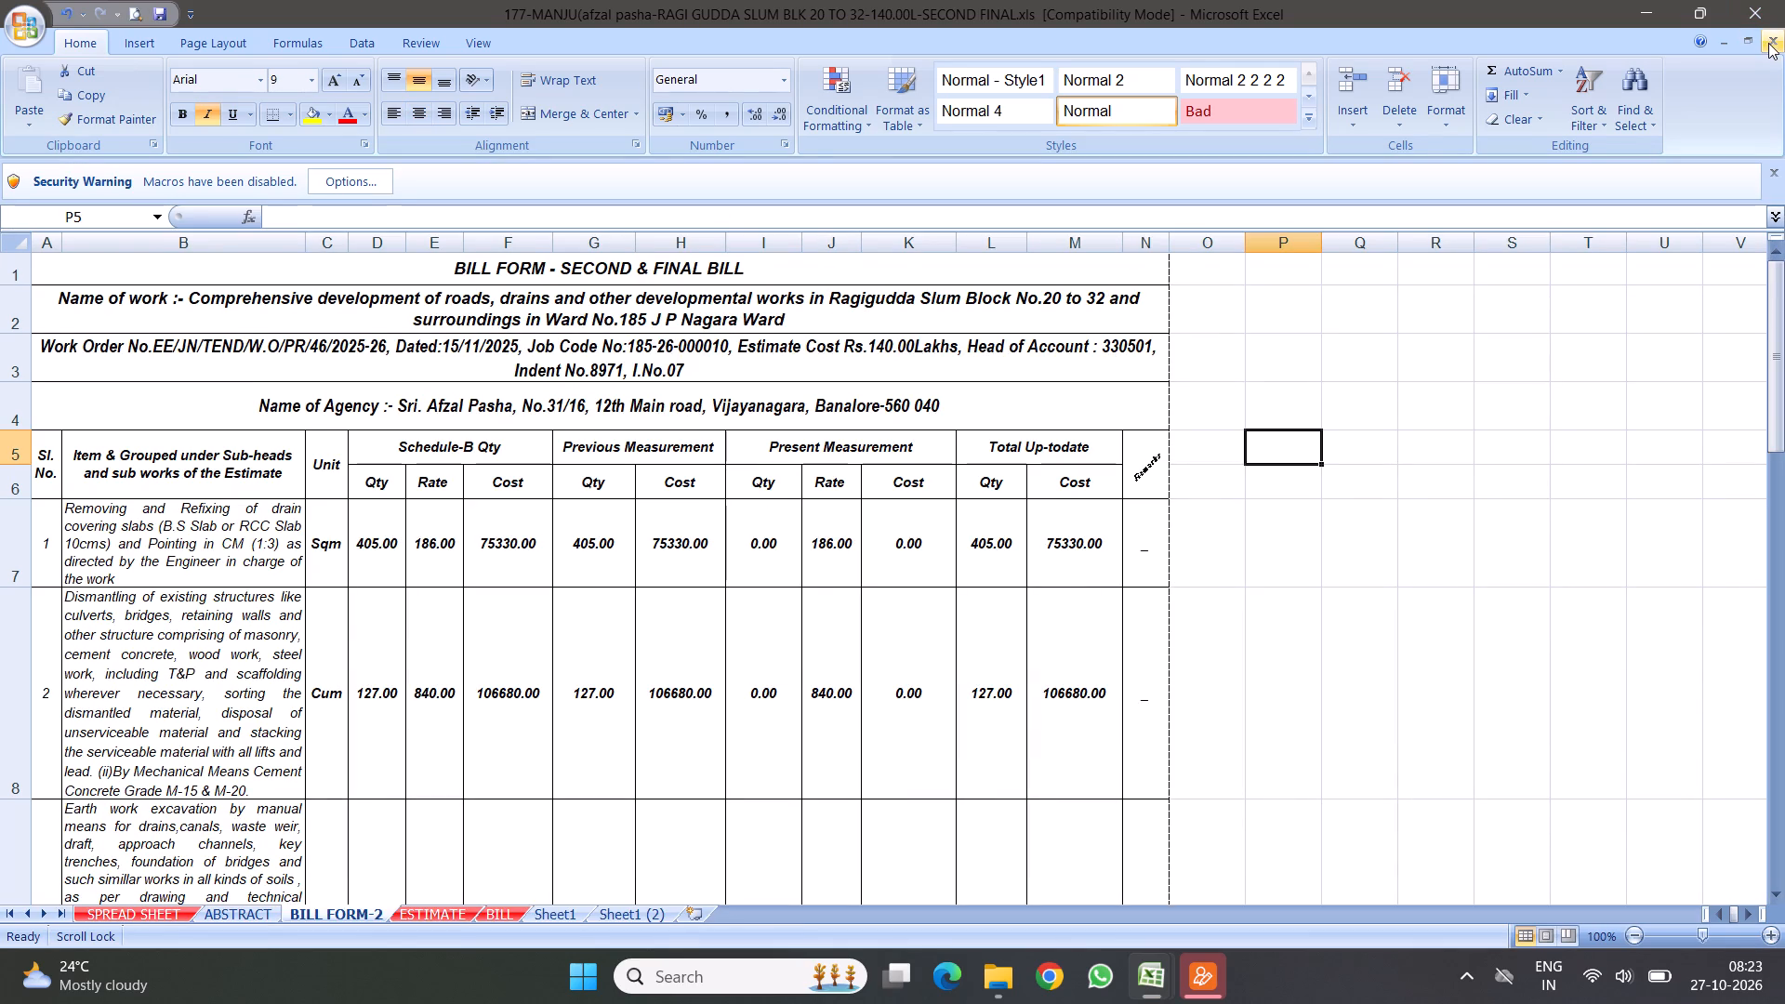
{"action": "left_click", "coordinate": [1768, 43]}
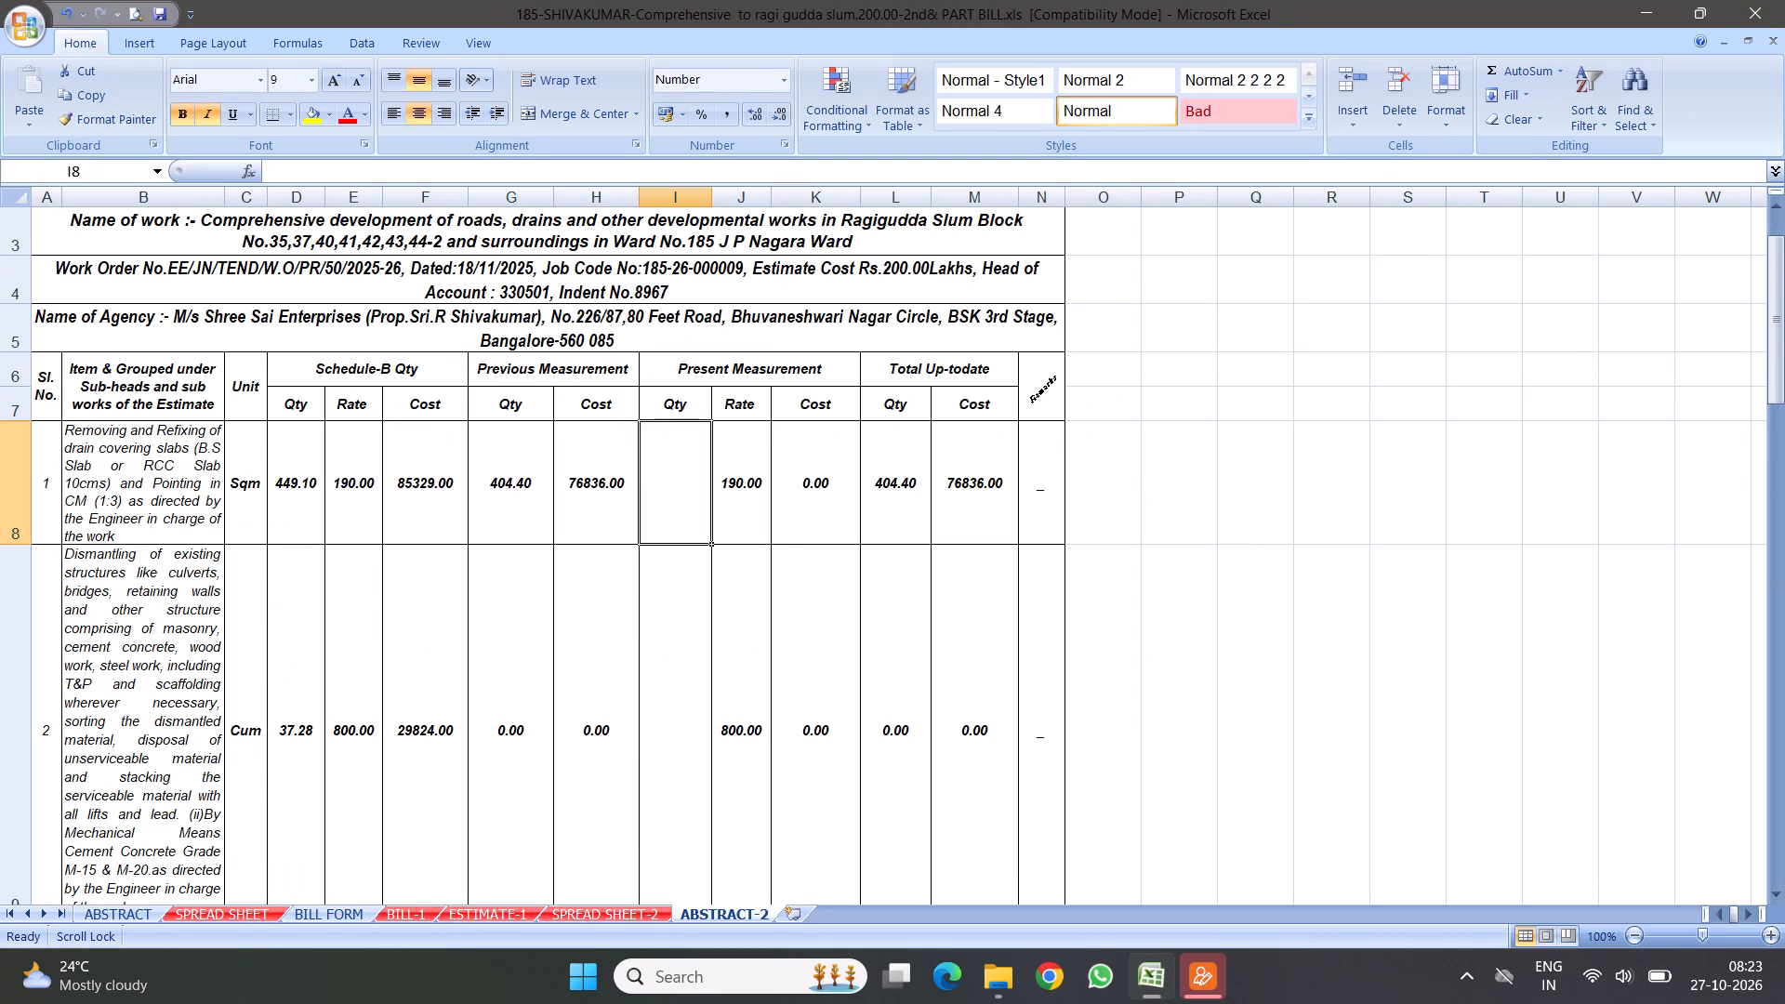
Set the page orientation of the ABSTRACT-2 sheet to landscape.
{"action": "left_click", "coordinate": [221, 43]}
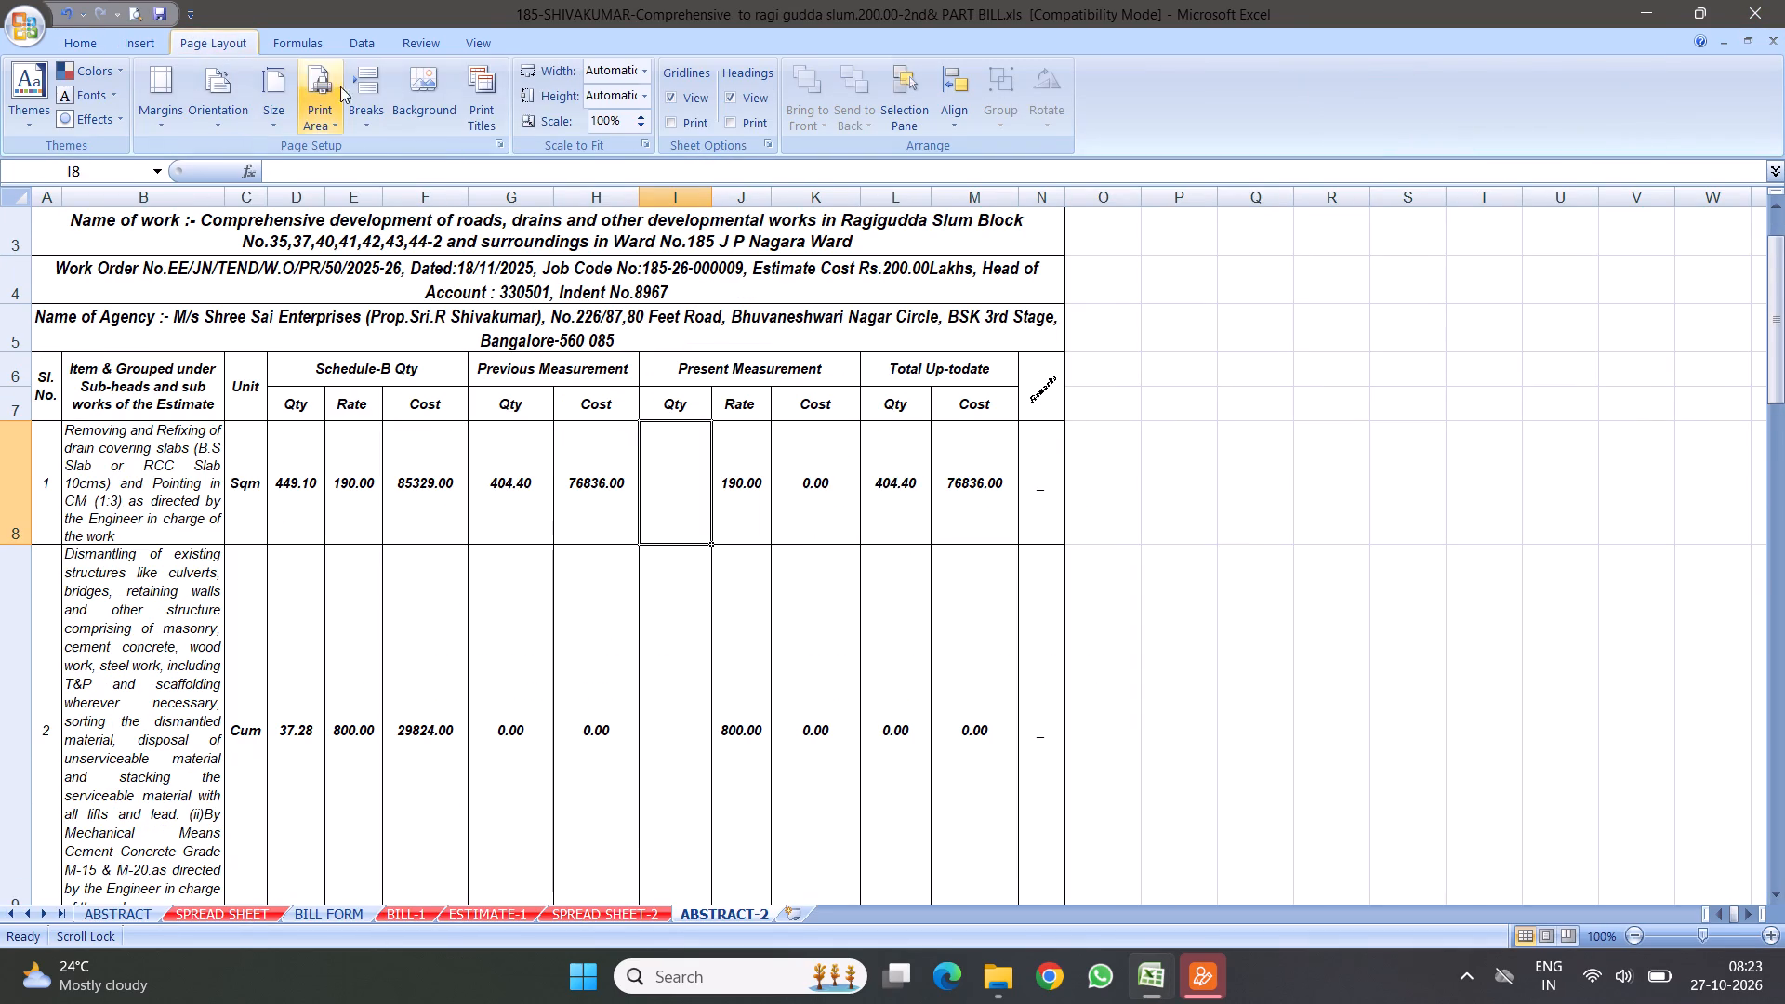
{"action": "left_click", "coordinate": [496, 144]}
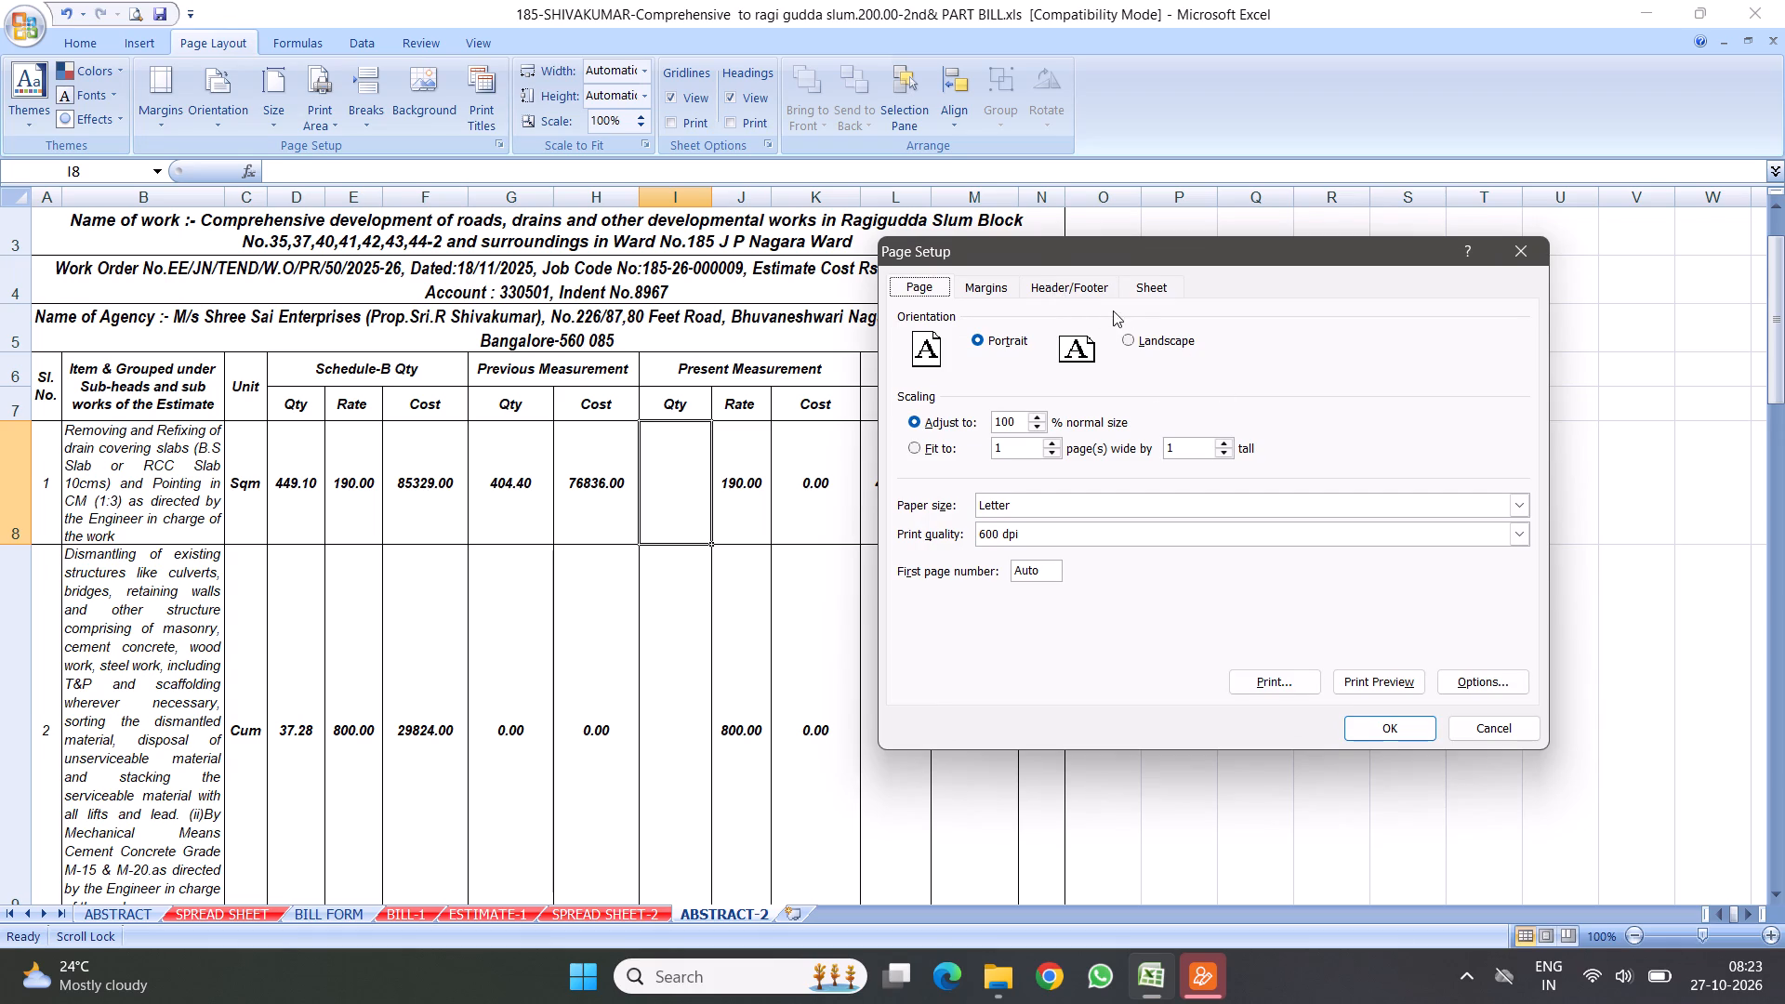
{"action": "left_click", "coordinate": [1130, 344]}
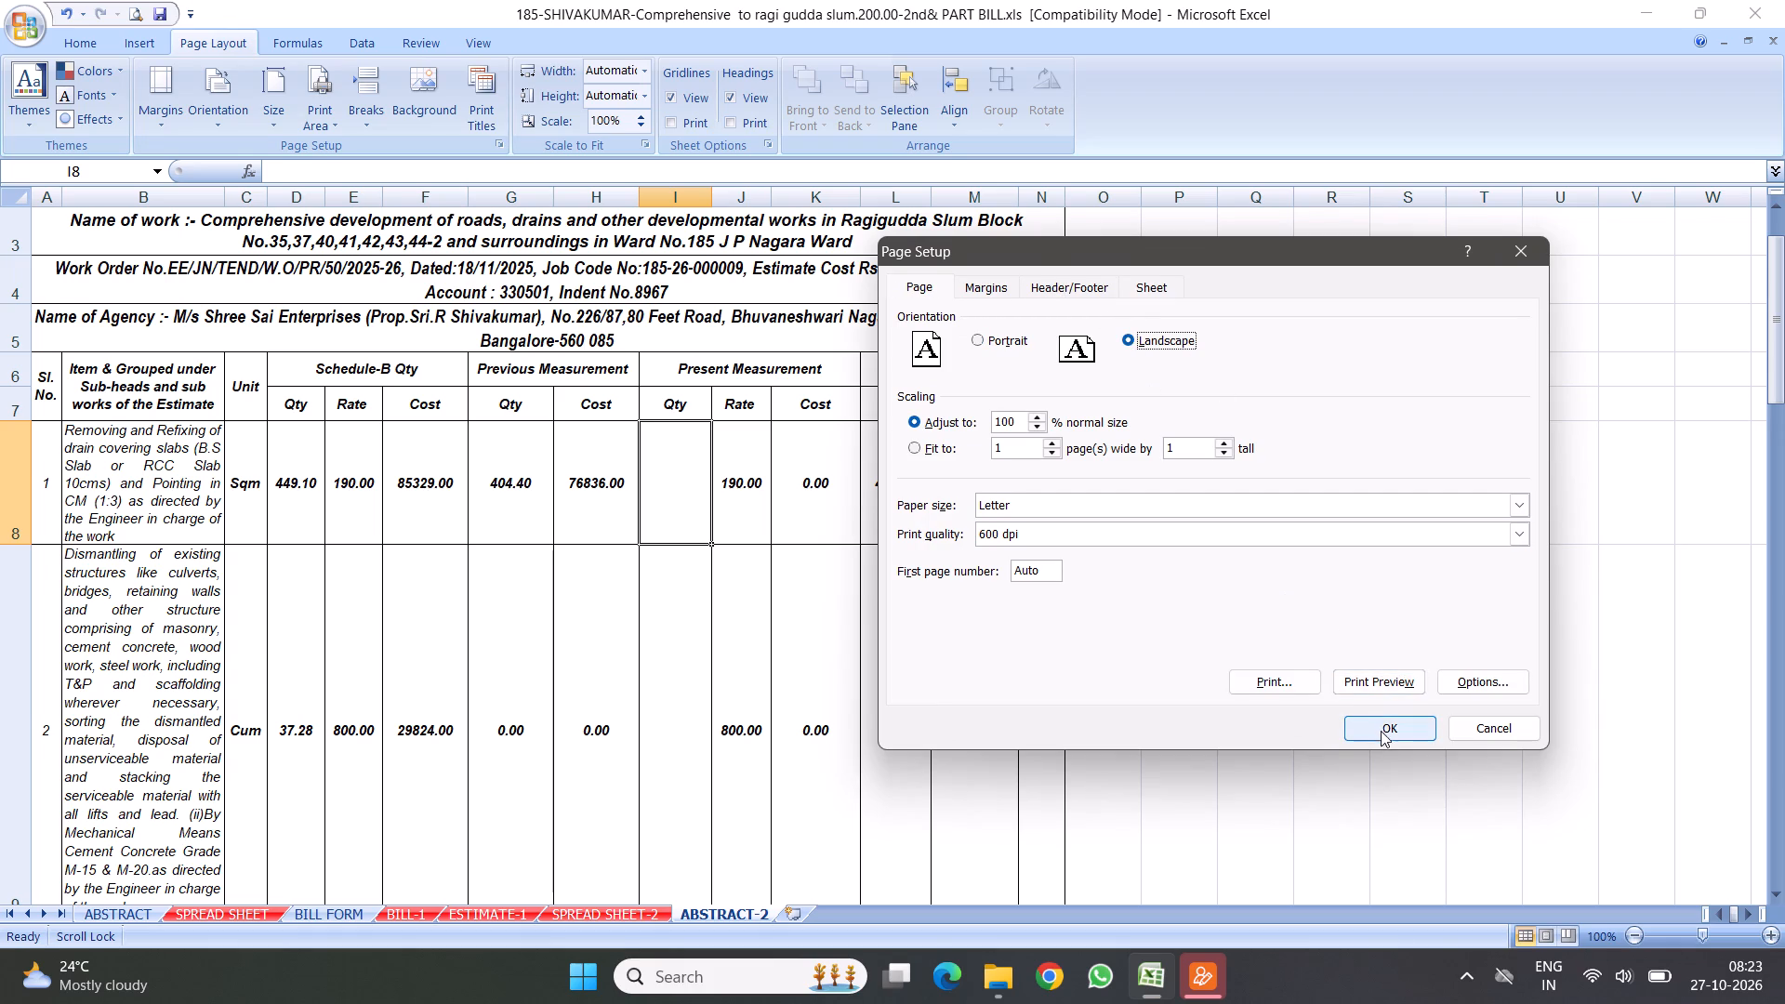
{"action": "left_click", "coordinate": [1378, 728]}
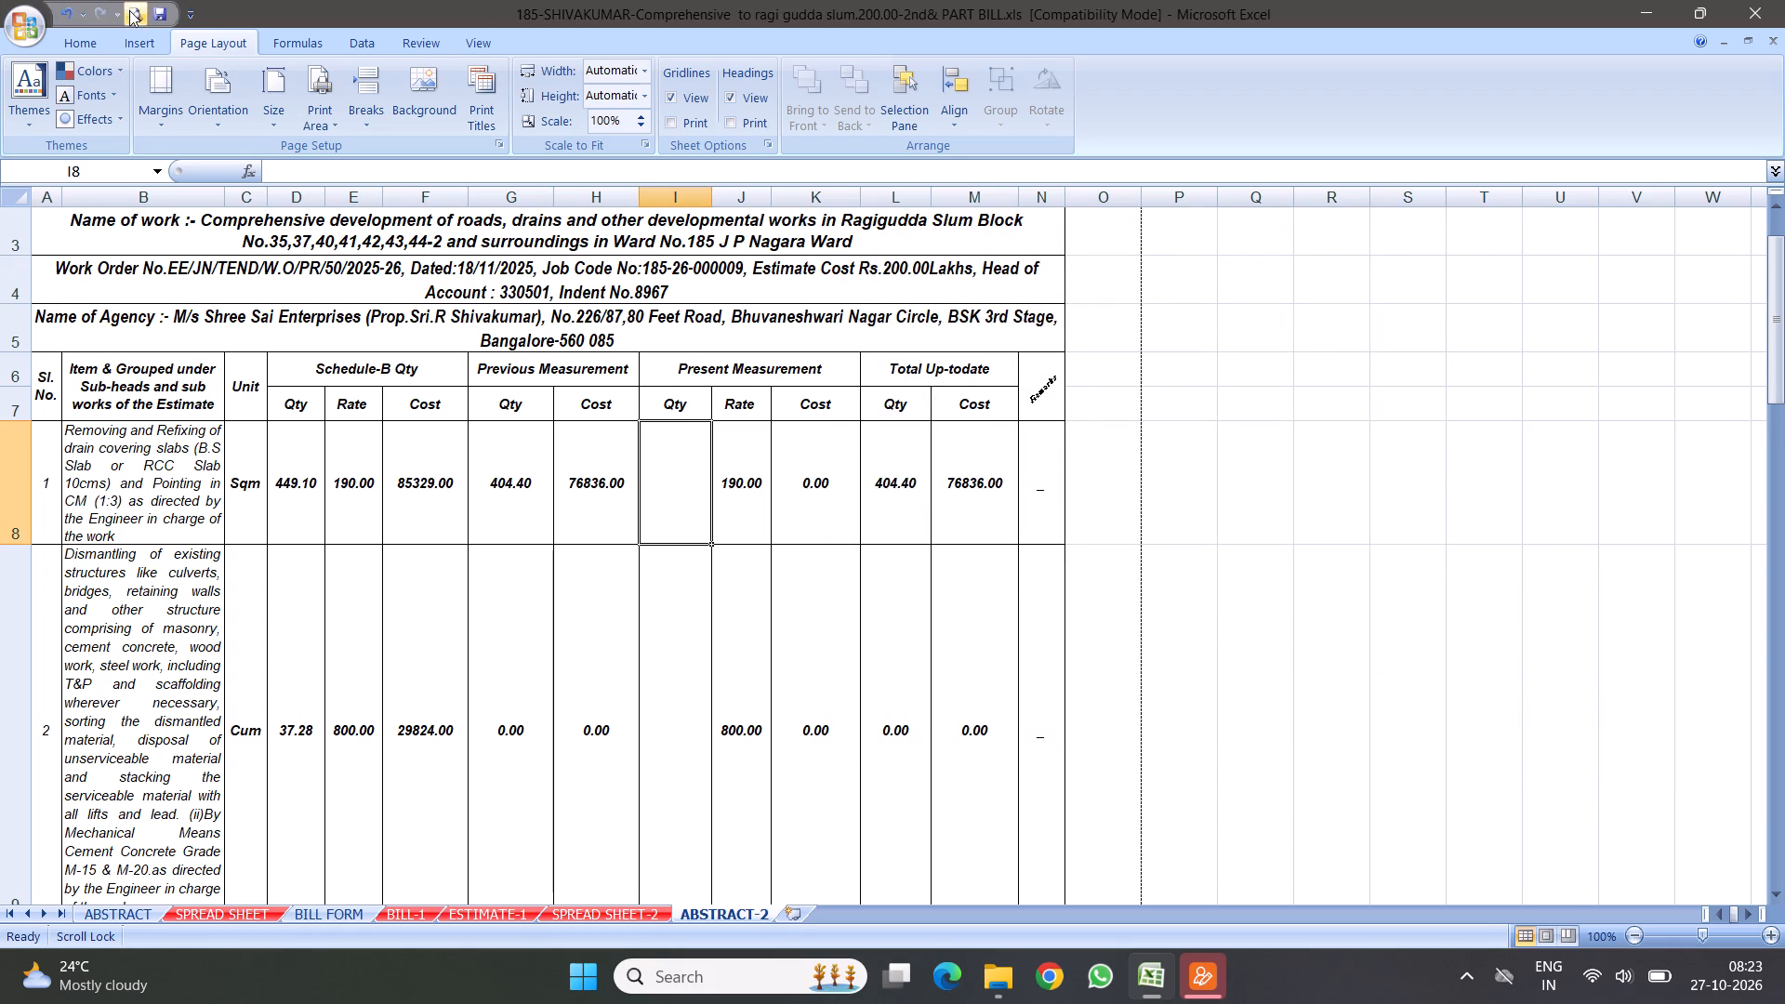
In print preview with margins shown, slightly widen the item description, Remarks, Schedule-B, present Rate and total up-to-date columns.
{"action": "left_click", "coordinate": [134, 13]}
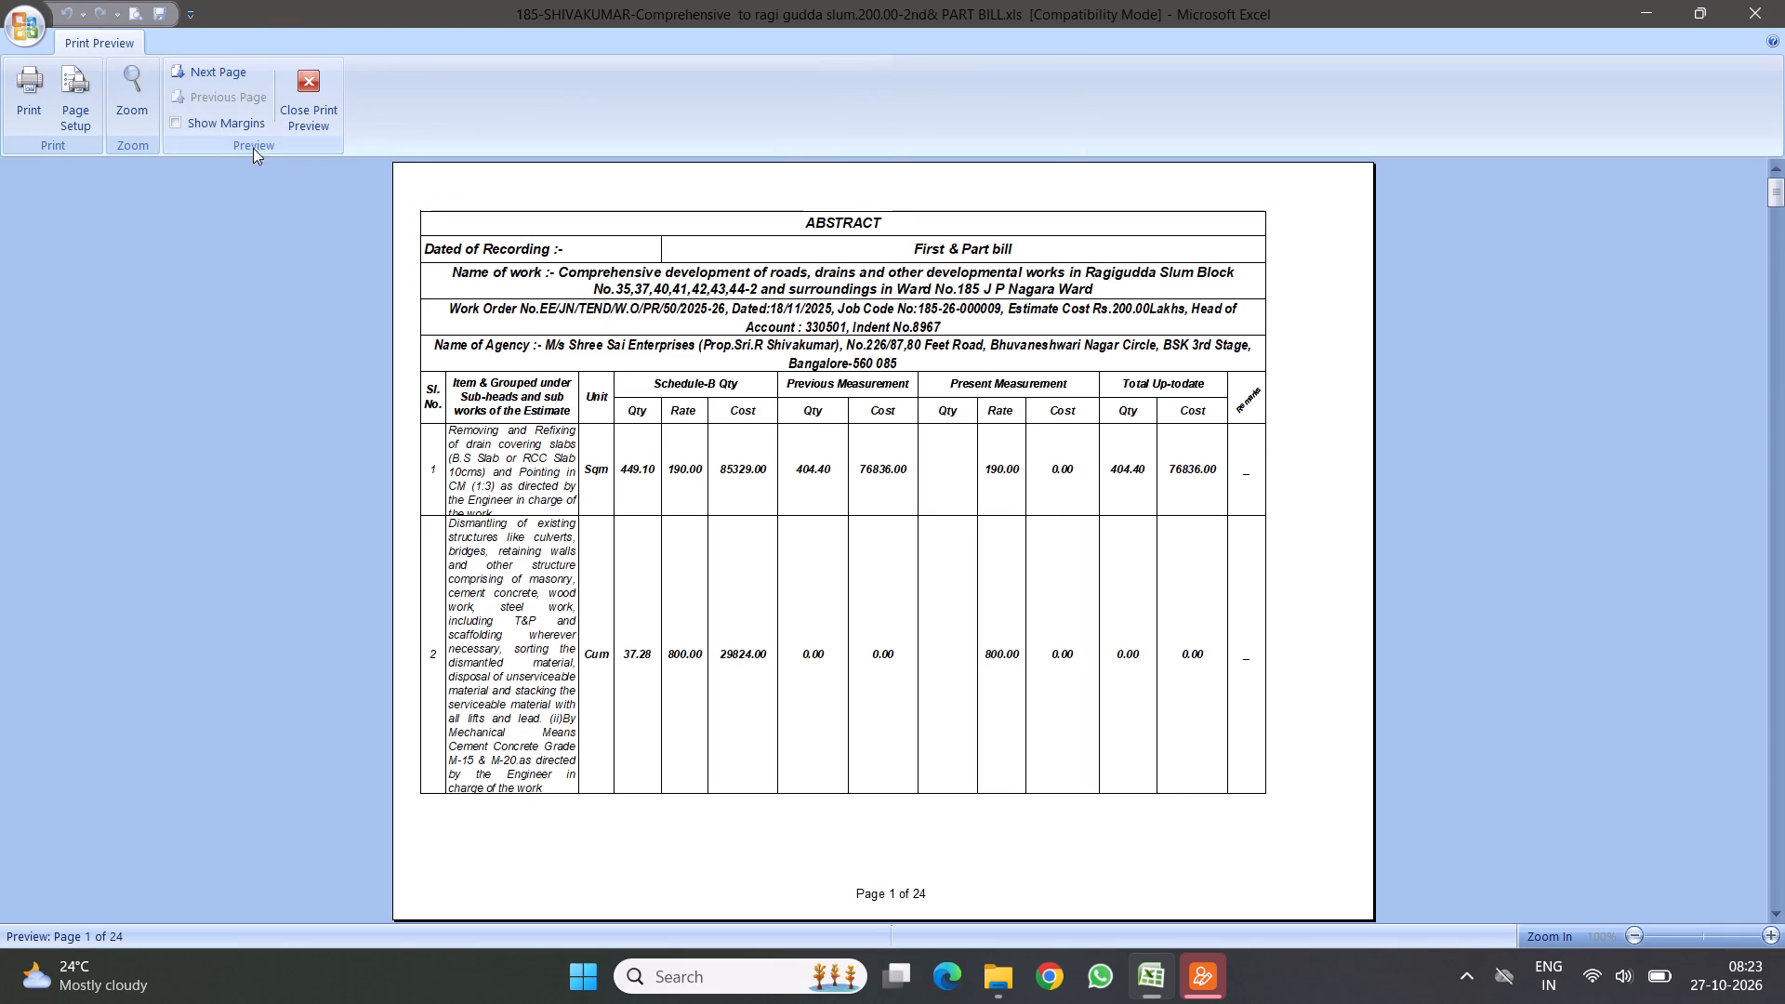
{"action": "left_click", "coordinate": [218, 121]}
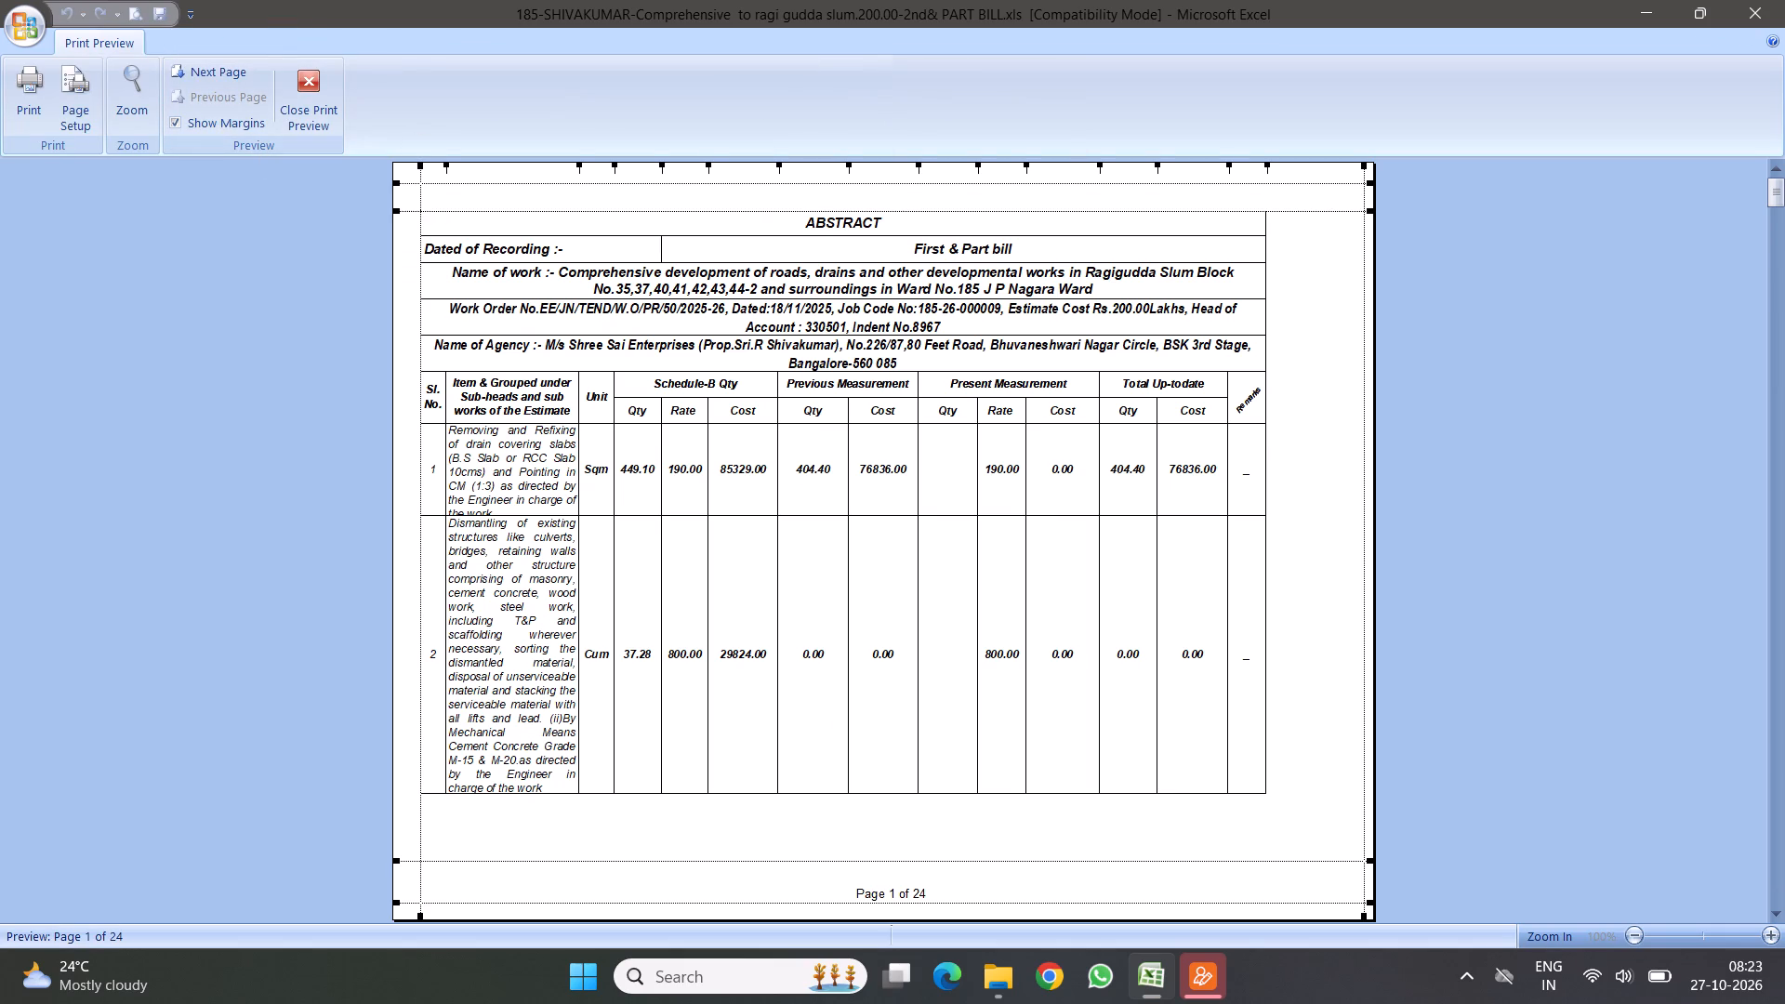
{"action": "left_click", "coordinate": [1264, 492]}
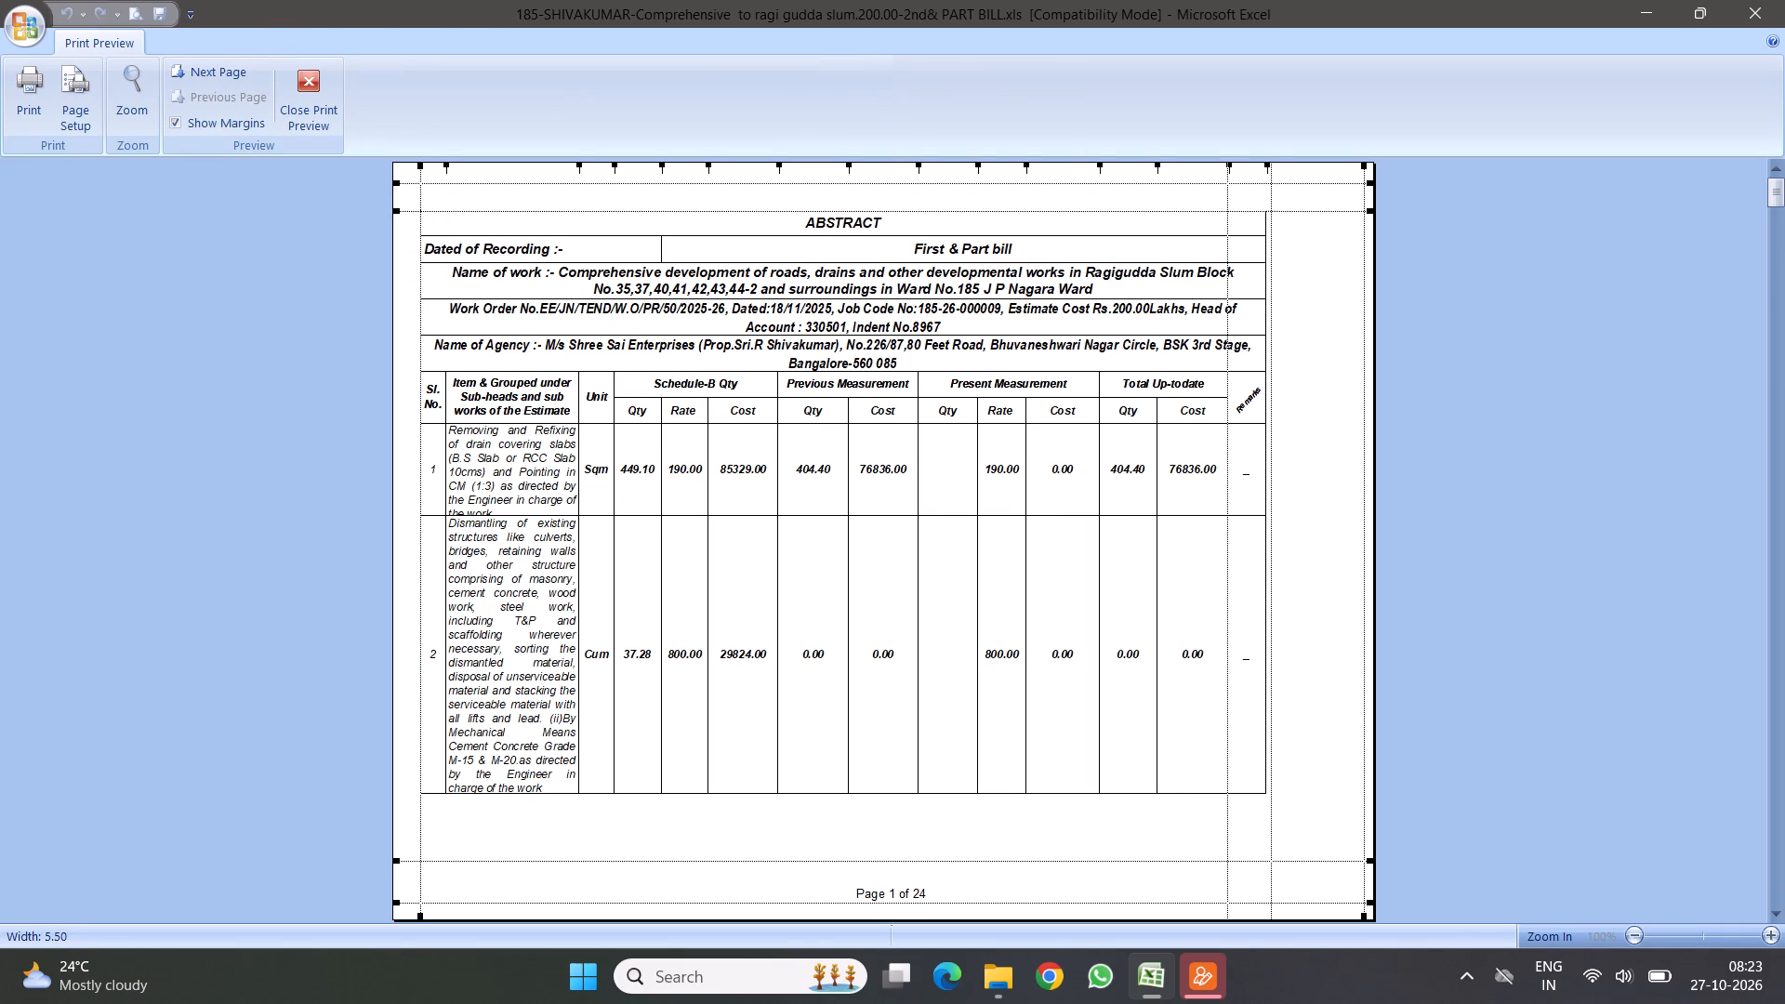
{"action": "left_click", "coordinate": [917, 461]}
{"action": "left_click_drag", "start_coordinate": [775, 457], "coordinate": [780, 469]}
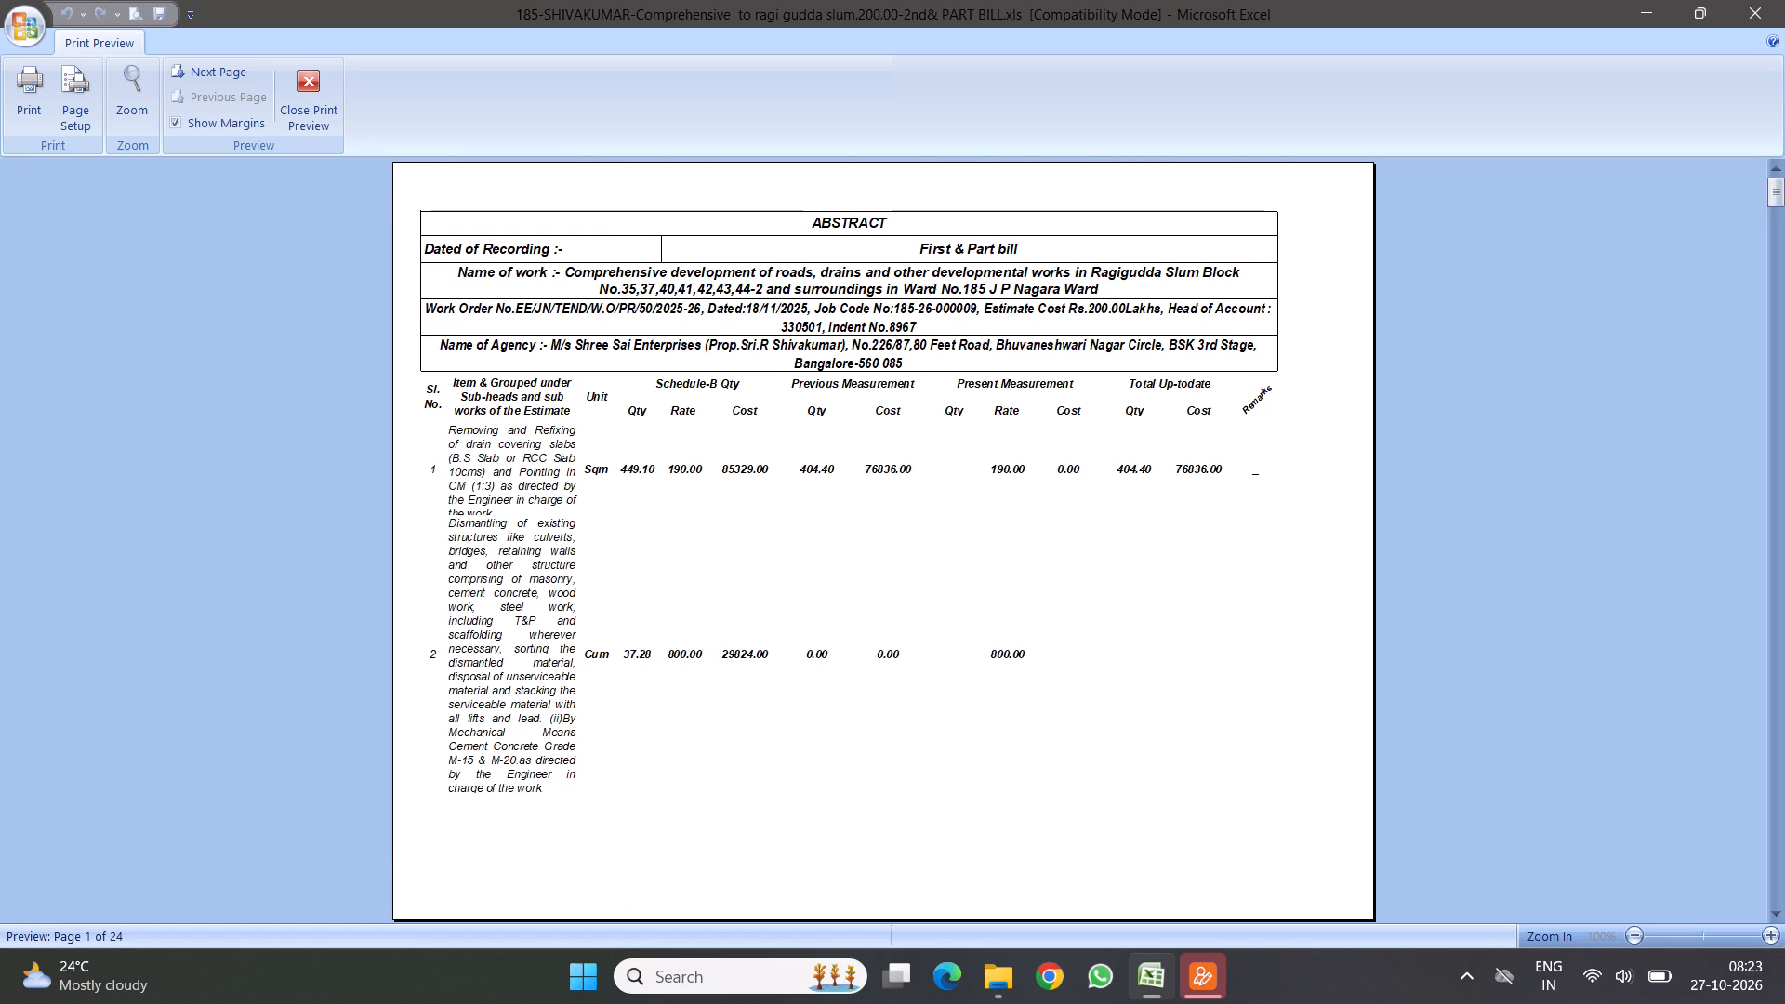
{"action": "left_click", "coordinate": [1235, 442]}
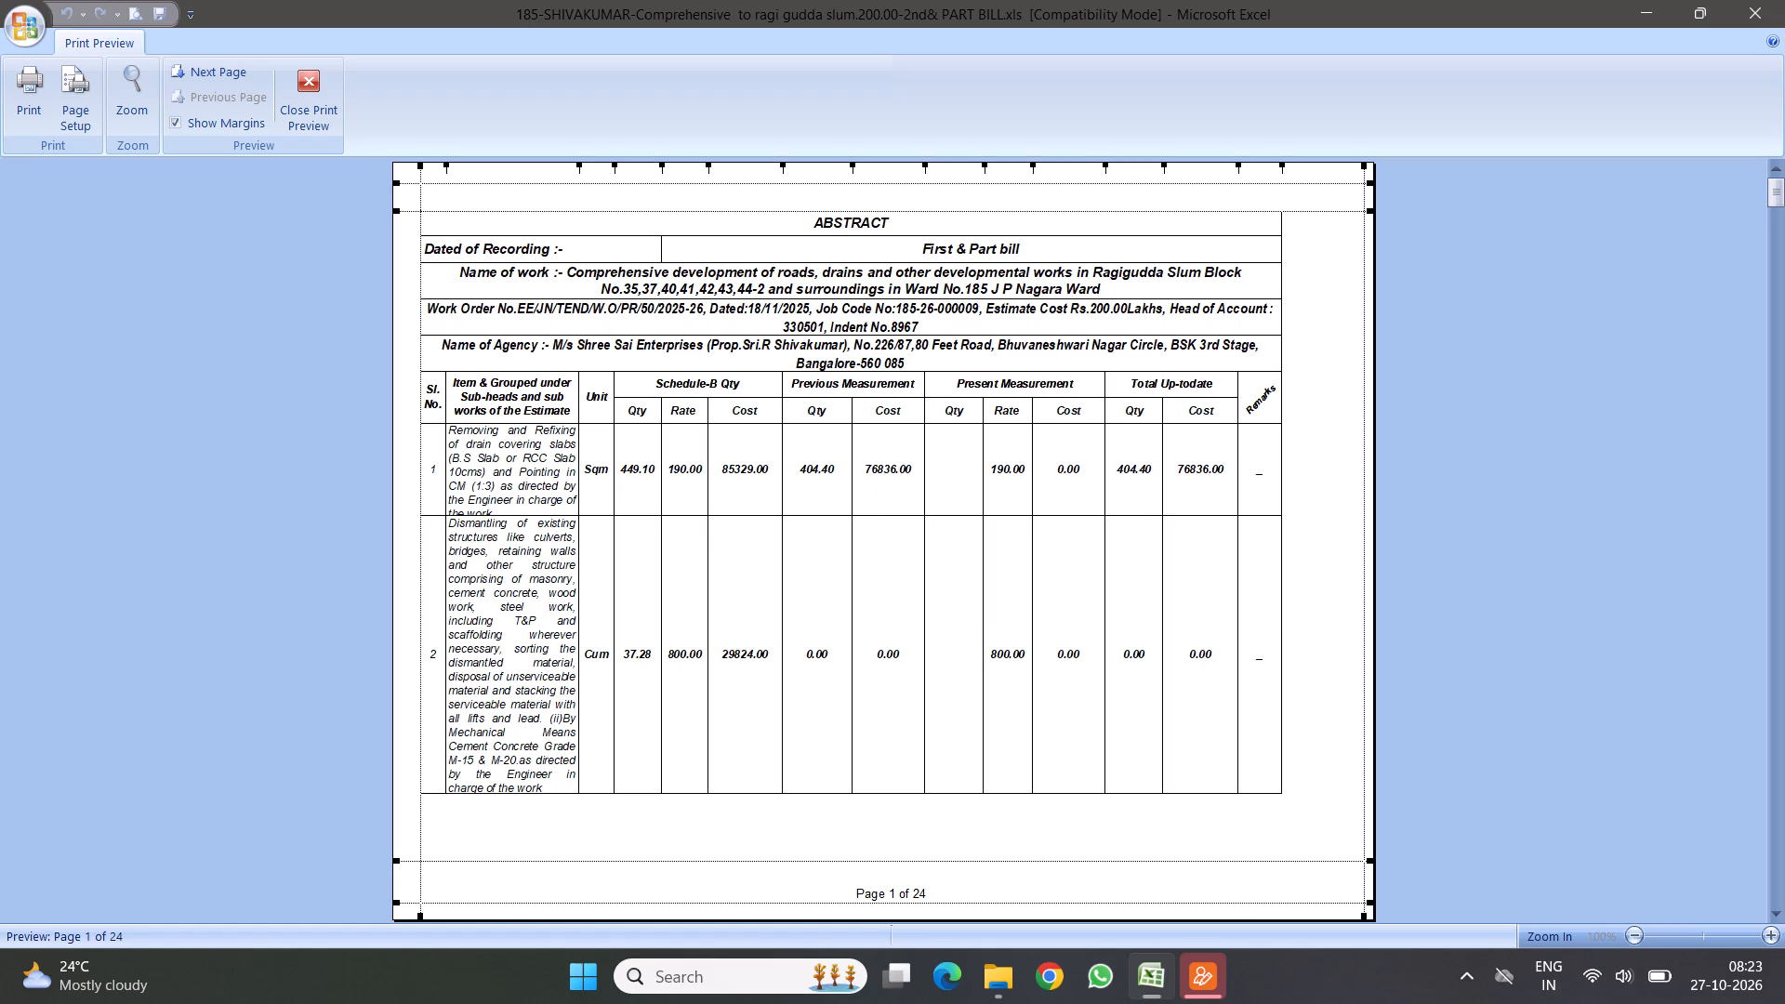
{"action": "left_click_drag", "start_coordinate": [578, 471], "coordinate": [593, 495]}
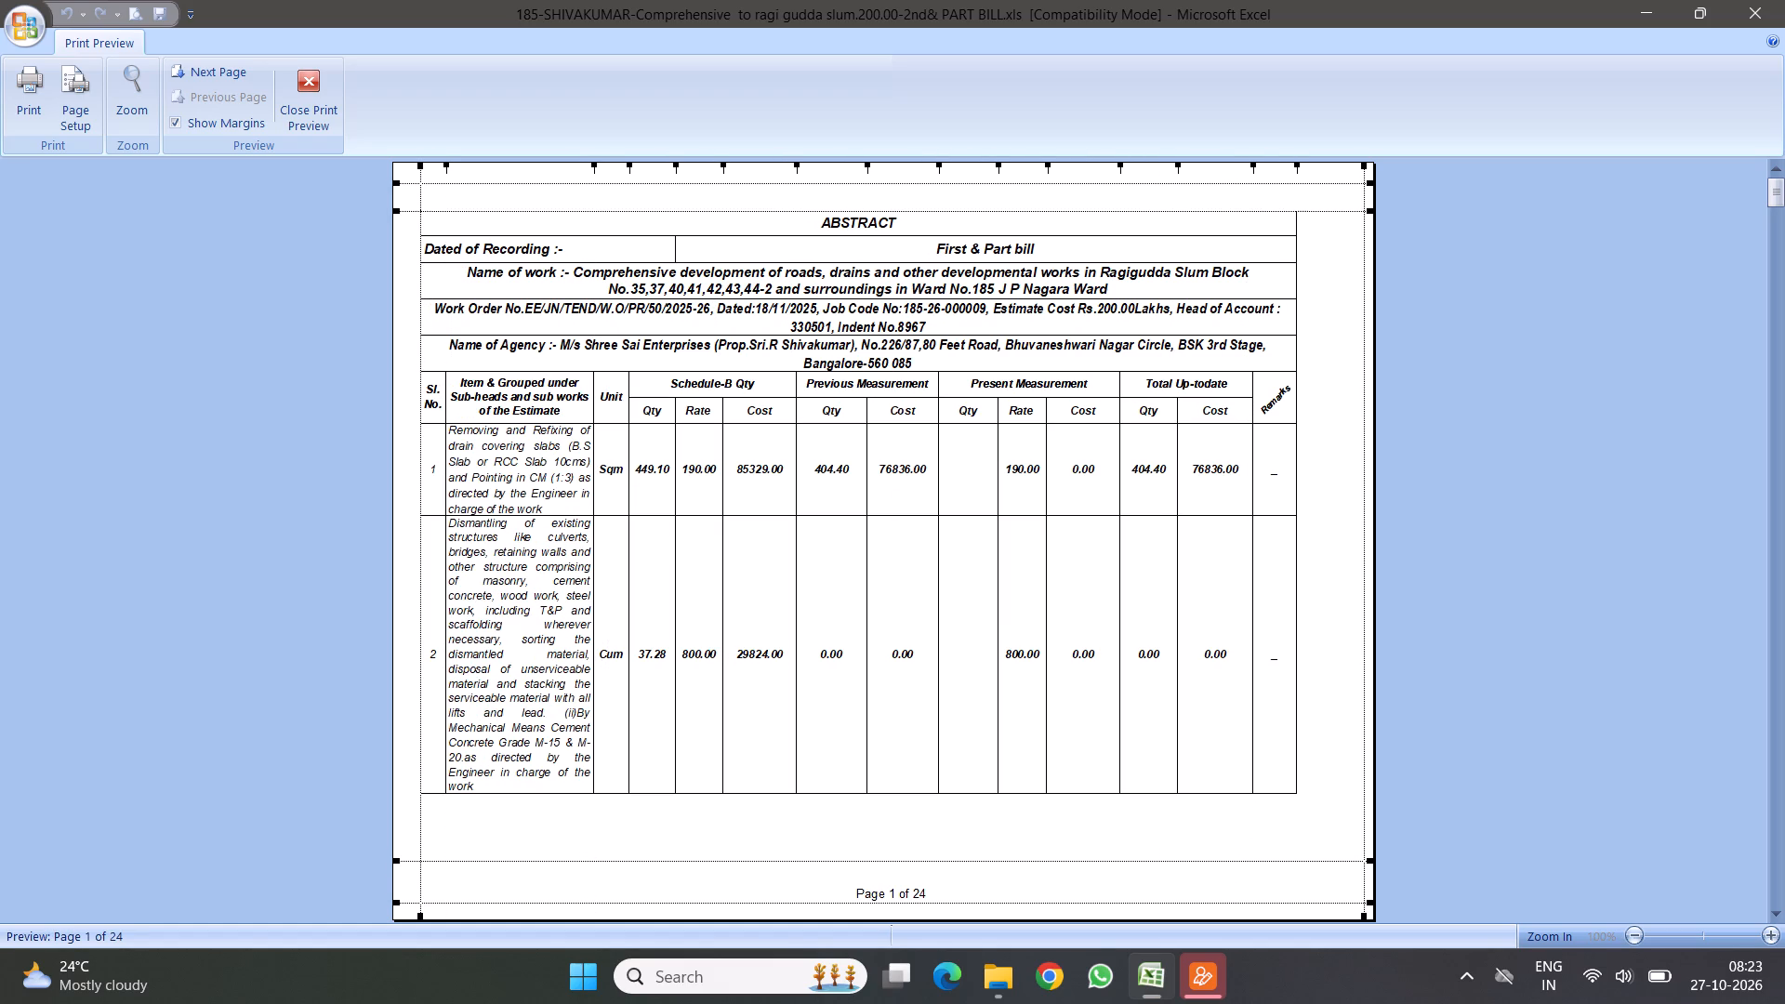
{"action": "left_click_drag", "start_coordinate": [723, 464], "coordinate": [728, 474]}
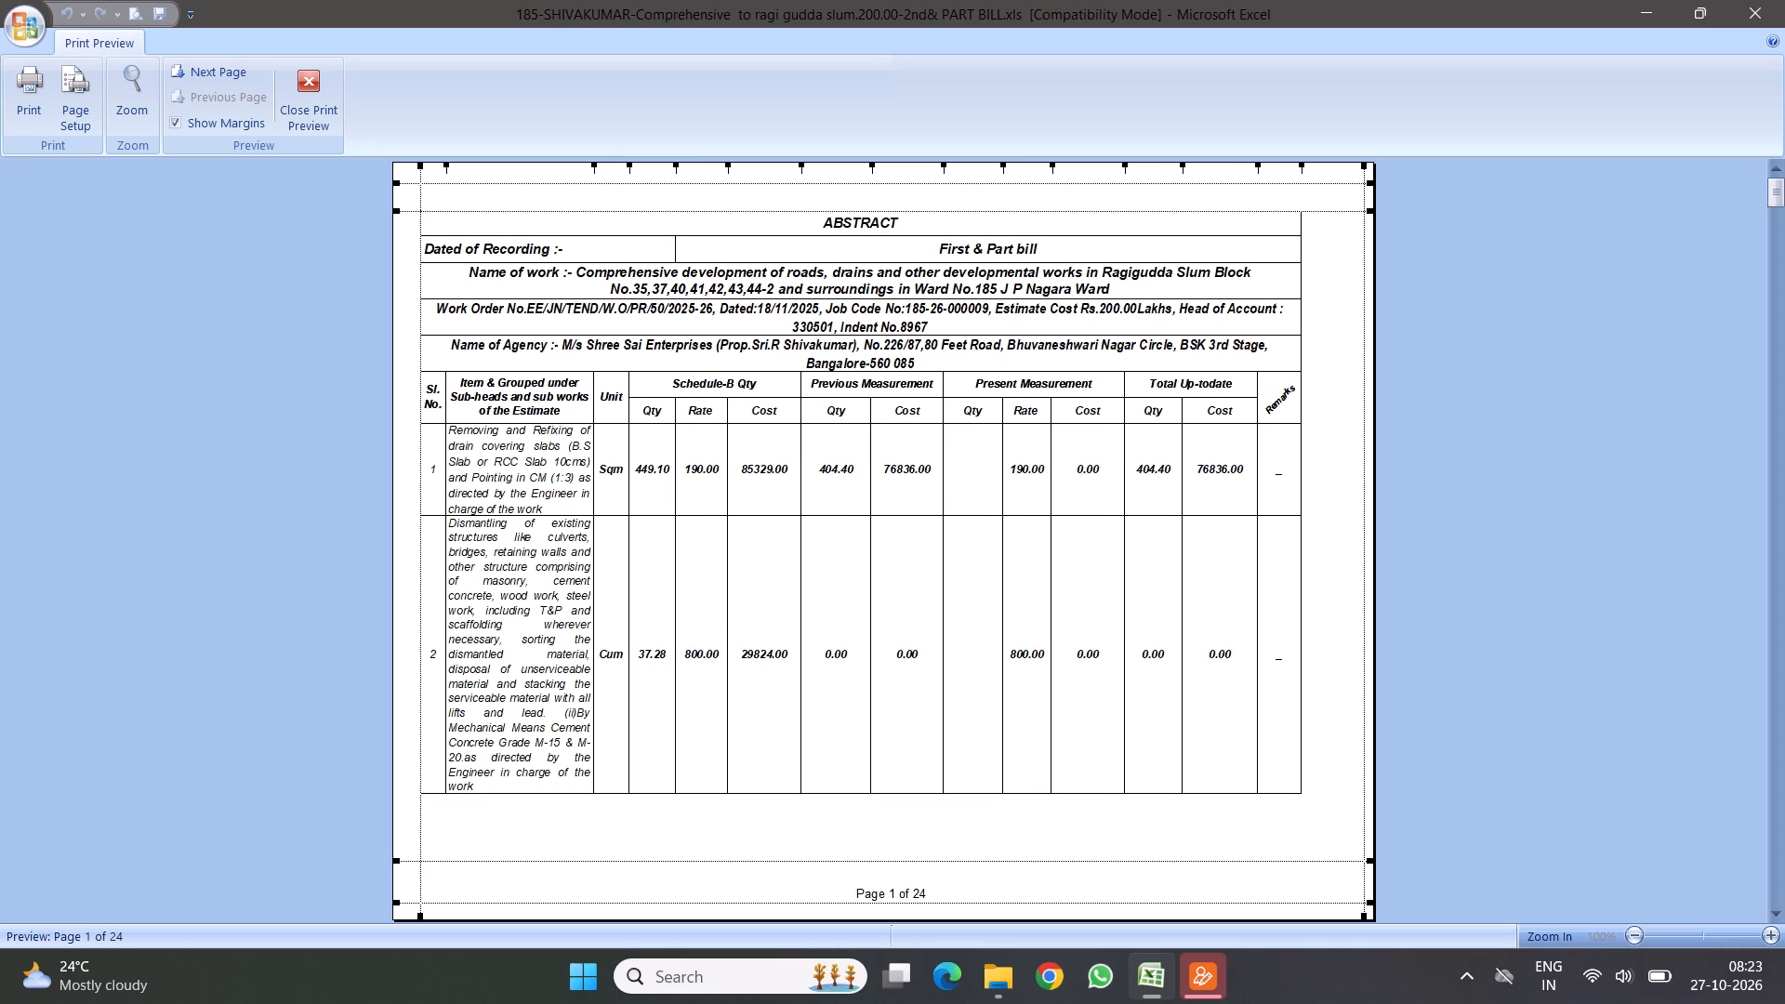
{"action": "left_click_drag", "start_coordinate": [679, 462], "coordinate": [682, 470]}
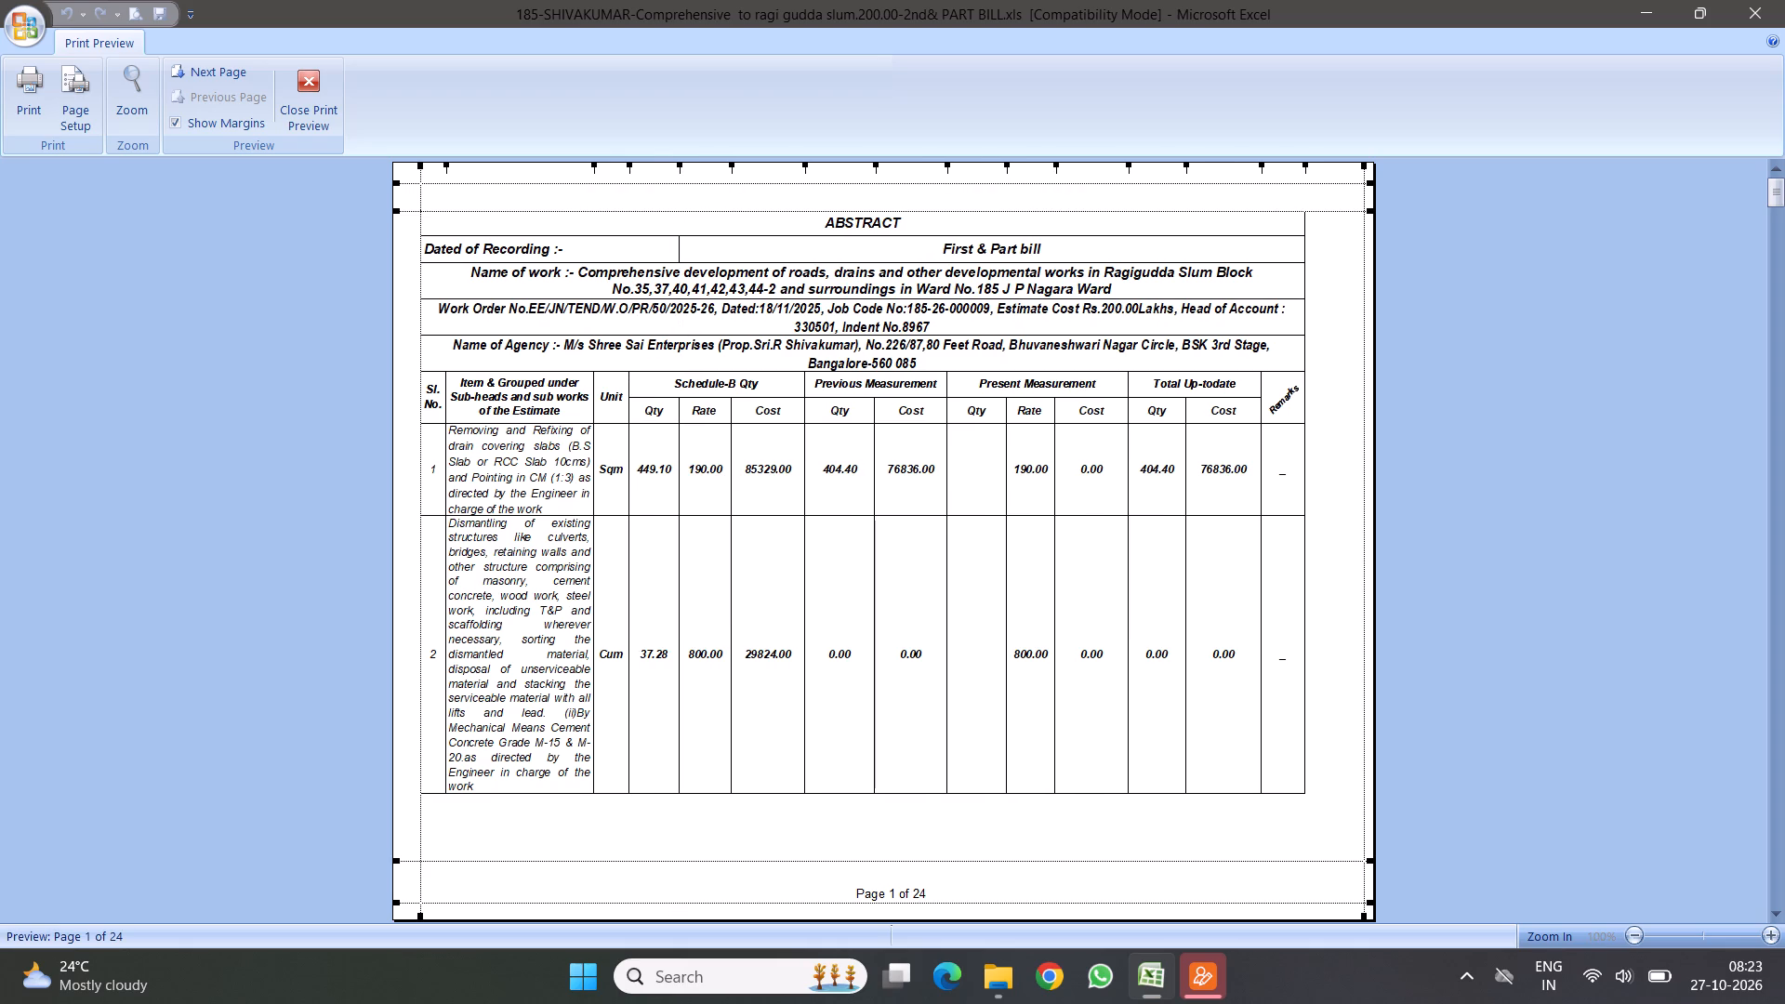
{"action": "left_click_drag", "start_coordinate": [1053, 453], "coordinate": [1058, 466]}
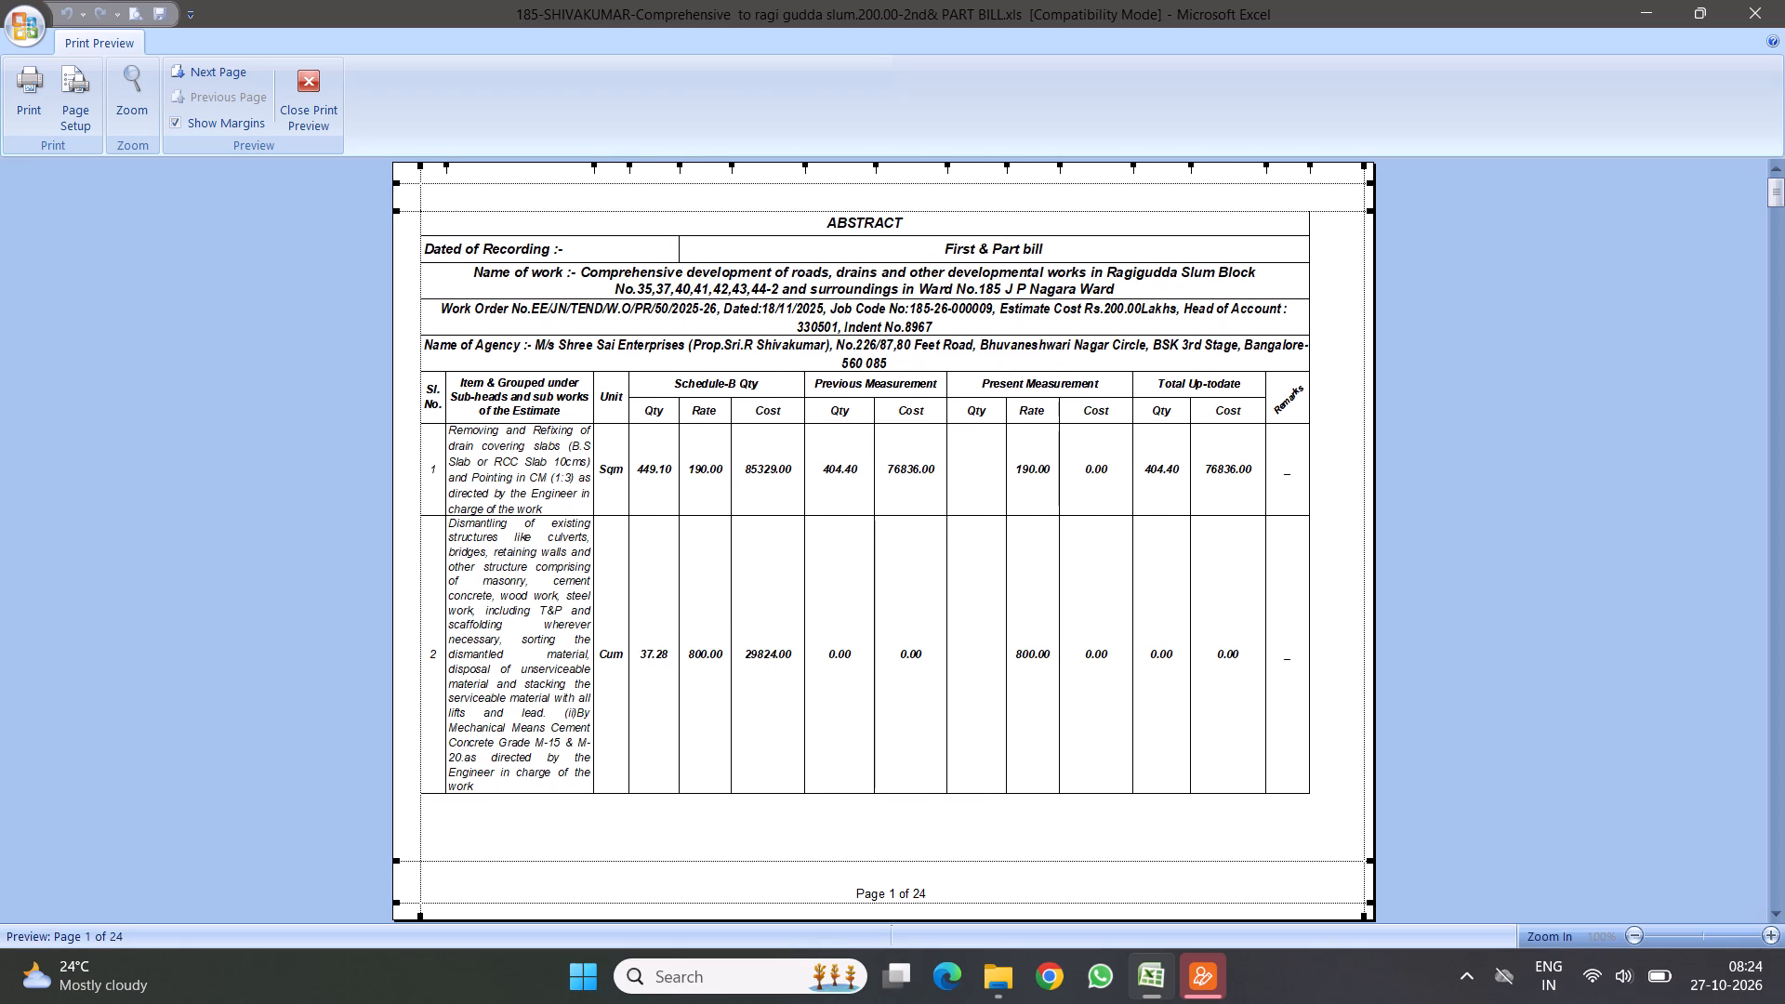
{"action": "left_click_drag", "start_coordinate": [1191, 456], "coordinate": [1197, 470]}
Widen the item description column further in print preview so the table nearly fills the landscape page width, and close the preview.
{"action": "scroll", "coordinate": [1025, 477], "scroll_direction": "down", "scroll_amount": 12}
{"action": "scroll", "coordinate": [886, 469], "scroll_direction": "down", "scroll_amount": 3}
{"action": "scroll", "coordinate": [738, 447], "scroll_direction": "down", "scroll_amount": 13}
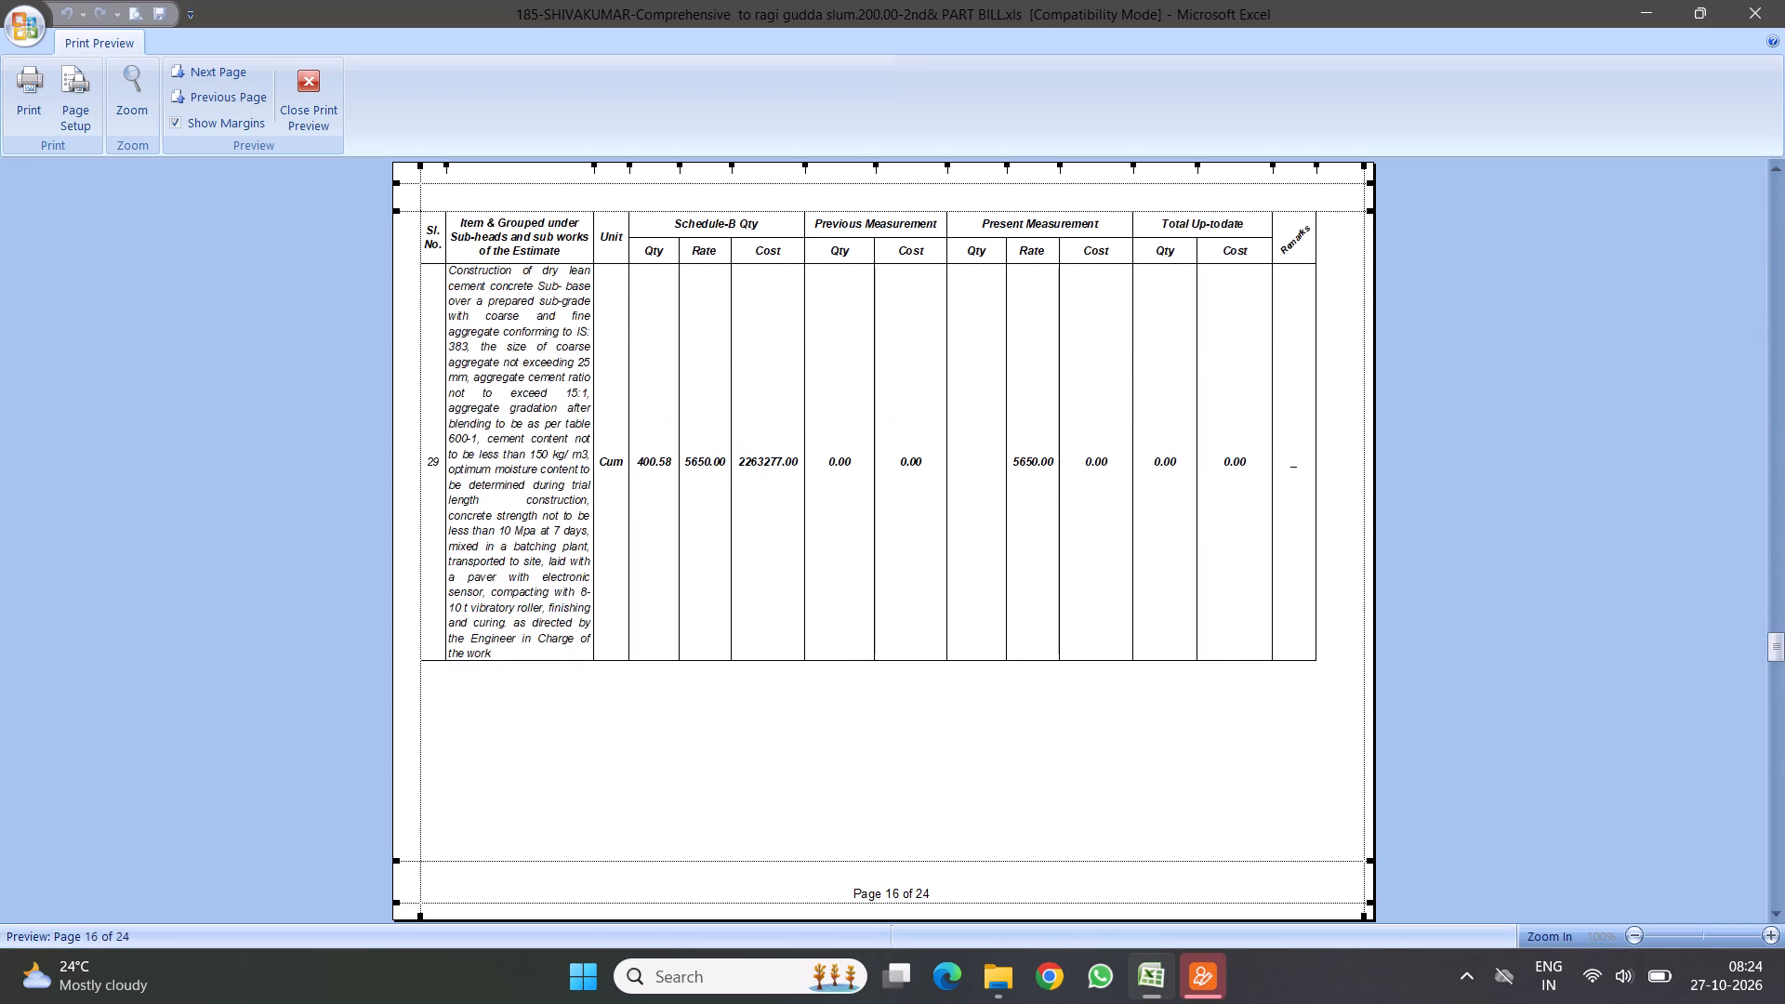
{"action": "scroll", "coordinate": [747, 475], "scroll_direction": "down", "scroll_amount": 7}
{"action": "scroll", "coordinate": [820, 426], "scroll_direction": "down", "scroll_amount": 16}
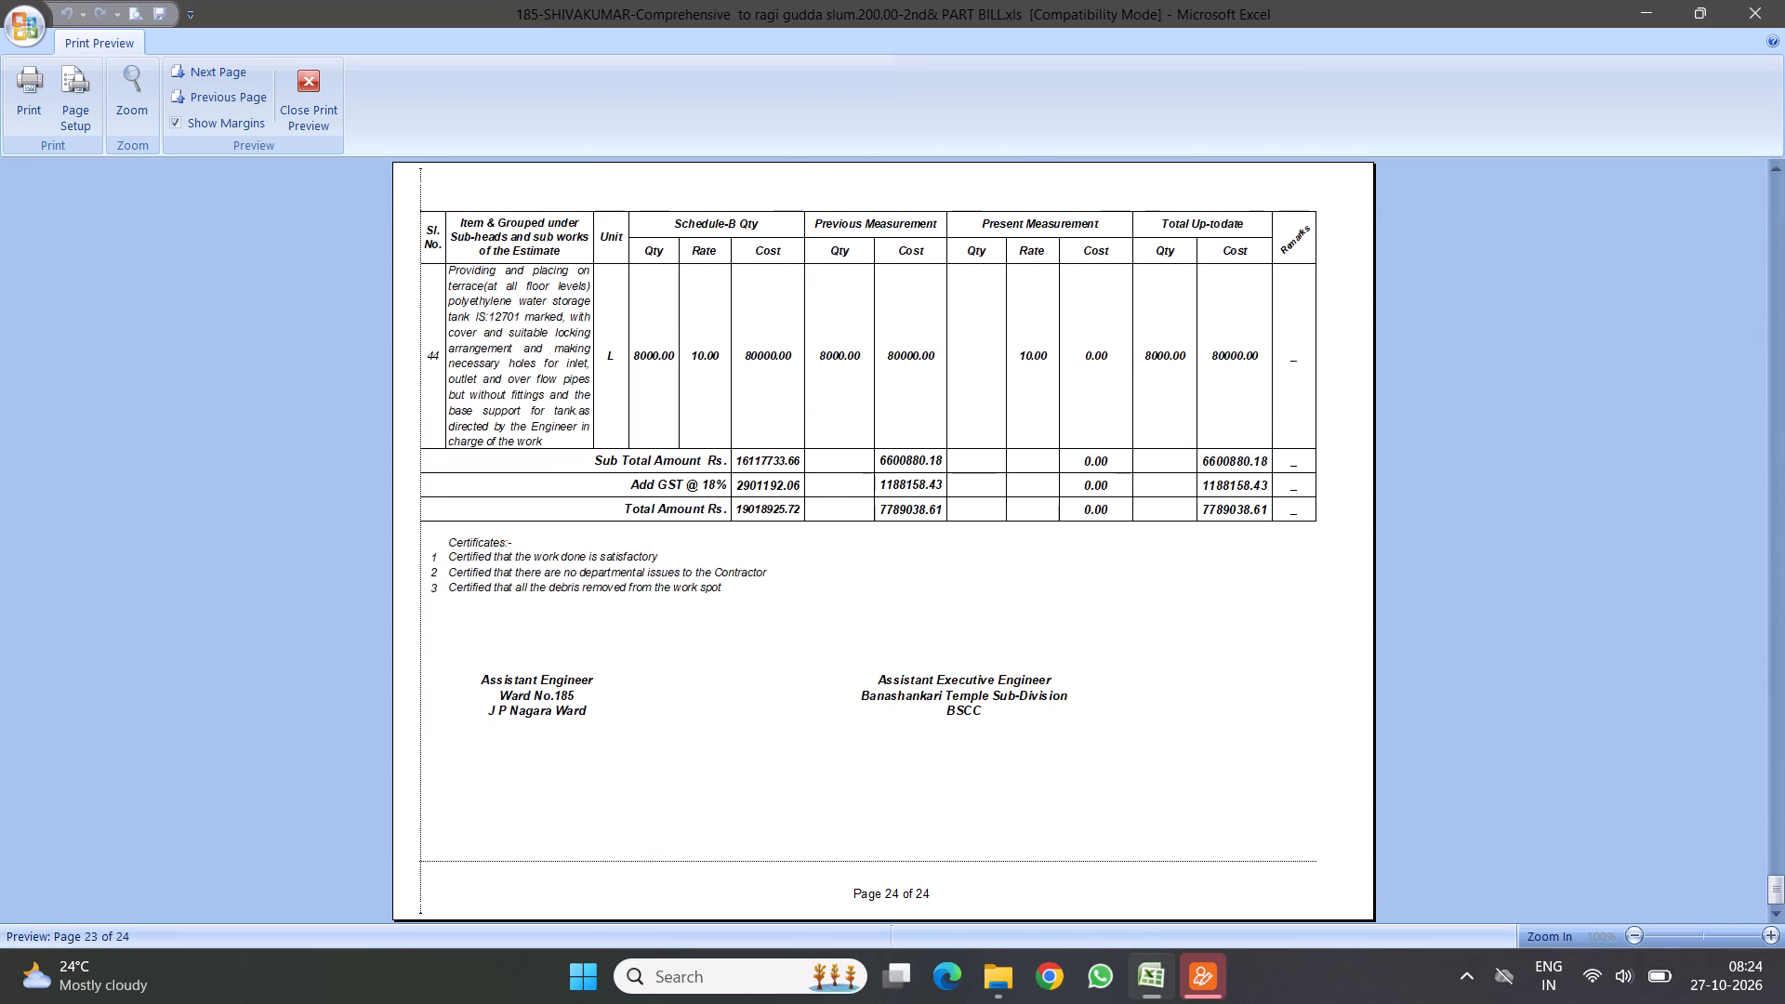
{"action": "left_click_drag", "start_coordinate": [595, 318], "coordinate": [625, 337]}
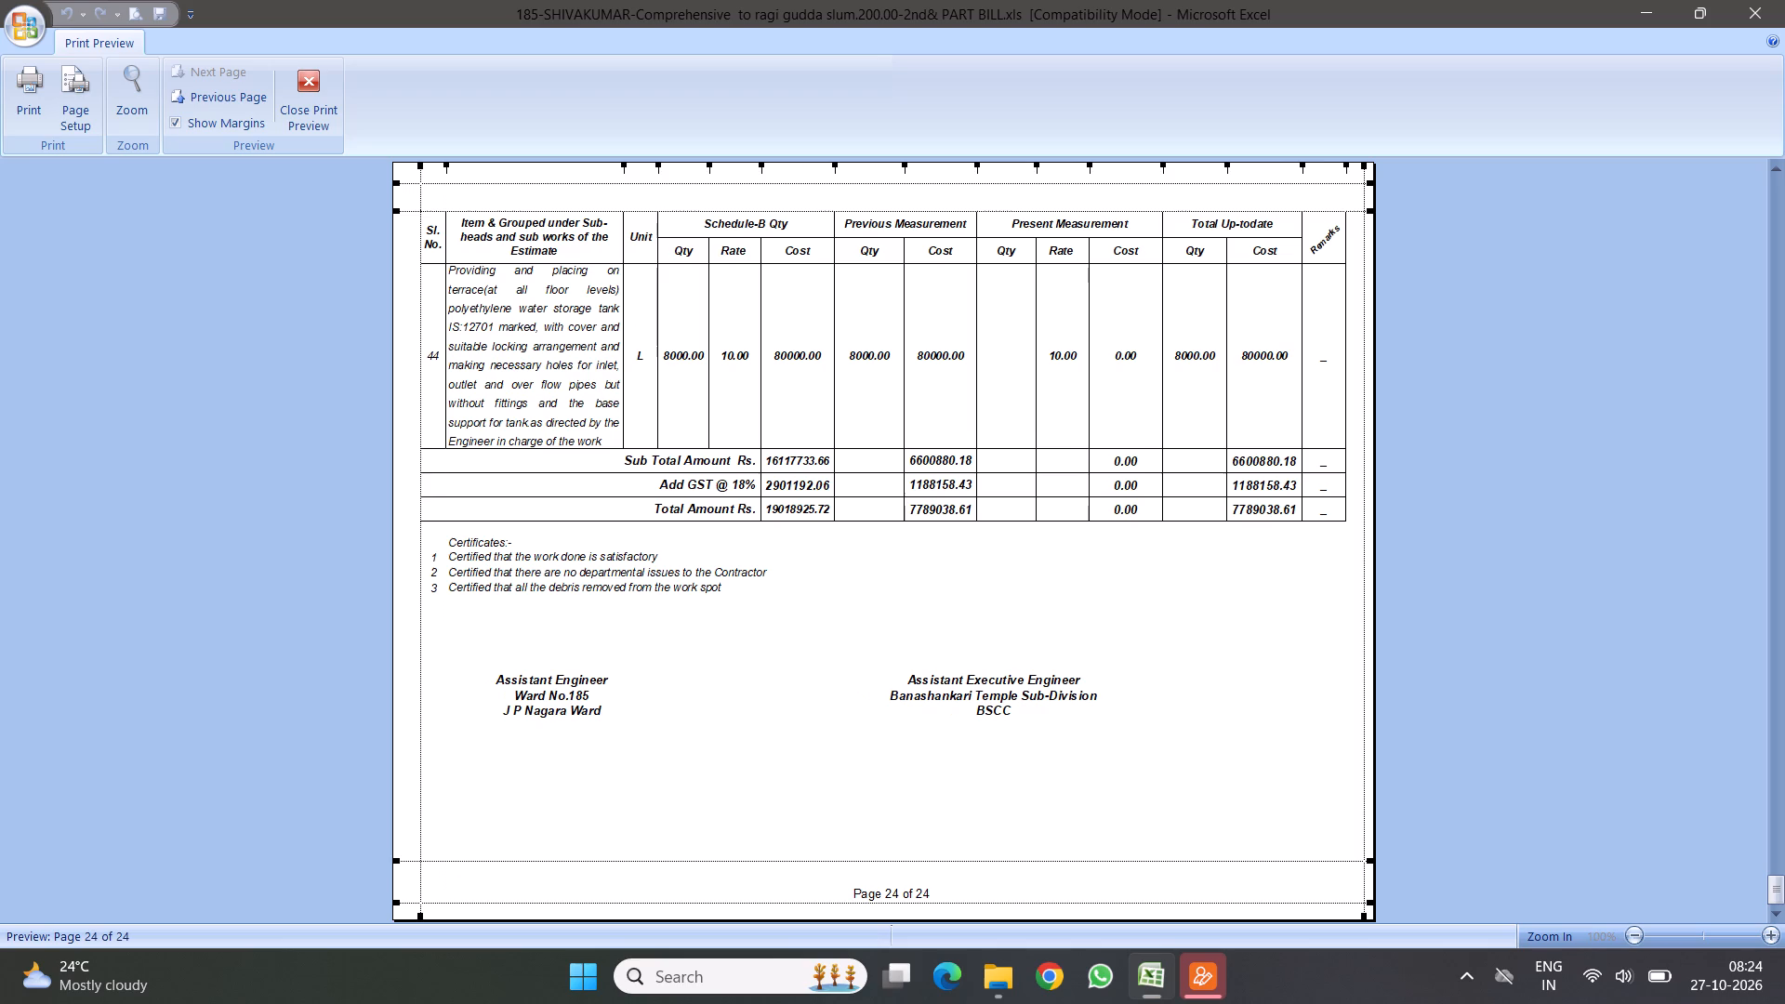
{"action": "left_click_drag", "start_coordinate": [625, 337], "coordinate": [632, 348]}
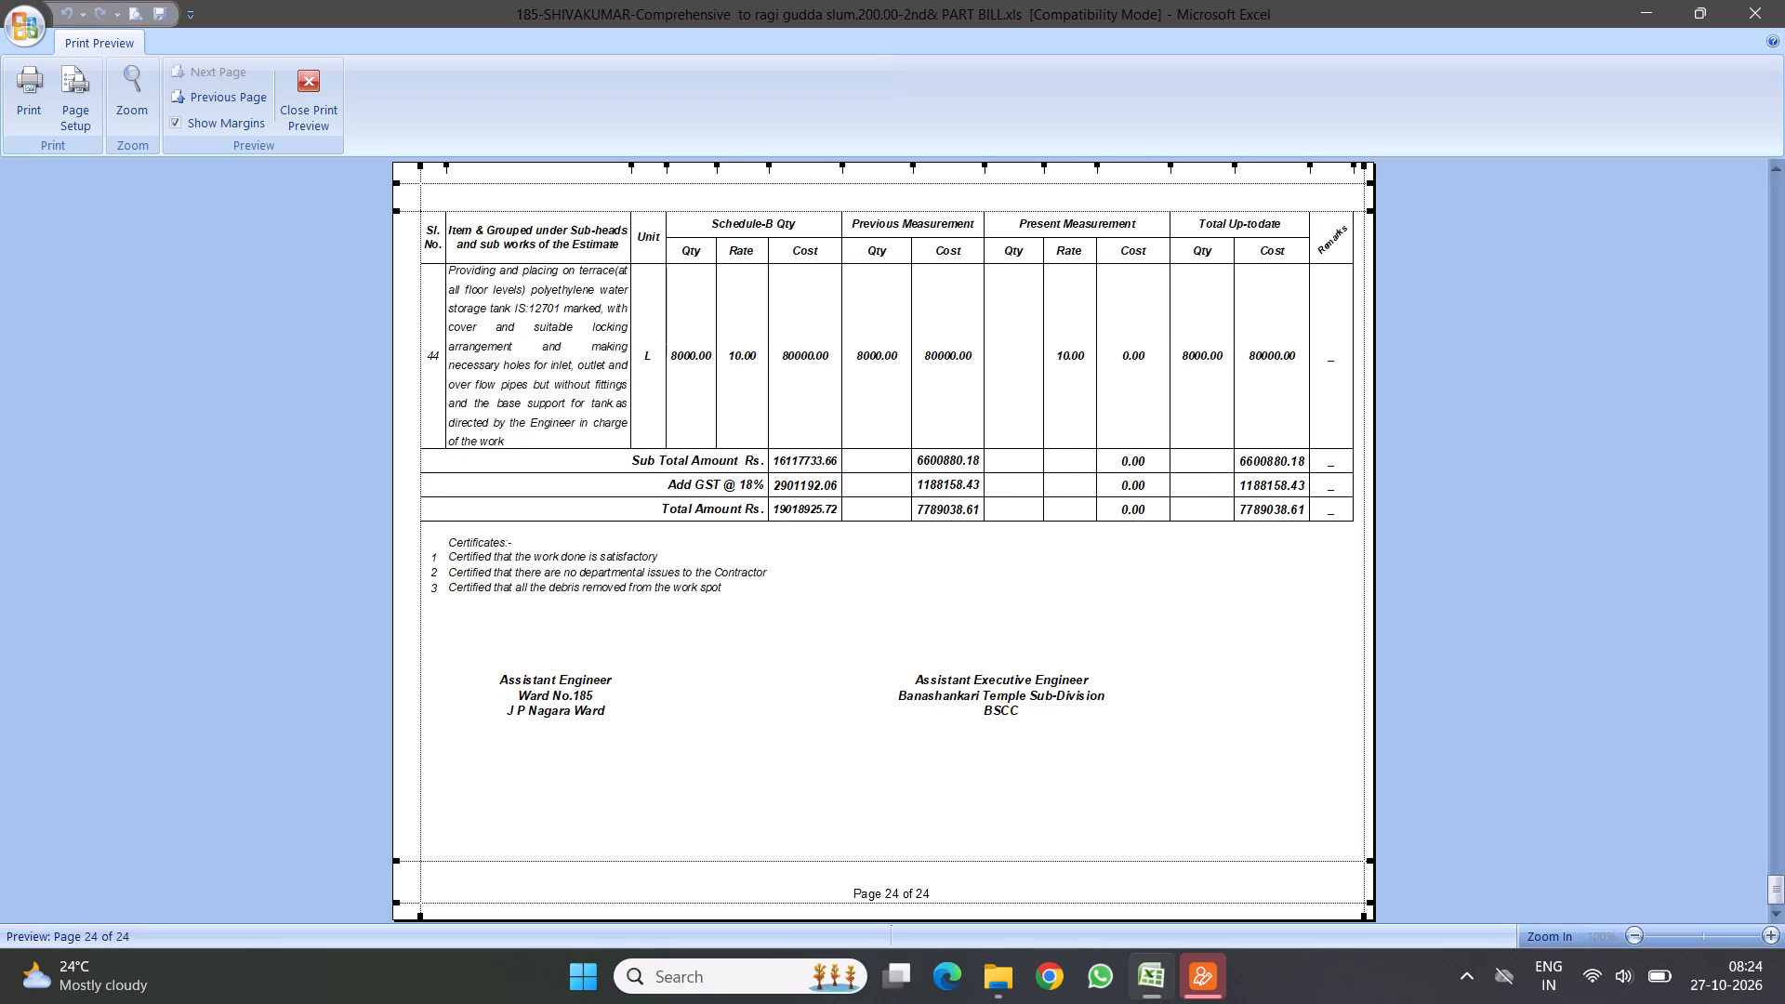
{"action": "left_click", "coordinate": [632, 341]}
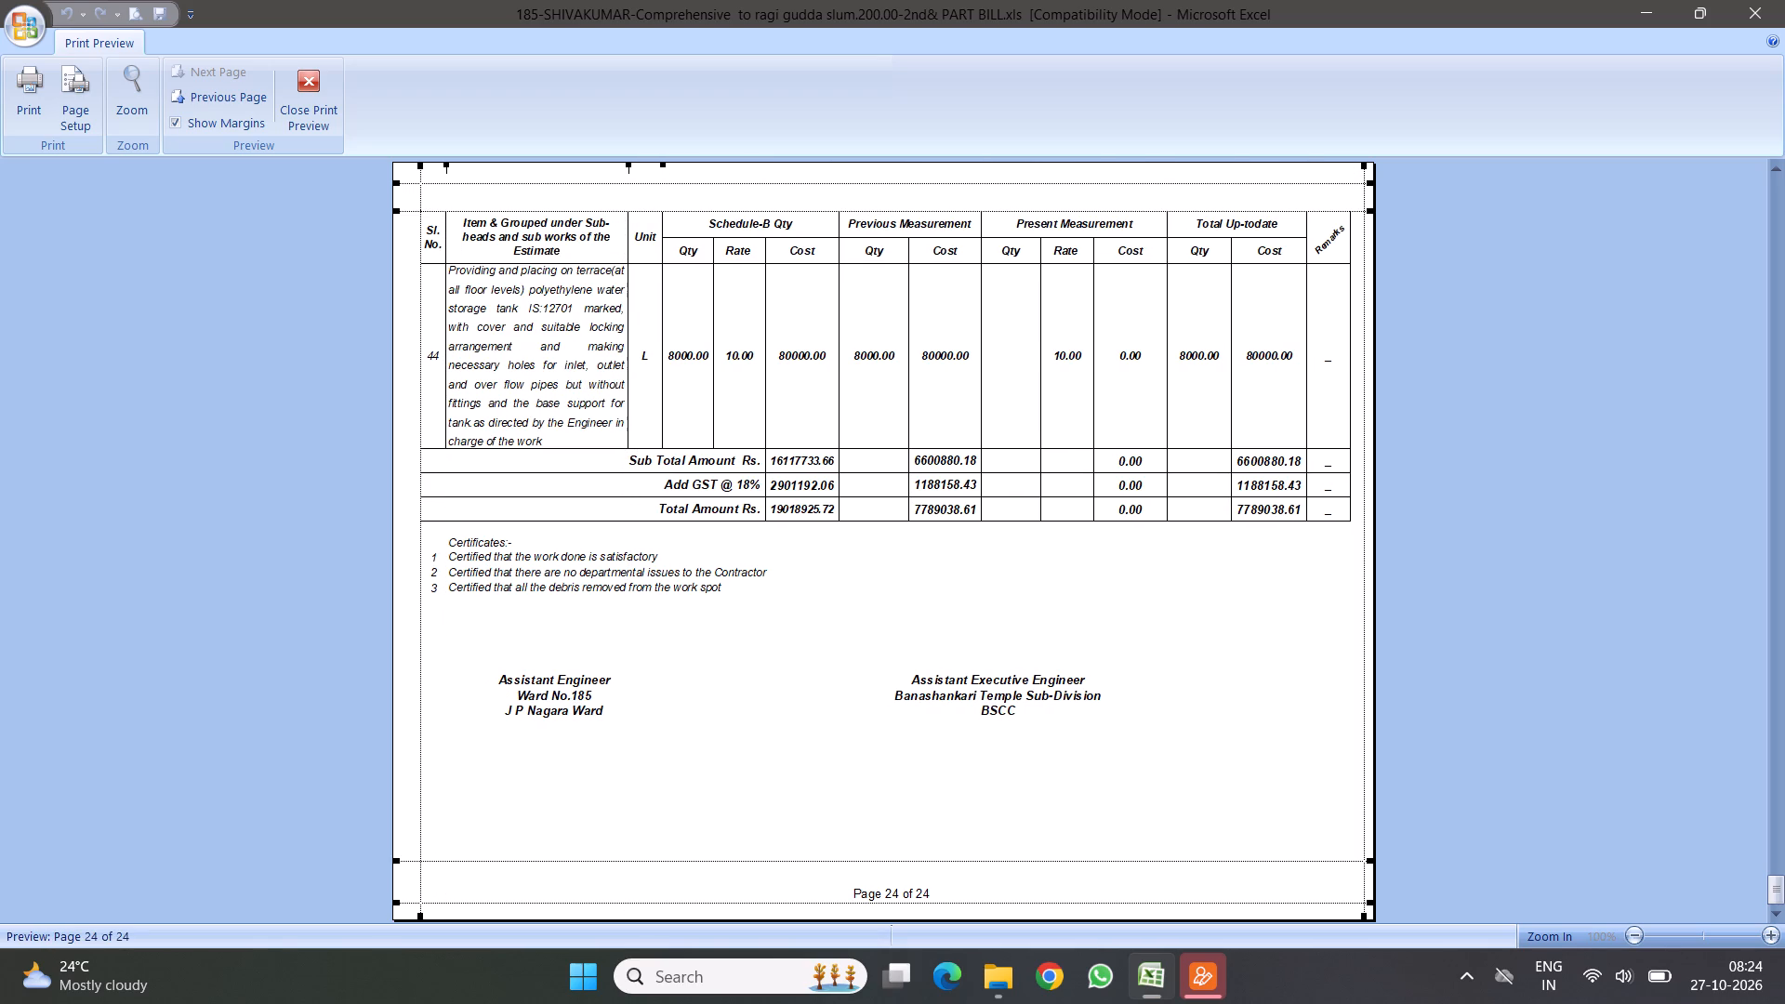
{"action": "key", "text": "Escape"}
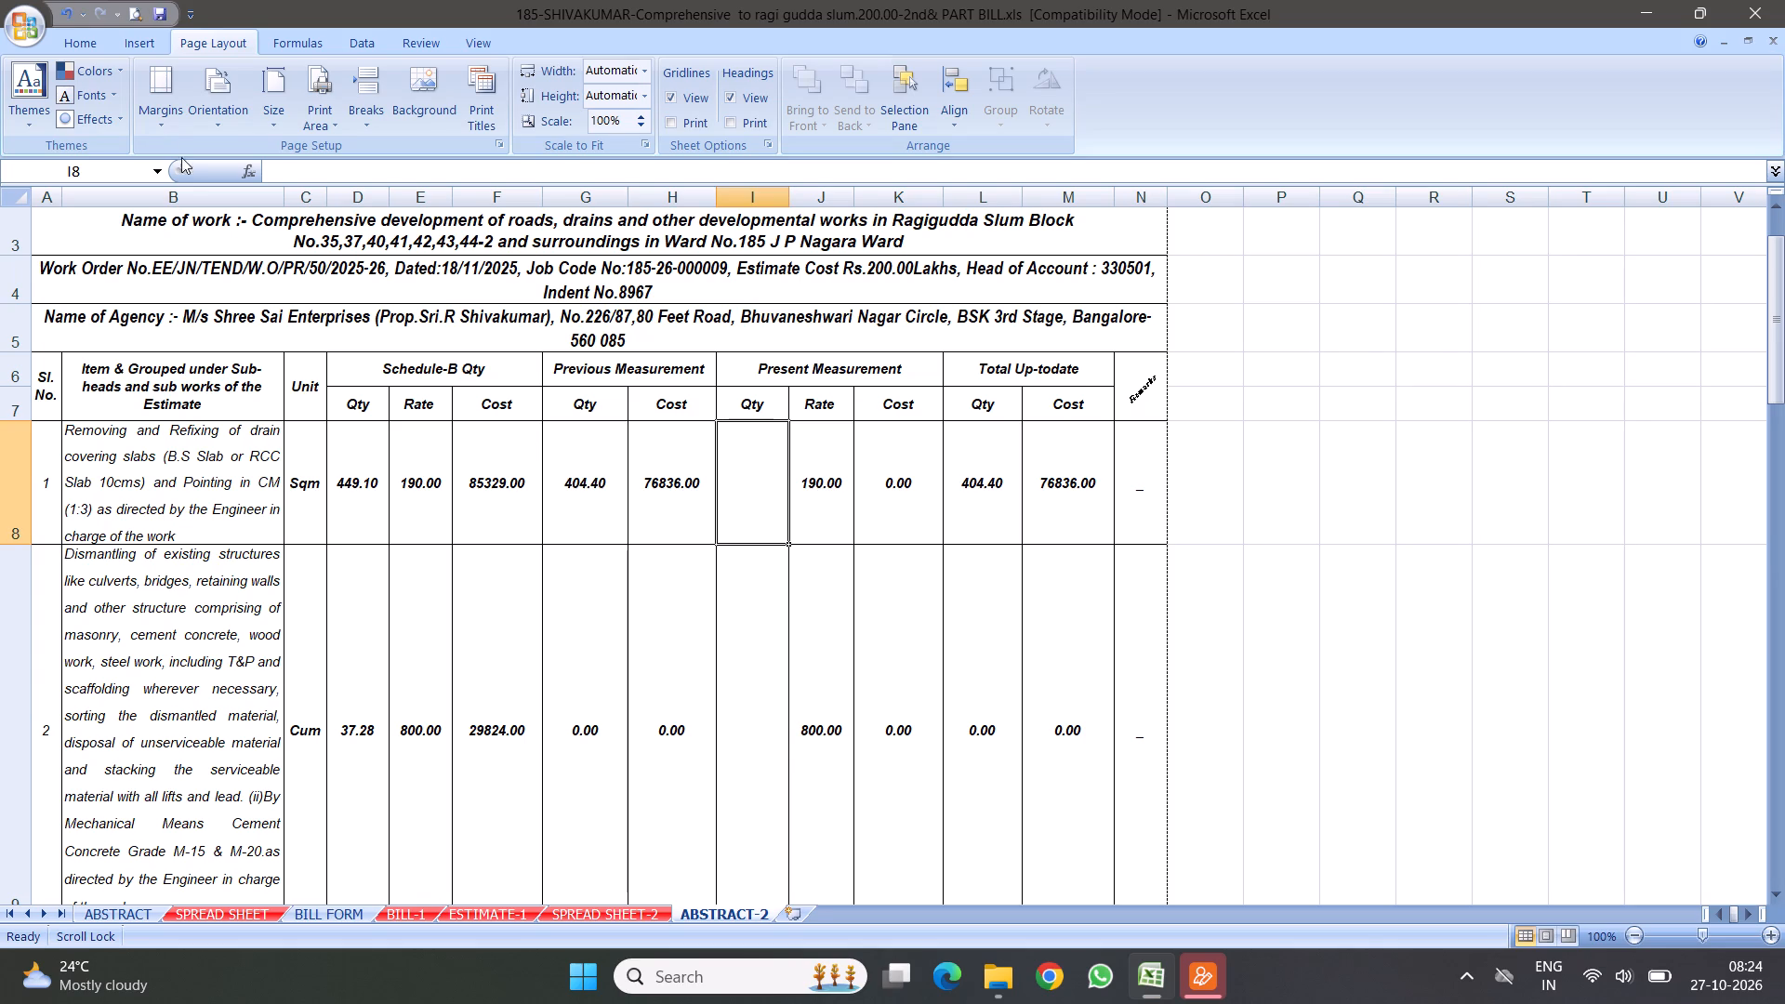
AutoFit the row height of all item description rows, from item 1 to item 44.
{"action": "left_click", "coordinate": [85, 44]}
{"action": "left_click_drag", "start_coordinate": [133, 458], "coordinate": [136, 533]}
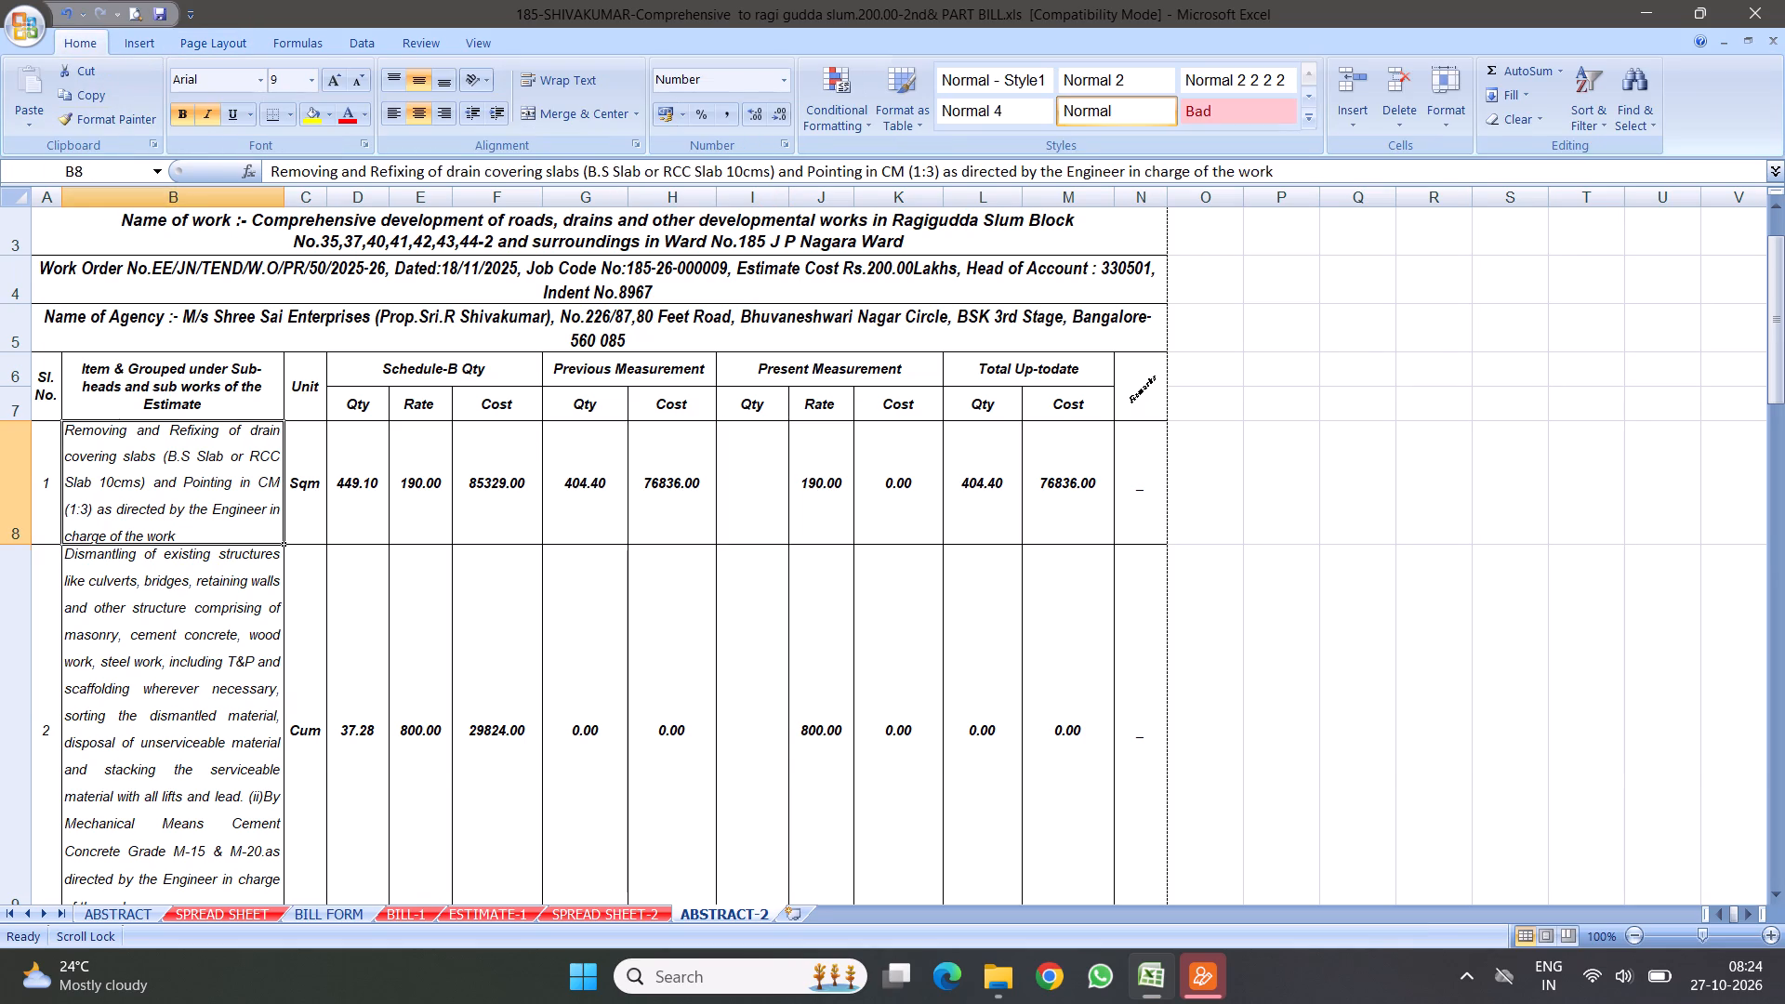
{"action": "left_click_drag", "start_coordinate": [136, 533], "coordinate": [110, 1003]}
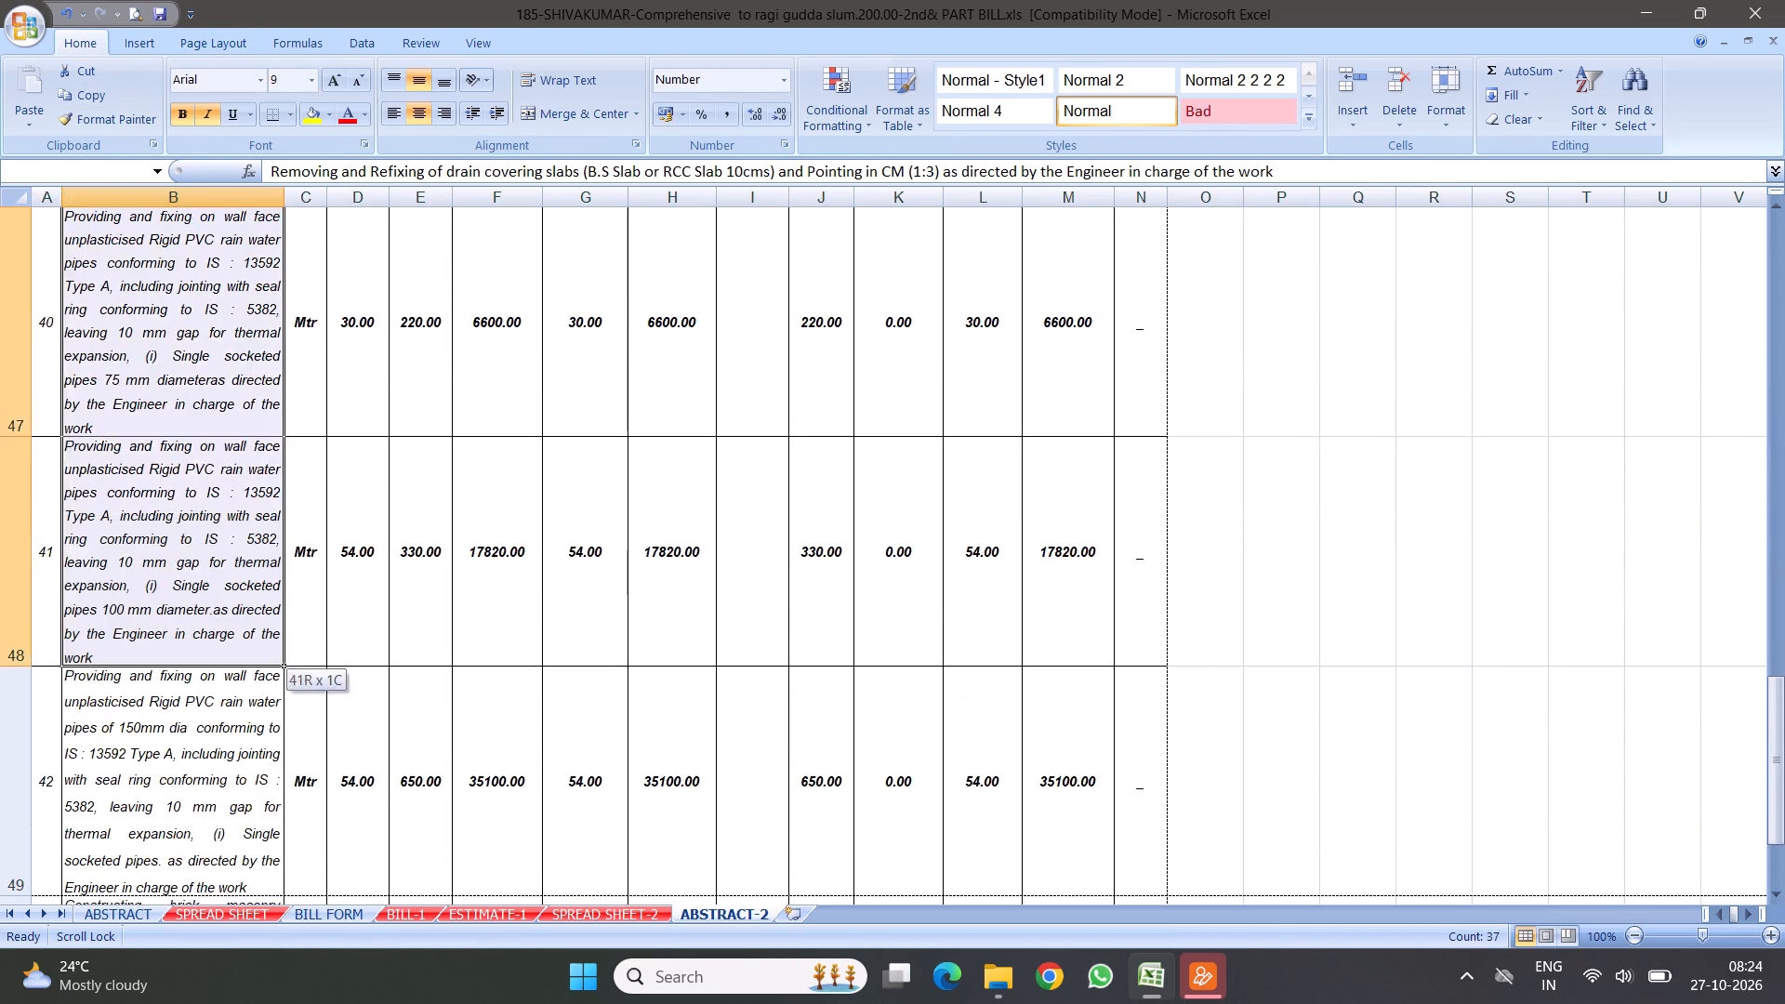
{"action": "left_click_drag", "start_coordinate": [110, 1003], "coordinate": [173, 340]}
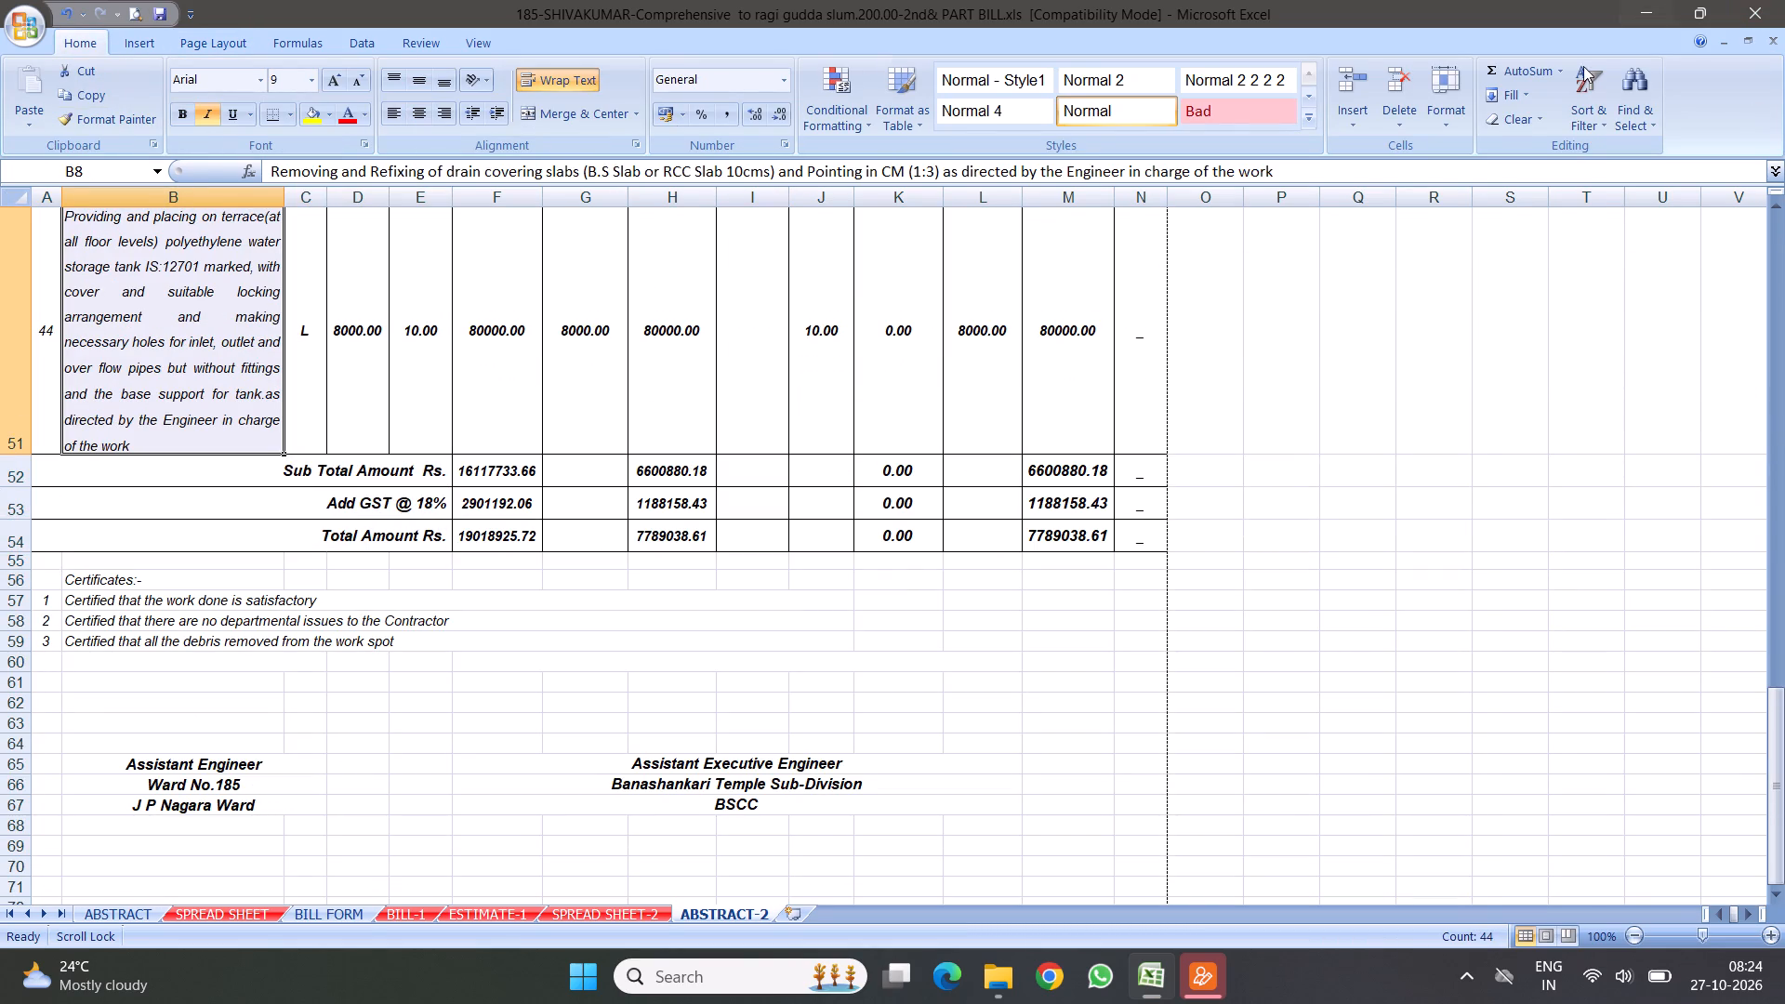
{"action": "left_click", "coordinate": [1450, 124]}
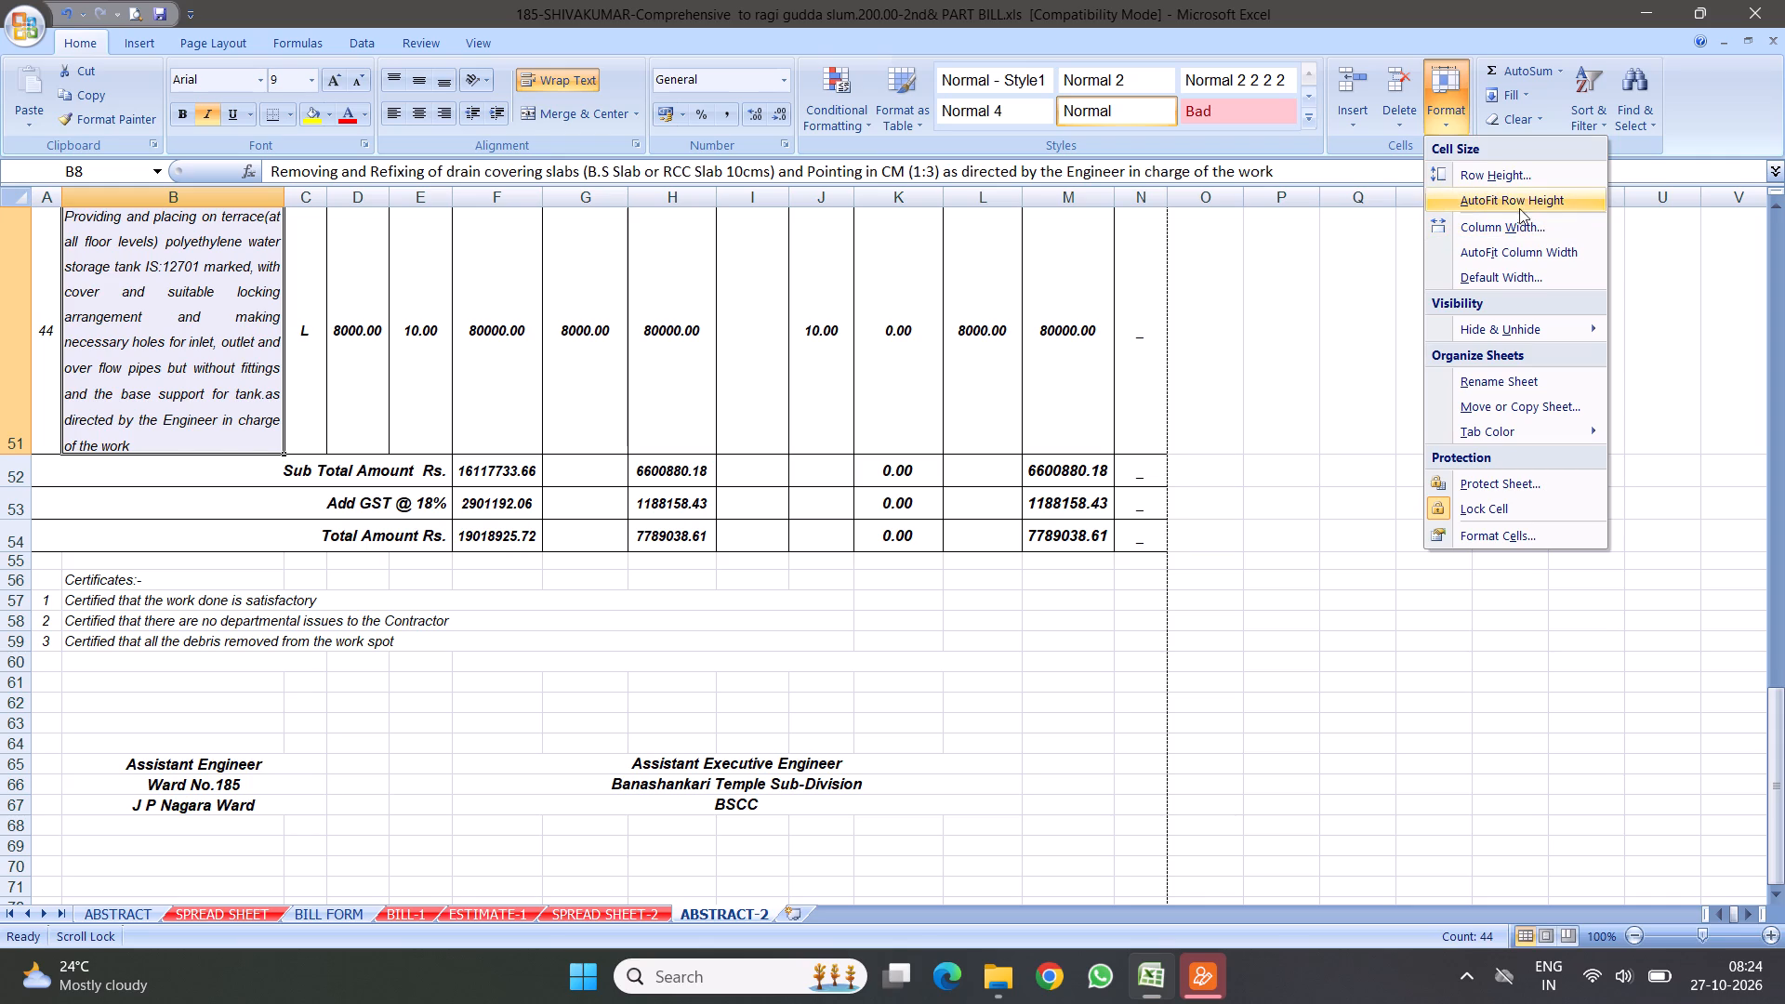
{"action": "left_click", "coordinate": [1511, 196]}
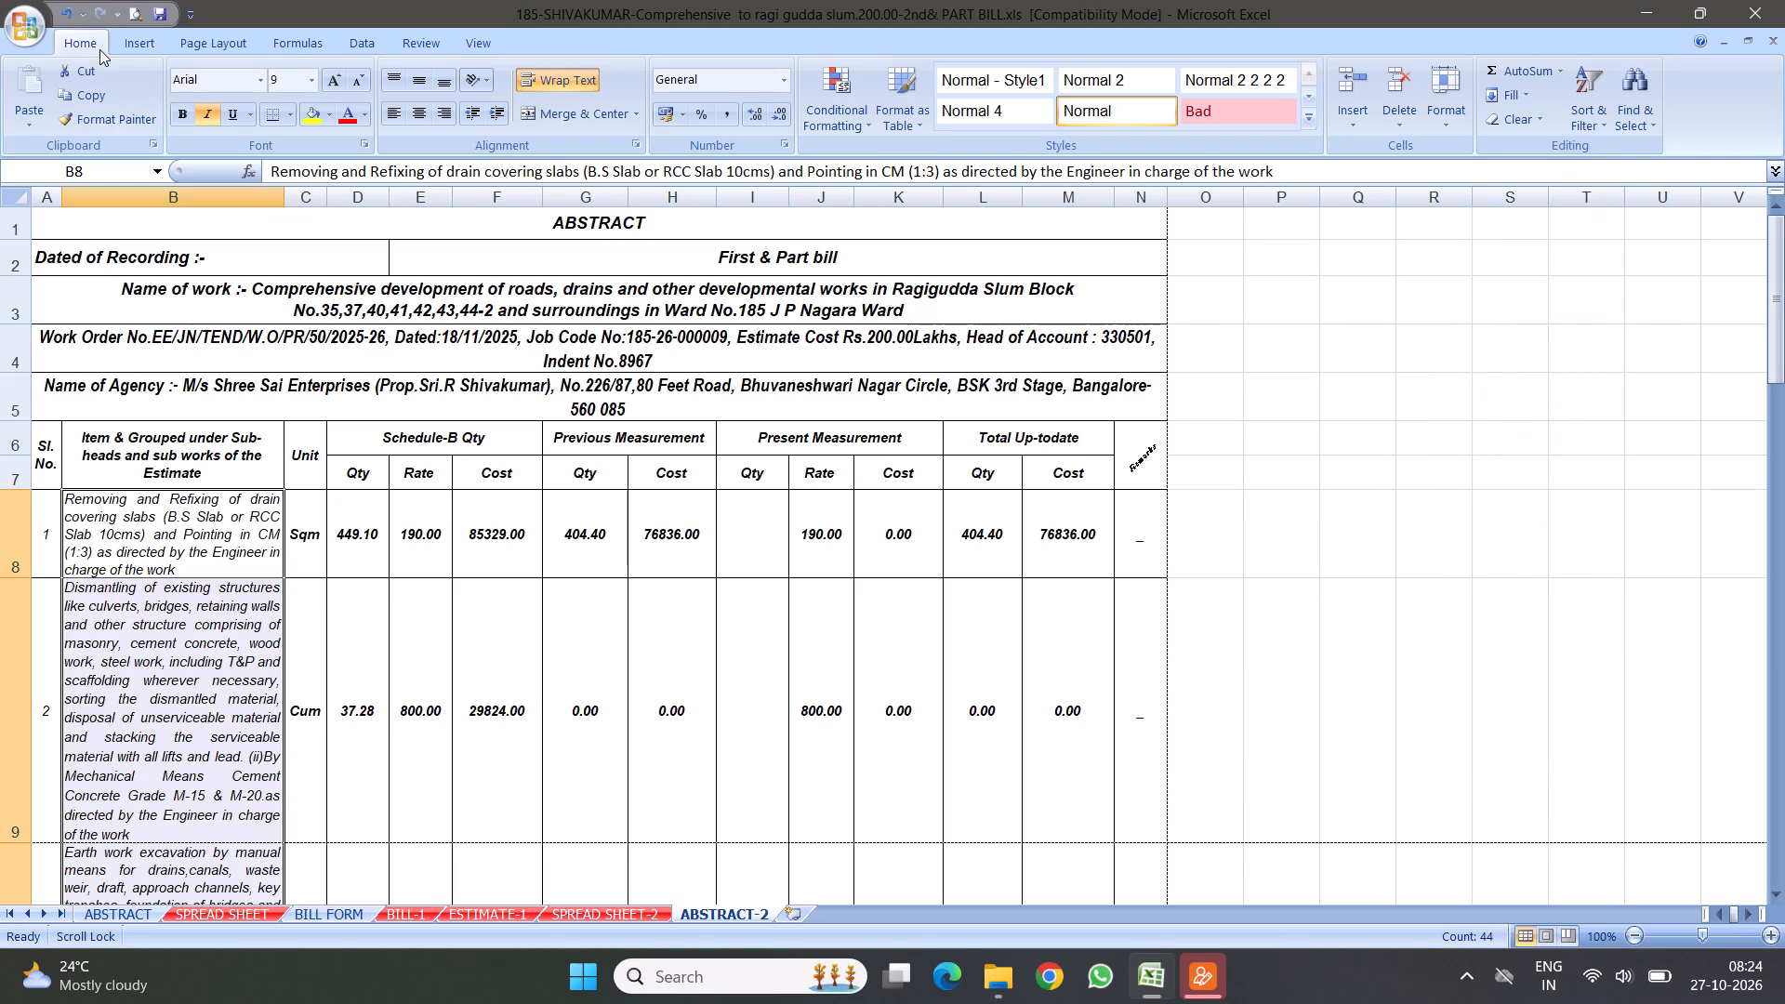
In print preview, reduce the ABSTRACT-2 sheet's top margin to just below the header line and the bottom margin to about 1.10.
{"action": "left_click", "coordinate": [132, 10]}
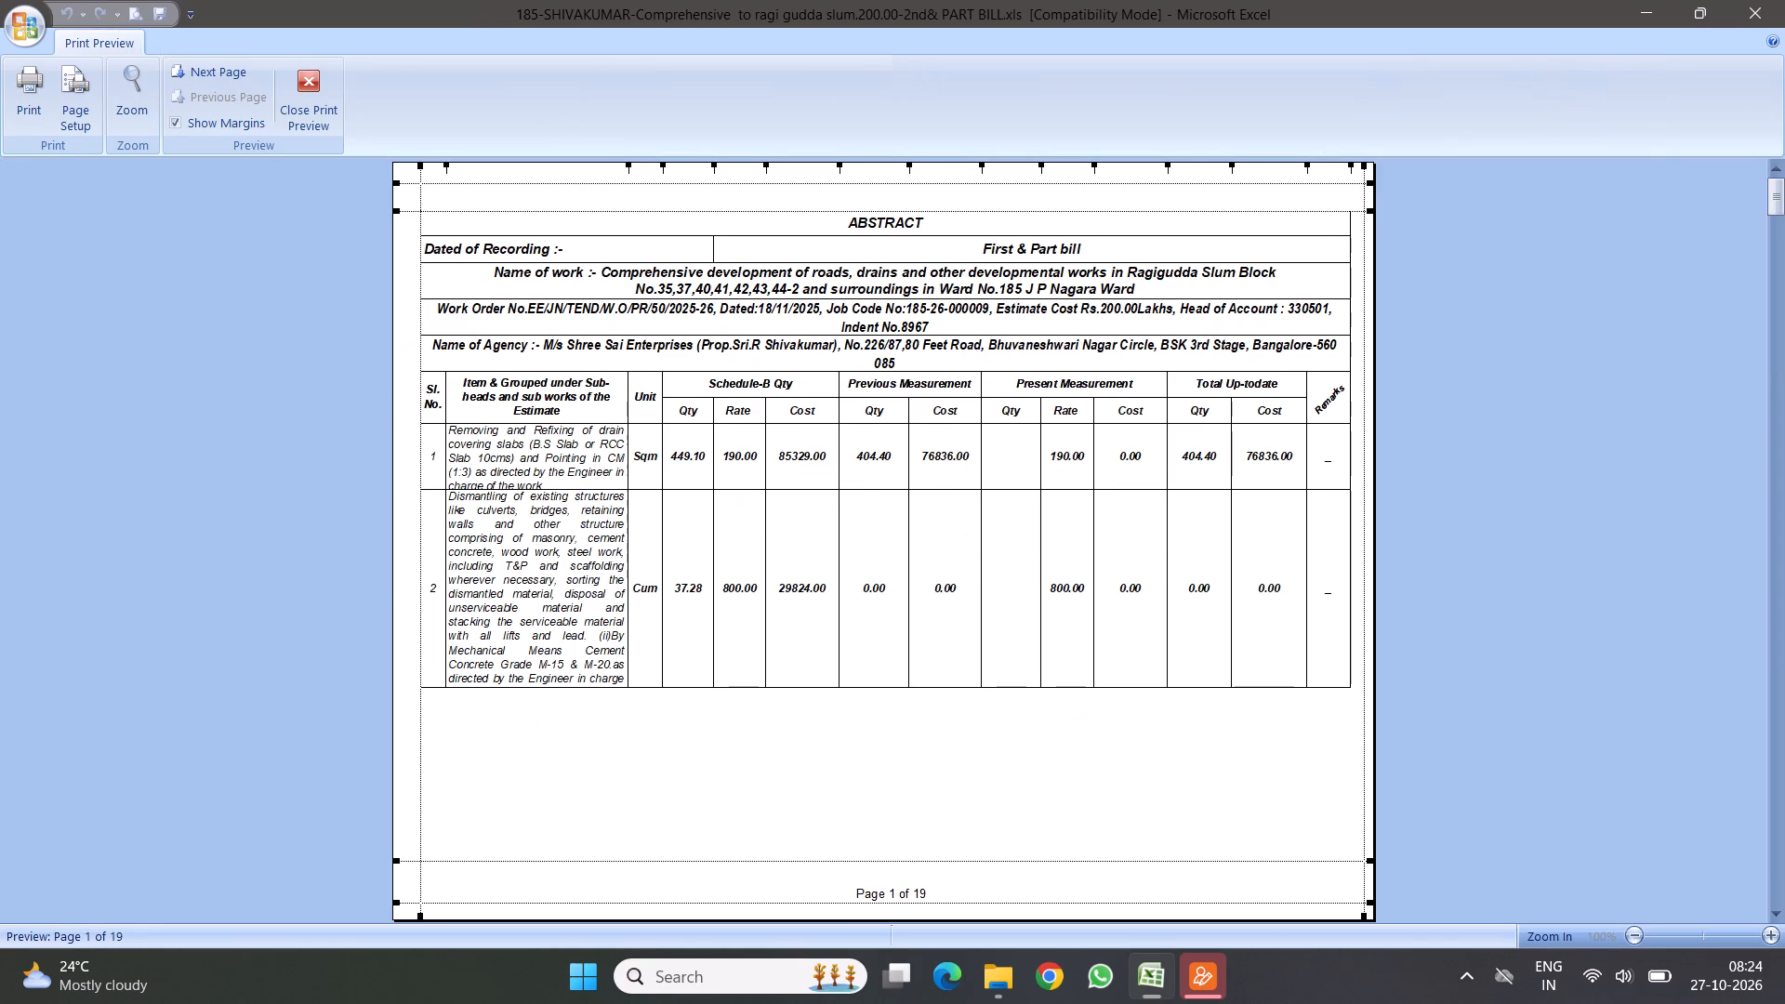
{"action": "scroll", "coordinate": [1019, 514], "scroll_direction": "down", "scroll_amount": 11}
{"action": "scroll", "coordinate": [938, 450], "scroll_direction": "down", "scroll_amount": 9}
{"action": "scroll", "coordinate": [864, 411], "scroll_direction": "down", "scroll_amount": 4}
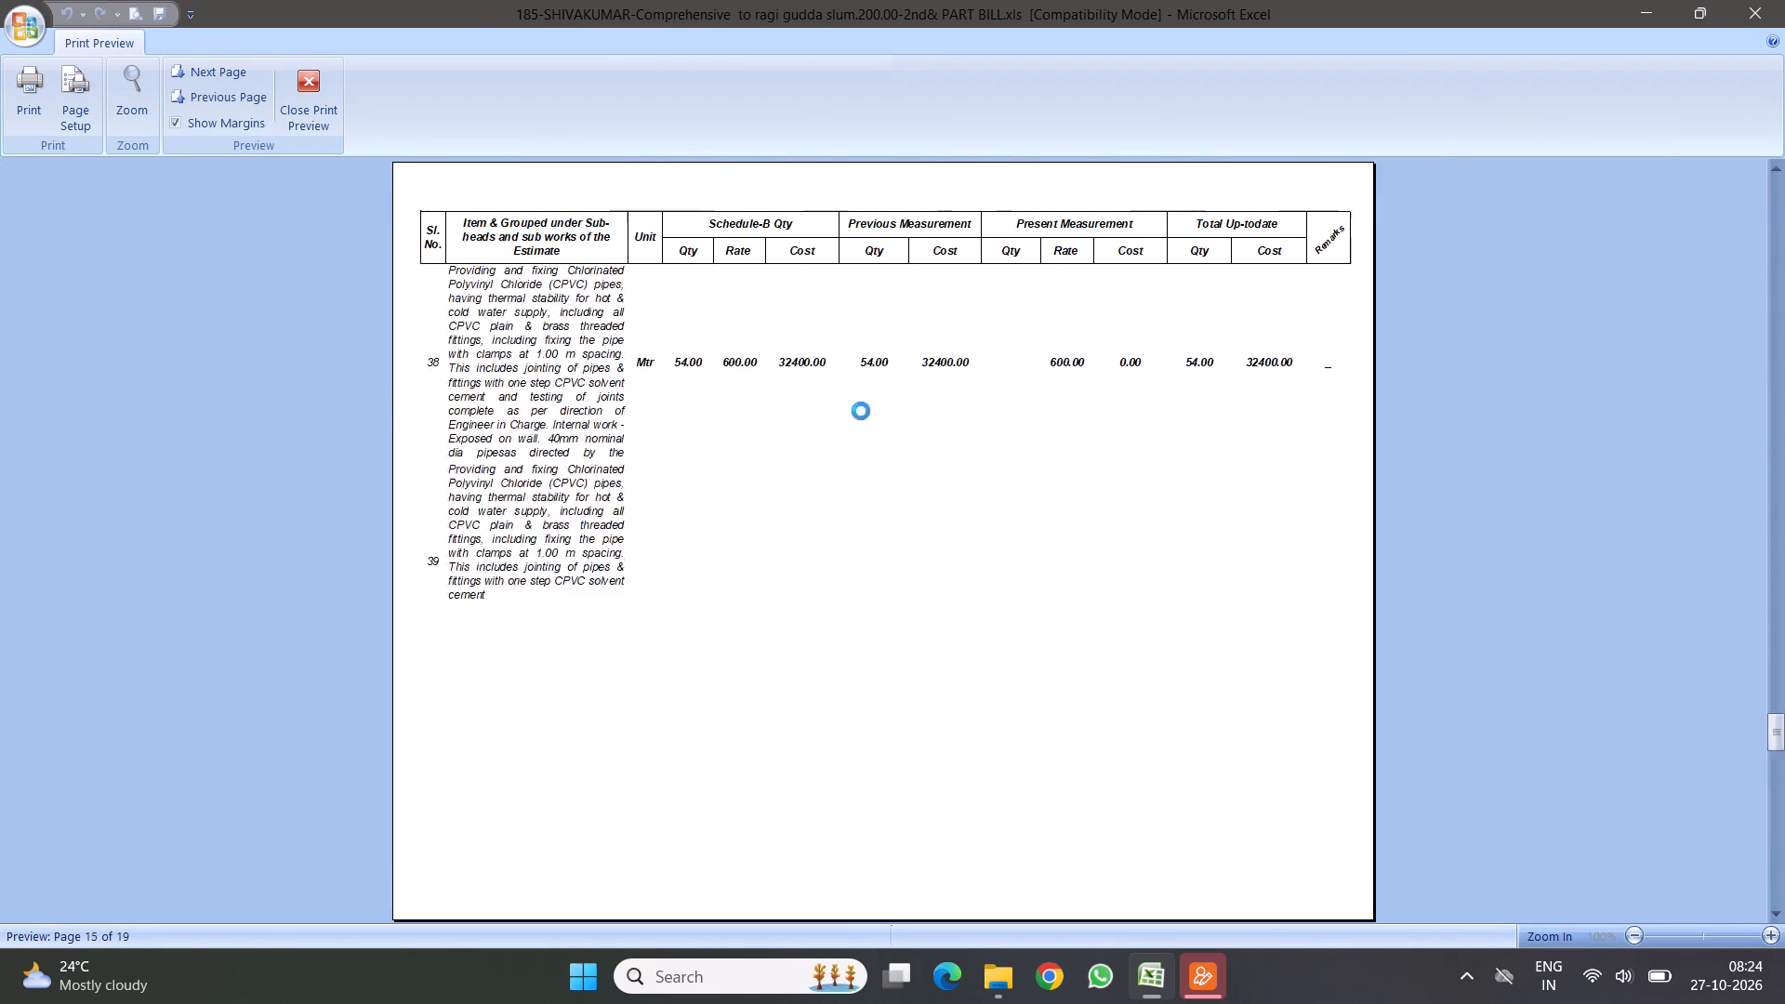
{"action": "scroll", "coordinate": [861, 411], "scroll_direction": "down", "scroll_amount": 8}
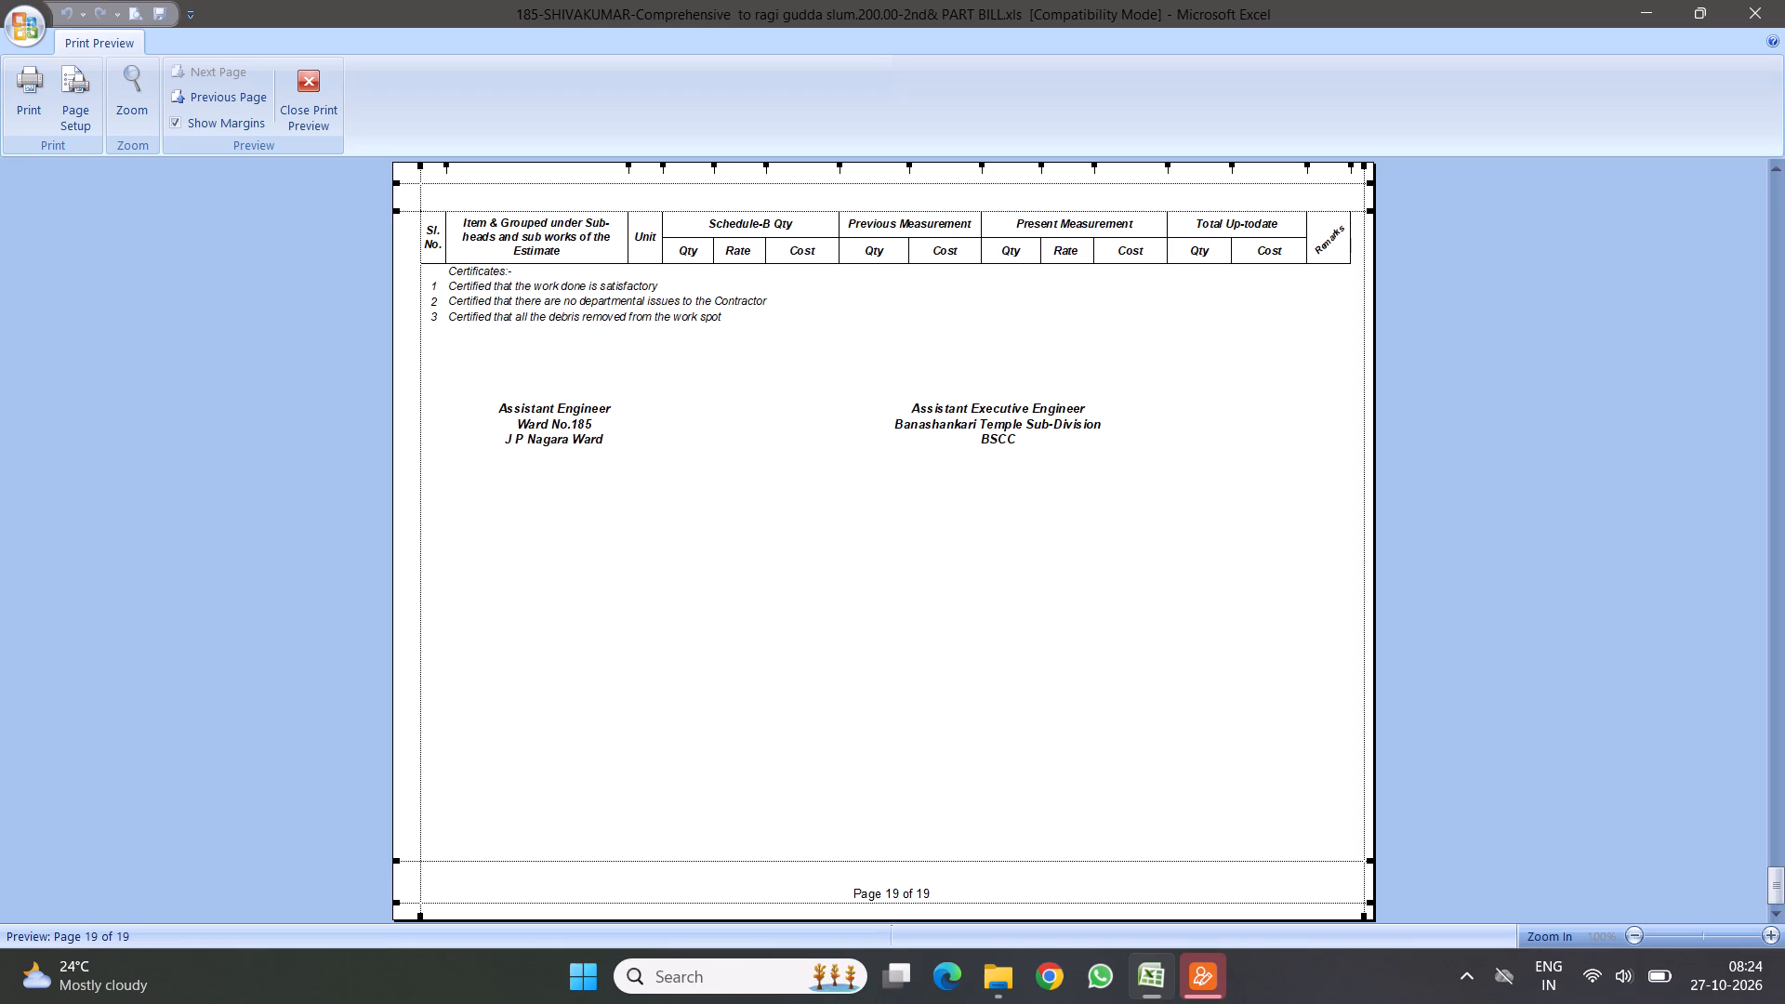
{"action": "left_click_drag", "start_coordinate": [581, 209], "coordinate": [614, 189]}
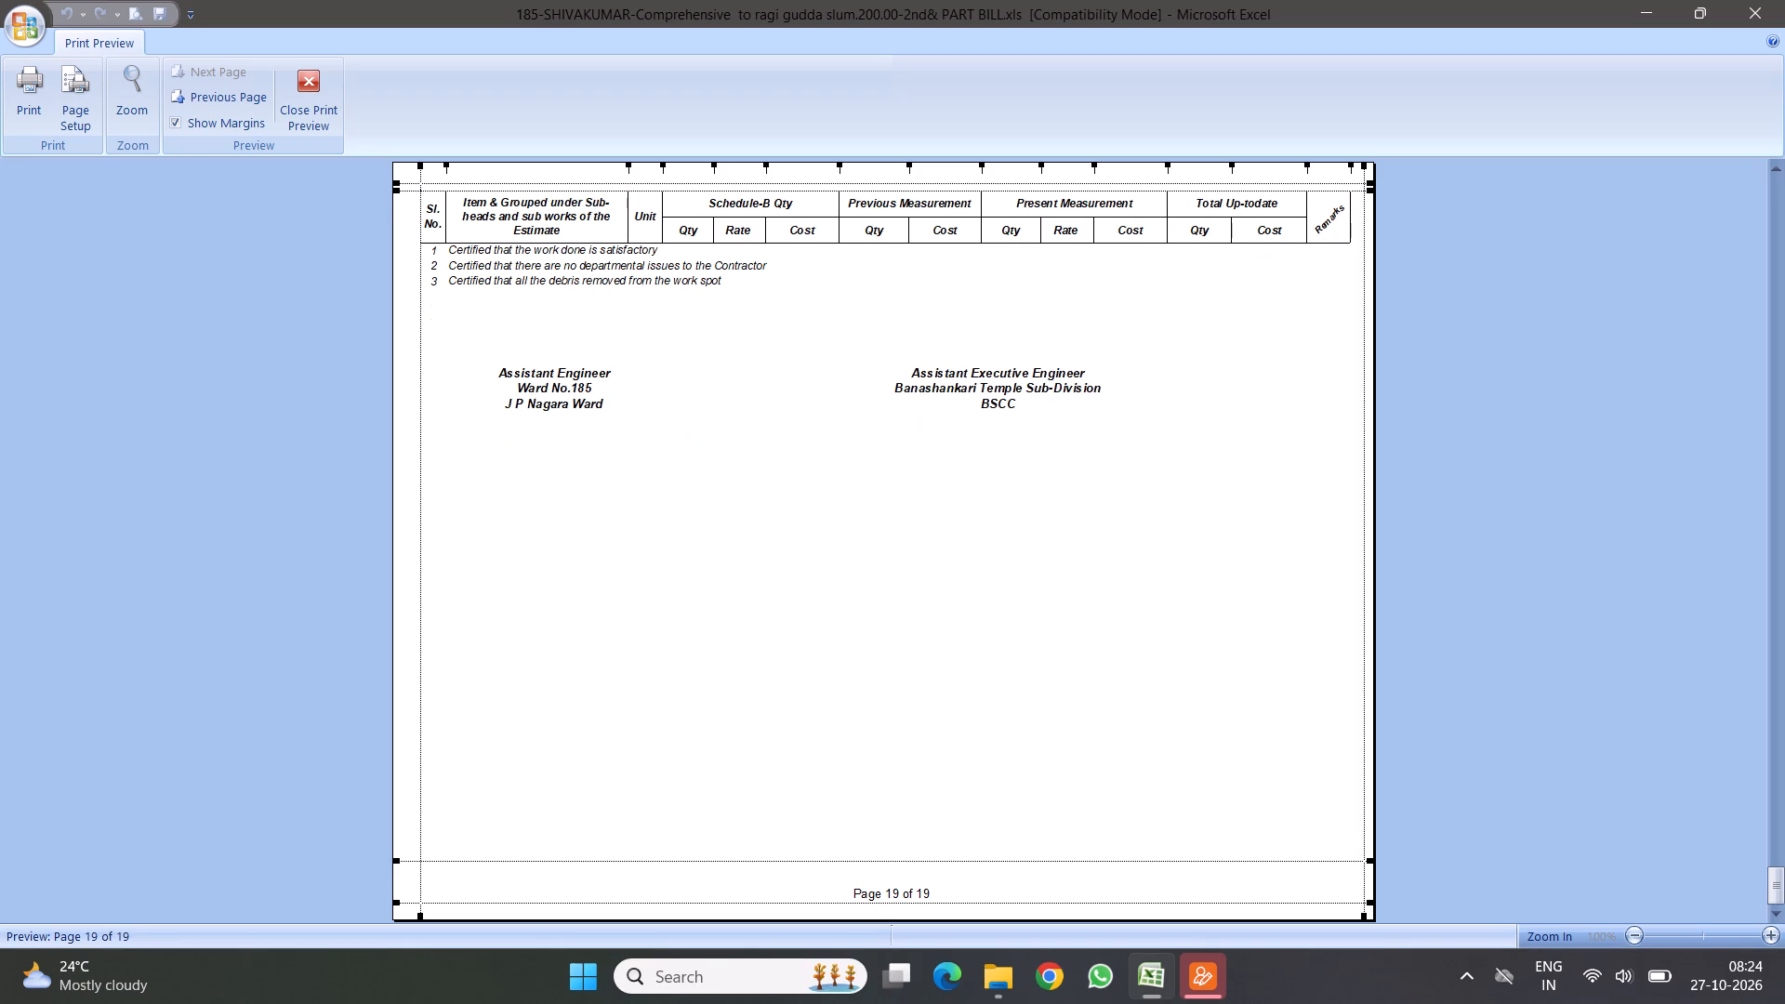
{"action": "left_click_drag", "start_coordinate": [817, 860], "coordinate": [810, 881]}
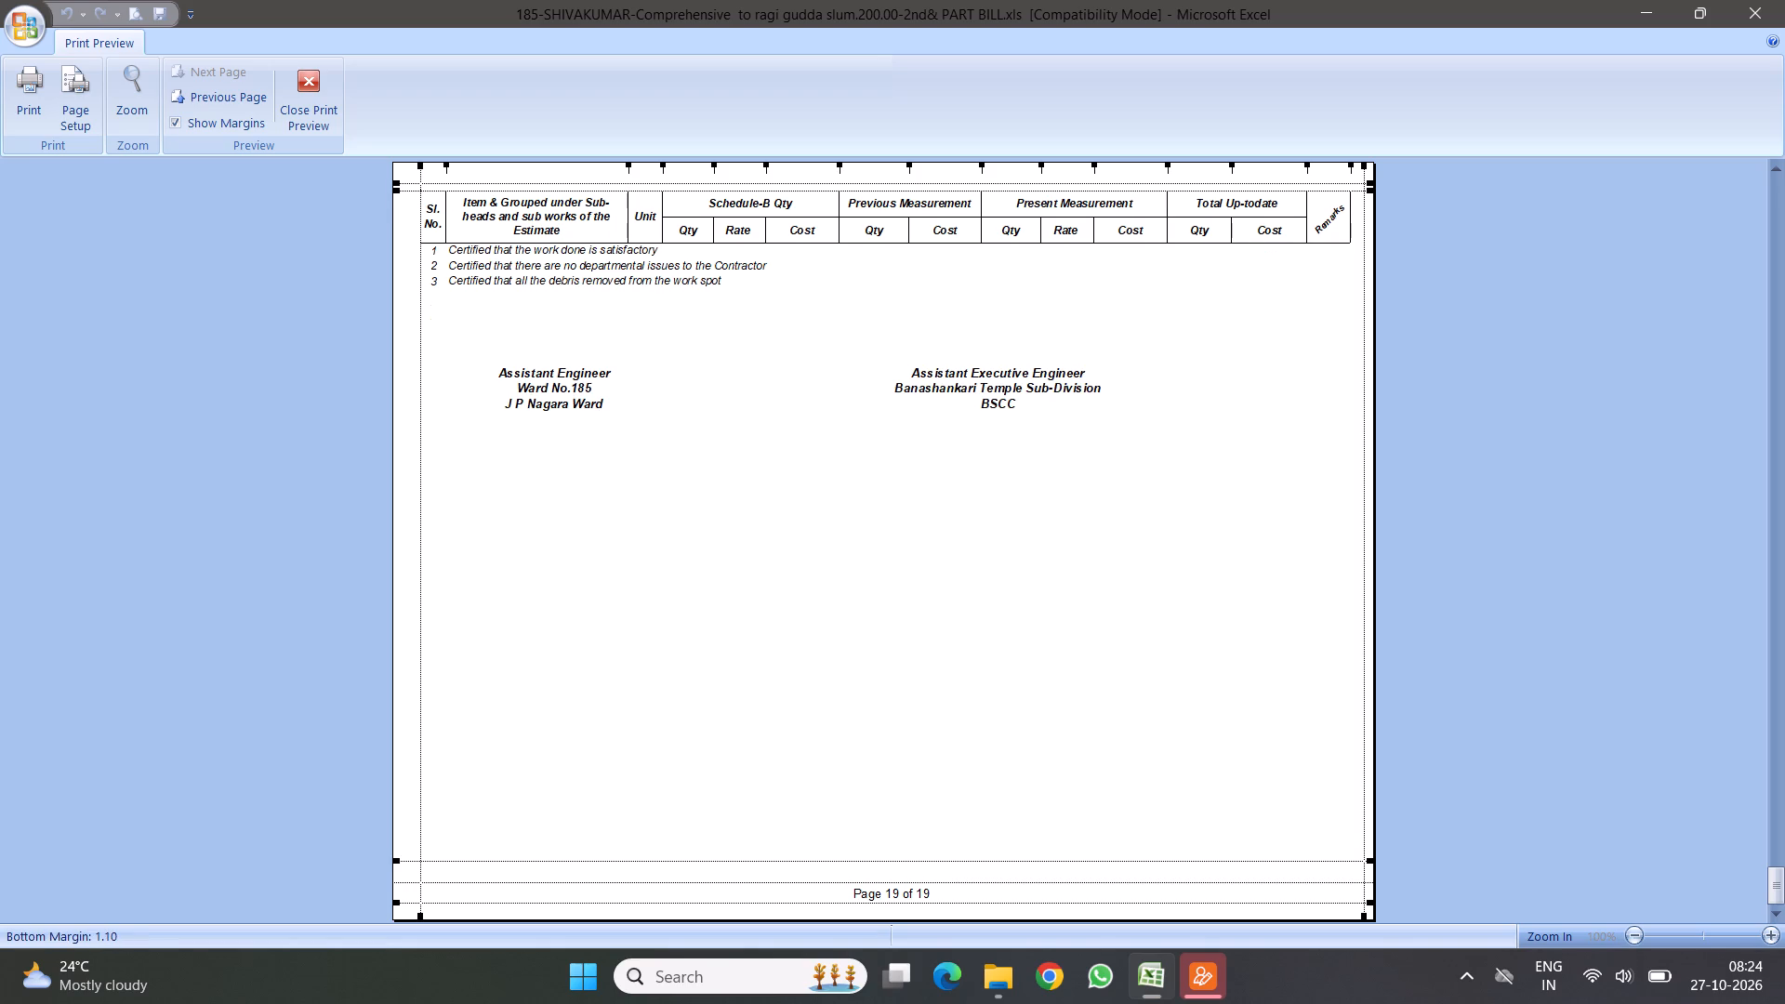
{"action": "left_click_drag", "start_coordinate": [810, 881], "coordinate": [823, 872]}
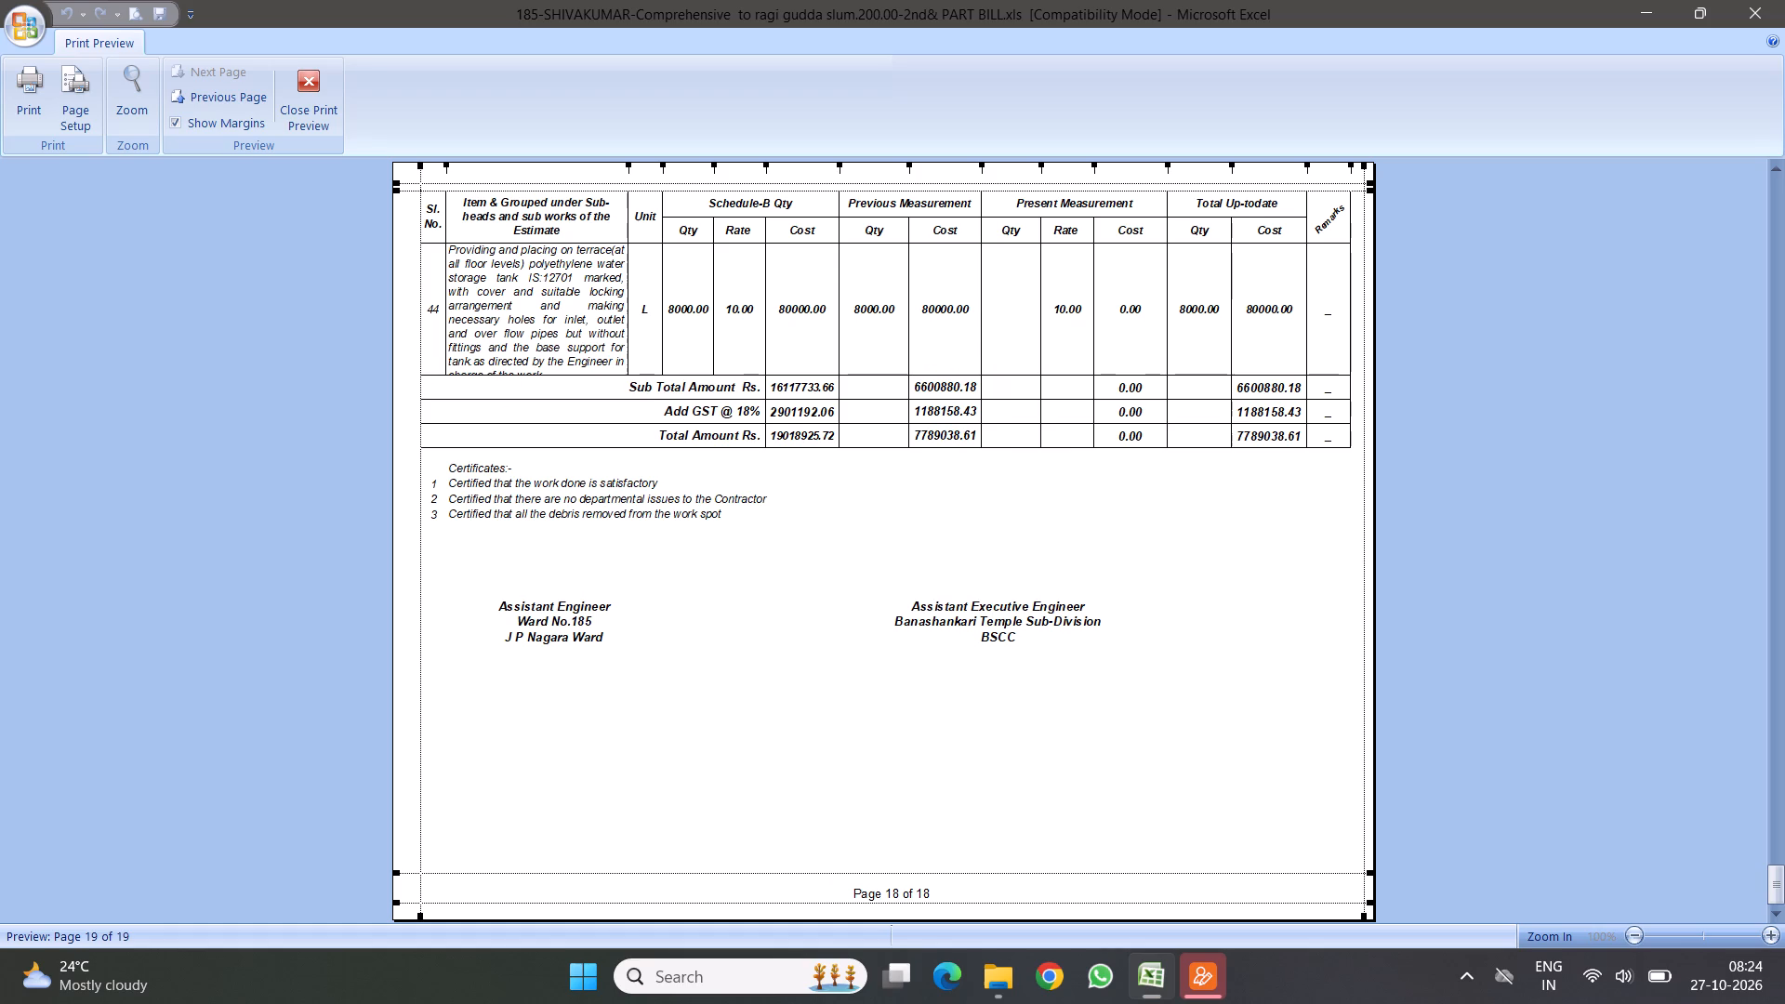
{"action": "left_click", "coordinate": [653, 192]}
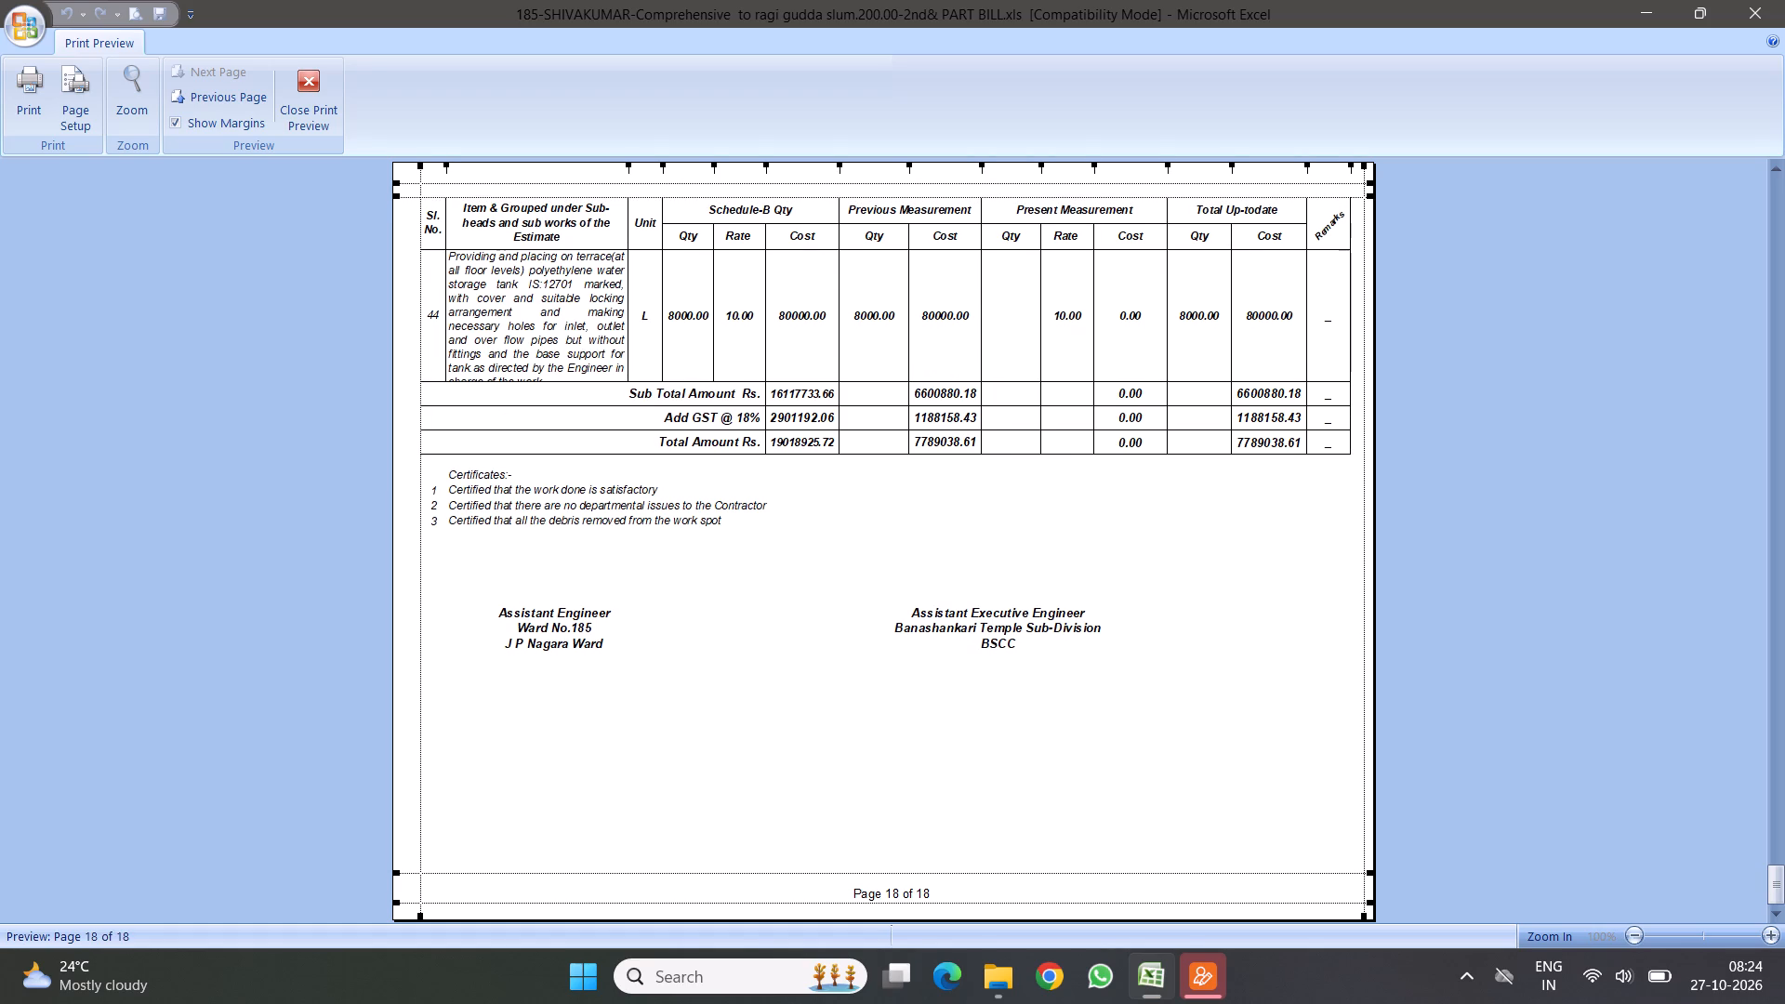
{"action": "left_click_drag", "start_coordinate": [784, 874], "coordinate": [782, 882]}
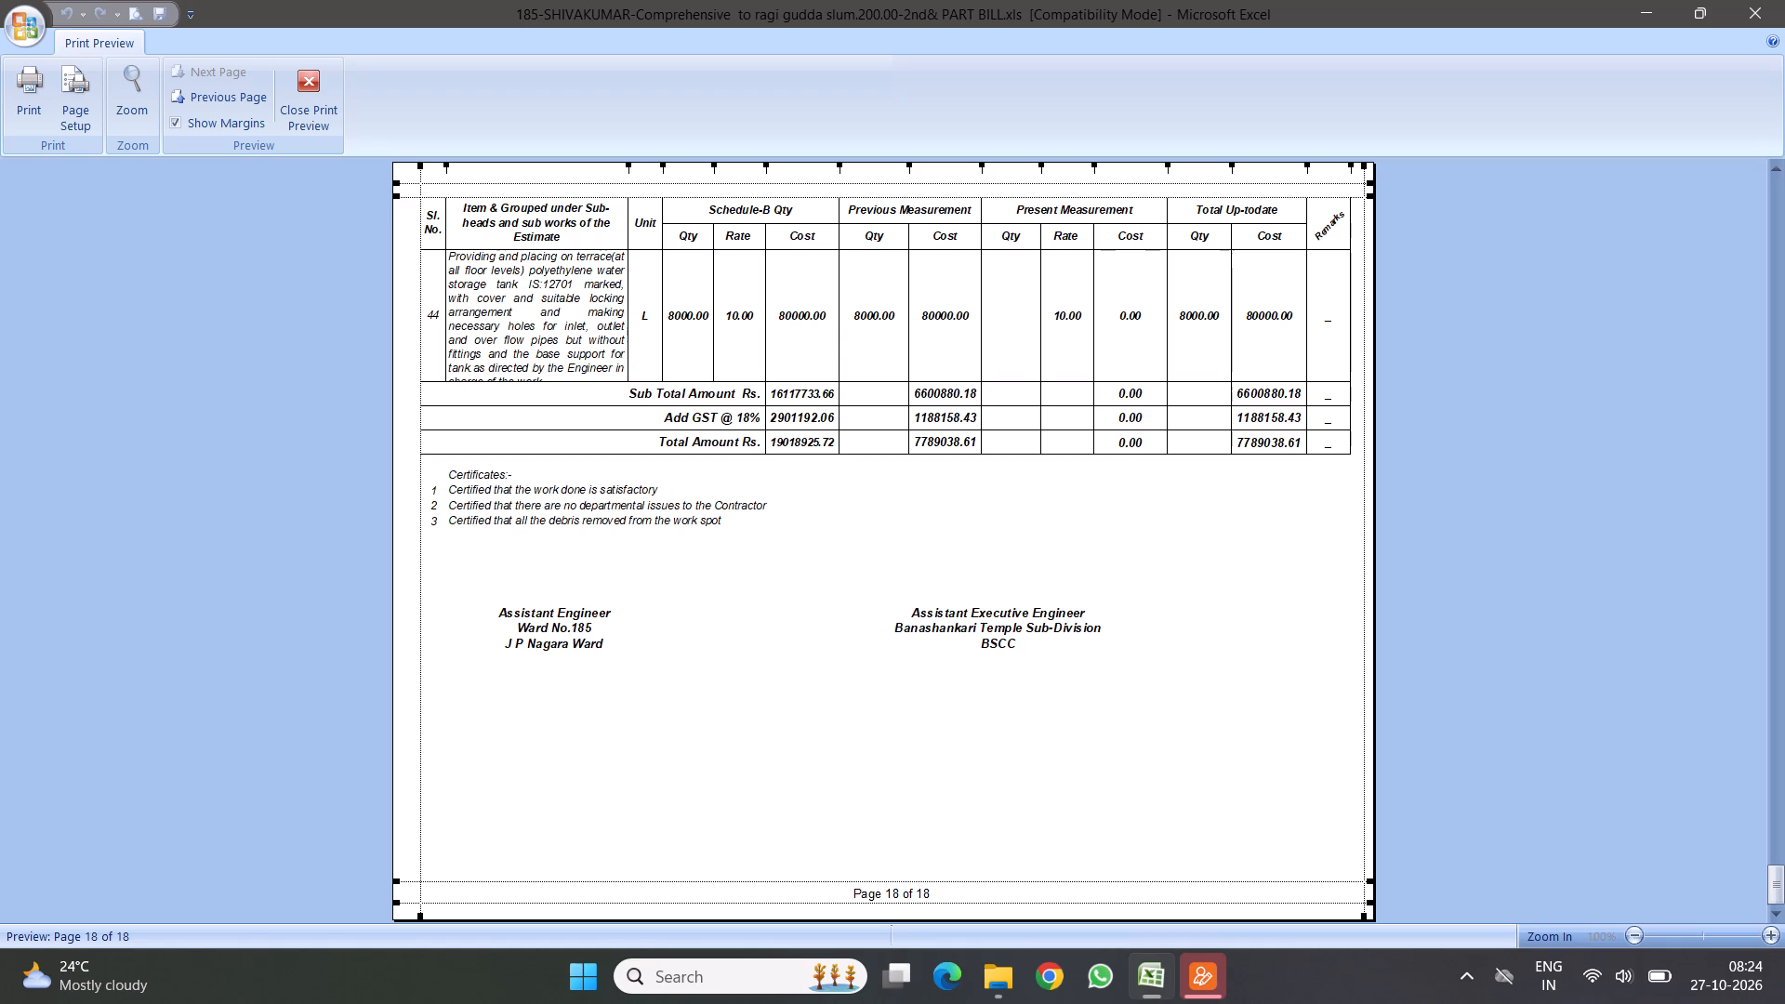
Review the ABSTRACT-2 pages in print preview with the new margins, checking row fit and page breaks, and close the preview.
{"action": "scroll", "coordinate": [783, 367], "scroll_direction": "up", "scroll_amount": 20}
{"action": "scroll", "coordinate": [783, 367], "scroll_direction": "up", "scroll_amount": 9}
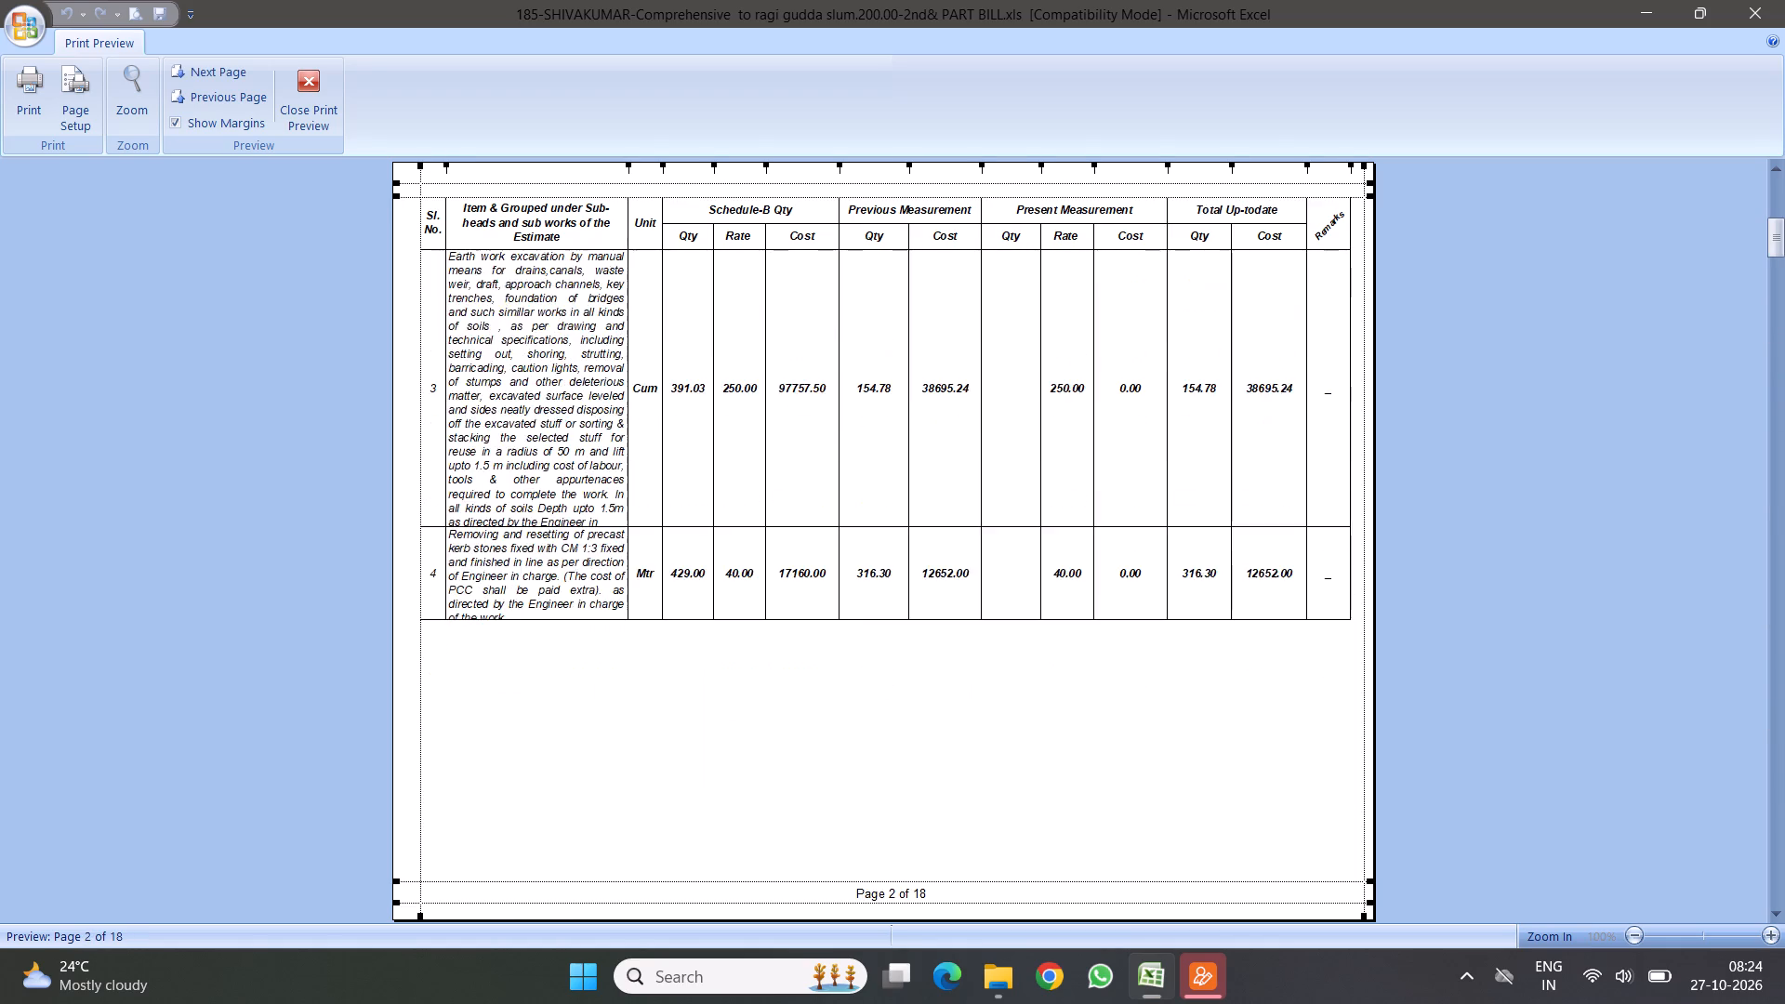
{"action": "scroll", "coordinate": [801, 399], "scroll_direction": "up", "scroll_amount": 11}
{"action": "scroll", "coordinate": [821, 422], "scroll_direction": "down", "scroll_amount": 7}
{"action": "scroll", "coordinate": [807, 416], "scroll_direction": "down", "scroll_amount": 14}
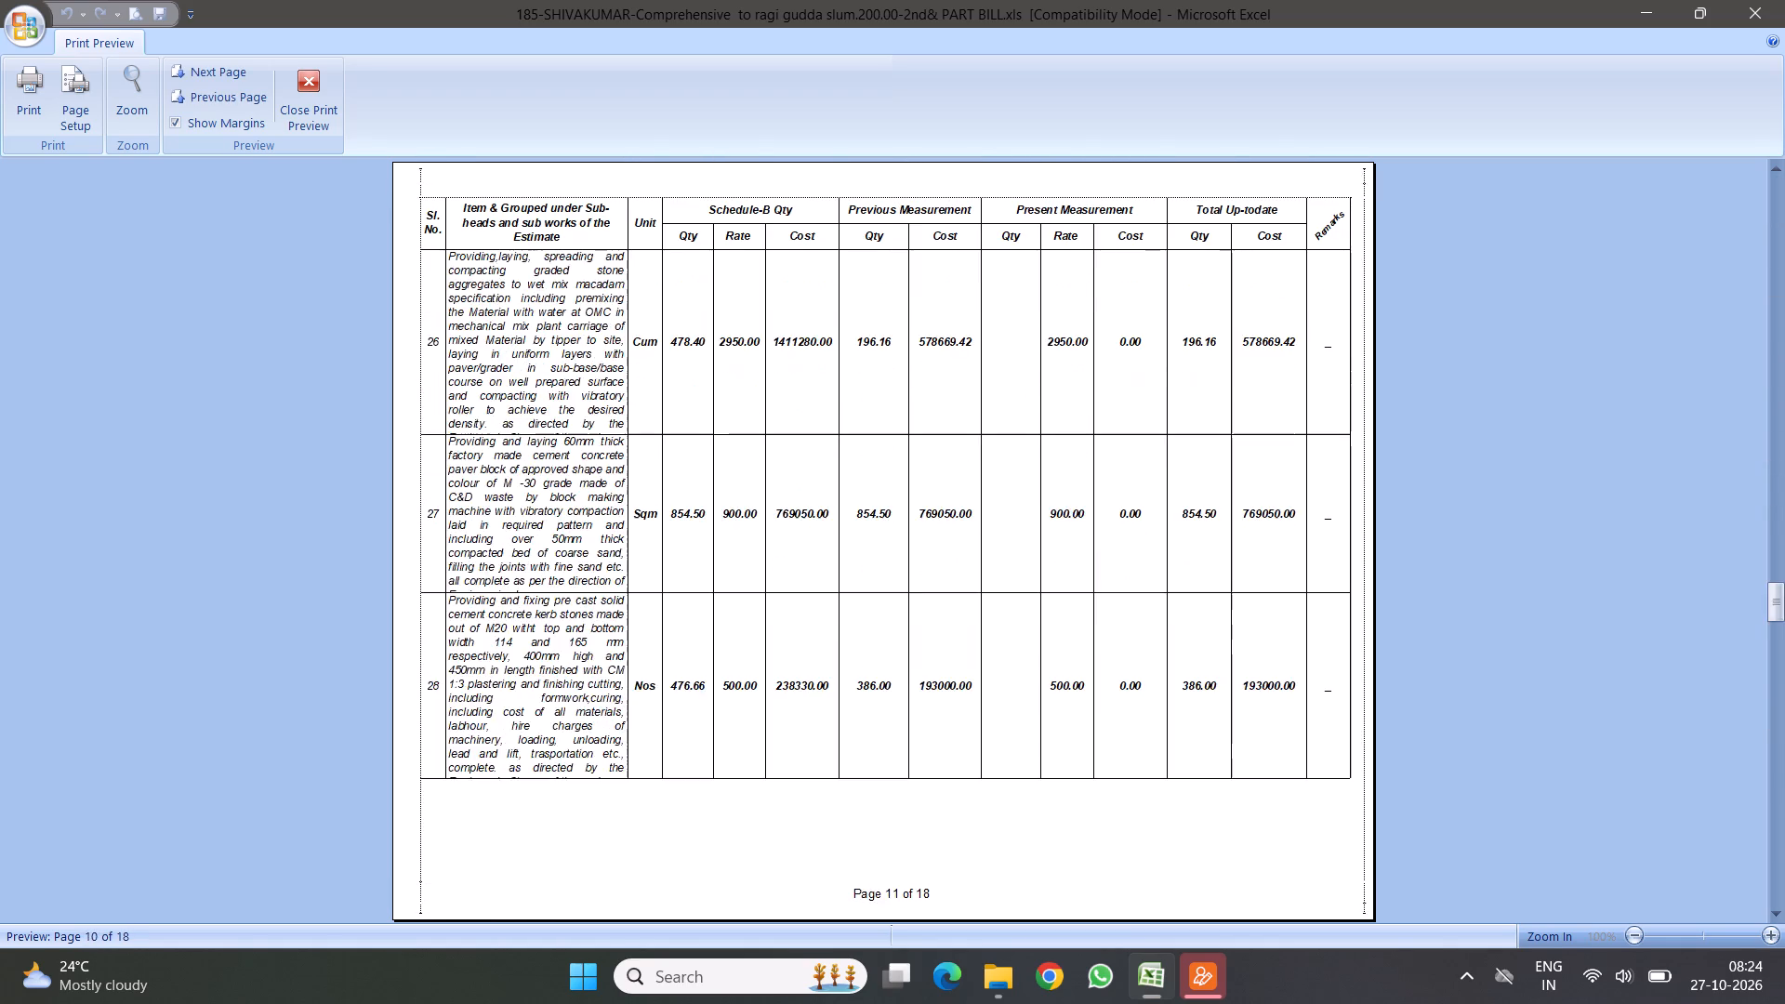
{"action": "scroll", "coordinate": [797, 535], "scroll_direction": "down", "scroll_amount": 20}
{"action": "scroll", "coordinate": [797, 535], "scroll_direction": "down", "scroll_amount": 2}
{"action": "key", "text": "Escape"}
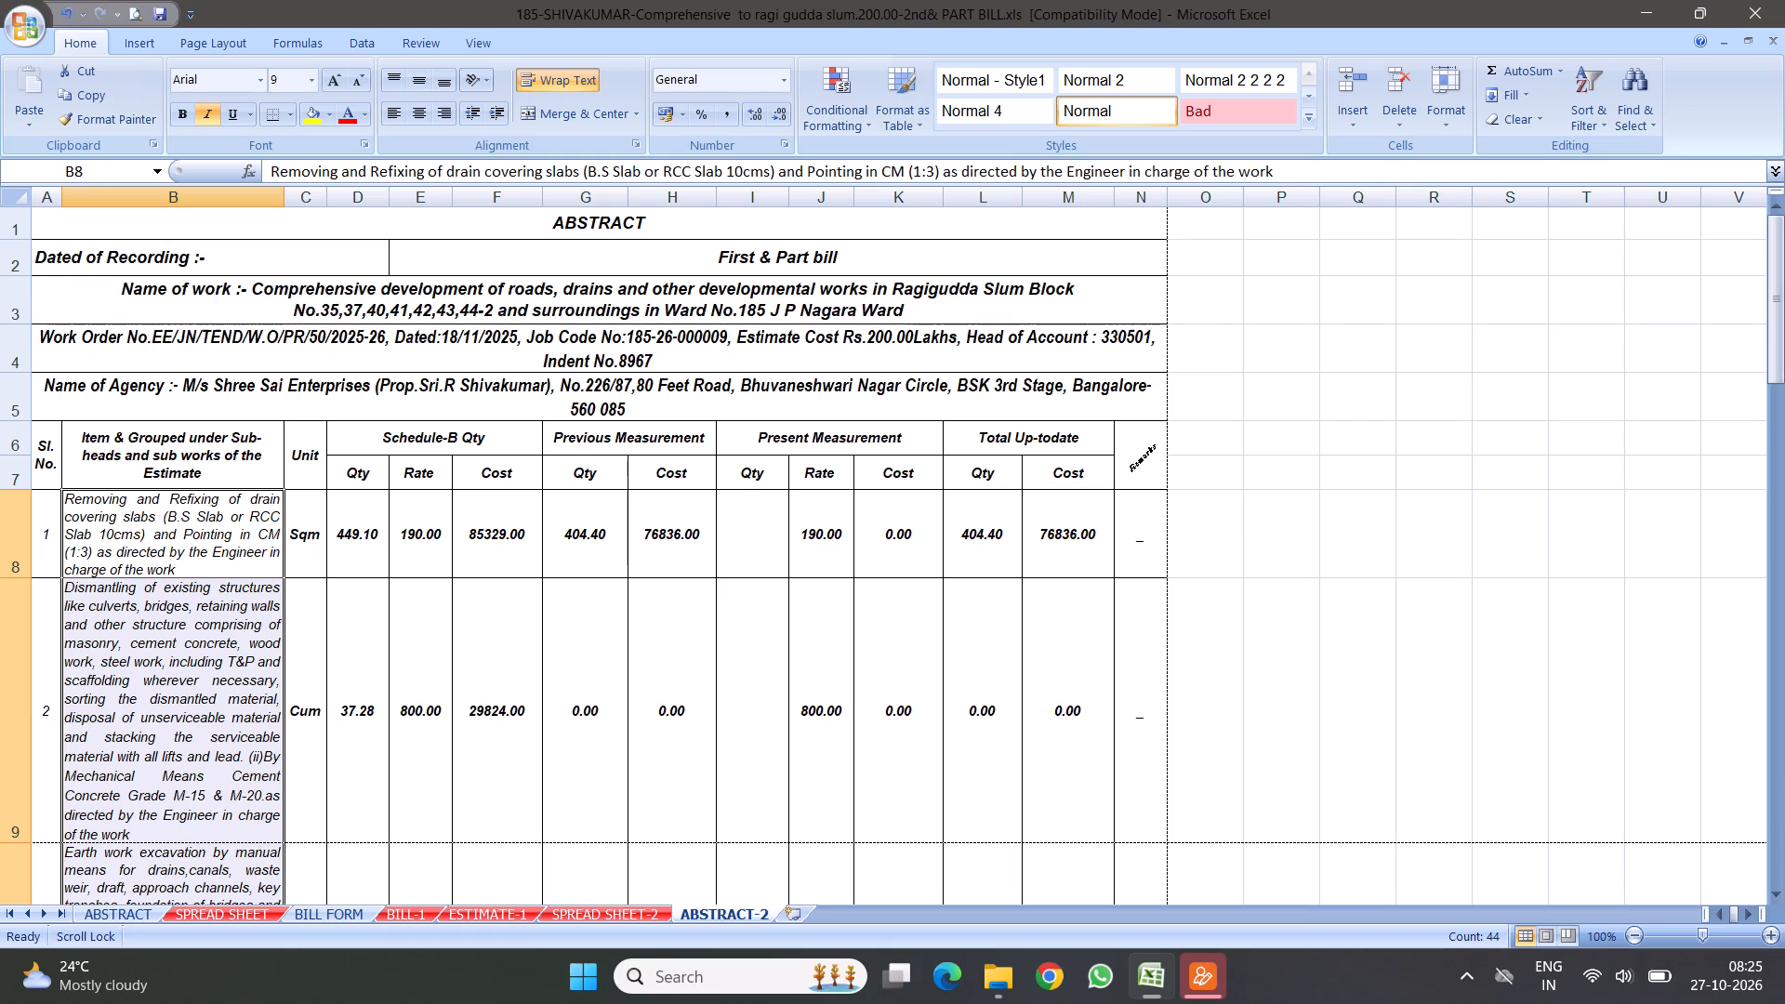
Save the Ward 185 second part bill workbook.
{"action": "left_click", "coordinate": [161, 5]}
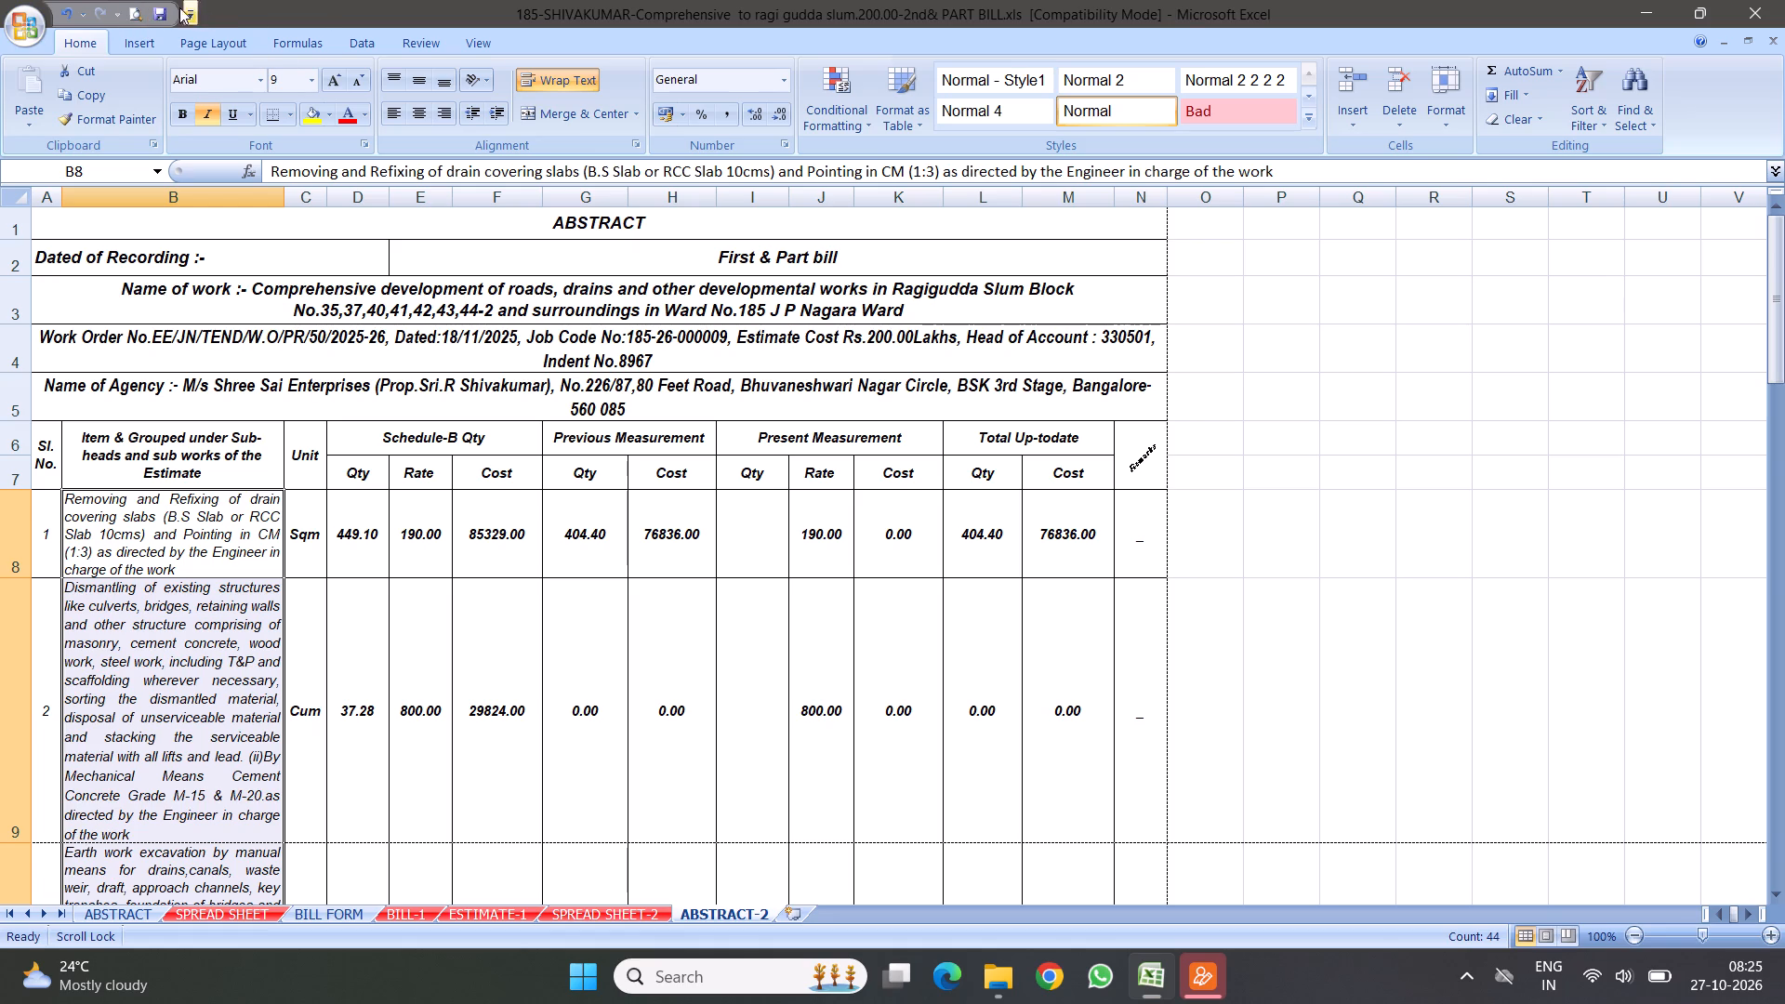
{"action": "left_click", "coordinate": [160, 11]}
Open the Windows power options.
{"action": "left_click", "coordinate": [585, 975]}
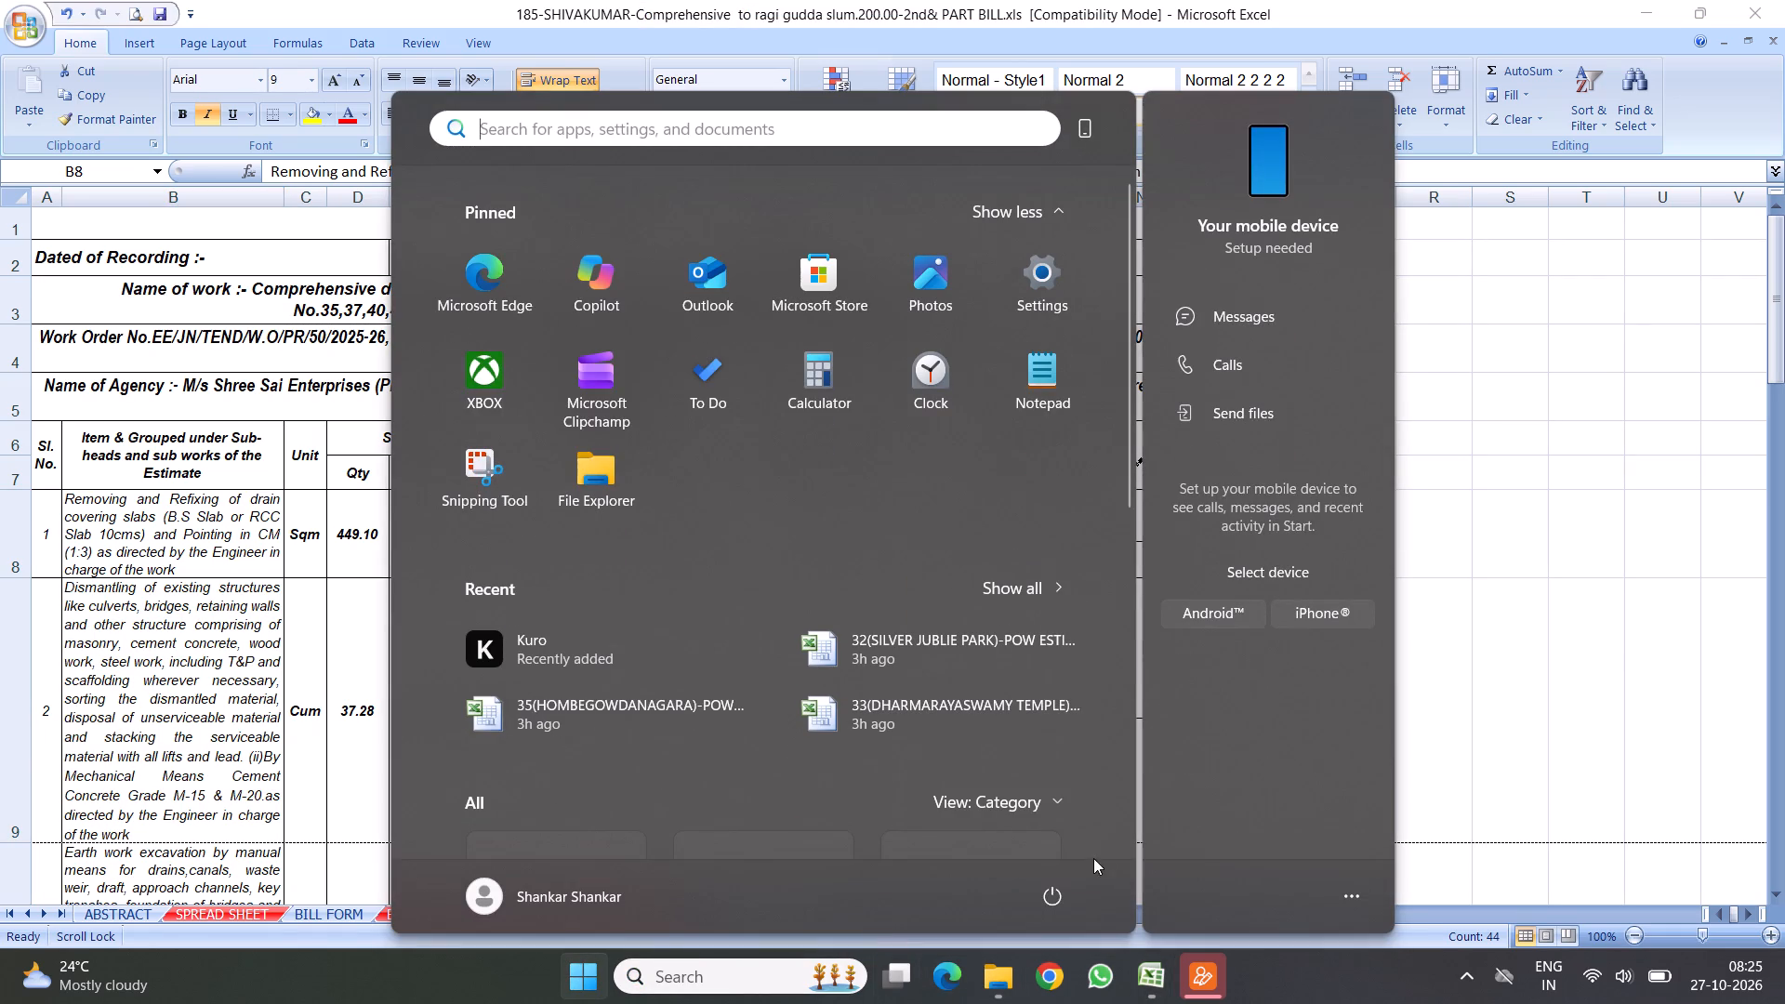
{"action": "left_click", "coordinate": [1045, 897]}
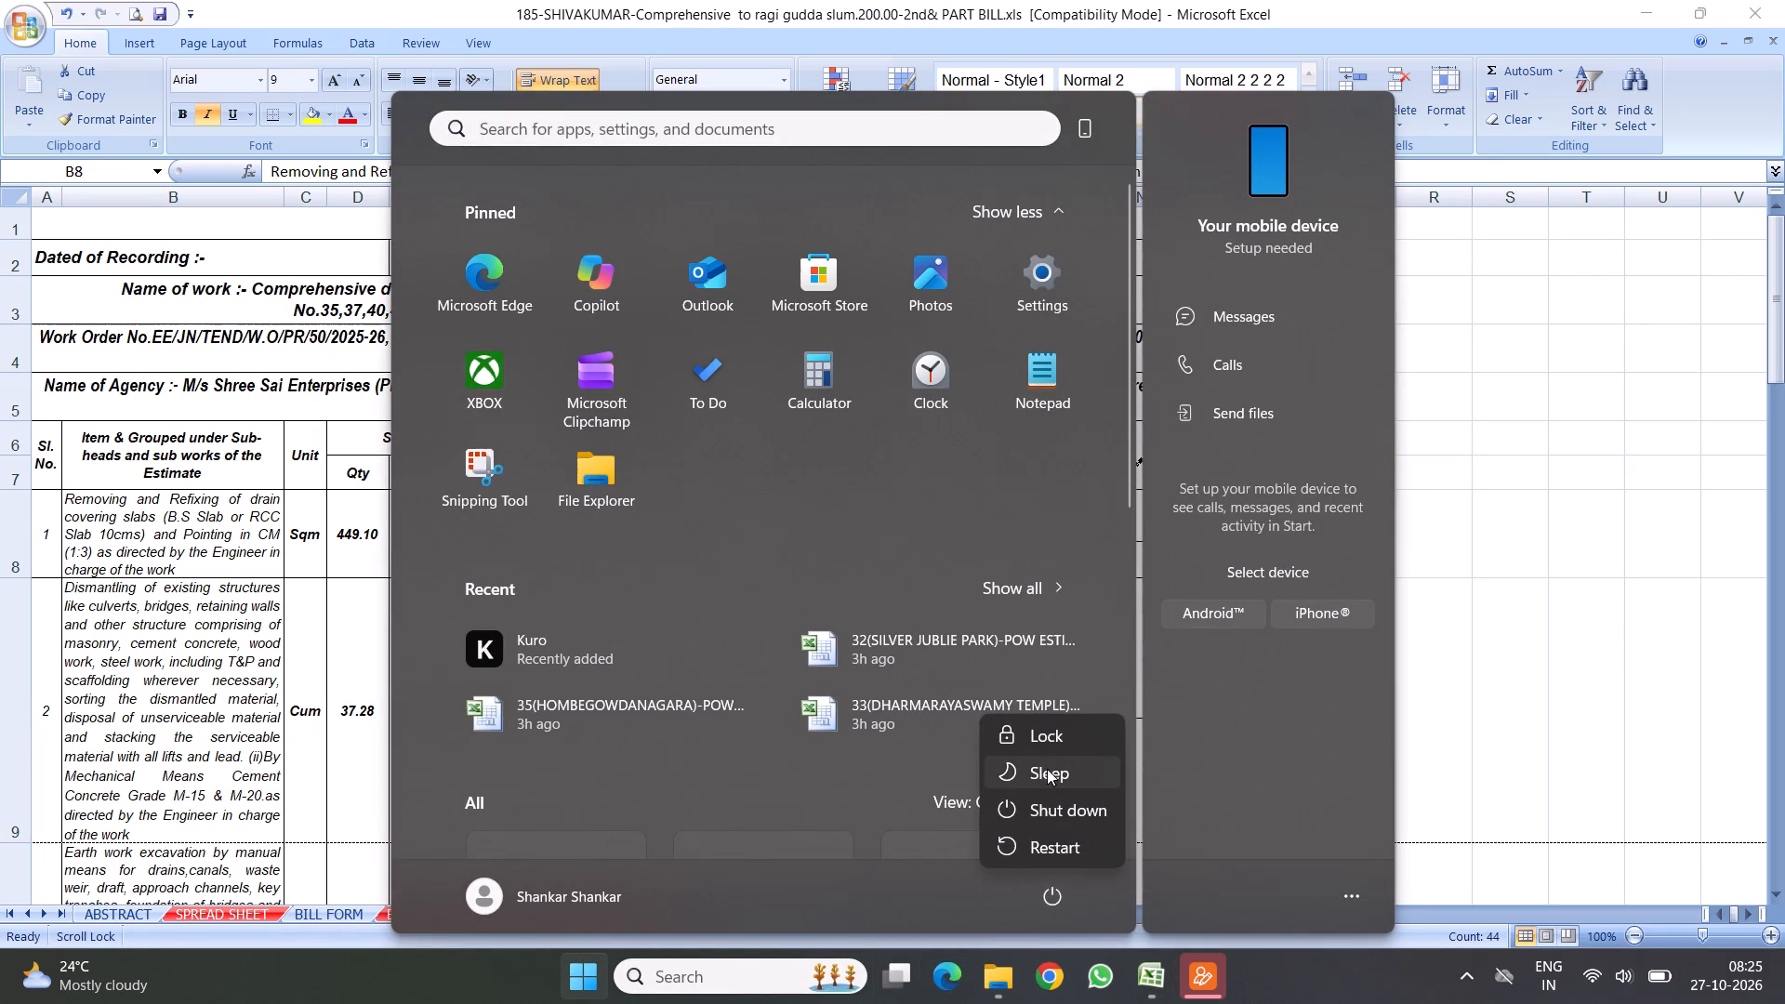